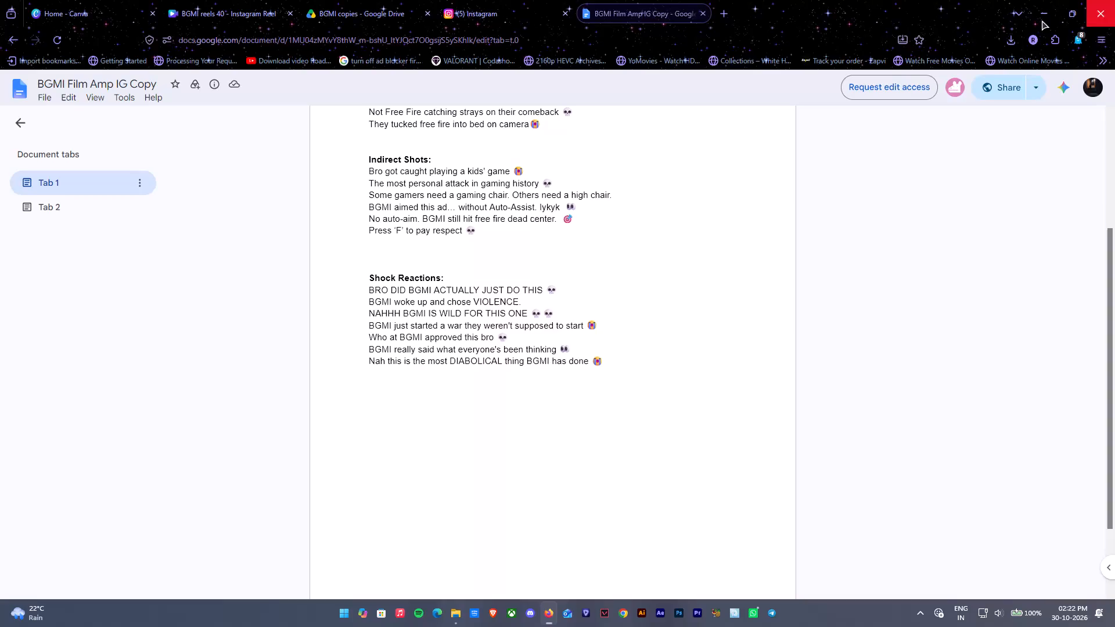
Look over the caption lines in the BGMI Film Amp IG Copy document and open its second section, Tab 2.
{"action": "scroll", "coordinate": [635, 343], "scroll_direction": "down", "scroll_amount": 5}
{"action": "scroll", "coordinate": [659, 308], "scroll_direction": "up", "scroll_amount": 5}
{"action": "left_click", "coordinate": [42, 206]}
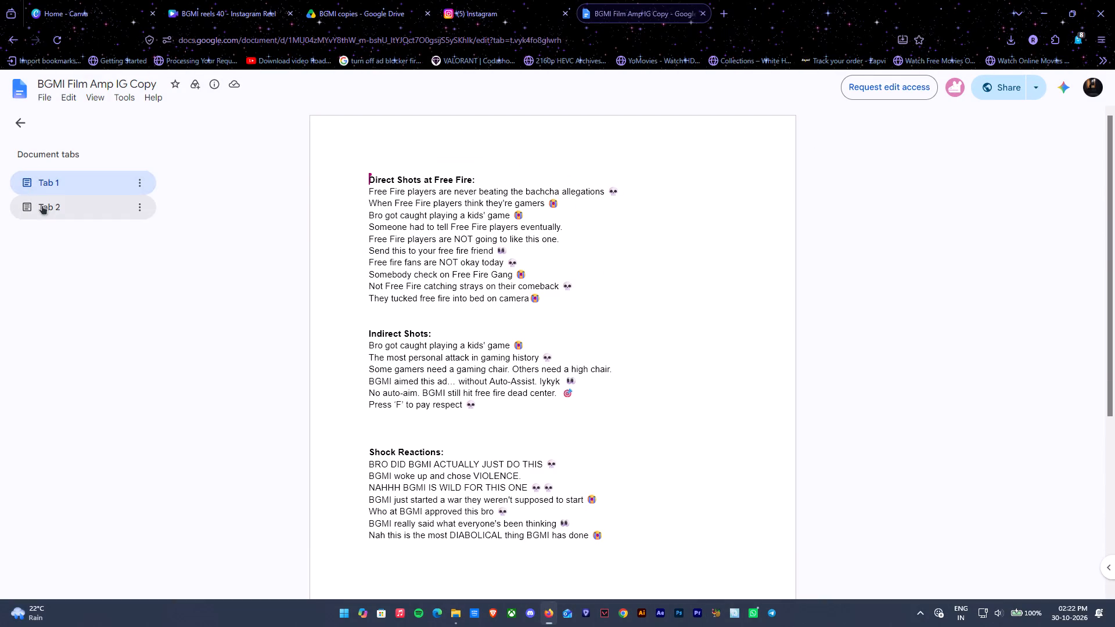
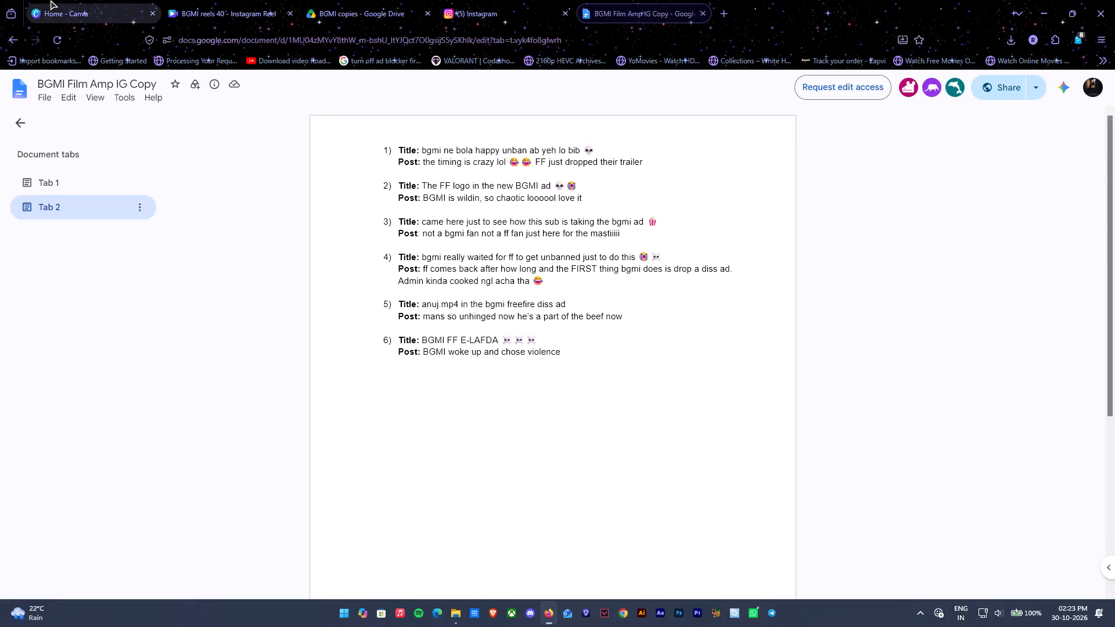
Switch from the caption document to the Canva home page with the recent designs.
{"action": "left_click", "coordinate": [88, 0]}
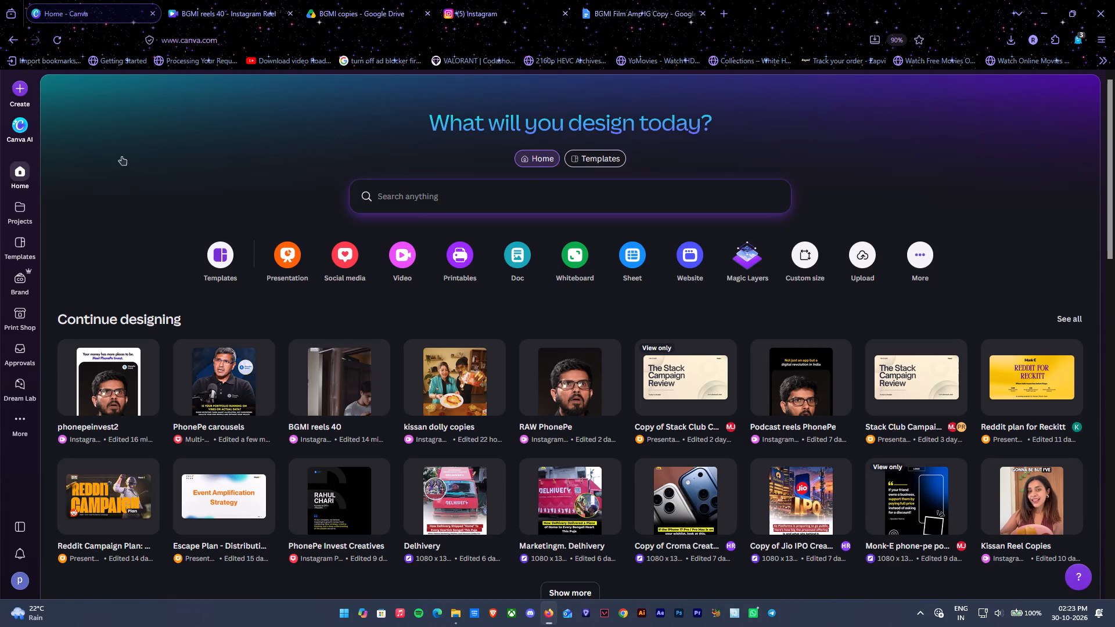
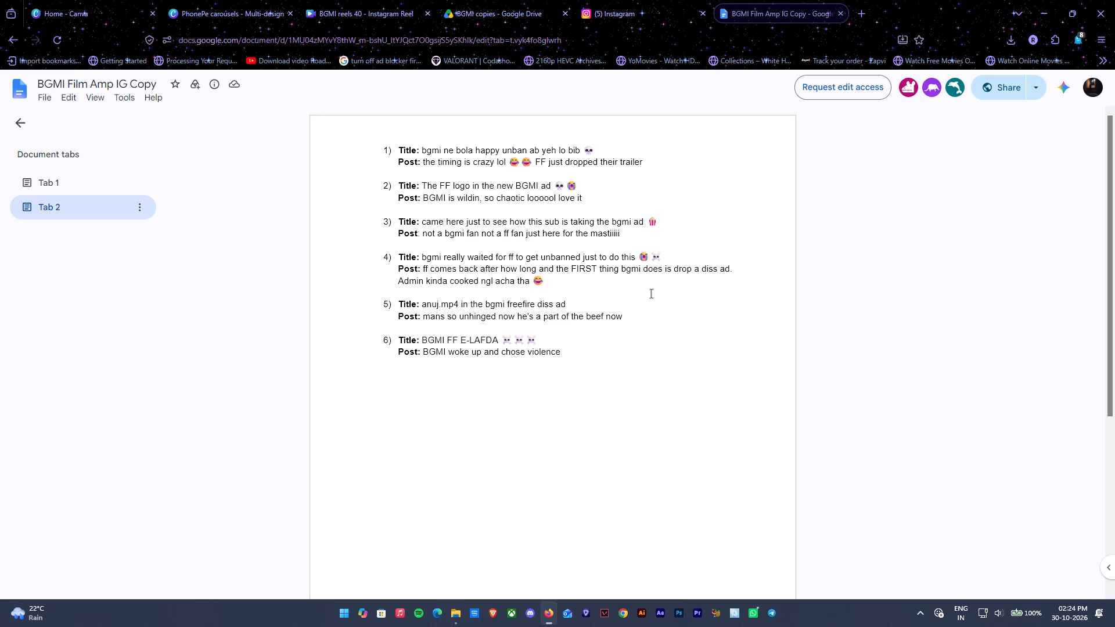
Open the Google Drive home page in a new browser tab, leaving the BGMI copies folder open.
{"action": "left_click", "coordinate": [489, 0]}
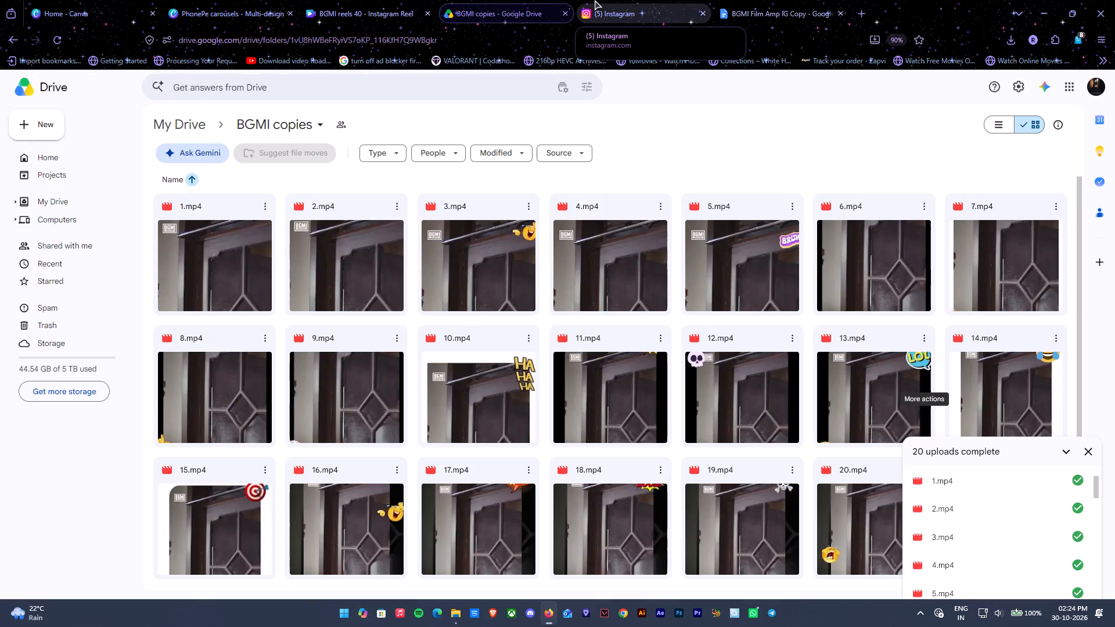
{"action": "left_click", "coordinate": [868, 0]}
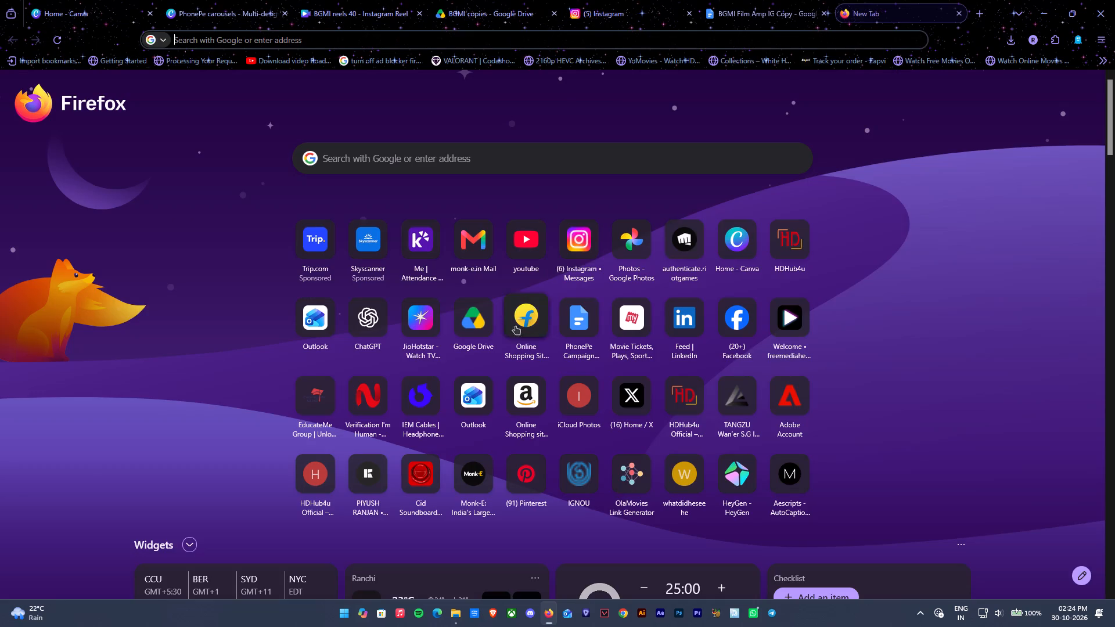
{"action": "left_click", "coordinate": [487, 308]}
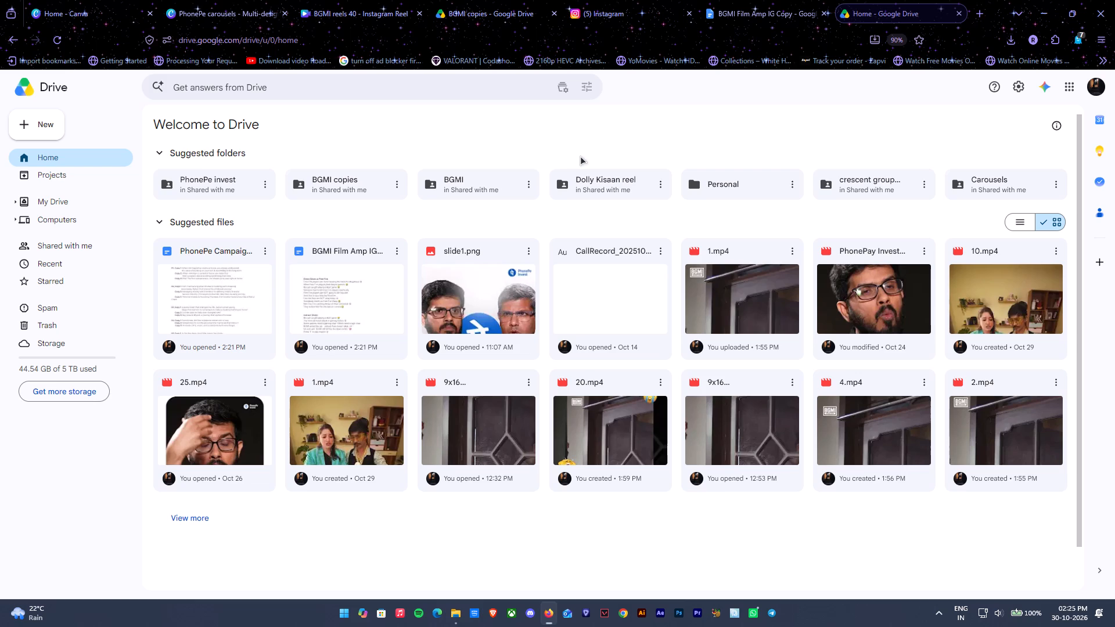
Browse Drive through the shared Carousels folder and Shared with me to the My Drive folder list.
{"action": "double_click", "coordinate": [1005, 178]}
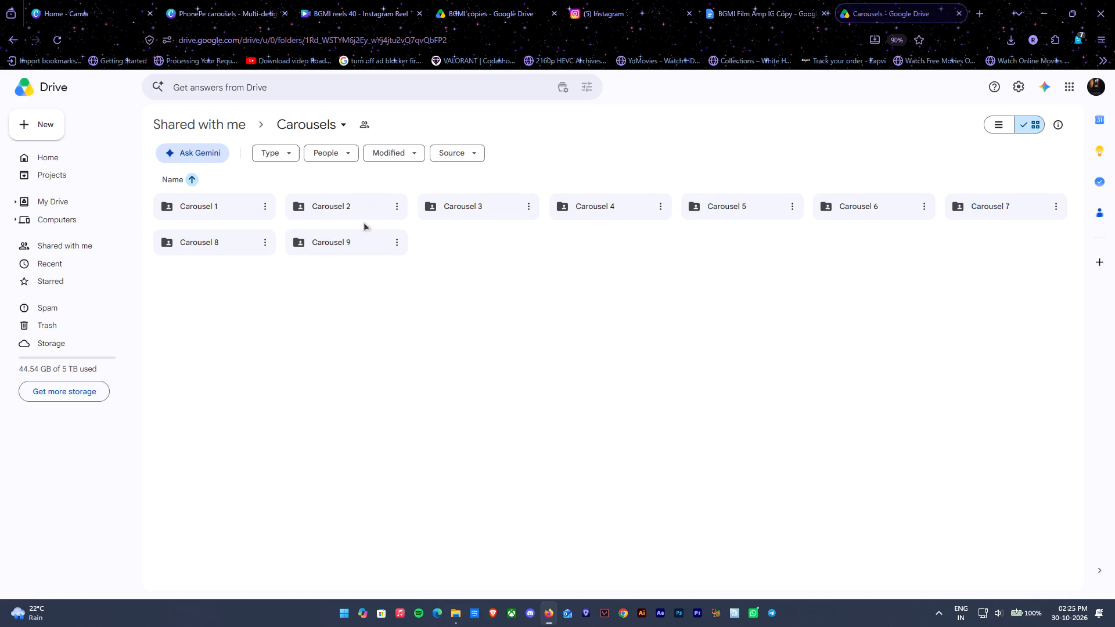
{"action": "left_click", "coordinate": [197, 129]}
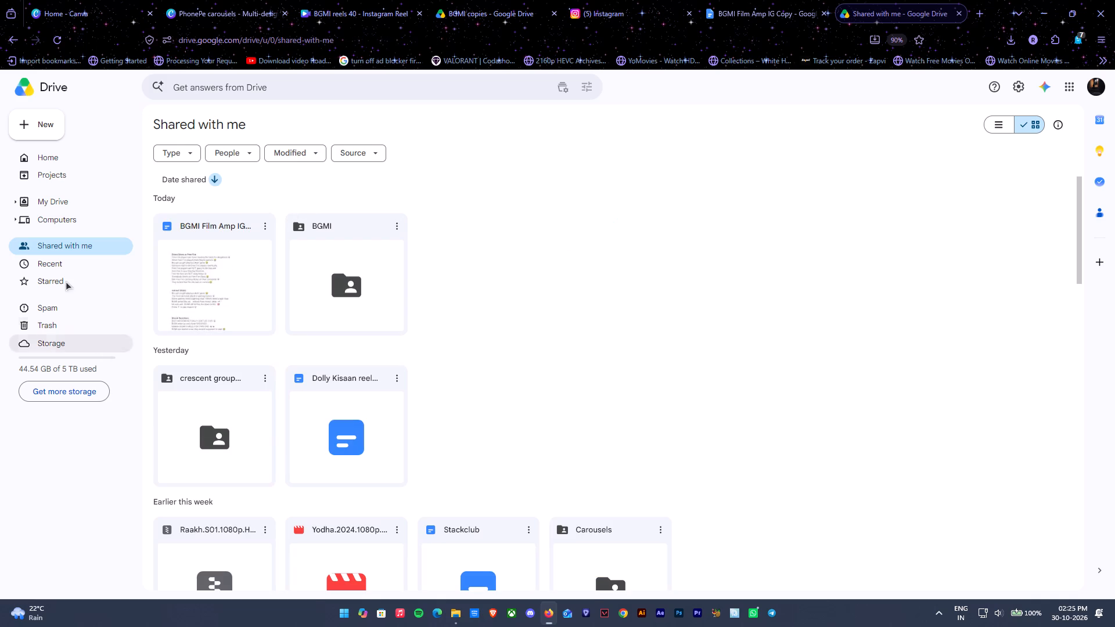
{"action": "left_click", "coordinate": [57, 205]}
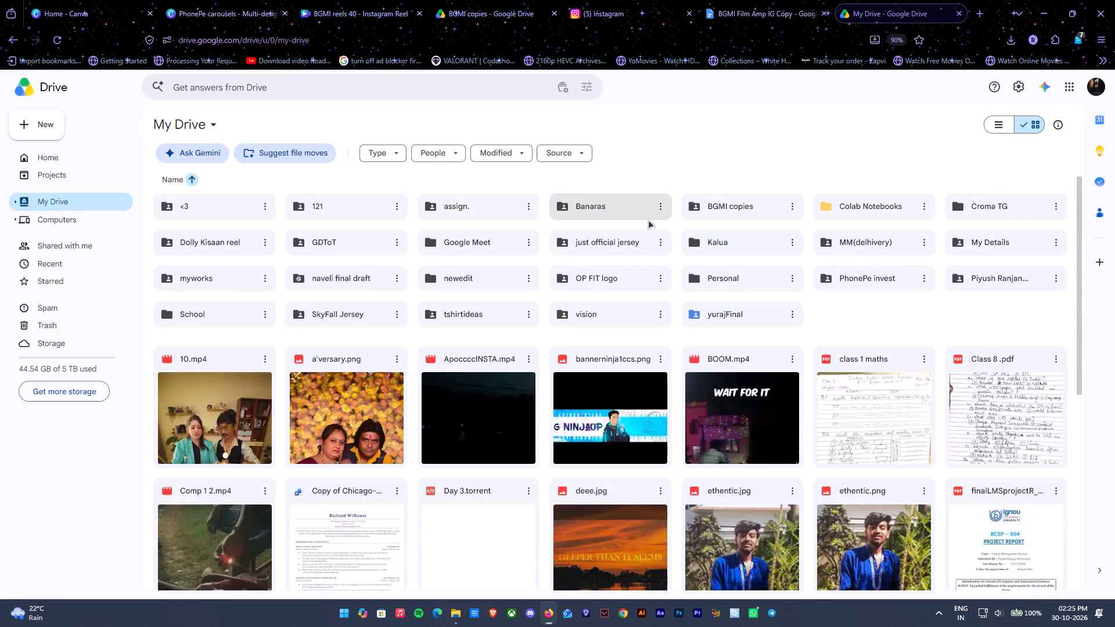
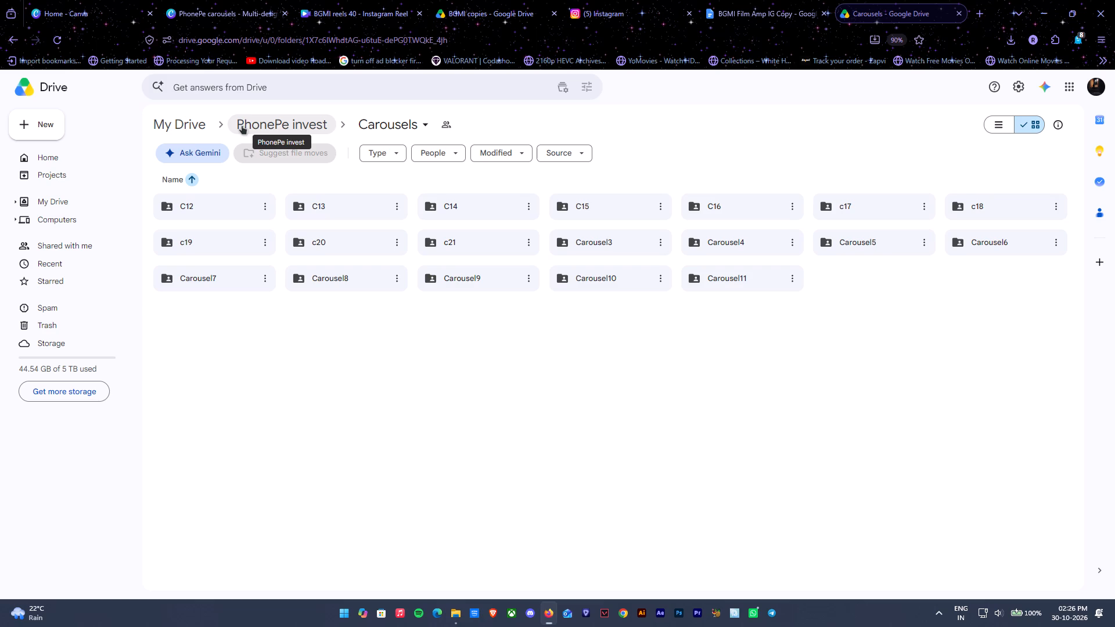
Switch from the Drive Carousels folder to WhatsApp.
{"action": "left_click", "coordinate": [758, 621]}
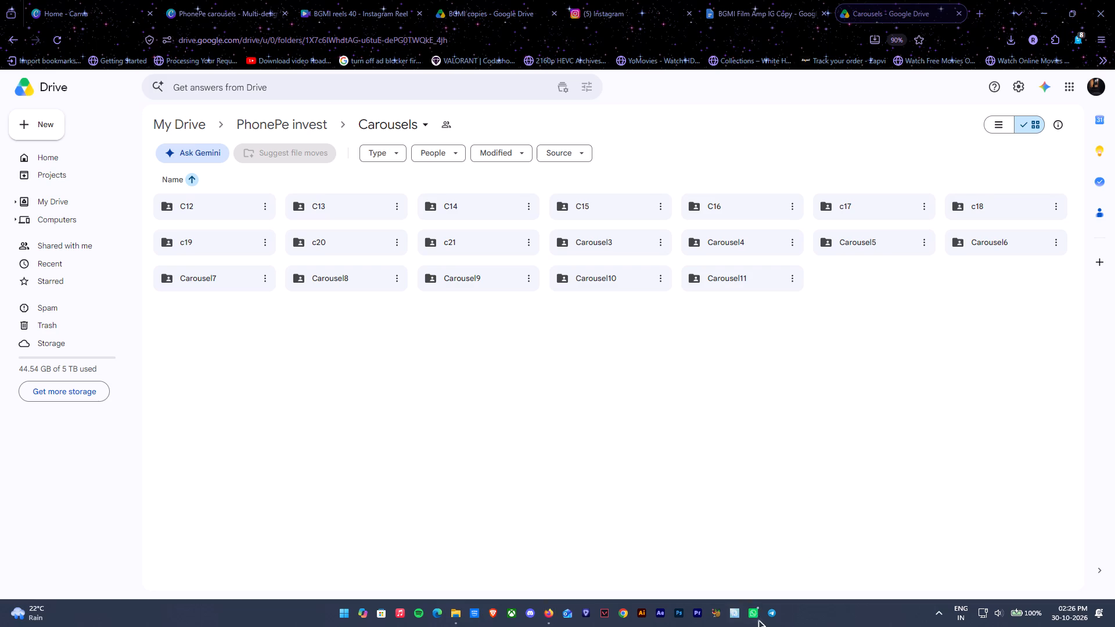
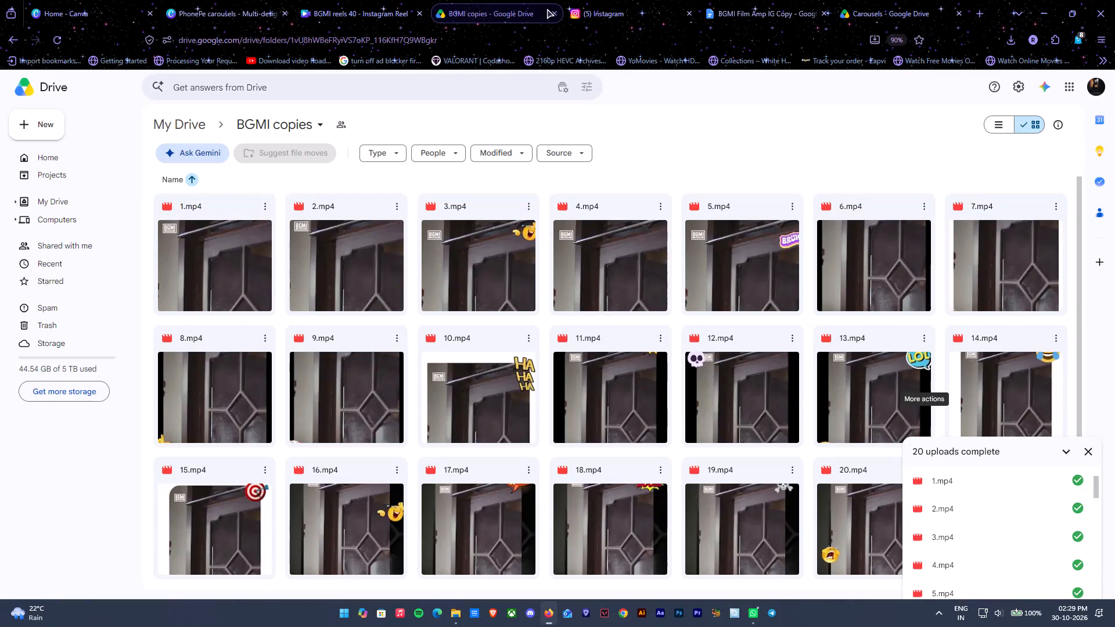
Switch to the BGMI reels 40 design in Canva and leave it for the Canva home page.
{"action": "left_click", "coordinate": [351, 0]}
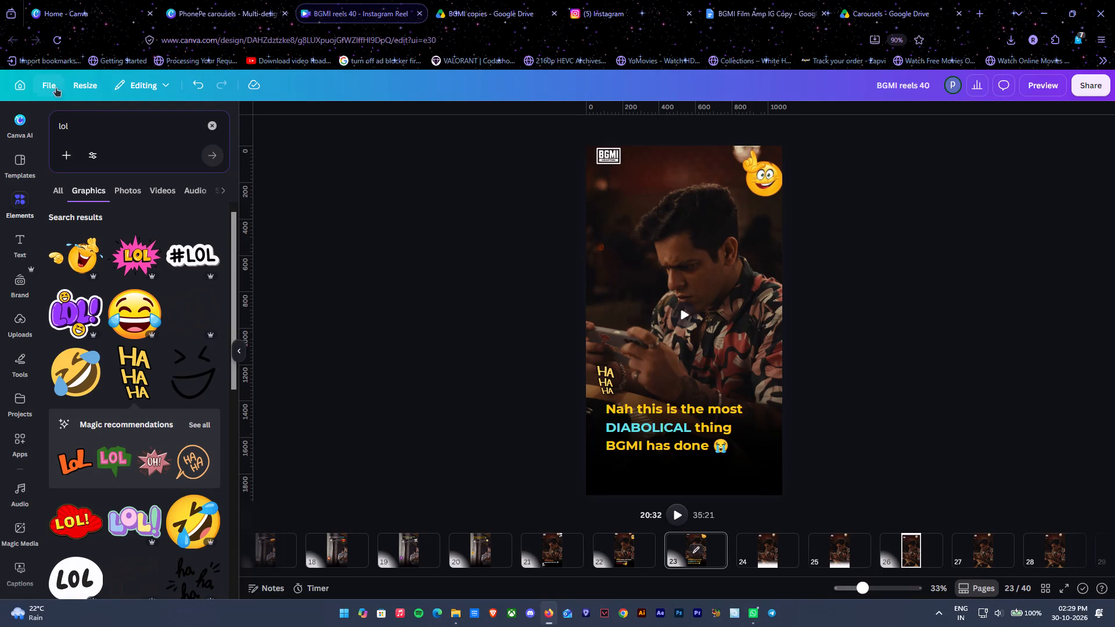
{"action": "left_click", "coordinate": [21, 87]}
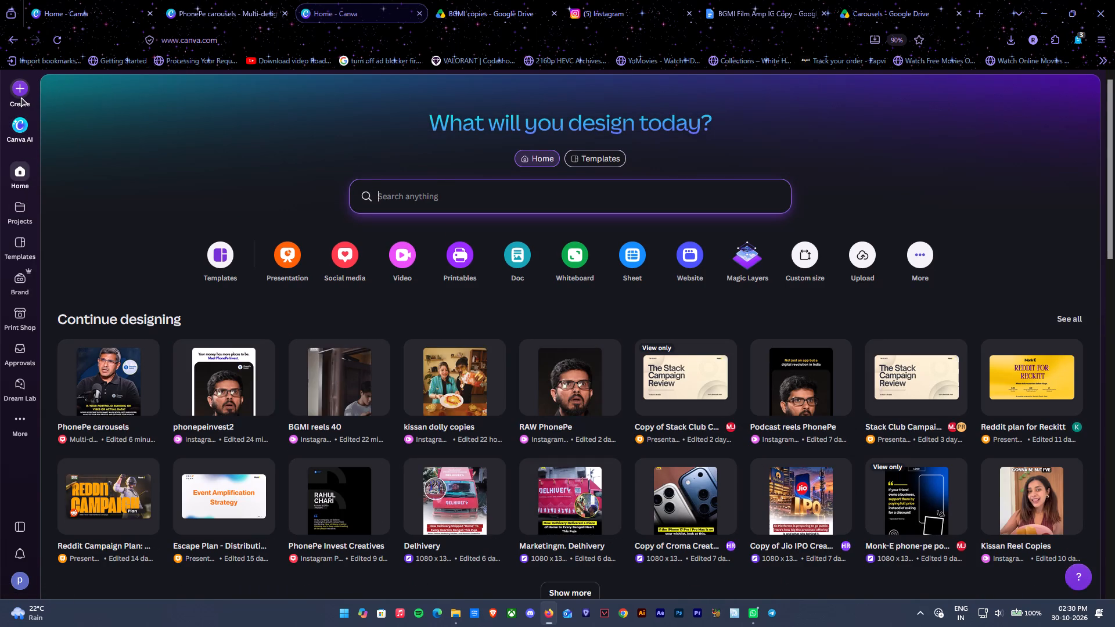
Return to the BGMI copies folder in Google Drive and go up through My Drive to the Drive home page.
{"action": "left_click", "coordinate": [467, 0]}
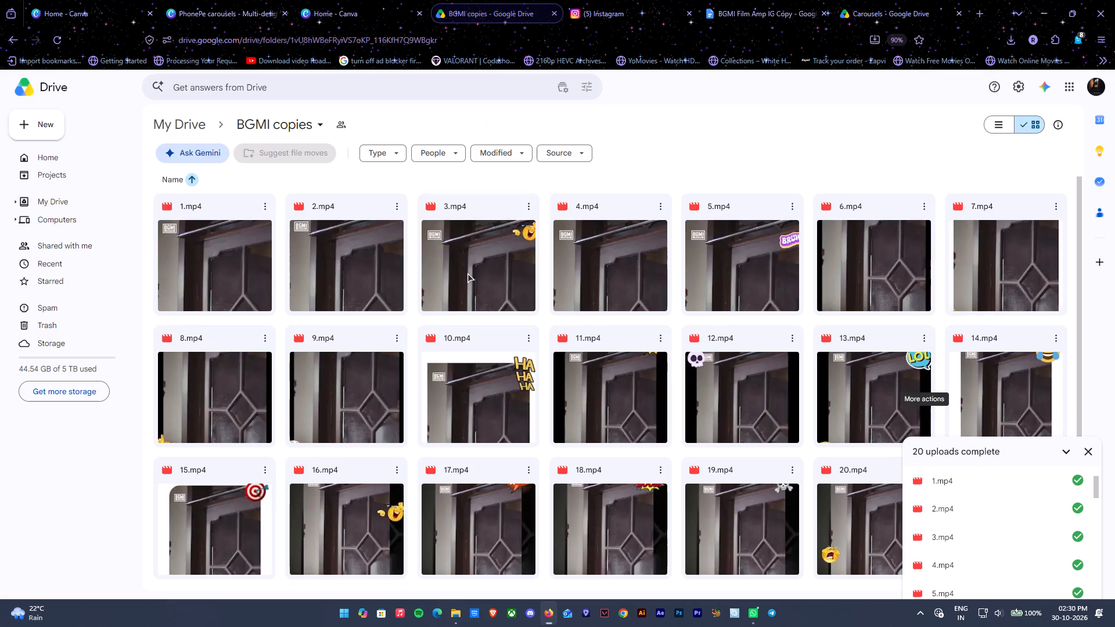
{"action": "left_click", "coordinate": [268, 123]}
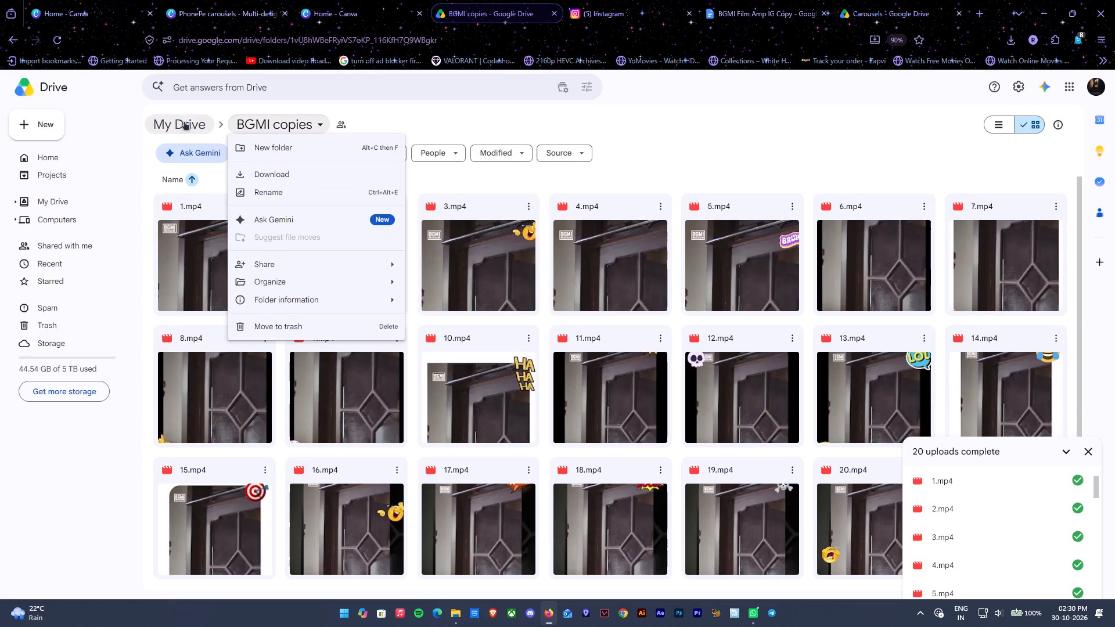
{"action": "left_click", "coordinate": [184, 121]}
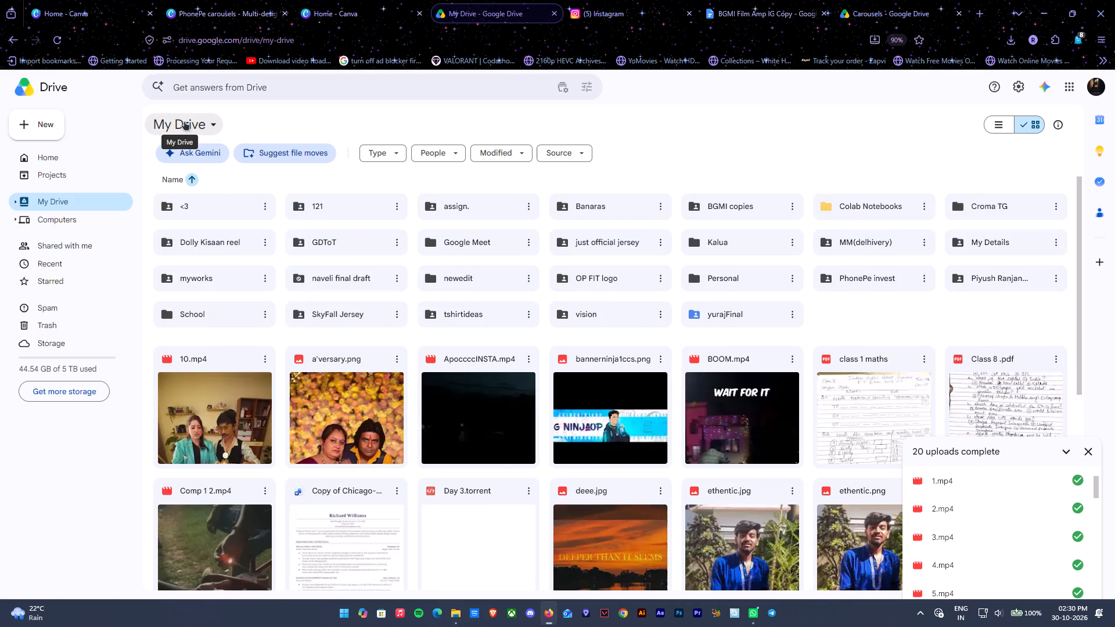
{"action": "left_click", "coordinate": [98, 156]}
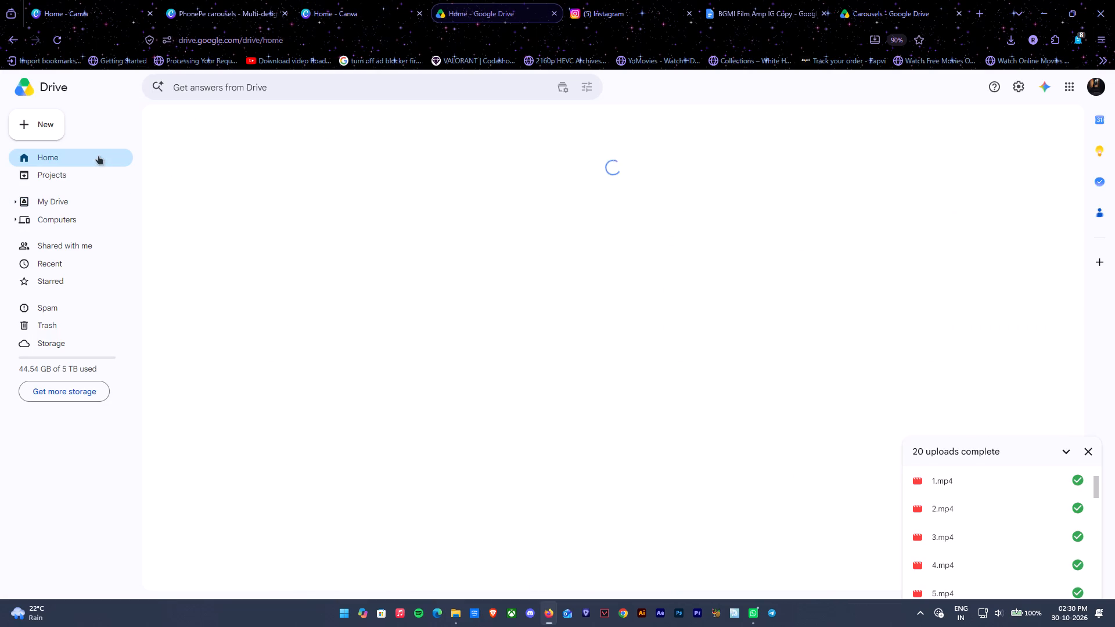
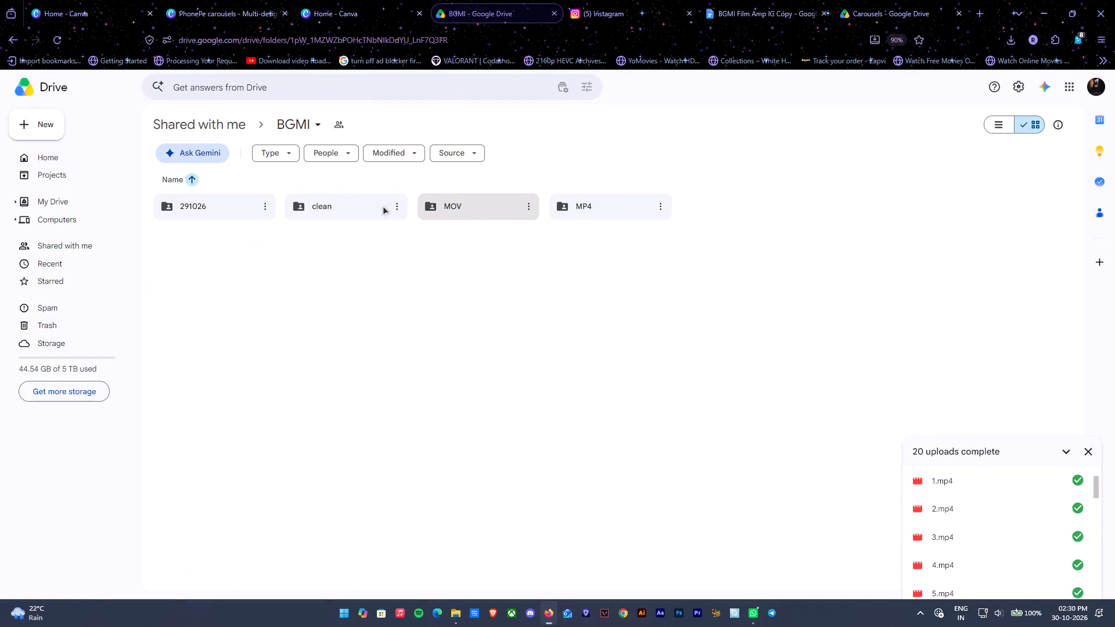
Compare the BGMI film versions in the clean, MP4 and MOV folders, previewing the F1 56-second video in MP4 and clean.
{"action": "left_click", "coordinate": [361, 204]}
{"action": "left_click", "coordinate": [361, 203]}
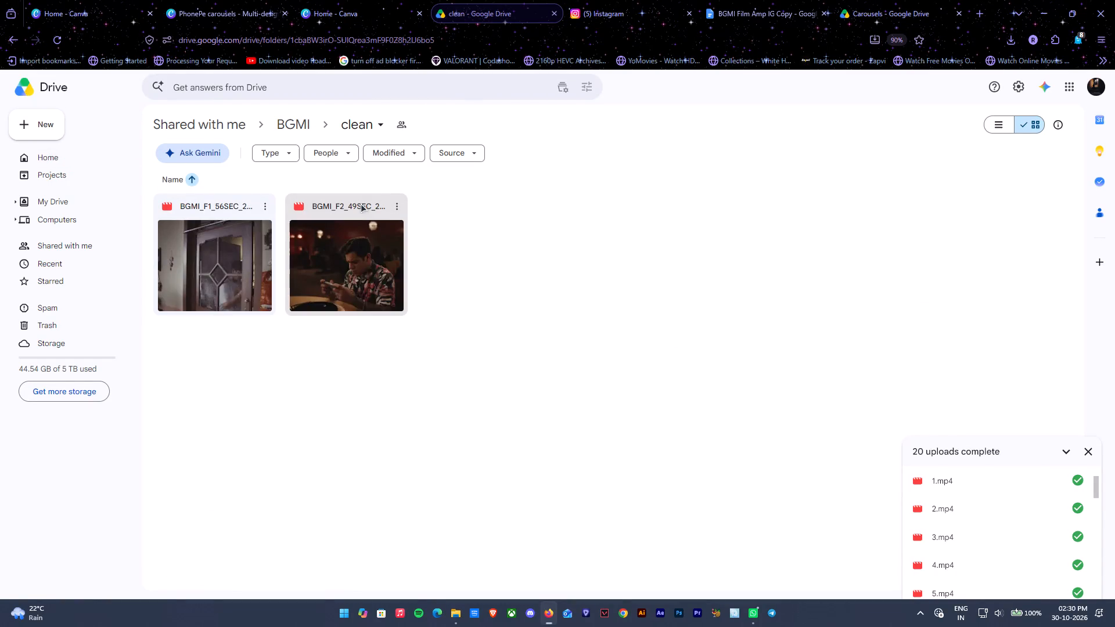
{"action": "left_click", "coordinate": [304, 126]}
{"action": "double_click", "coordinate": [596, 199]}
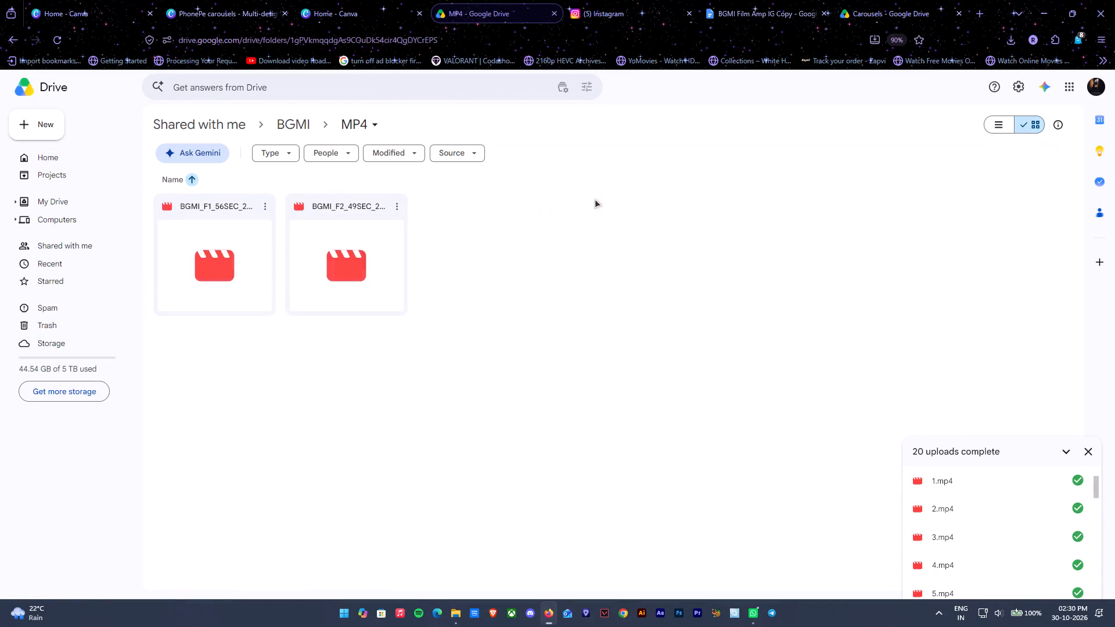
{"action": "double_click", "coordinate": [229, 229]}
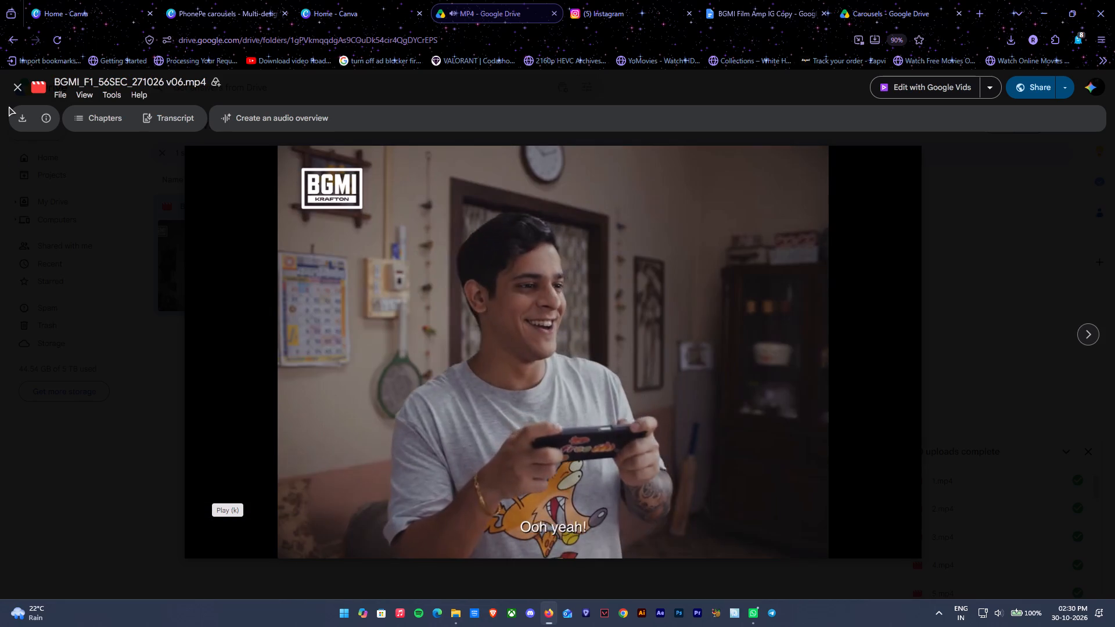
{"action": "left_click", "coordinate": [20, 87]}
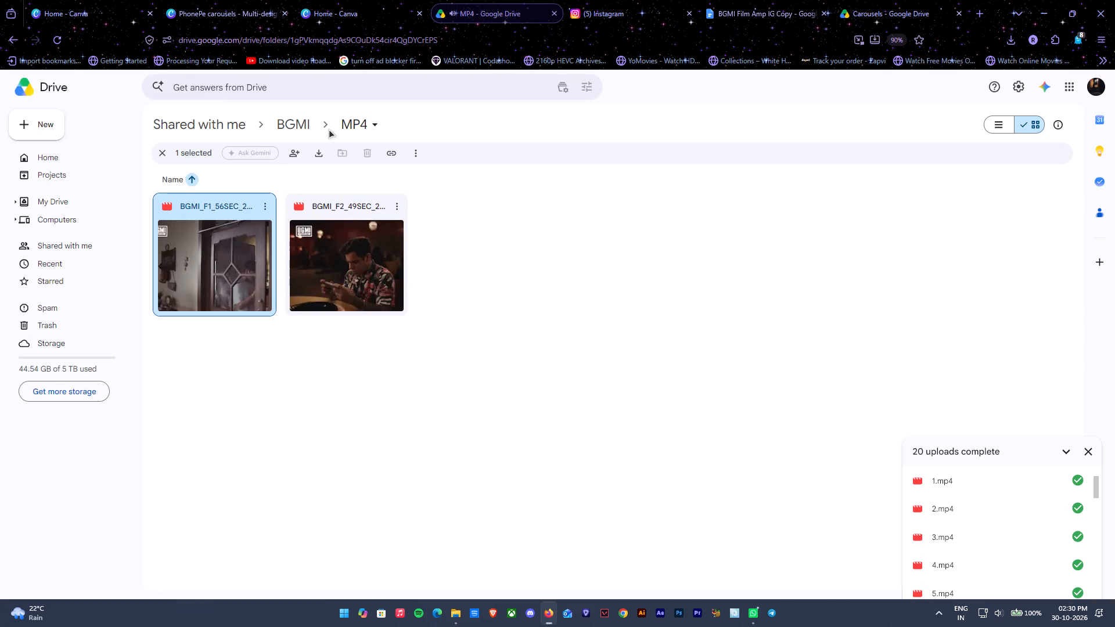
{"action": "left_click", "coordinate": [297, 118]}
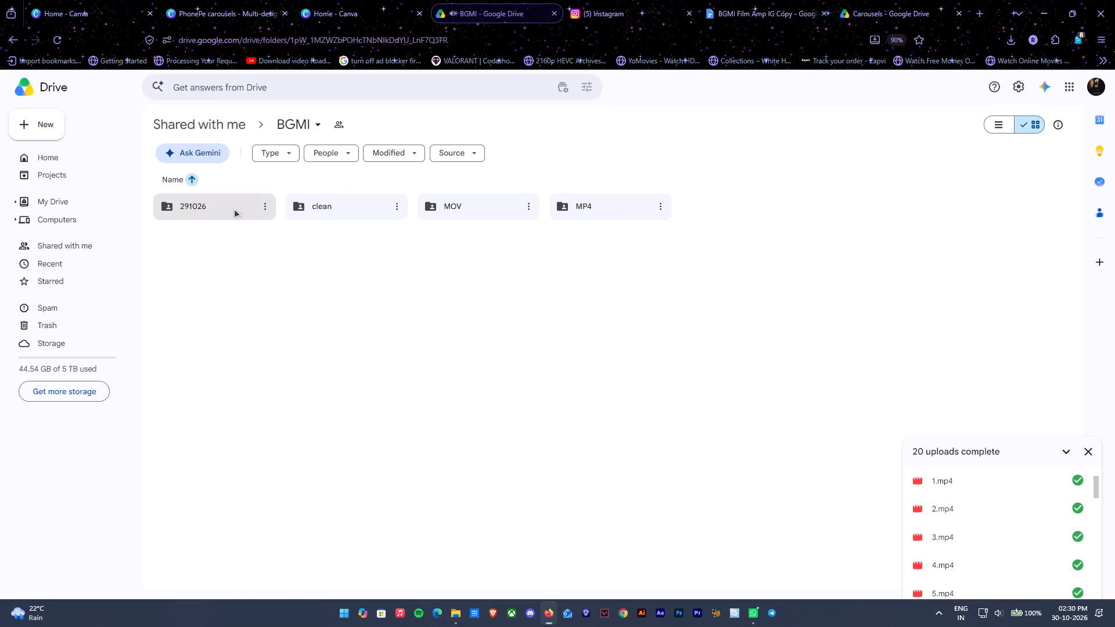
{"action": "double_click", "coordinate": [310, 206]}
{"action": "double_click", "coordinate": [233, 250]}
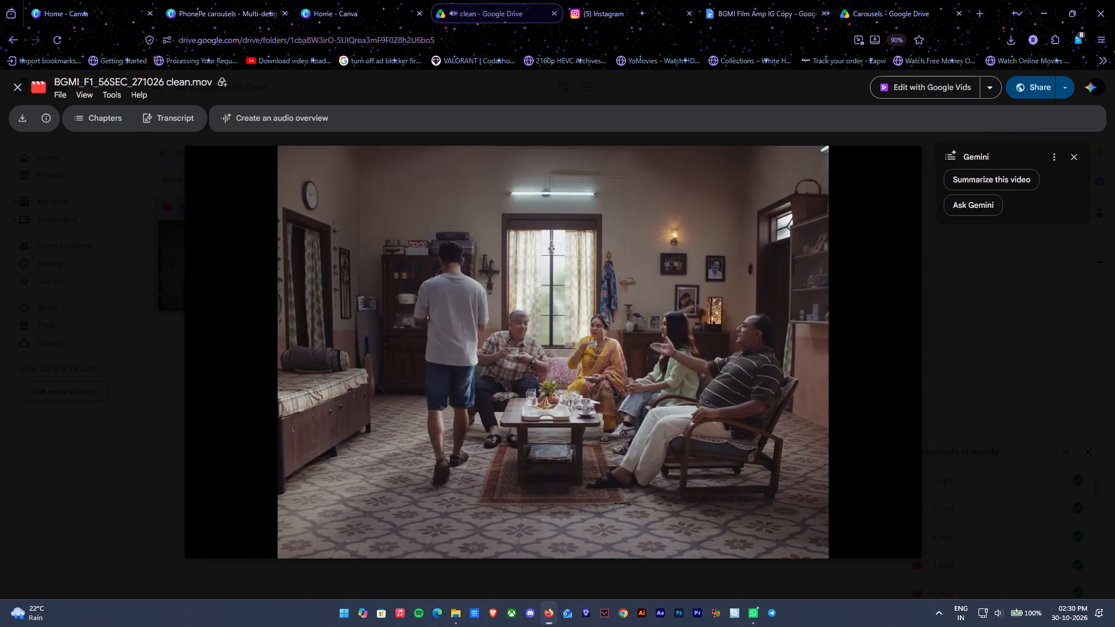
{"action": "left_click", "coordinate": [18, 89]}
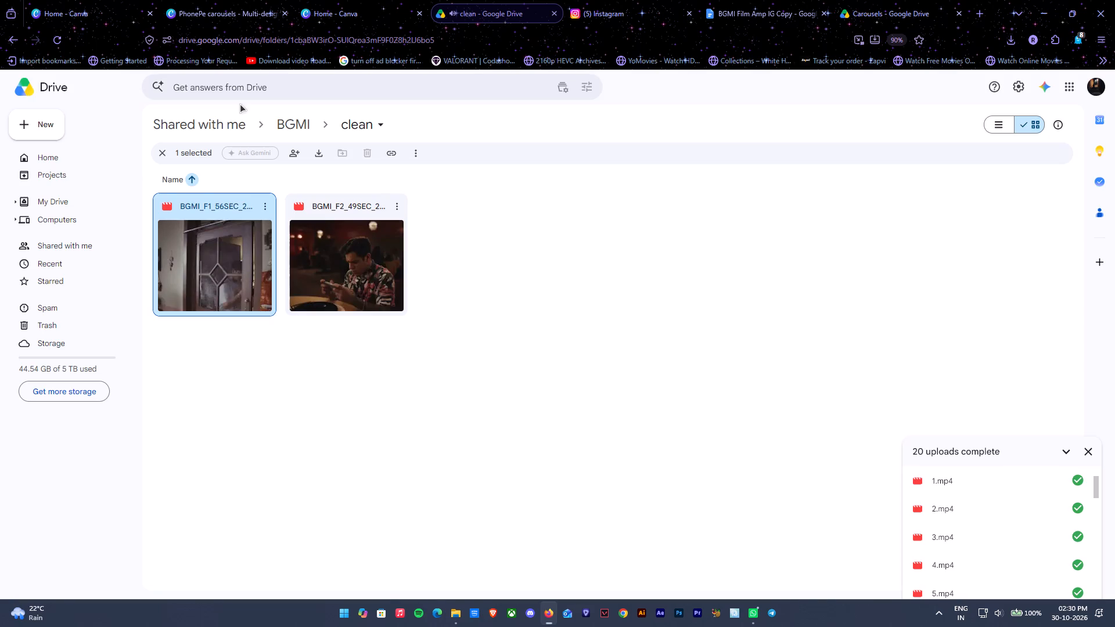
{"action": "left_click", "coordinate": [286, 124]}
{"action": "left_click", "coordinate": [524, 207]}
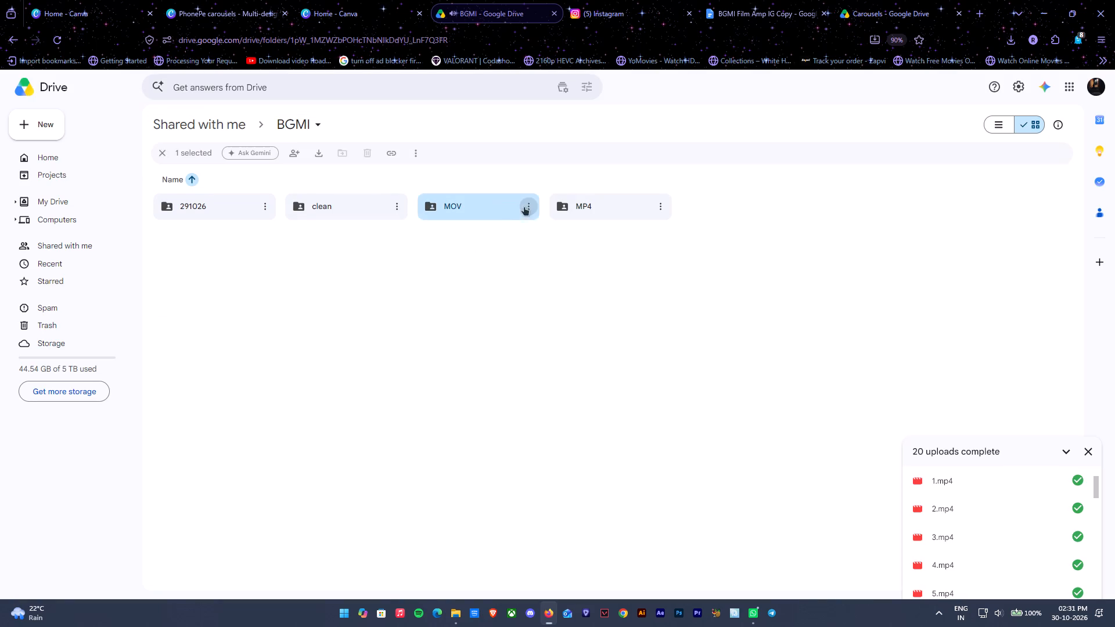
{"action": "double_click", "coordinate": [493, 207]}
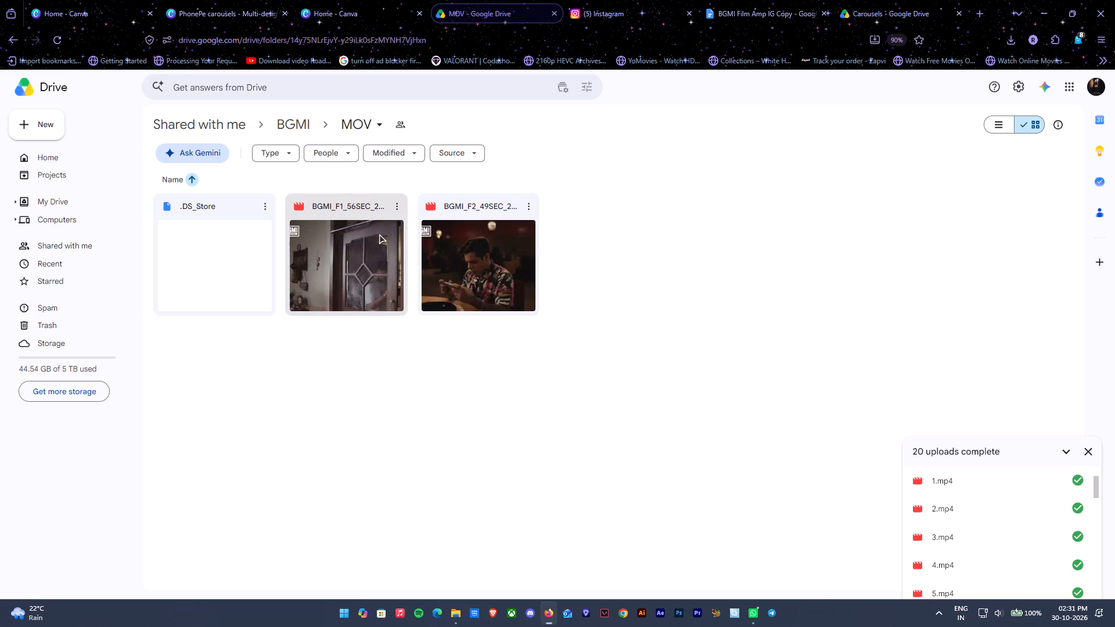
Download both BGMI films, F1 56SEC and F2 49SEC, from the MP4 folder inside the shared BGMI folder.
{"action": "left_click", "coordinate": [290, 121]}
{"action": "double_click", "coordinate": [601, 201]}
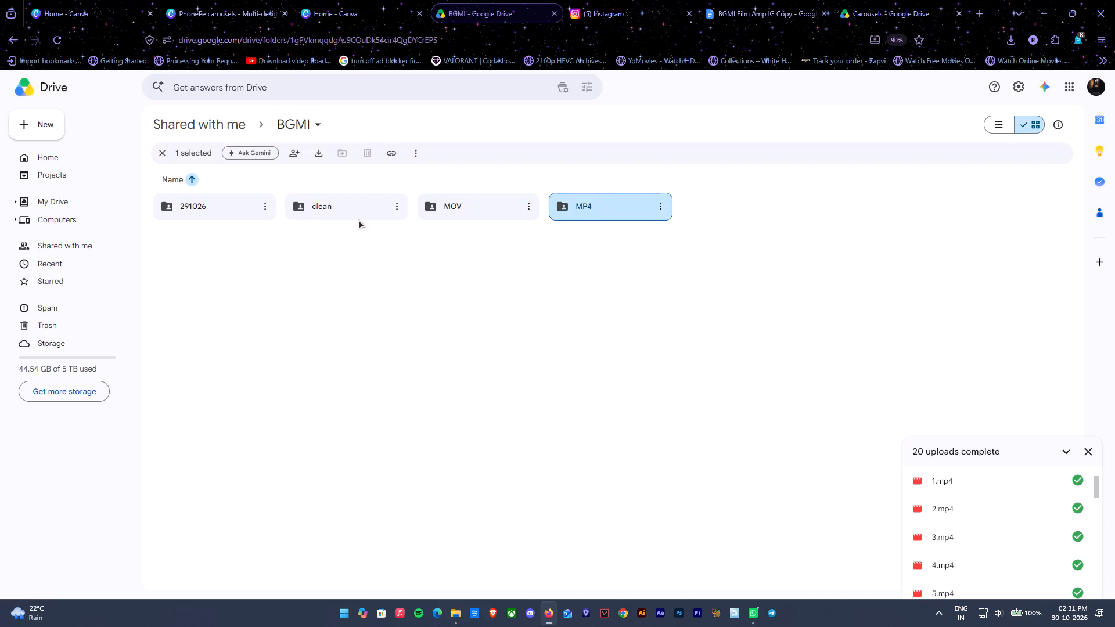
{"action": "left_click", "coordinate": [270, 205]}
{"action": "left_click", "coordinate": [321, 248]}
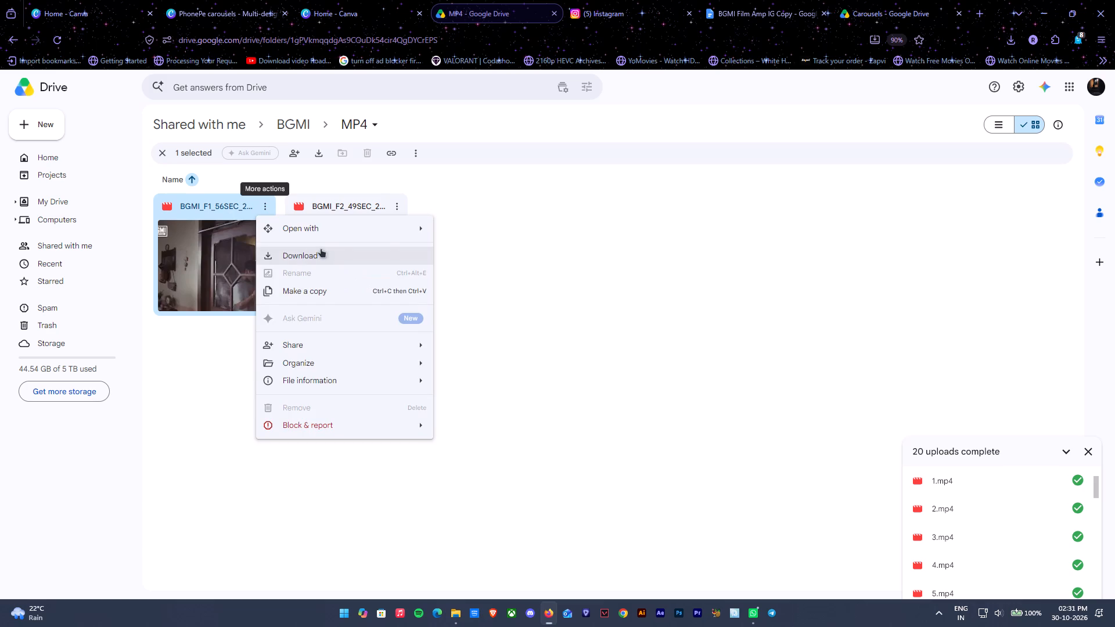
{"action": "left_click", "coordinate": [394, 204]}
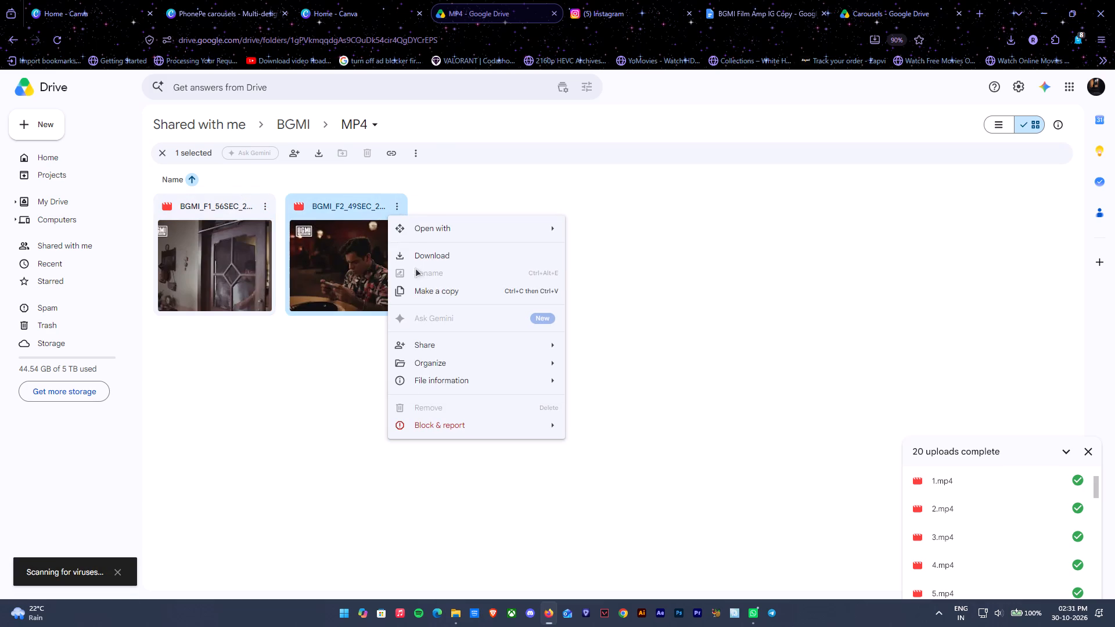
{"action": "left_click", "coordinate": [422, 260]}
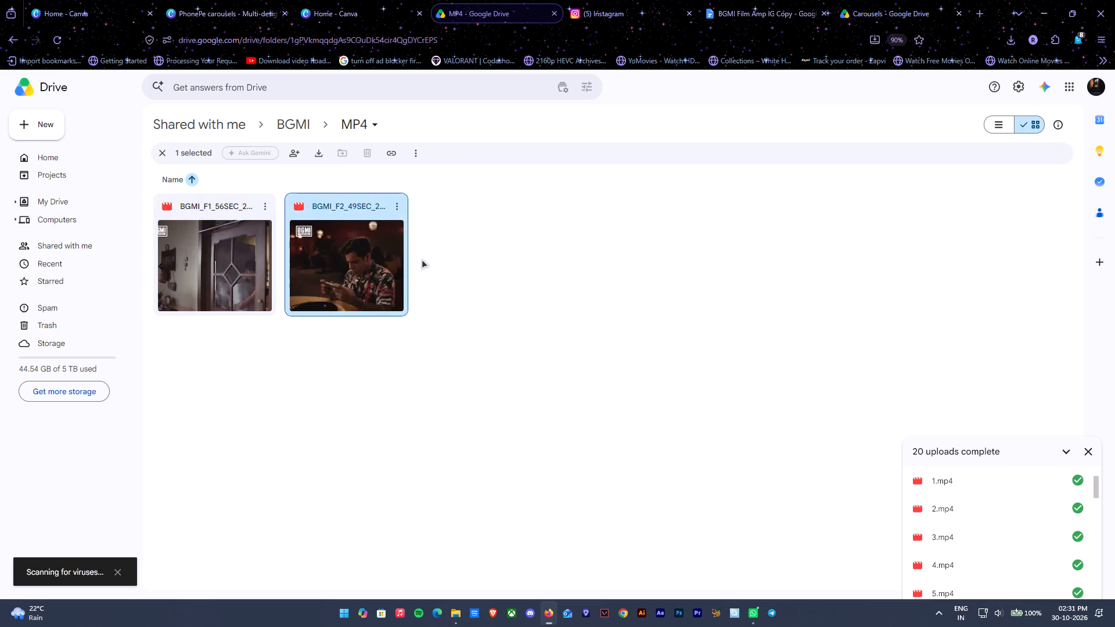
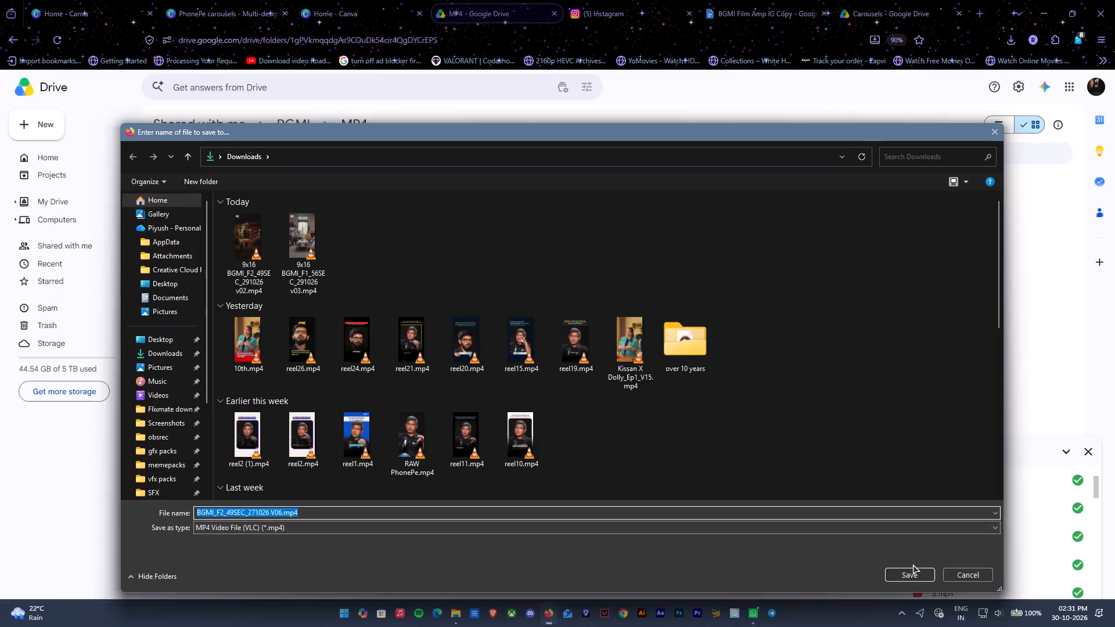
Save the film BGMI_F2_49SEC_271026 V06.mp4 to the Downloads folder under its existing name.
{"action": "left_click", "coordinate": [916, 573]}
{"action": "left_click", "coordinate": [916, 574]}
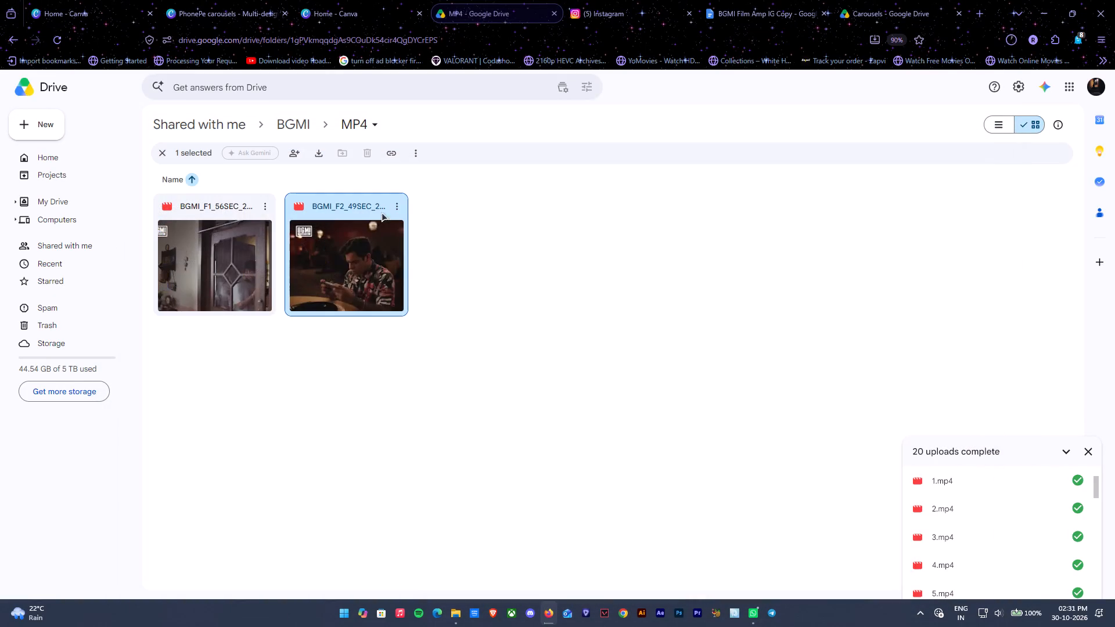
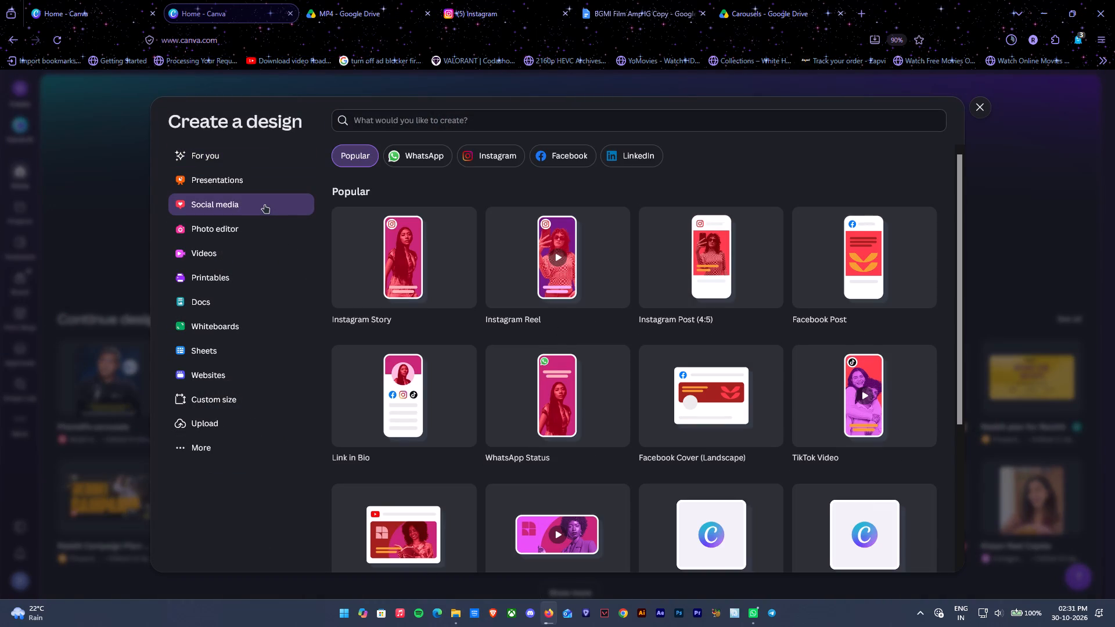
Create a blank Instagram Post (4:5) design and close the leftover Canva home page it was started from.
{"action": "left_click", "coordinate": [731, 253]}
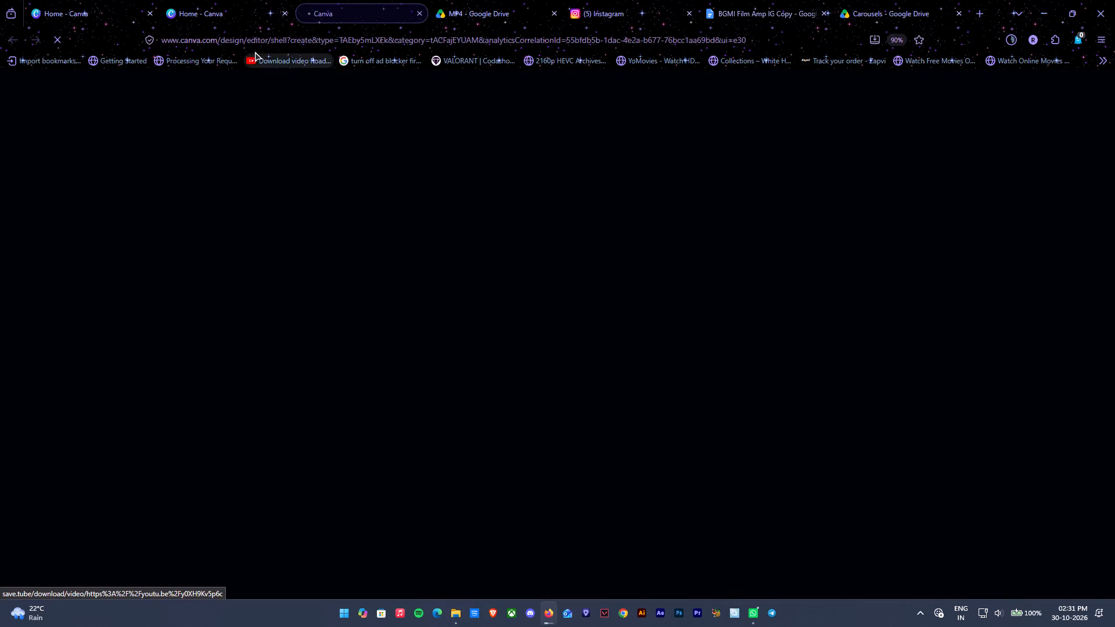
{"action": "left_click", "coordinate": [288, 17]}
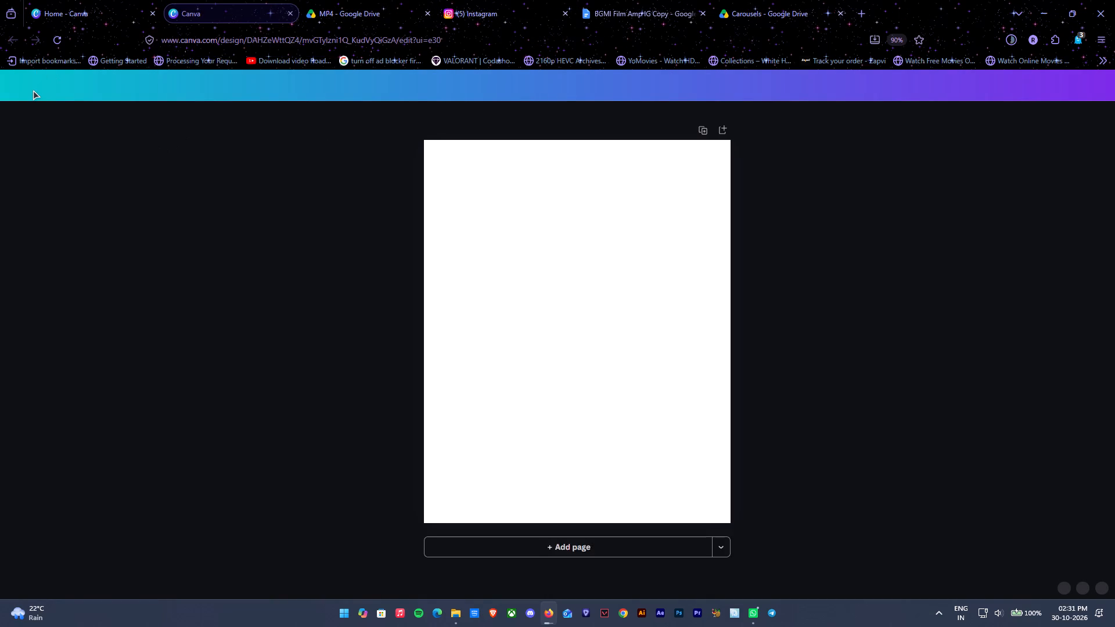
Rename the new Instagram post design as BGMI carousels.
{"action": "left_click", "coordinate": [28, 85]}
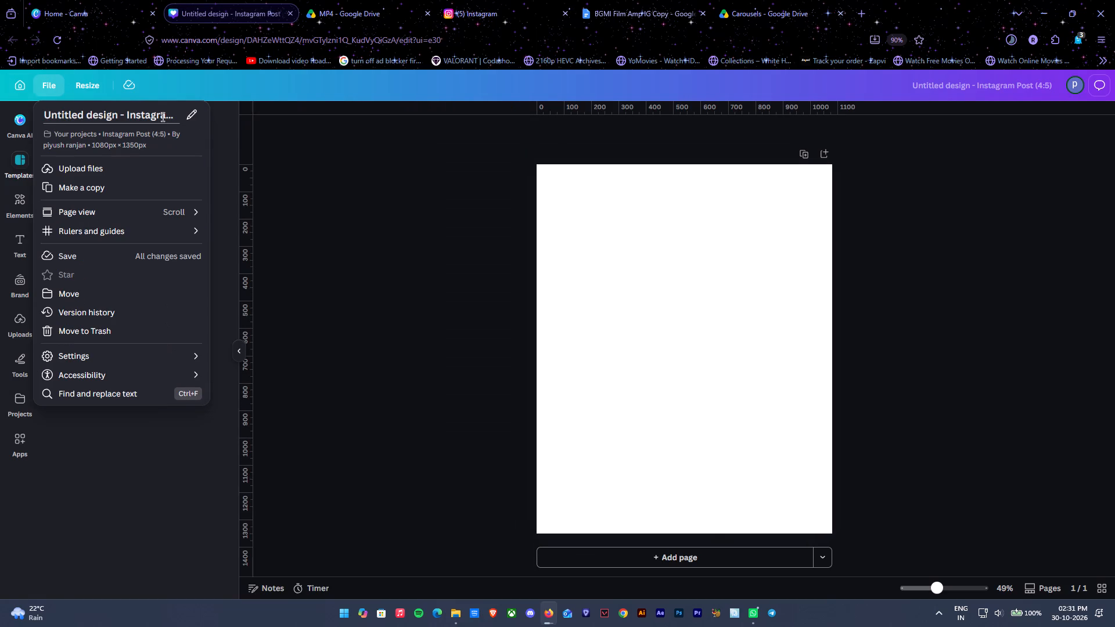
{"action": "left_click", "coordinate": [190, 113]}
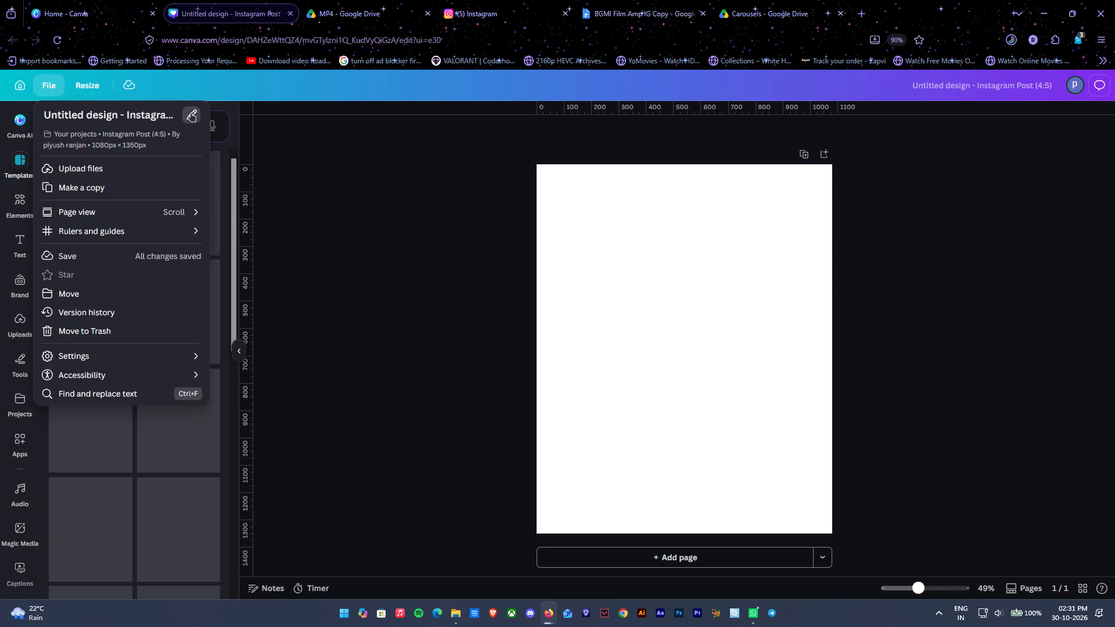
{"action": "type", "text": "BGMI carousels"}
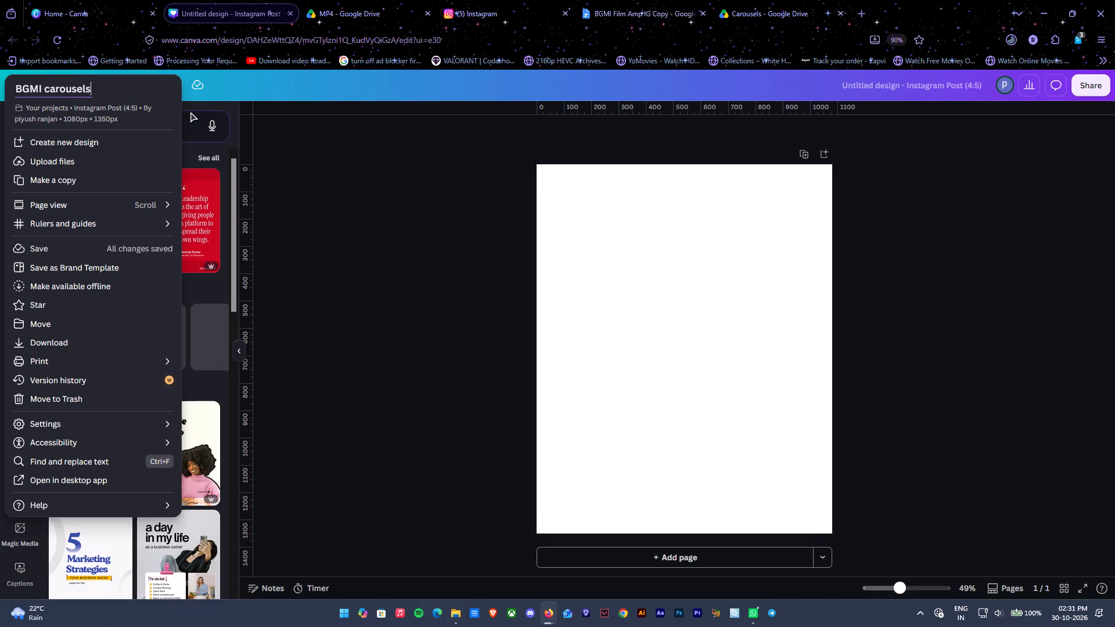
{"action": "left_click", "coordinate": [163, 88]}
{"action": "left_click", "coordinate": [361, 207]}
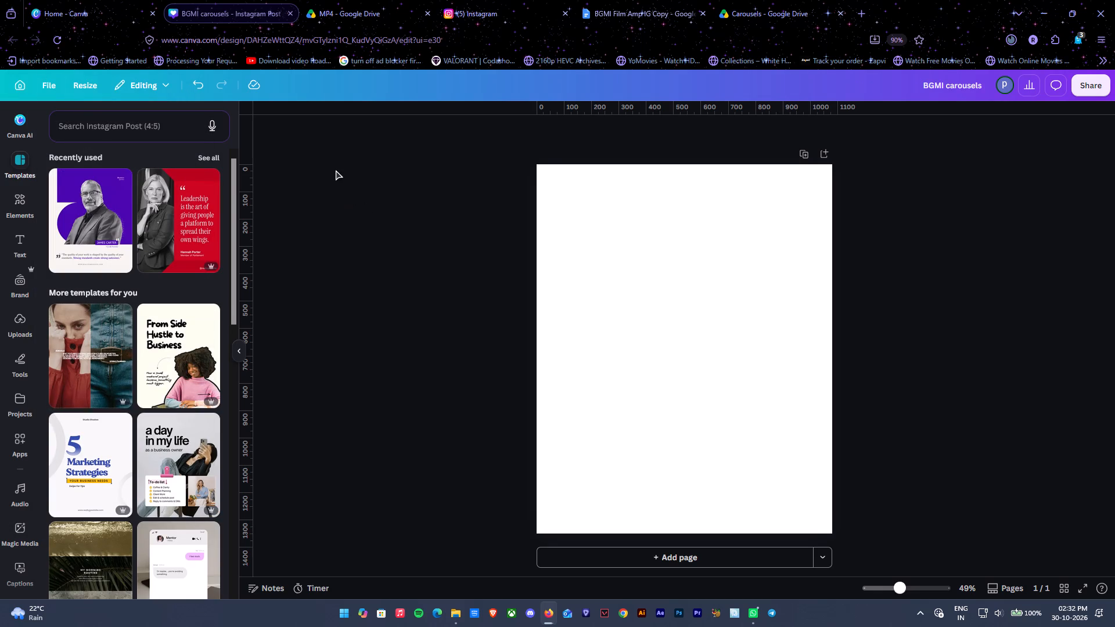
Switch to the shared BGMI folder's MP4 subfolder in Google Drive.
{"action": "left_click", "coordinate": [366, 0]}
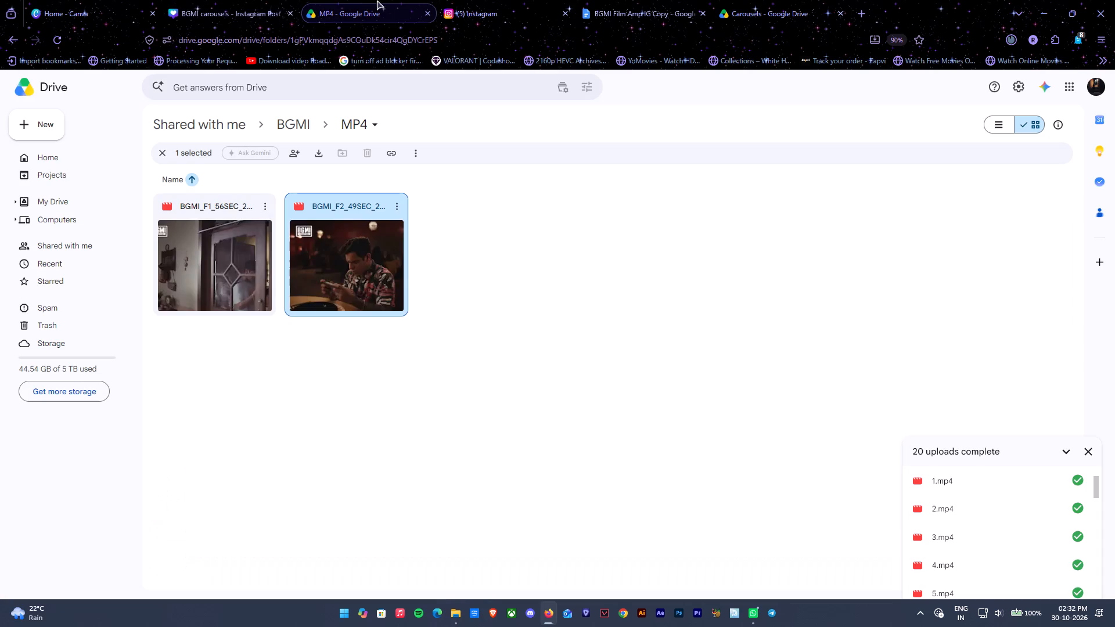
Switch to the BGMI carousels design in Canva and add a second blank page.
{"action": "left_click", "coordinate": [240, 0]}
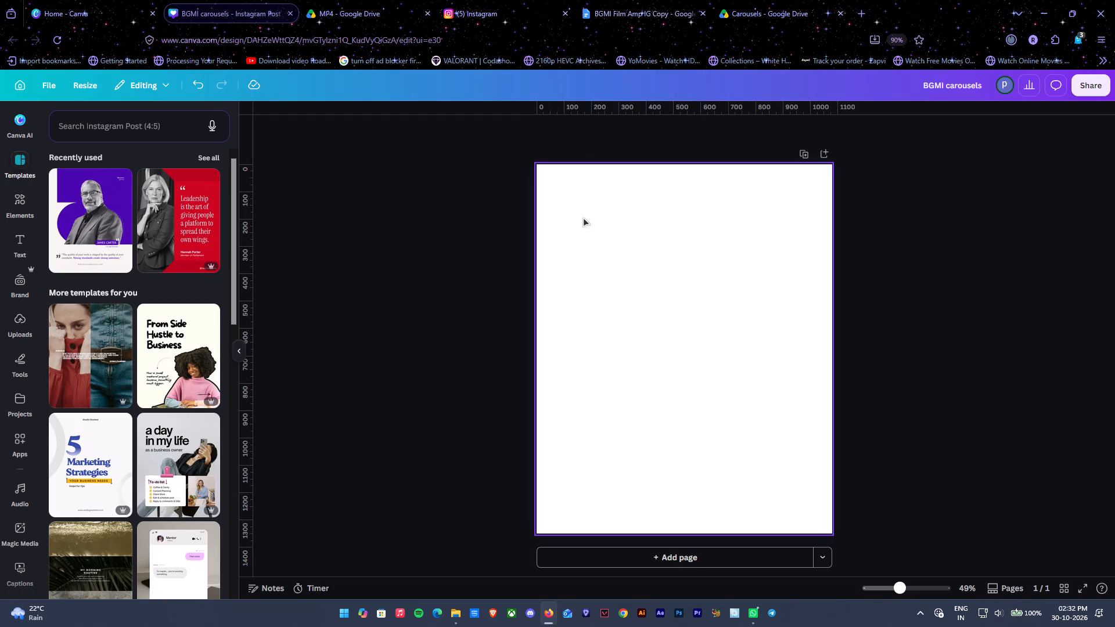
{"action": "left_click", "coordinate": [583, 217]}
{"action": "left_click", "coordinate": [693, 557]}
Title both page 1 and page 2 of the carousel design as 1.
{"action": "scroll", "coordinate": [646, 338], "scroll_direction": "up", "scroll_amount": 7}
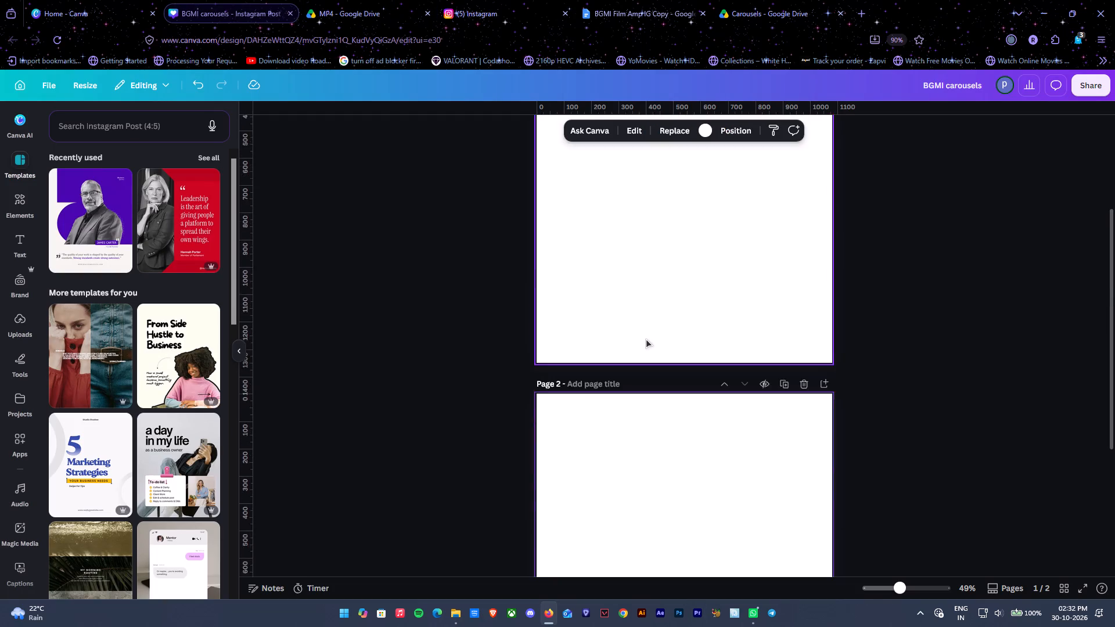
{"action": "scroll", "coordinate": [646, 338], "scroll_direction": "up", "scroll_amount": 6}
{"action": "left_click", "coordinate": [577, 151]}
{"action": "key", "text": "1"}
{"action": "scroll", "coordinate": [578, 153], "scroll_direction": "down", "scroll_amount": 5}
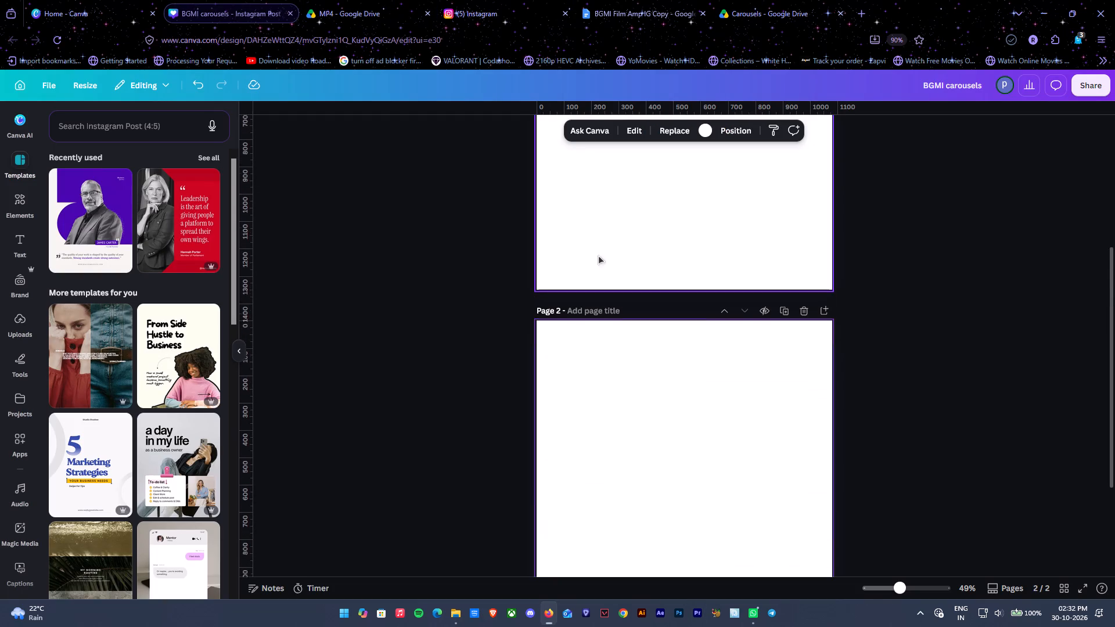
{"action": "left_click", "coordinate": [580, 265]}
{"action": "key", "text": "1"}
{"action": "left_click", "coordinate": [943, 242]}
{"action": "scroll", "coordinate": [943, 242], "scroll_direction": "up", "scroll_amount": 3}
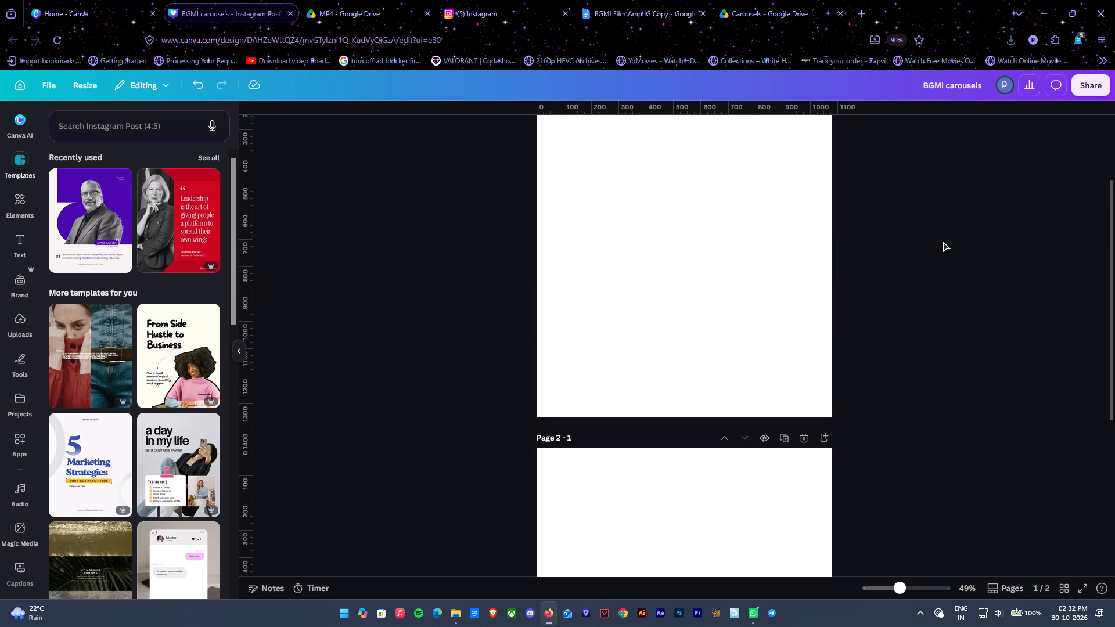
{"action": "scroll", "coordinate": [850, 373], "scroll_direction": "up", "scroll_amount": 4}
{"action": "left_click", "coordinate": [754, 343]}
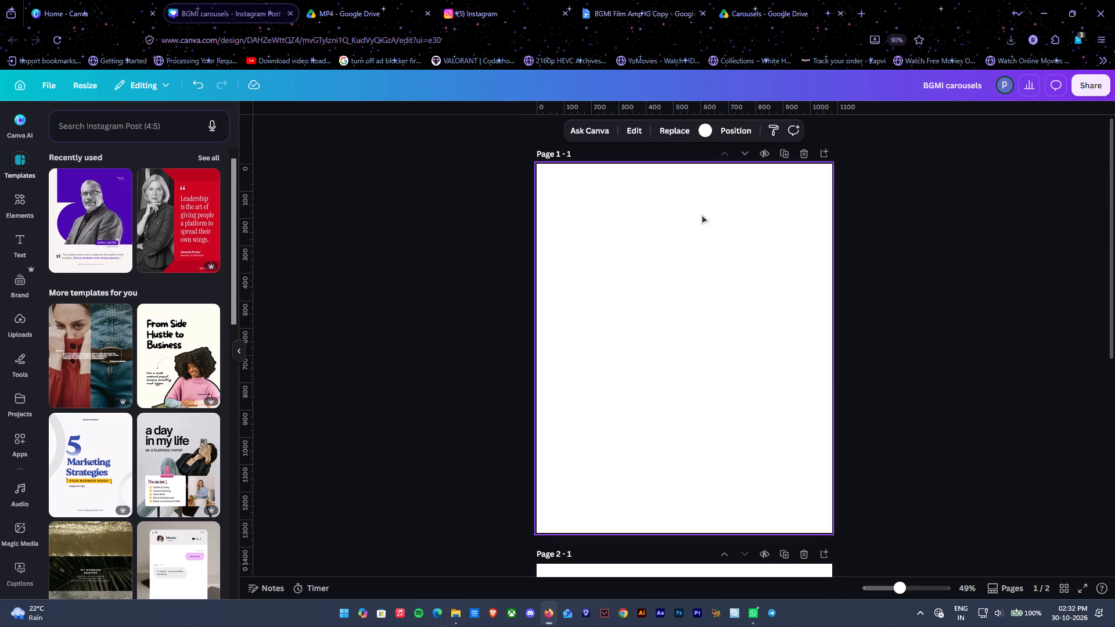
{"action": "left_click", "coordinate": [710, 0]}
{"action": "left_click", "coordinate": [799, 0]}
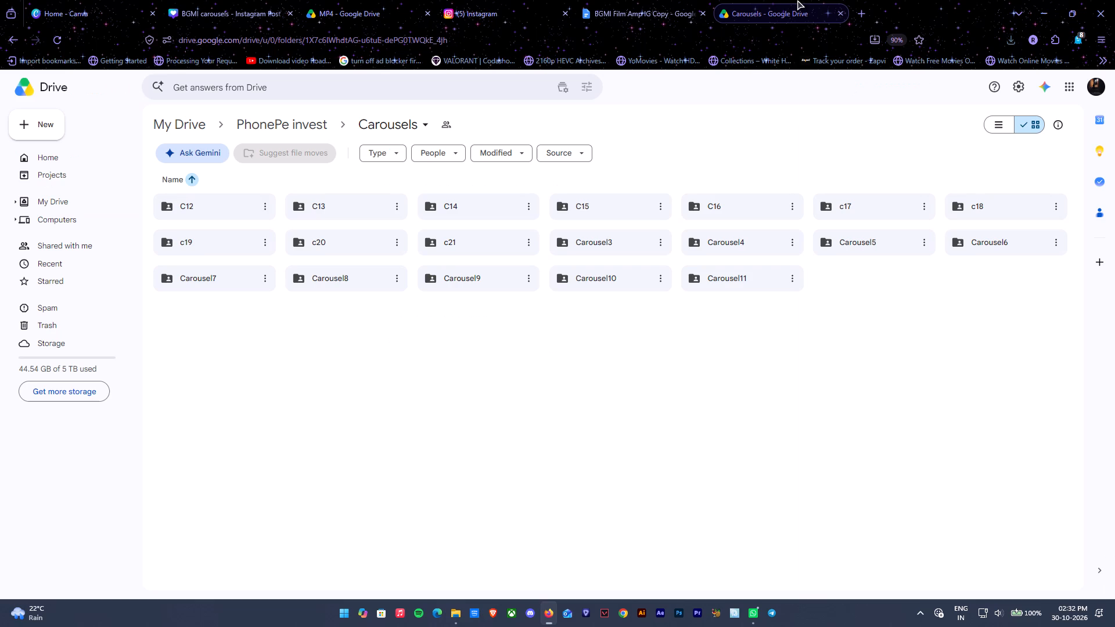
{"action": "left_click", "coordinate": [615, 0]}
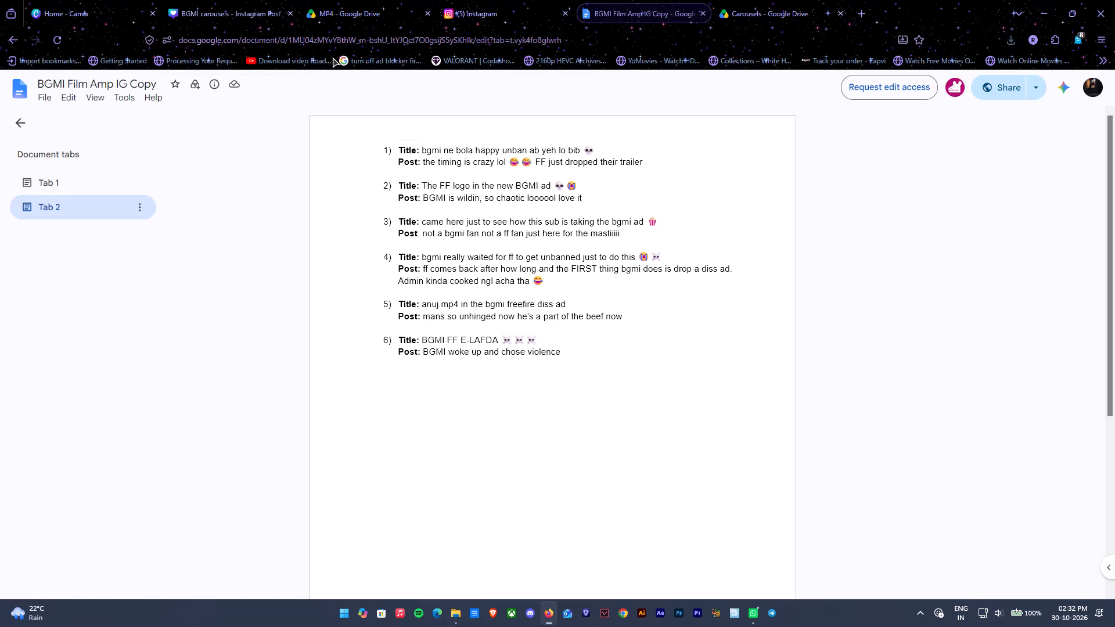
Place the film BGMI_F1_56SEC_271026 v06.mp4 from the Downloads folder onto page 2 of the BGMI carousels design.
{"action": "left_click", "coordinate": [283, 0]}
{"action": "scroll", "coordinate": [668, 290], "scroll_direction": "down", "scroll_amount": 5}
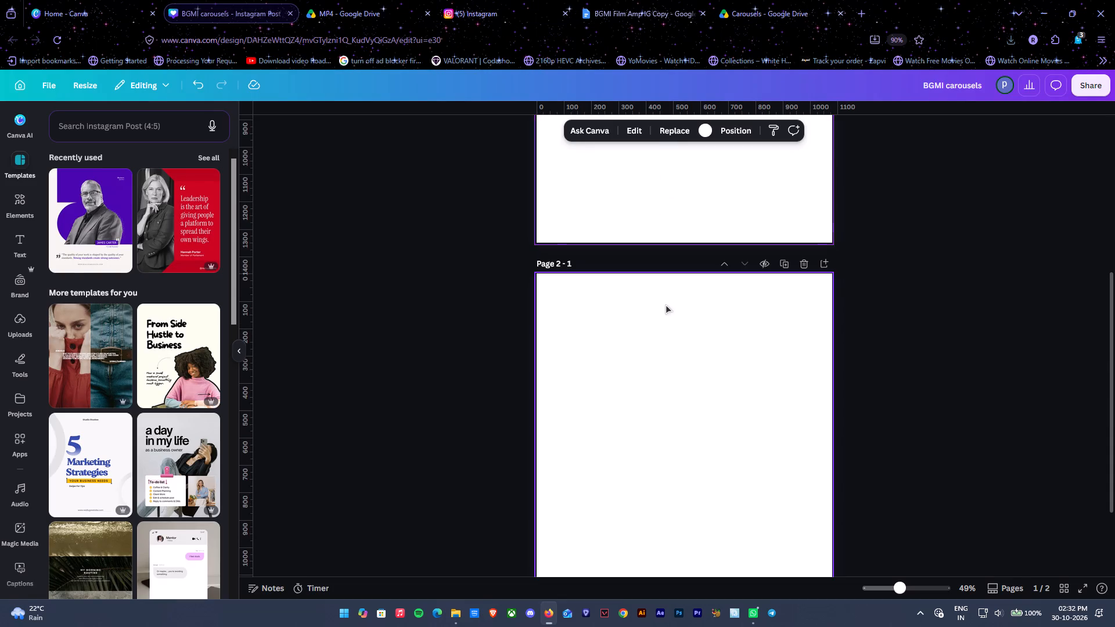
{"action": "left_click", "coordinate": [668, 310]}
{"action": "scroll", "coordinate": [668, 310], "scroll_direction": "down", "scroll_amount": 2}
{"action": "left_click", "coordinate": [461, 610]}
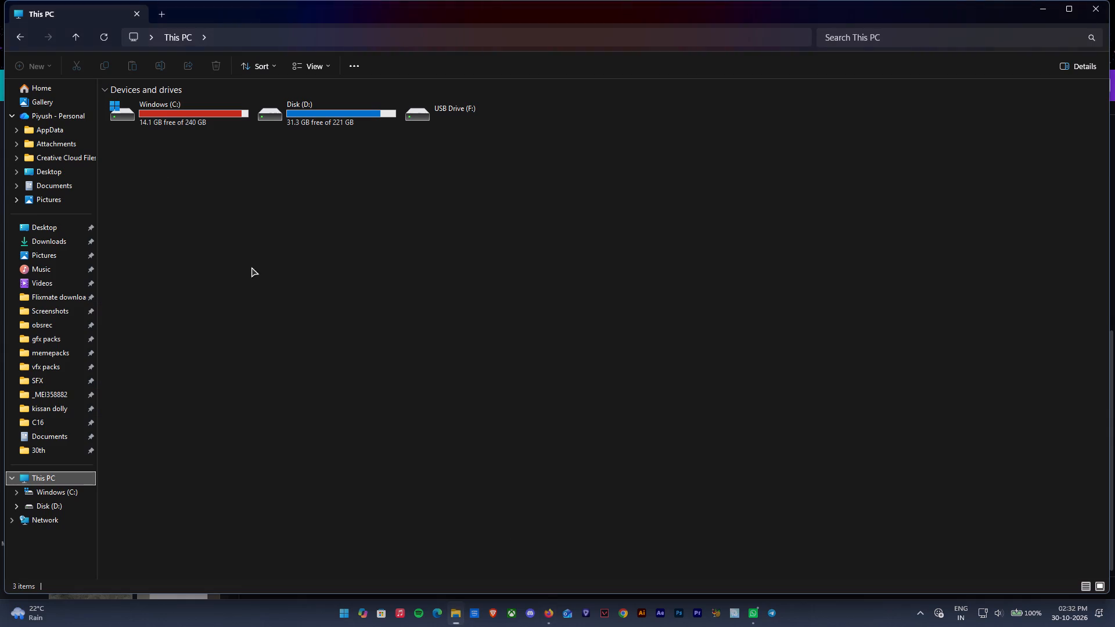
{"action": "left_click", "coordinate": [50, 242]}
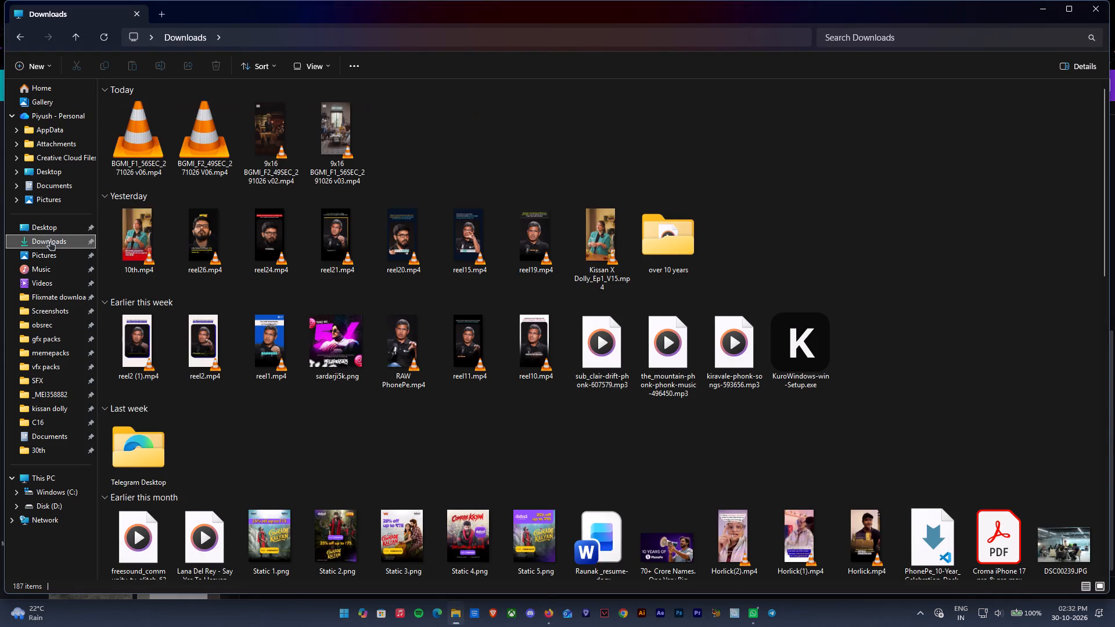
{"action": "left_click", "coordinate": [215, 130]}
{"action": "left_click", "coordinate": [120, 132]}
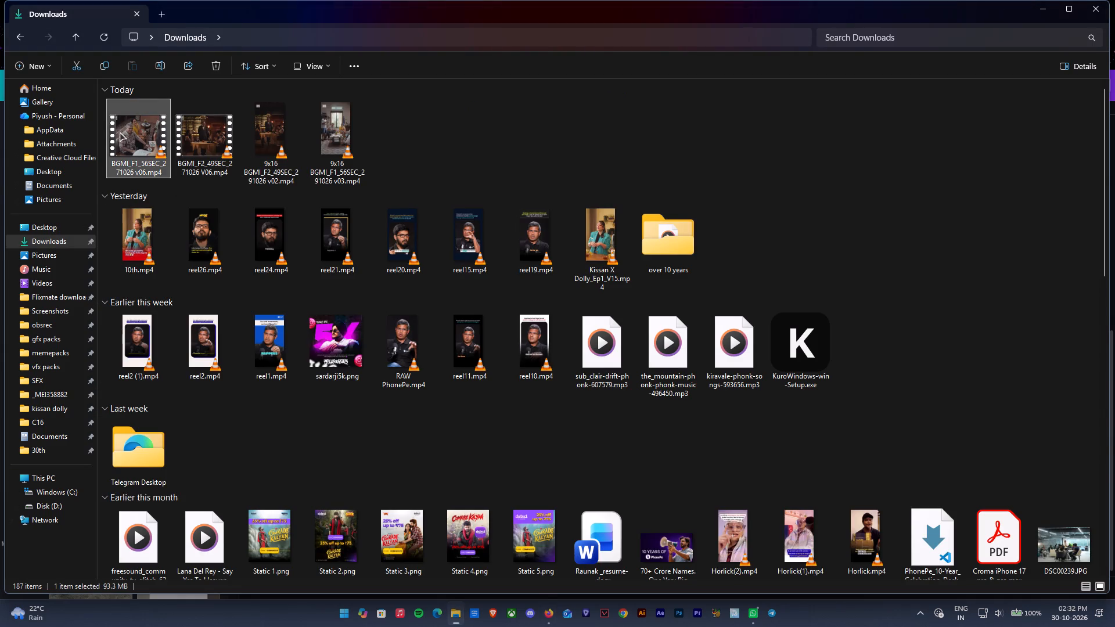
{"action": "left_click_drag", "start_coordinate": [118, 138], "coordinate": [628, 298]}
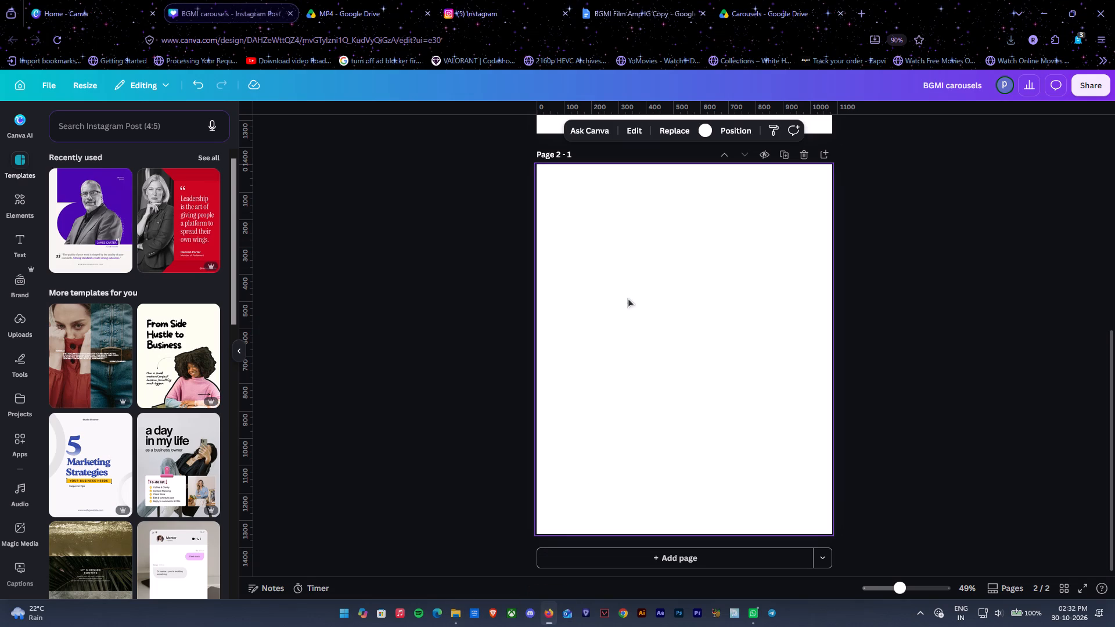
Resize the film video to span the full width of page 2 and centre it vertically.
{"action": "left_click_drag", "start_coordinate": [680, 344], "coordinate": [675, 344]}
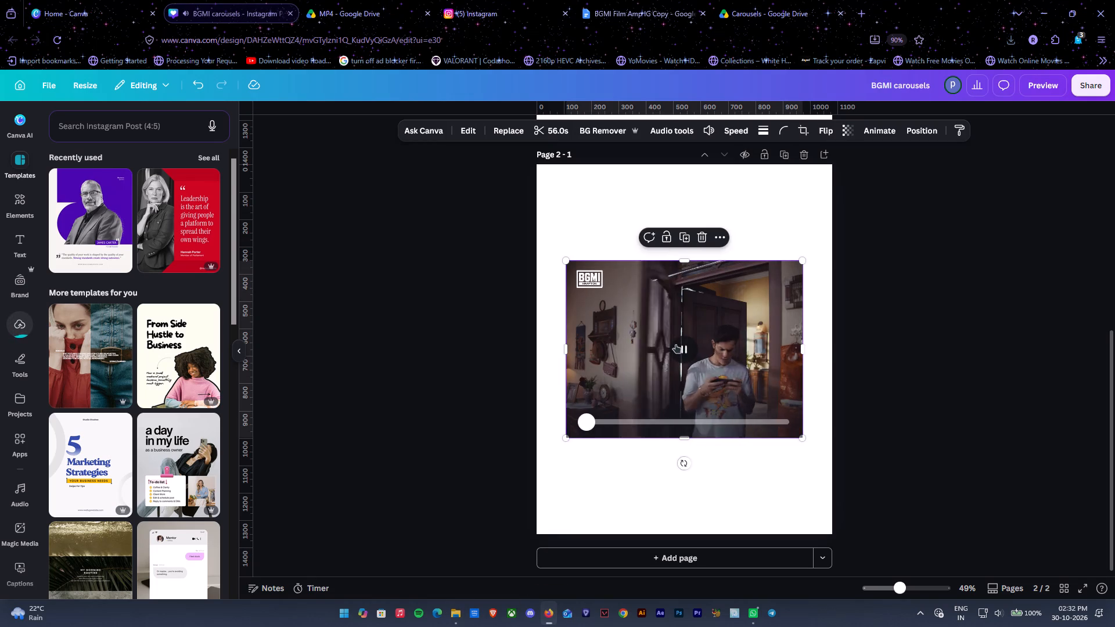
{"action": "left_click_drag", "start_coordinate": [675, 344], "coordinate": [667, 334]}
{"action": "left_click_drag", "start_coordinate": [802, 439], "coordinate": [841, 456]}
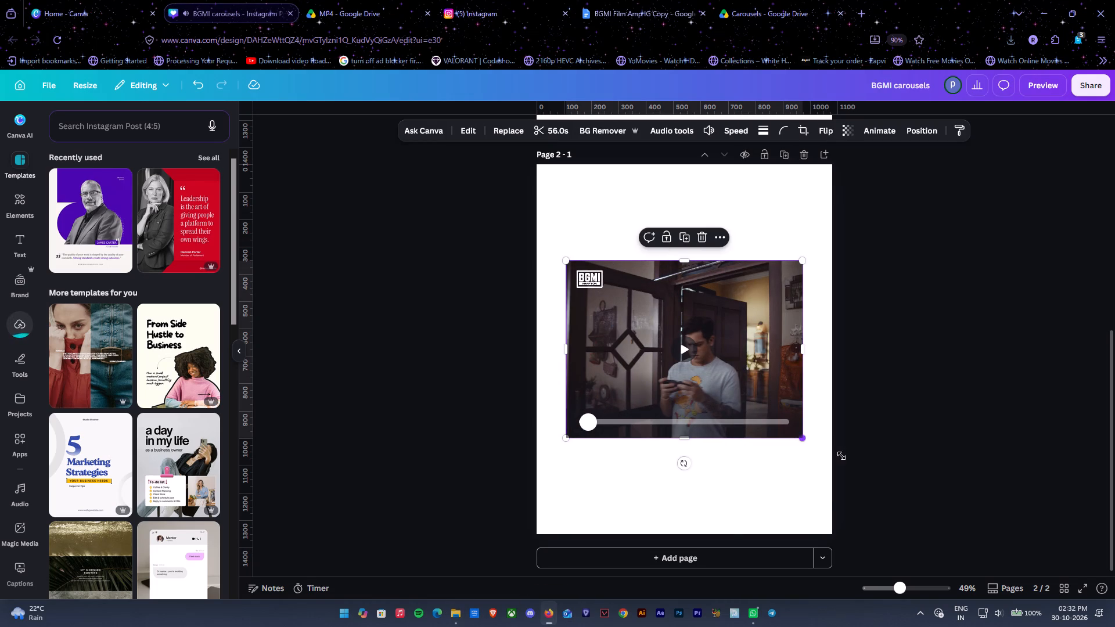
{"action": "left_click_drag", "start_coordinate": [841, 456], "coordinate": [901, 485]}
{"action": "left_click_drag", "start_coordinate": [801, 396], "coordinate": [765, 363]}
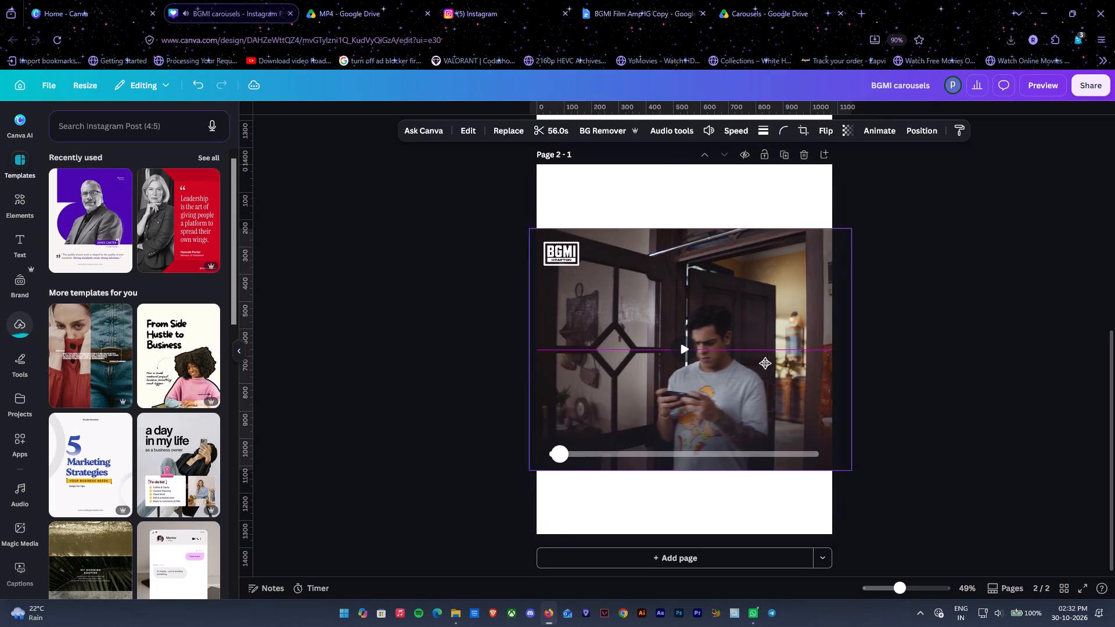
{"action": "left_click_drag", "start_coordinate": [765, 363], "coordinate": [769, 364]}
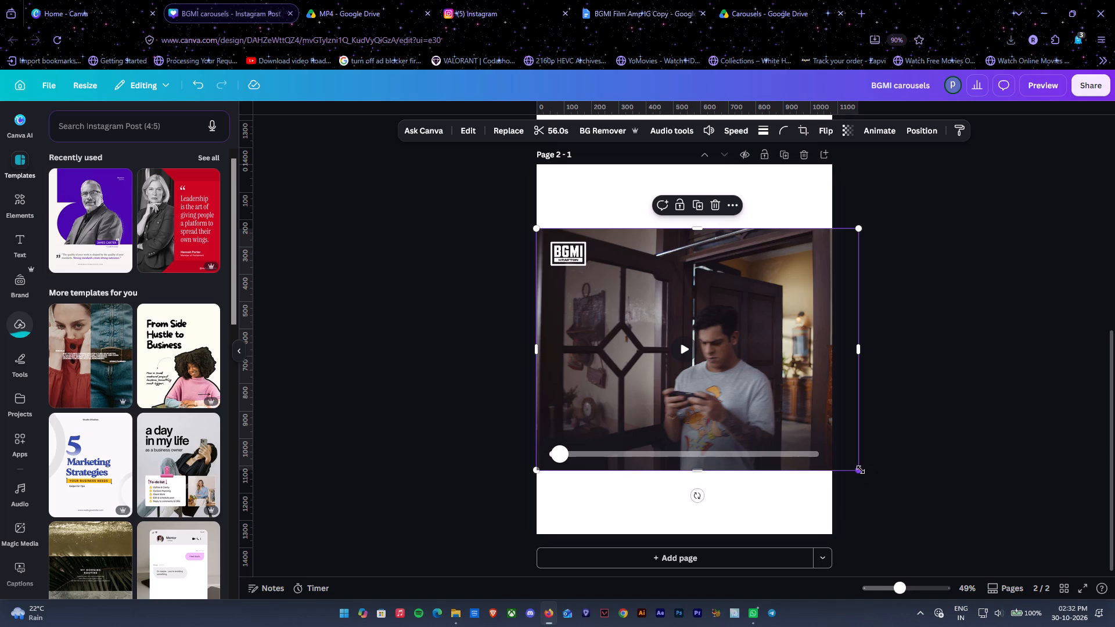
{"action": "left_click_drag", "start_coordinate": [861, 470], "coordinate": [829, 441]}
{"action": "left_click", "coordinate": [767, 352]}
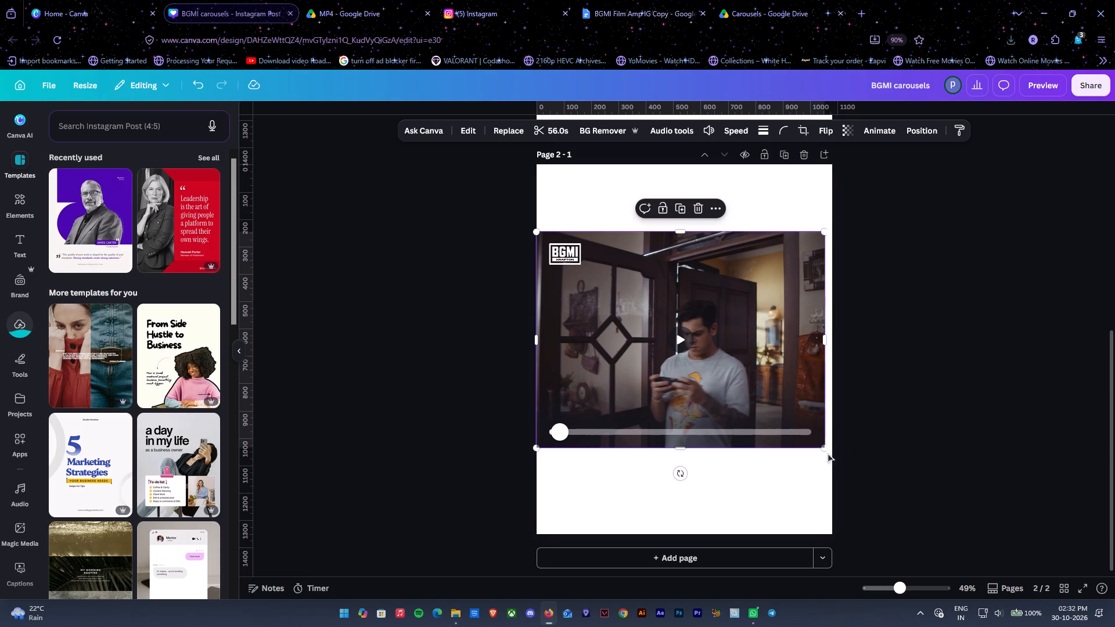
{"action": "left_click_drag", "start_coordinate": [826, 449], "coordinate": [837, 453]}
{"action": "left_click_drag", "start_coordinate": [801, 362], "coordinate": [800, 374]}
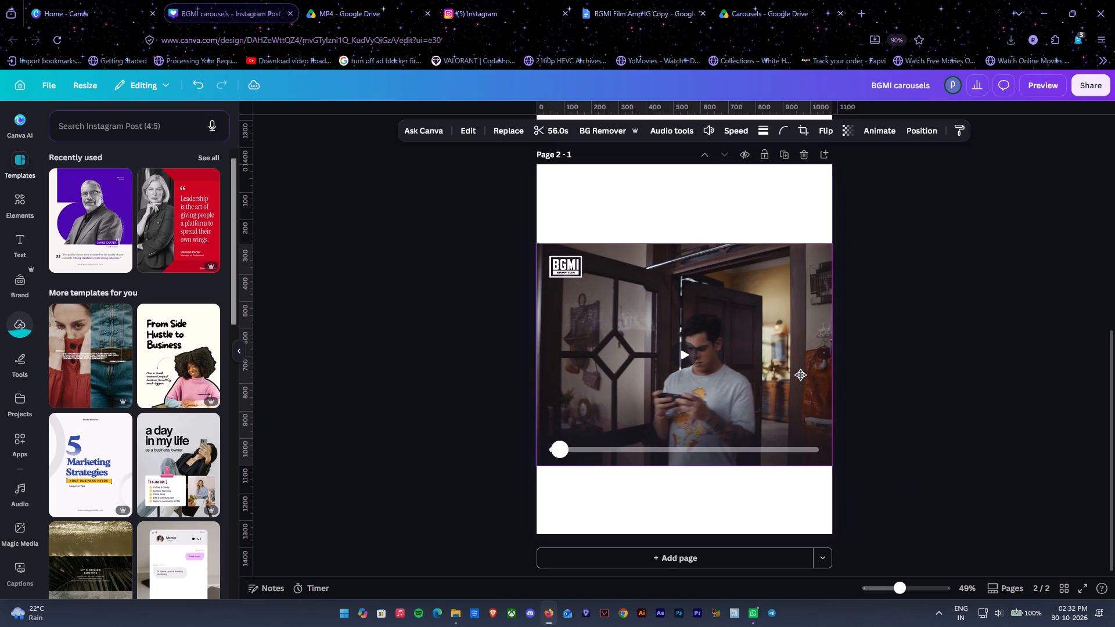
{"action": "left_click_drag", "start_coordinate": [800, 374], "coordinate": [800, 376]}
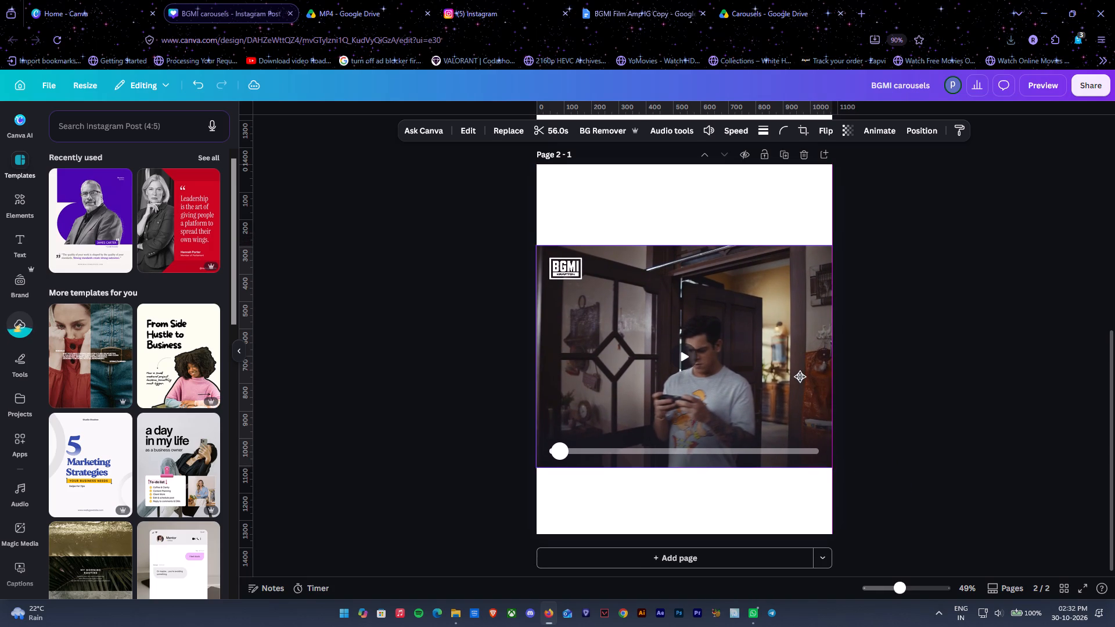
{"action": "left_click_drag", "start_coordinate": [800, 376], "coordinate": [800, 372]}
Set the page 2 background to the dark Monk-E brand colour from Monke-Black.png, trying solid black as well.
{"action": "left_click", "coordinate": [766, 196]}
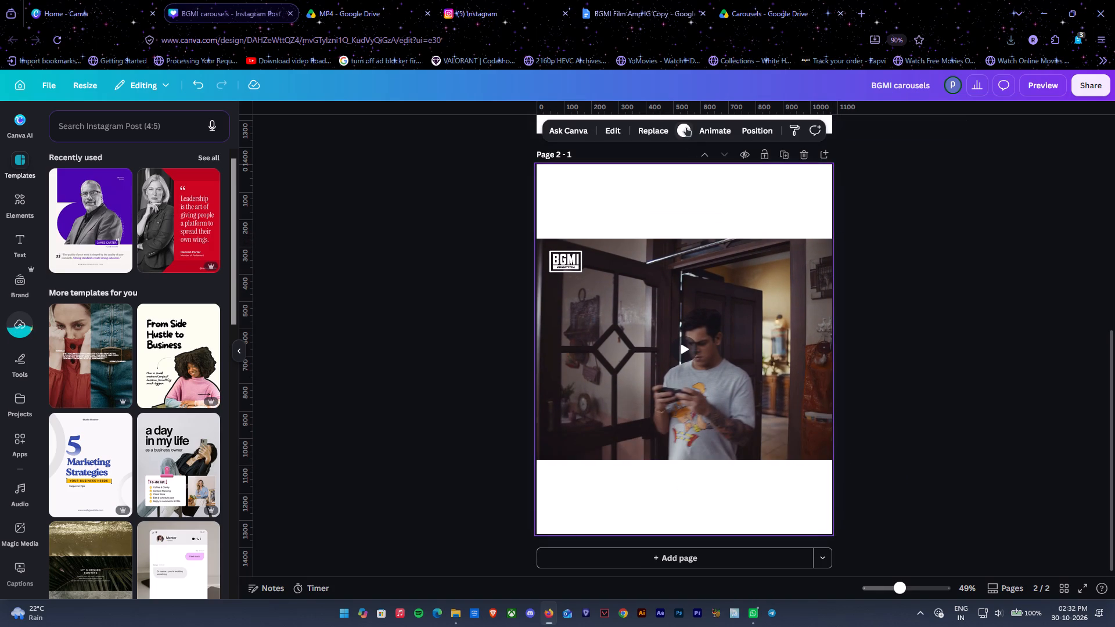
{"action": "left_click", "coordinate": [686, 127]}
{"action": "left_click", "coordinate": [59, 268]}
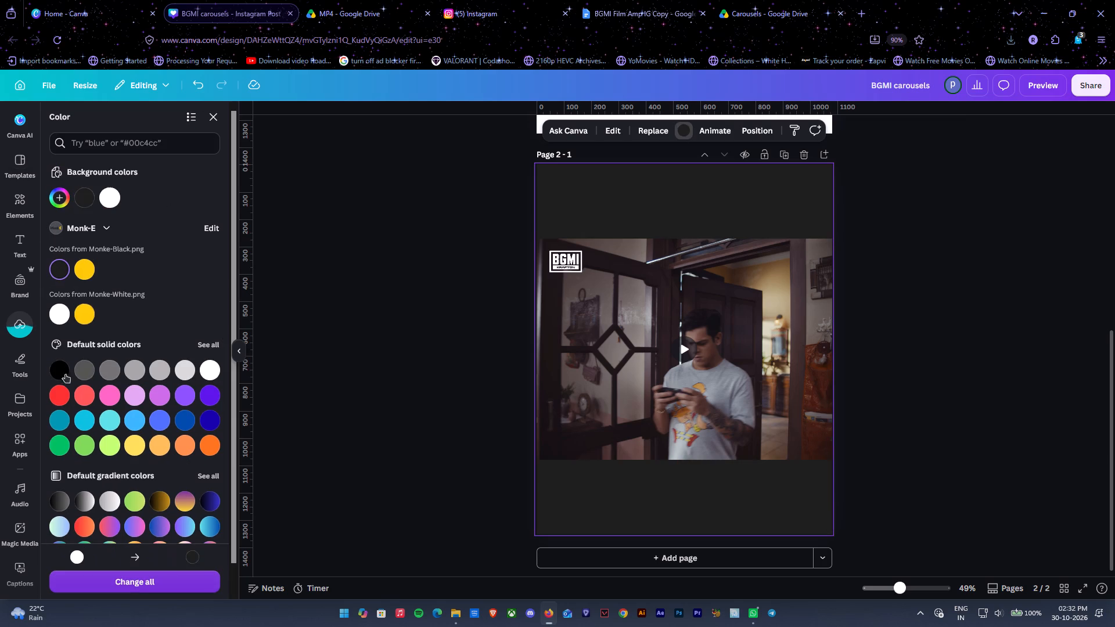
{"action": "left_click", "coordinate": [56, 366]}
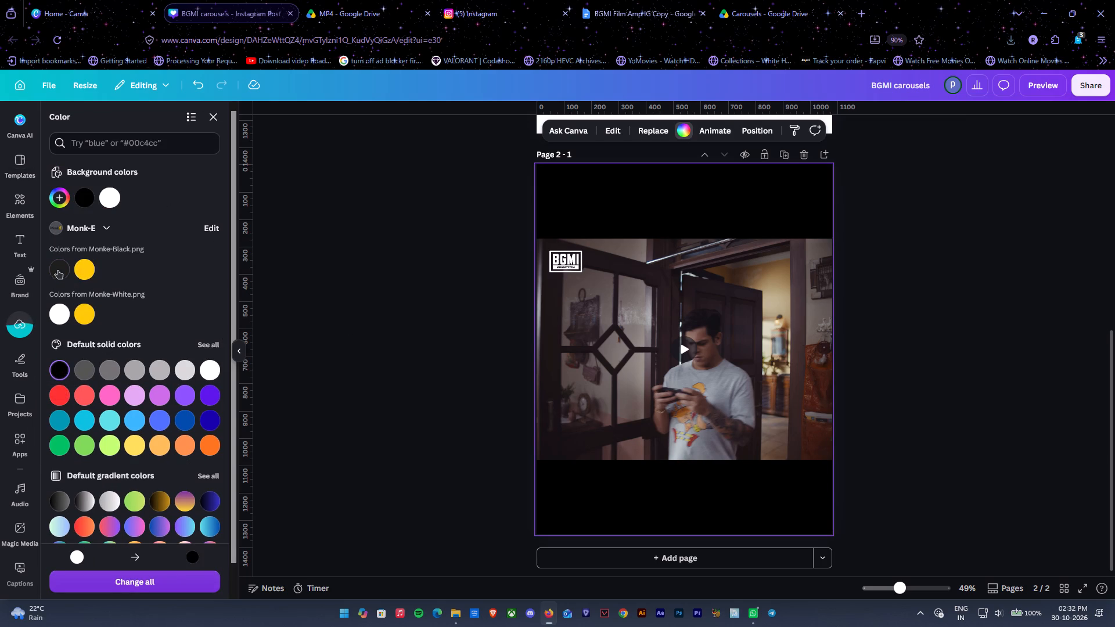
{"action": "left_click", "coordinate": [57, 269]}
{"action": "double_click", "coordinate": [972, 246]}
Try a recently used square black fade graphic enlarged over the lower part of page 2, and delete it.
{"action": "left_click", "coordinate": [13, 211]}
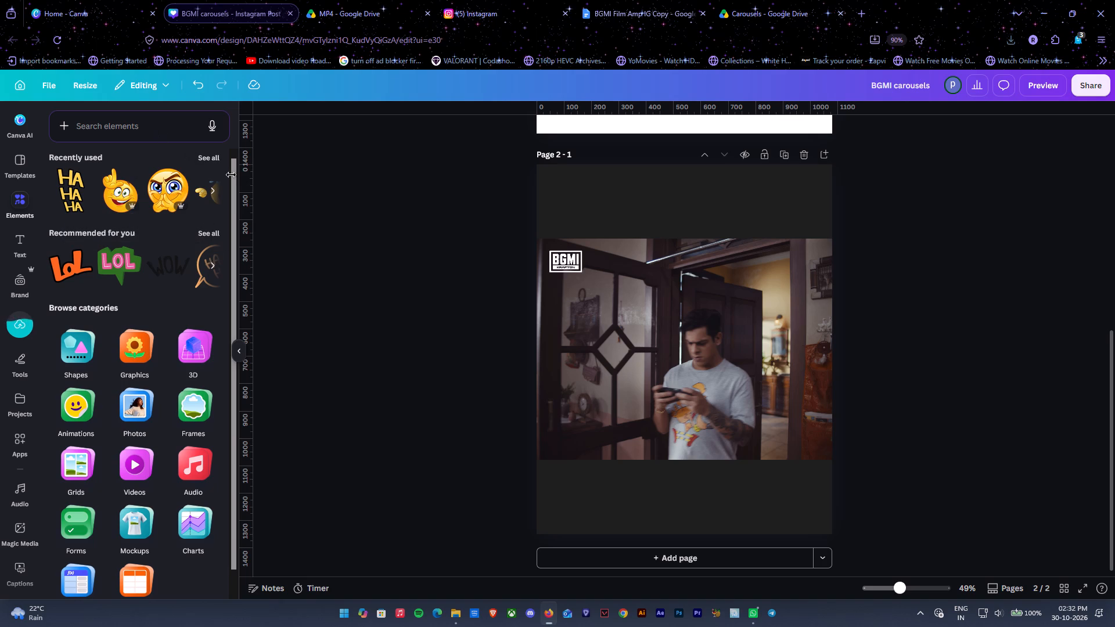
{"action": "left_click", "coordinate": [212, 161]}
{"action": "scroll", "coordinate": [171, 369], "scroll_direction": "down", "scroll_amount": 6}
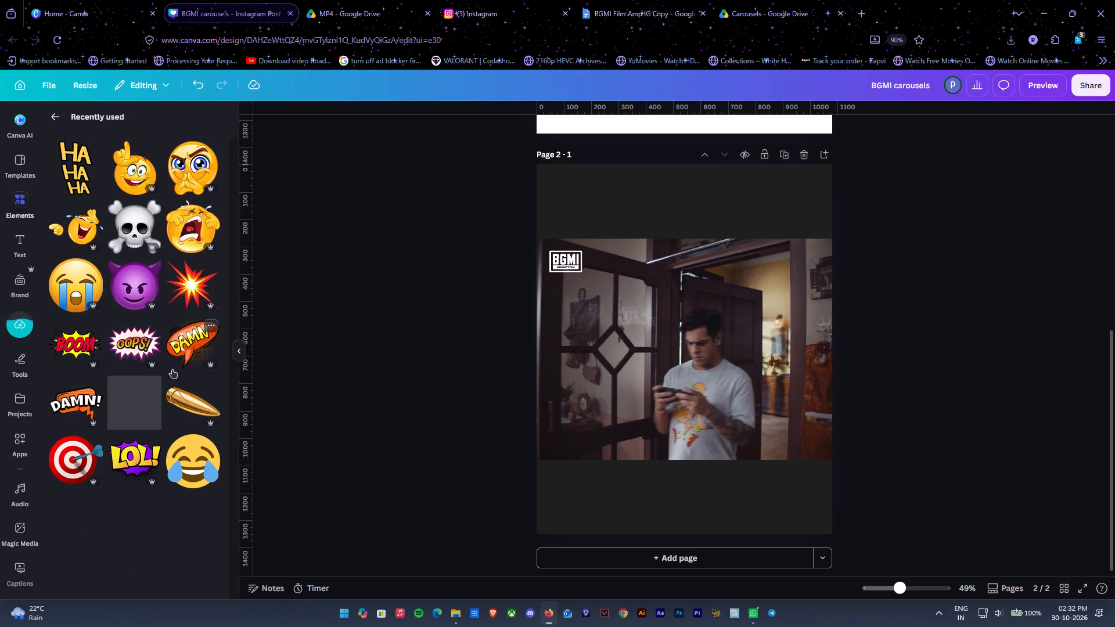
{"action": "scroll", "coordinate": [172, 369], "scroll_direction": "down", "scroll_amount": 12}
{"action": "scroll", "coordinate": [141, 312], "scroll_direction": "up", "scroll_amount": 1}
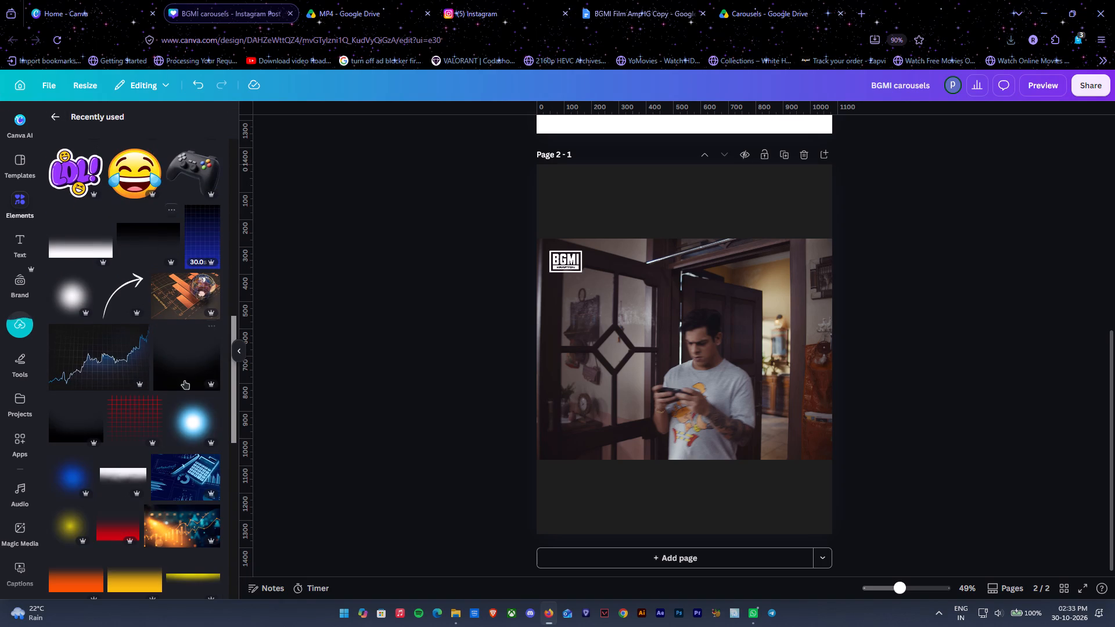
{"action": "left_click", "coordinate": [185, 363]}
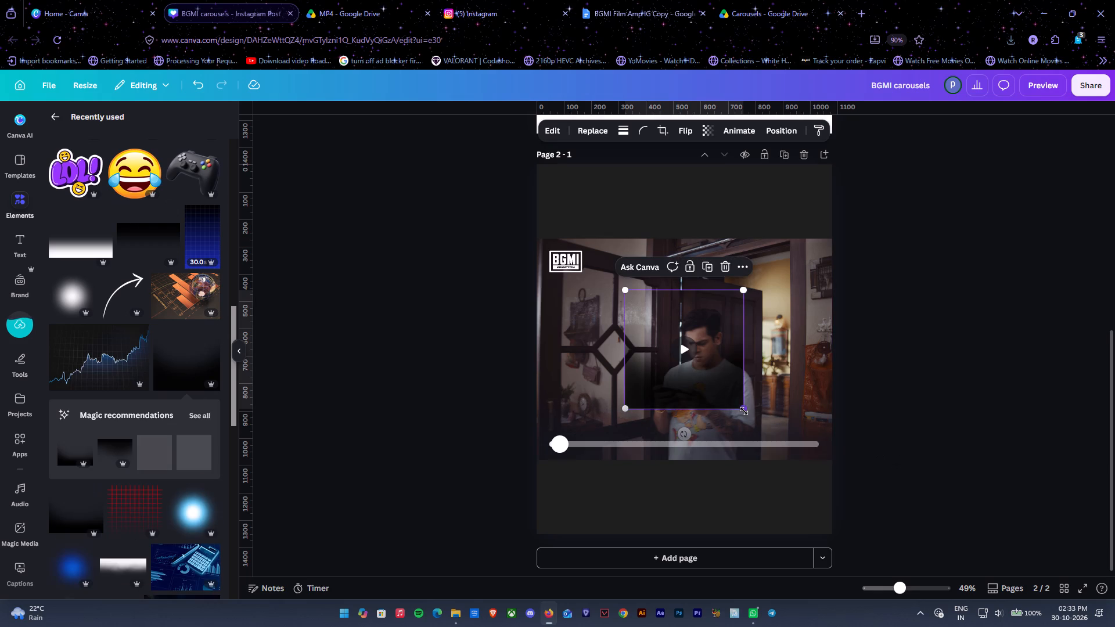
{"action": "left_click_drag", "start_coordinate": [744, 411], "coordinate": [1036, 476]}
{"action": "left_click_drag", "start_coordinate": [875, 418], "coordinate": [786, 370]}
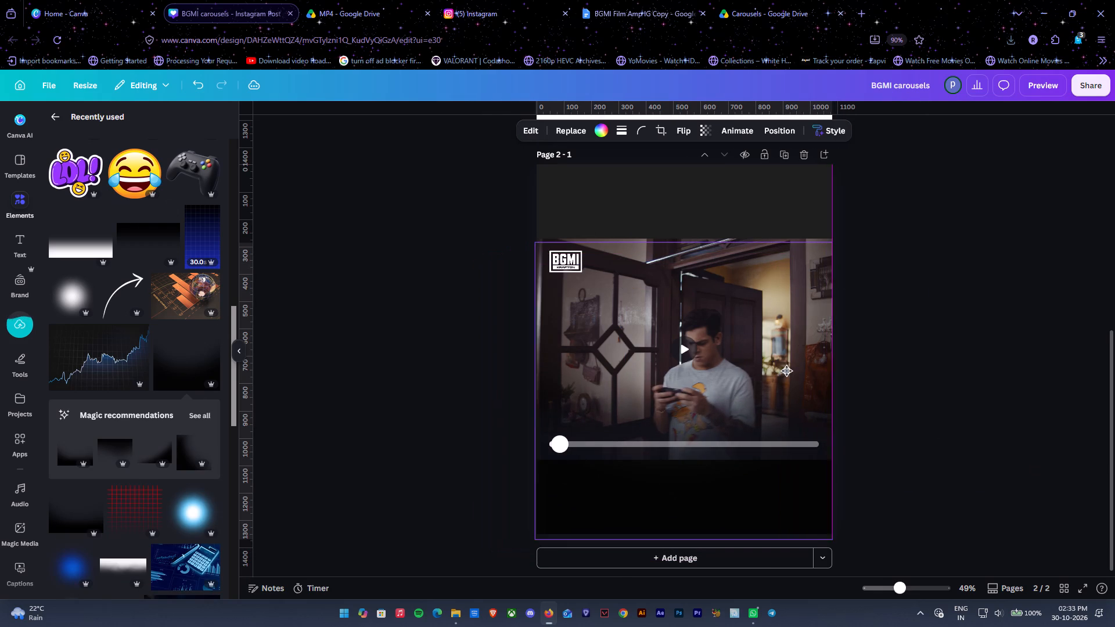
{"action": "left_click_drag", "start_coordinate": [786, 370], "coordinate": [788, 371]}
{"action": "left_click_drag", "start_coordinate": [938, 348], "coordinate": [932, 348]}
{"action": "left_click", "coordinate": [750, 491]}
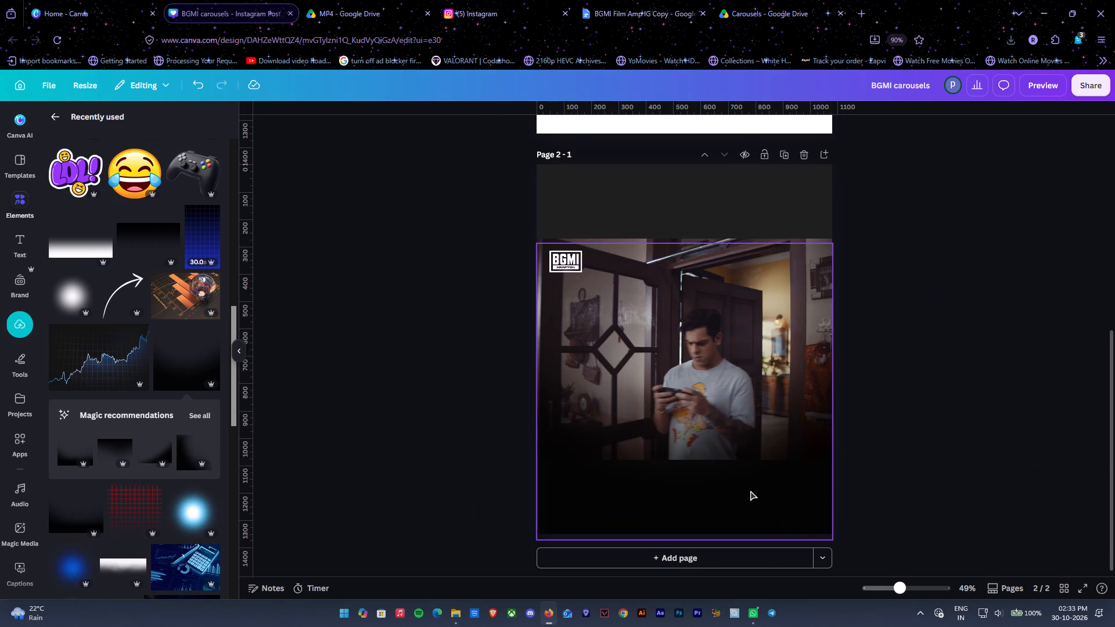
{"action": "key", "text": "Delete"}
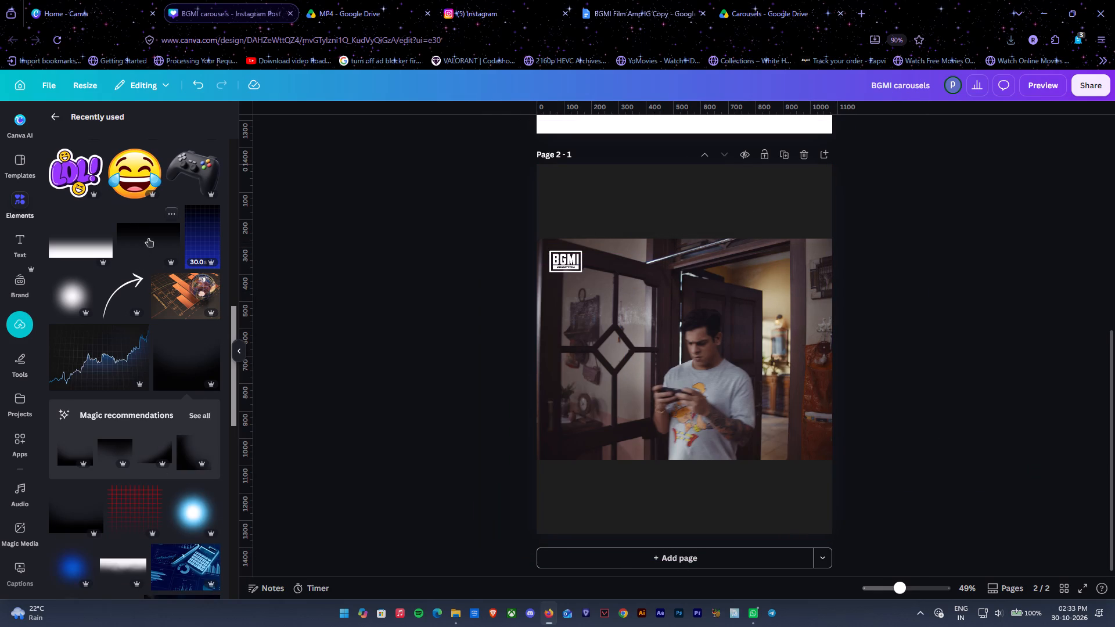
Add the recently used wide black gradient, flip it vertically and enlarge it over the lower part of the video.
{"action": "left_click", "coordinate": [148, 238]}
{"action": "left_click", "coordinate": [737, 132]}
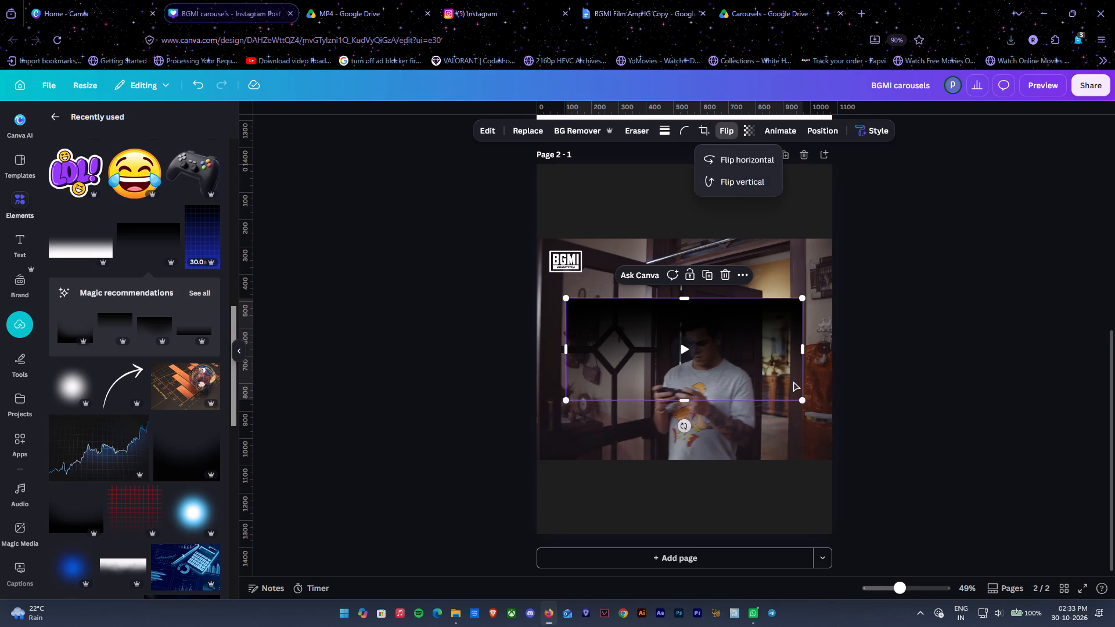
{"action": "left_click", "coordinate": [750, 178]}
{"action": "left_click_drag", "start_coordinate": [803, 399], "coordinate": [958, 463]}
{"action": "left_click_drag", "start_coordinate": [865, 398], "coordinate": [799, 395]}
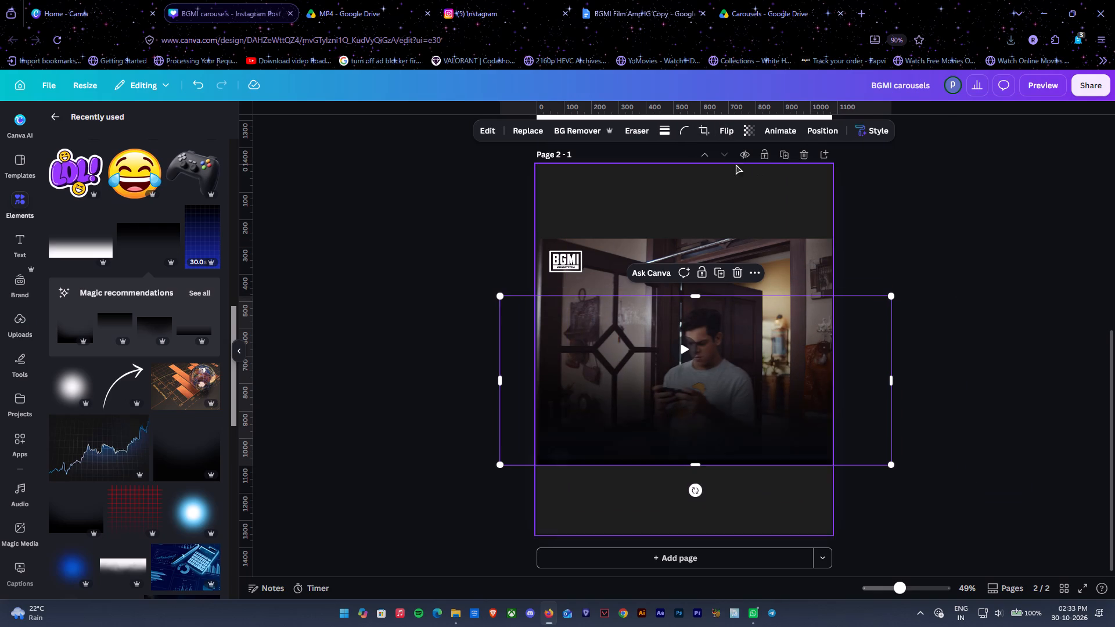
Set the gradient's transparency to 53 and align its bottom edge with the bottom of the video.
{"action": "left_click", "coordinate": [744, 133]}
{"action": "left_click", "coordinate": [735, 176]}
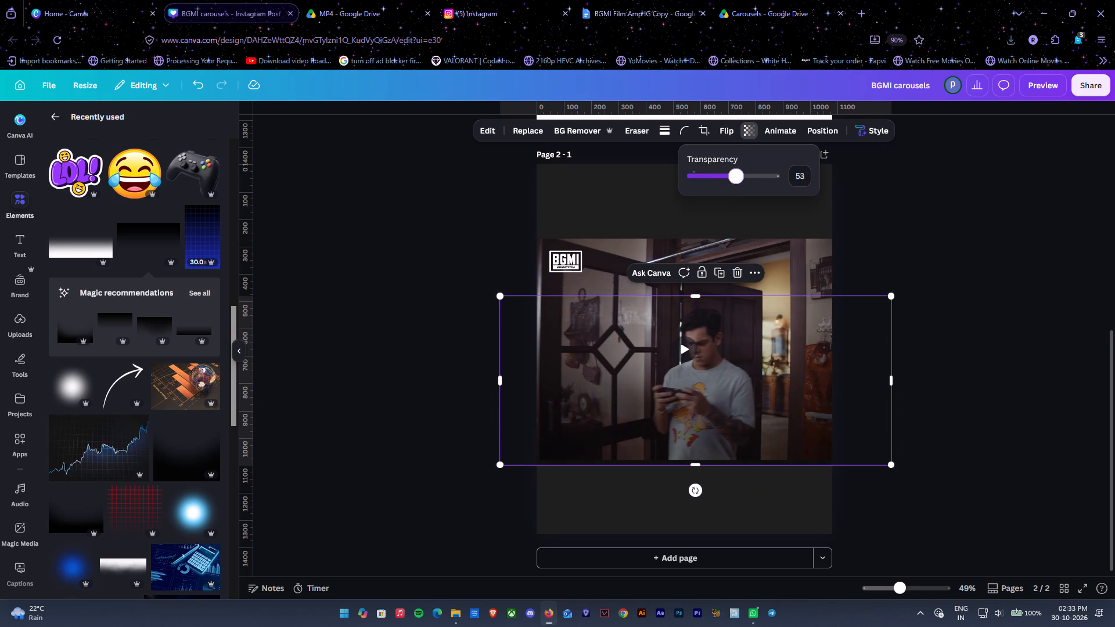
{"action": "double_click", "coordinate": [966, 211]}
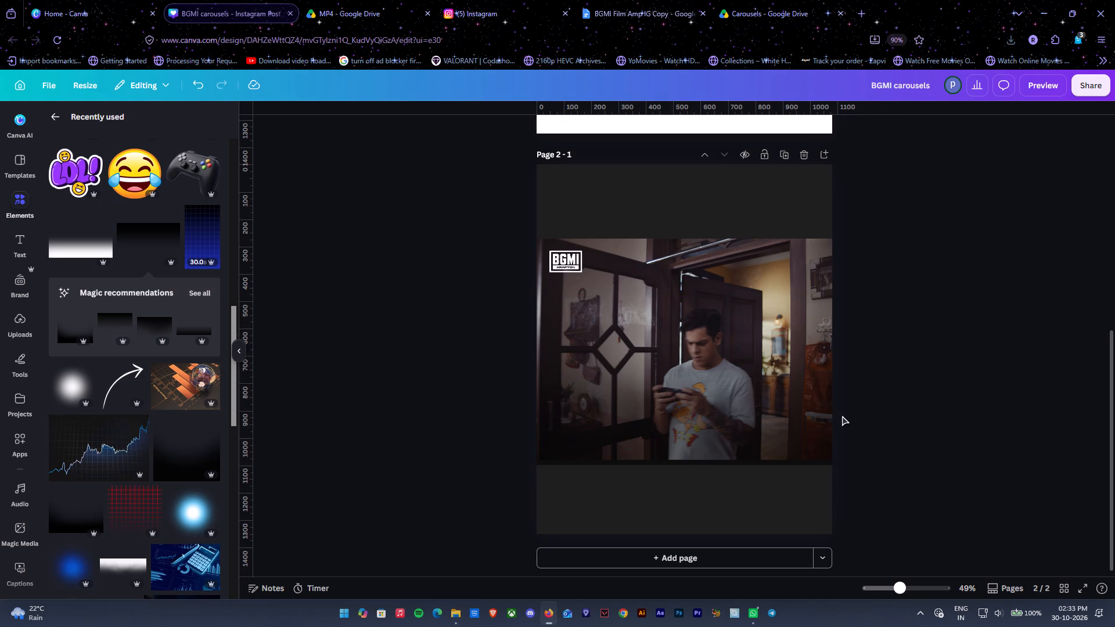
{"action": "left_click", "coordinate": [811, 409]}
{"action": "left_click_drag", "start_coordinate": [810, 426], "coordinate": [808, 420]}
{"action": "left_click", "coordinate": [936, 397]}
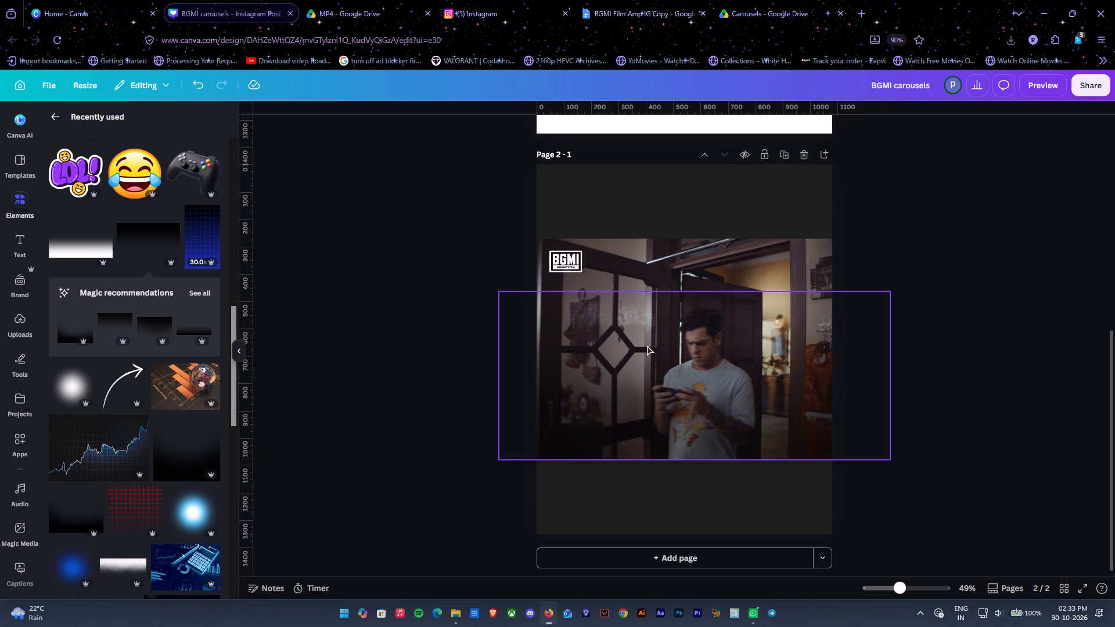
Play the film video on page 2.
{"action": "left_click", "coordinate": [701, 269]}
{"action": "left_click", "coordinate": [687, 351]}
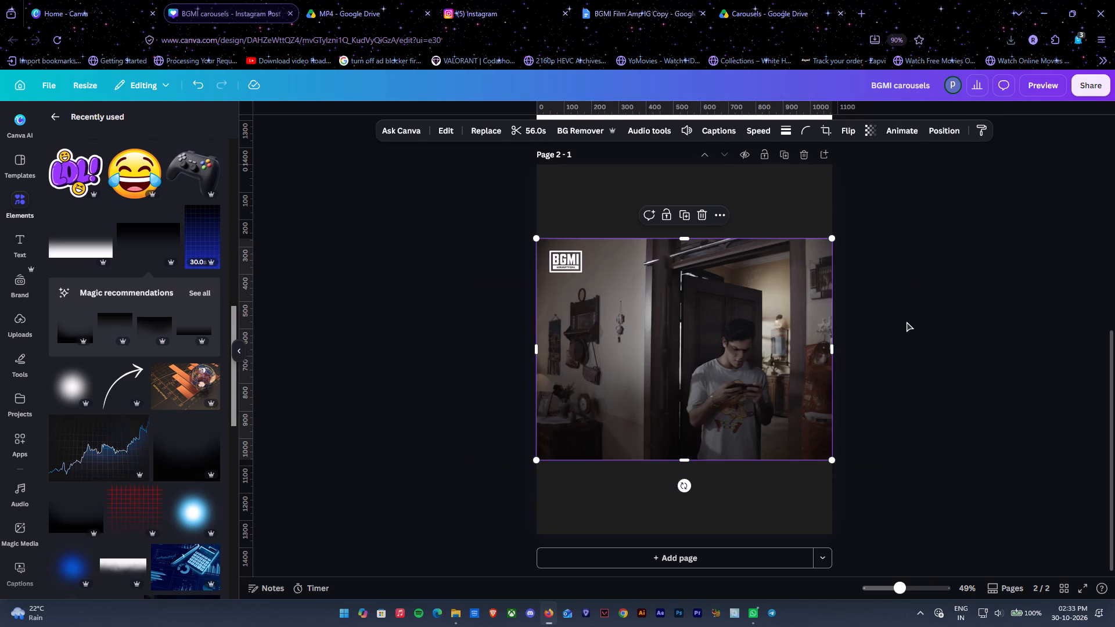
Replay the film video on page 2 from an earlier point near its start.
{"action": "left_click", "coordinate": [591, 442]}
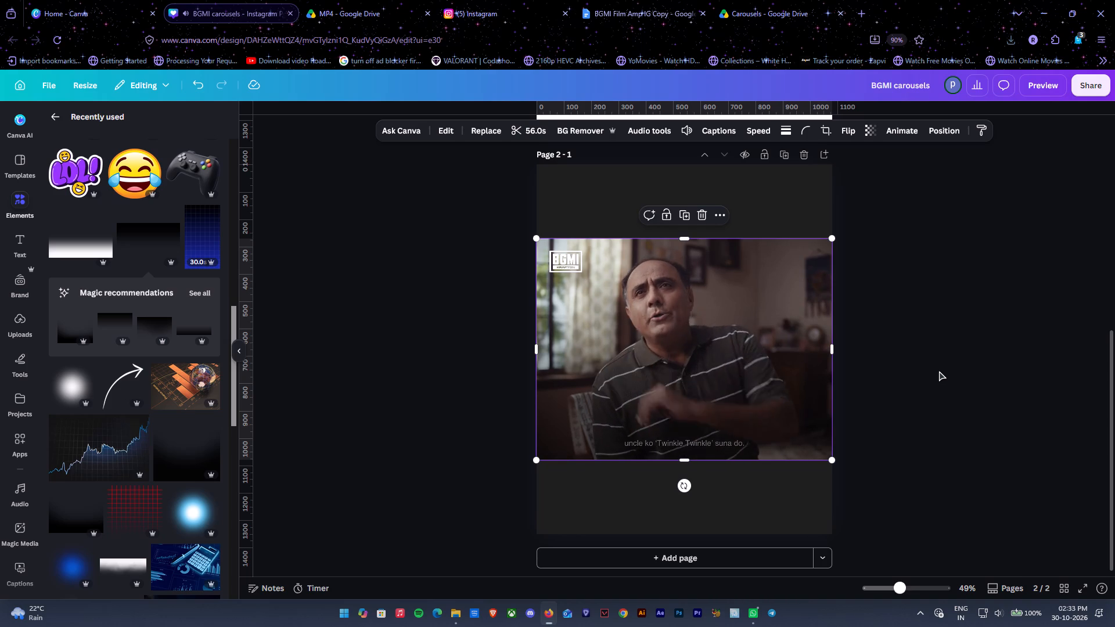
Delete the black gradient overlay from the film video on page 2.
{"action": "left_click", "coordinate": [720, 364]}
{"action": "key", "text": "Delete"}
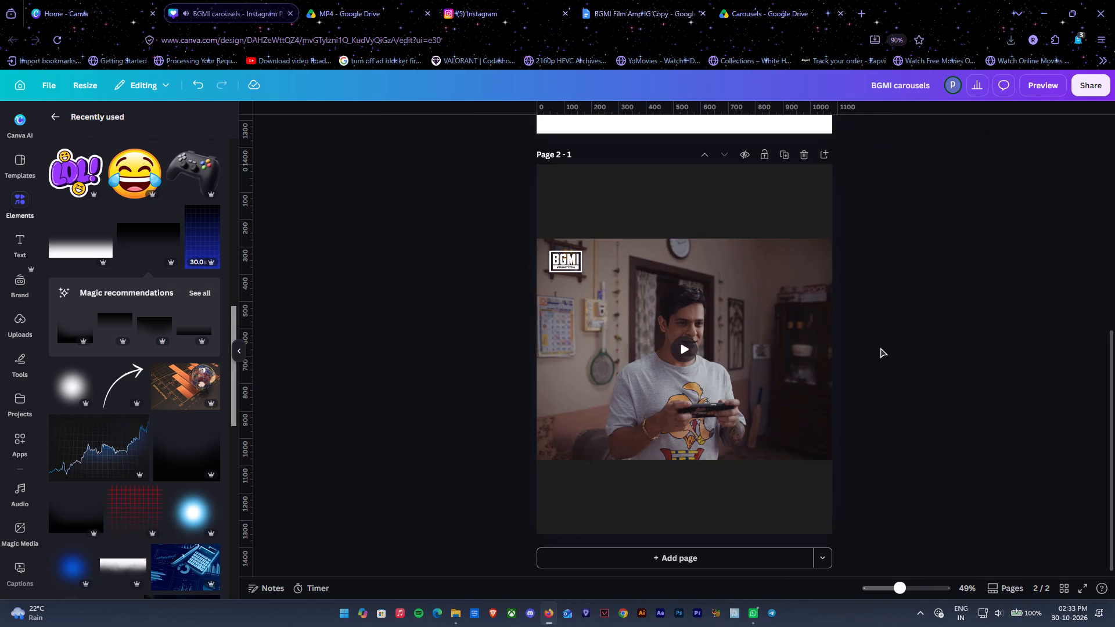
Examine the film video on page 2 by playing it, and replay the scene from about the 33.5 s mark.
{"action": "left_click", "coordinate": [685, 354]}
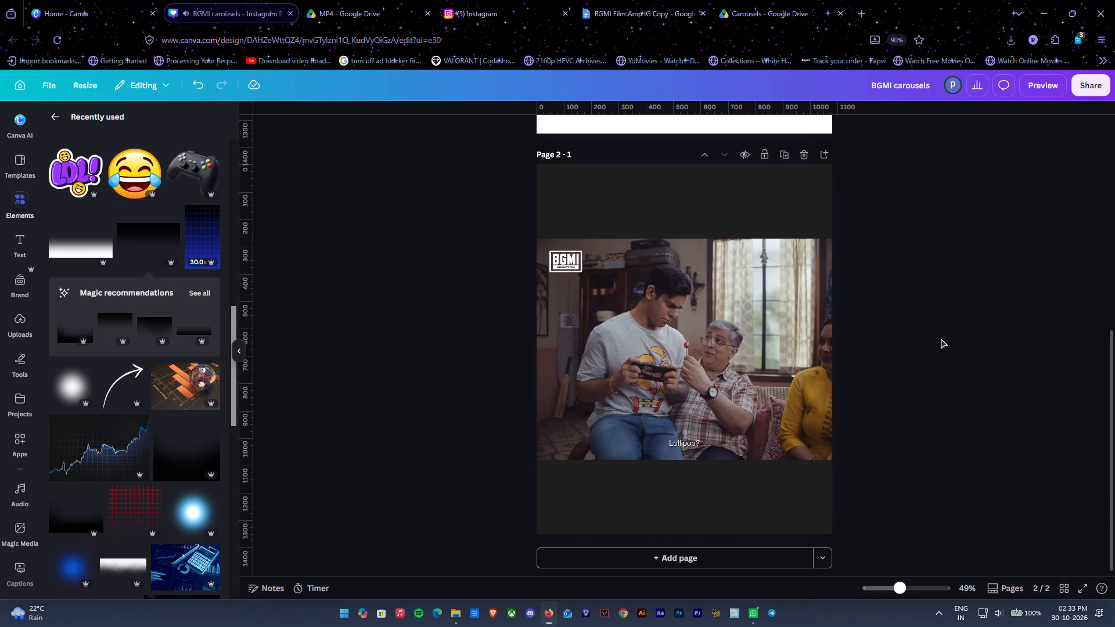
{"action": "left_click", "coordinate": [688, 347]}
{"action": "scroll", "coordinate": [688, 347], "scroll_direction": "up", "scroll_amount": 12}
{"action": "left_click", "coordinate": [690, 325]}
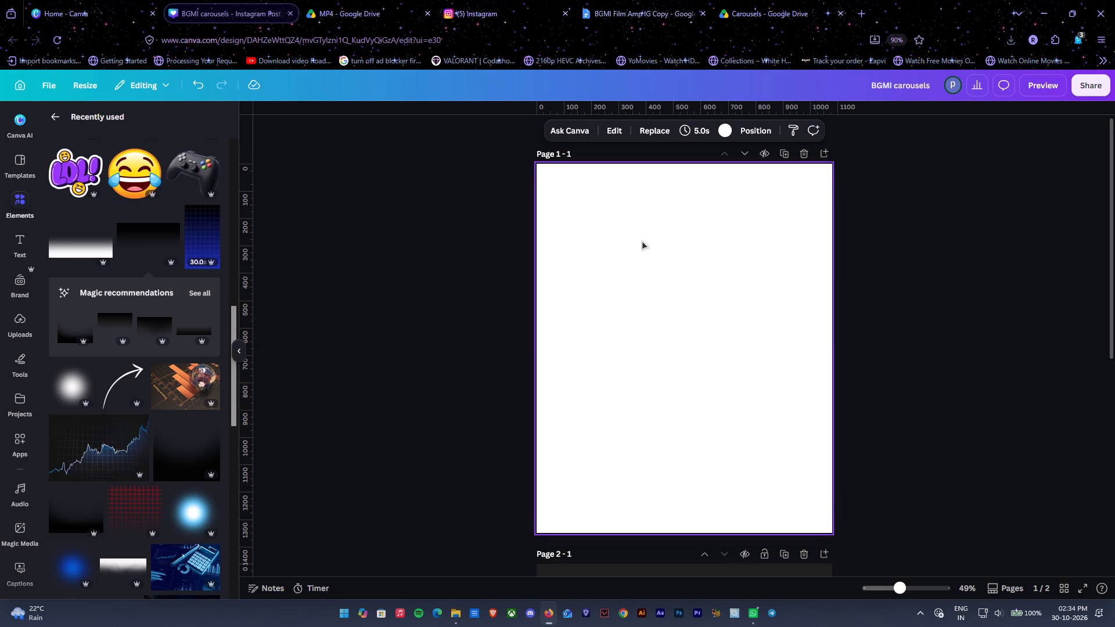
{"action": "scroll", "coordinate": [642, 240], "scroll_direction": "down", "scroll_amount": 8}
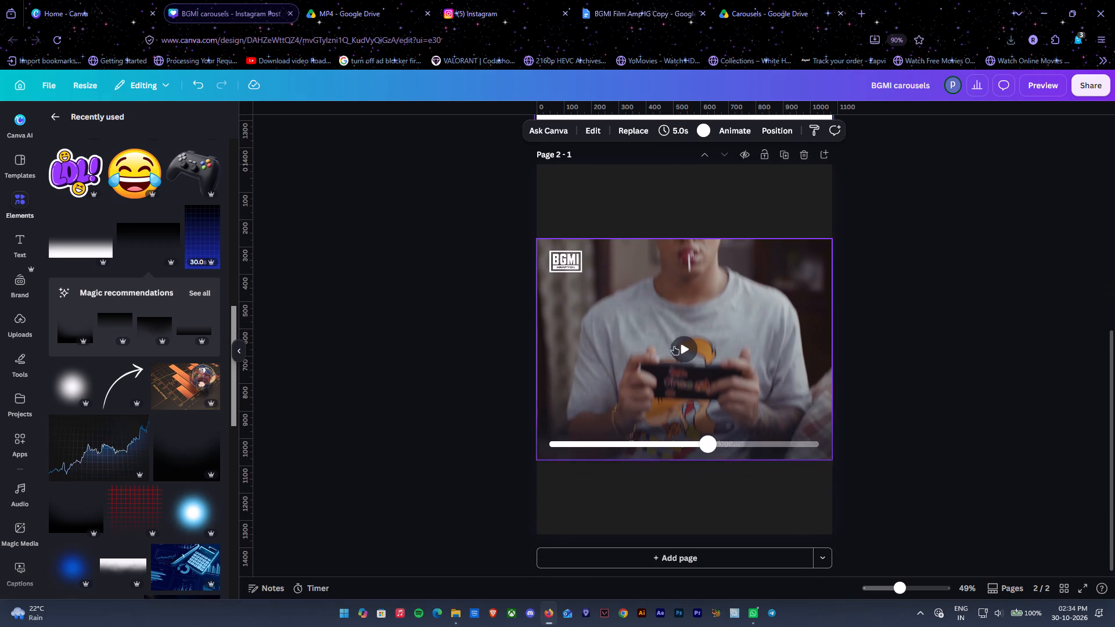
{"action": "left_click", "coordinate": [679, 352]}
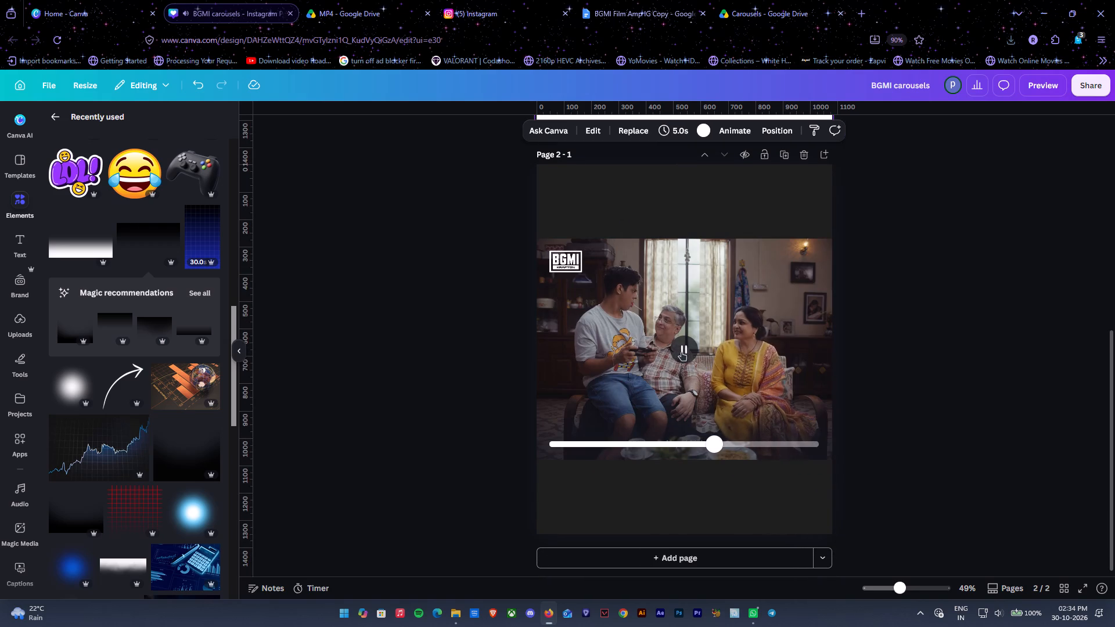
{"action": "left_click", "coordinate": [681, 352]}
{"action": "left_click", "coordinate": [710, 445]}
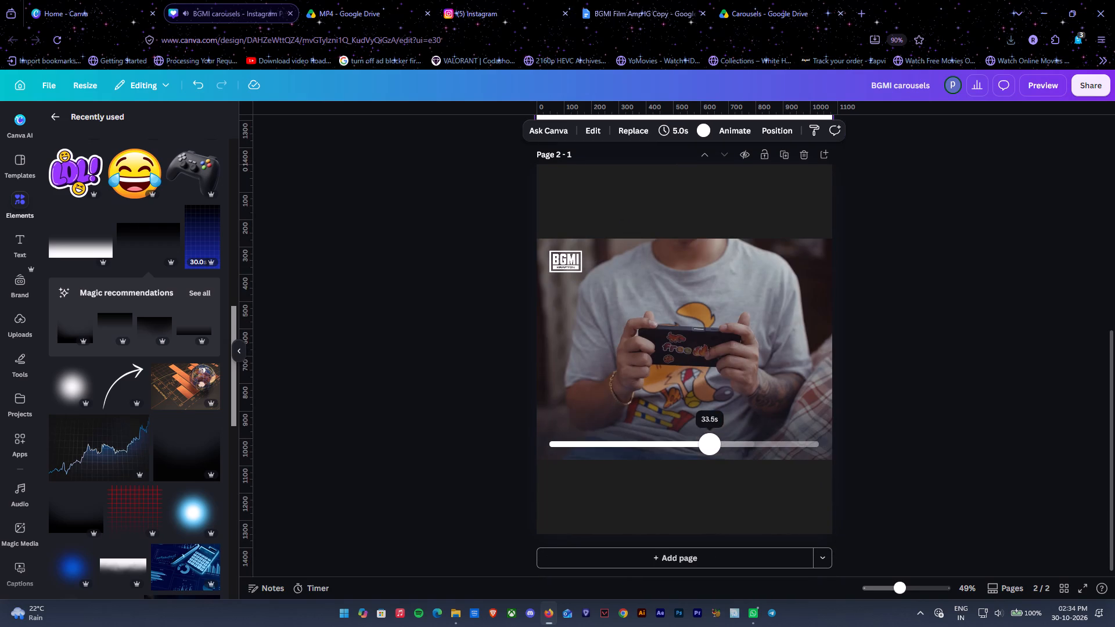
{"action": "left_click", "coordinate": [686, 346]}
{"action": "left_click", "coordinate": [683, 352]}
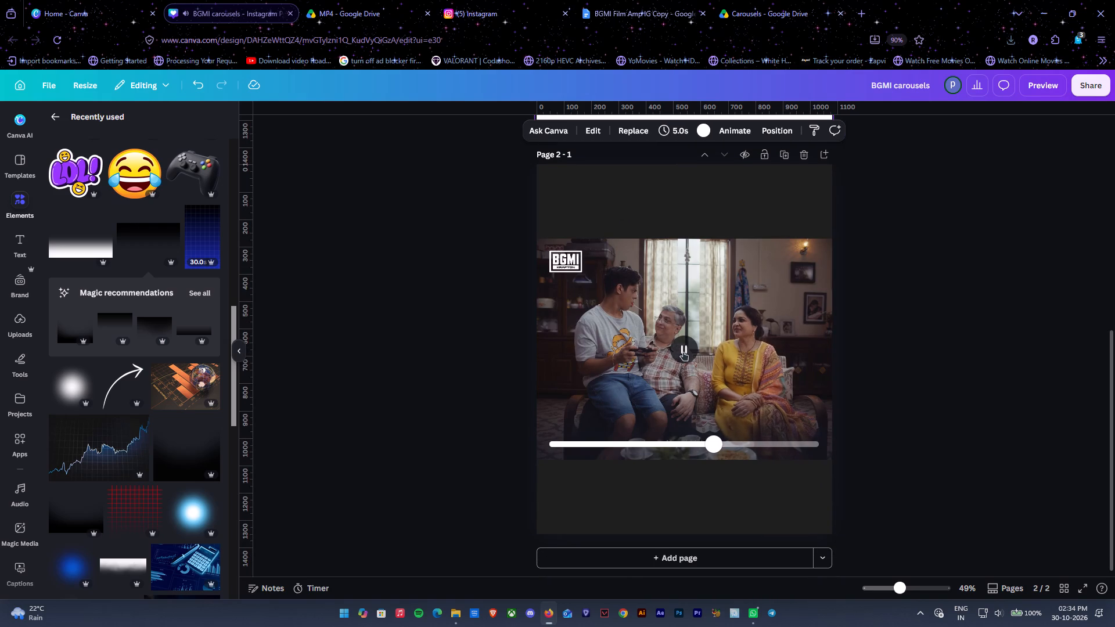
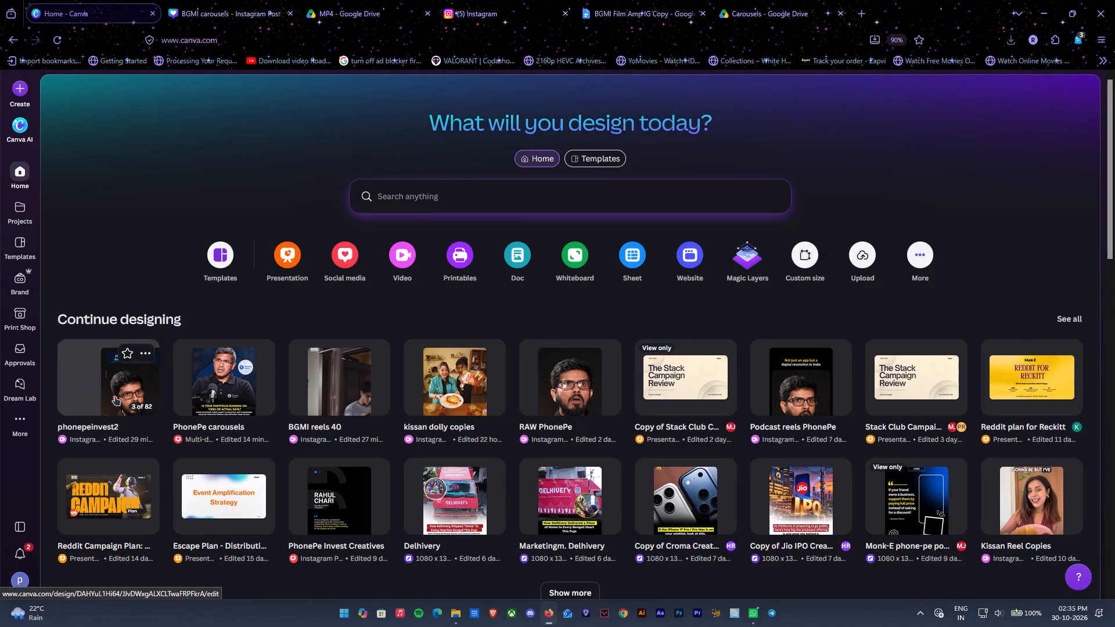
Open the BGMI reels 40 design and examine the layouts, captions and stickers on pages 2 through 11.
{"action": "left_click", "coordinate": [326, 391]}
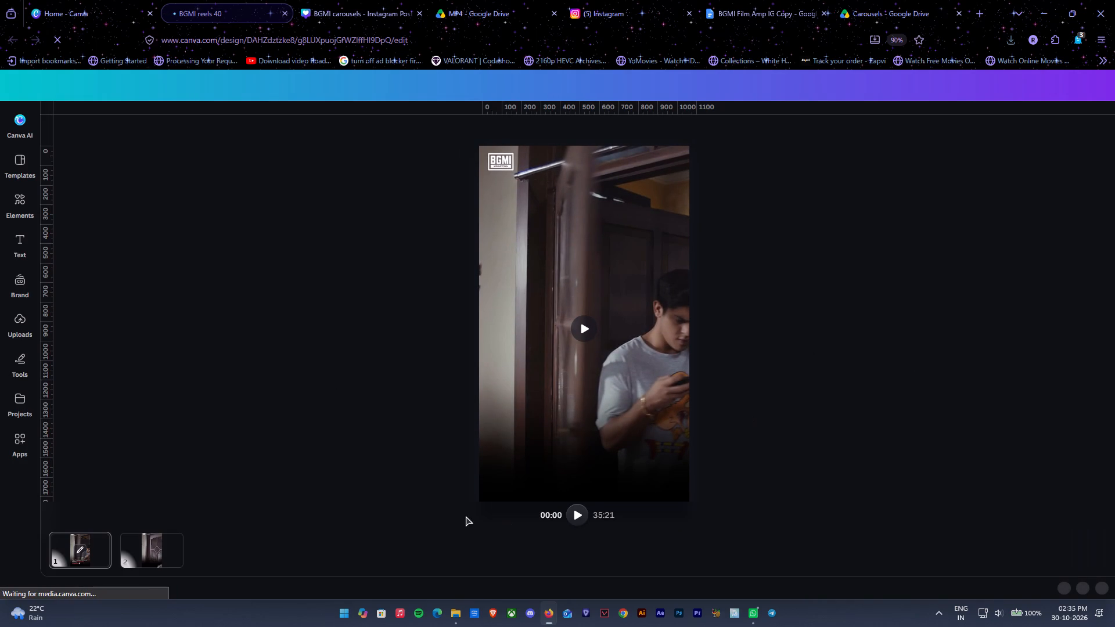
{"action": "left_click", "coordinate": [141, 552]}
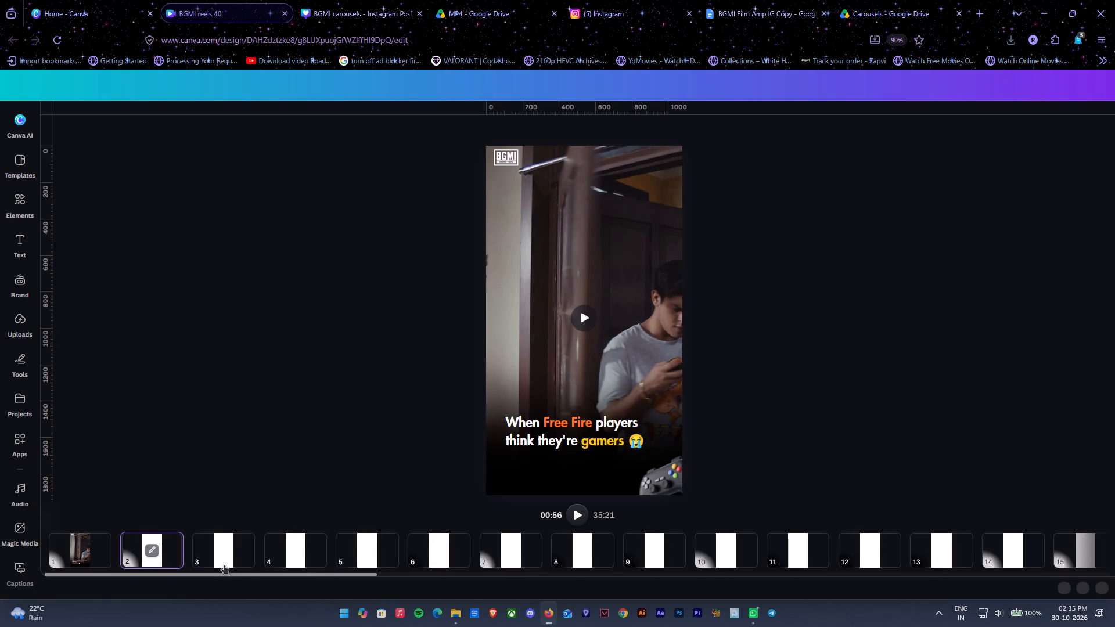
{"action": "left_click", "coordinate": [224, 563]}
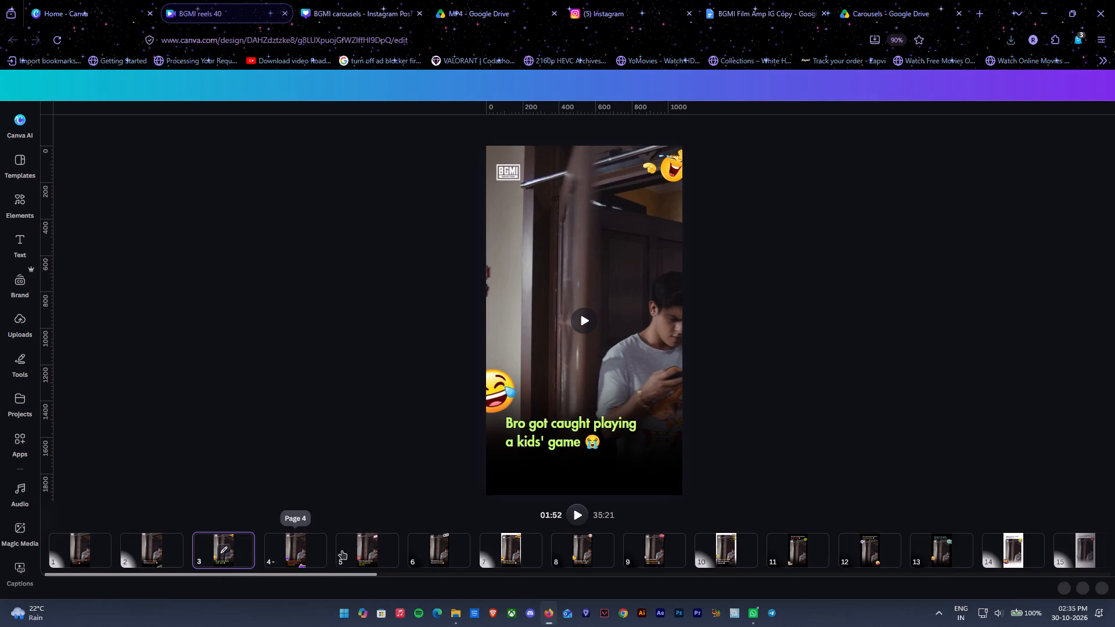
{"action": "left_click", "coordinate": [309, 547]}
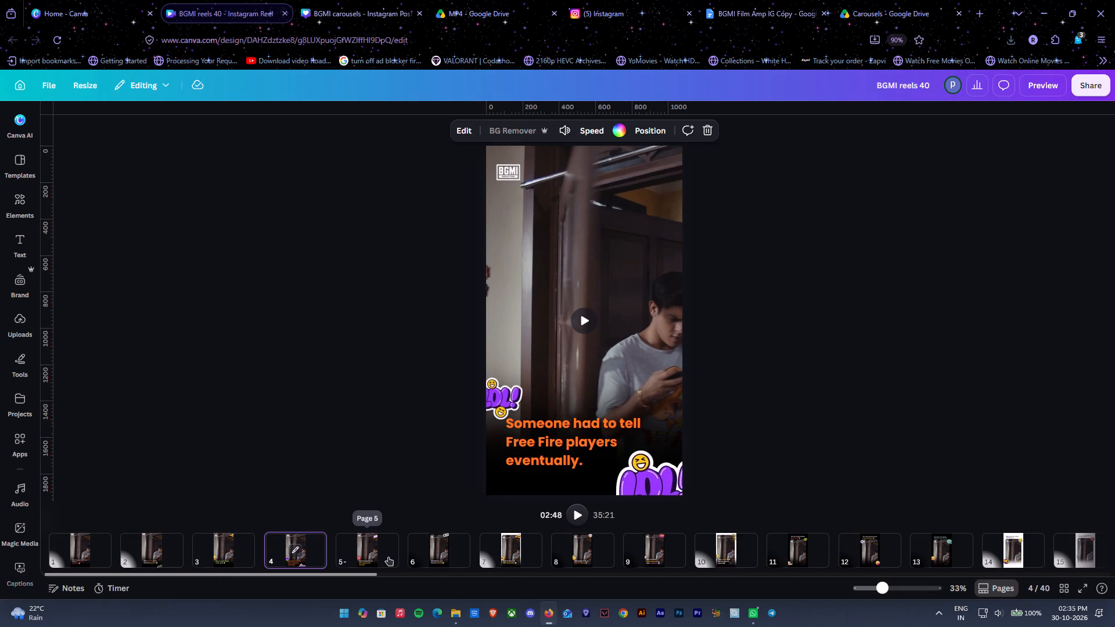
{"action": "left_click", "coordinate": [384, 554]}
{"action": "left_click", "coordinate": [440, 543]}
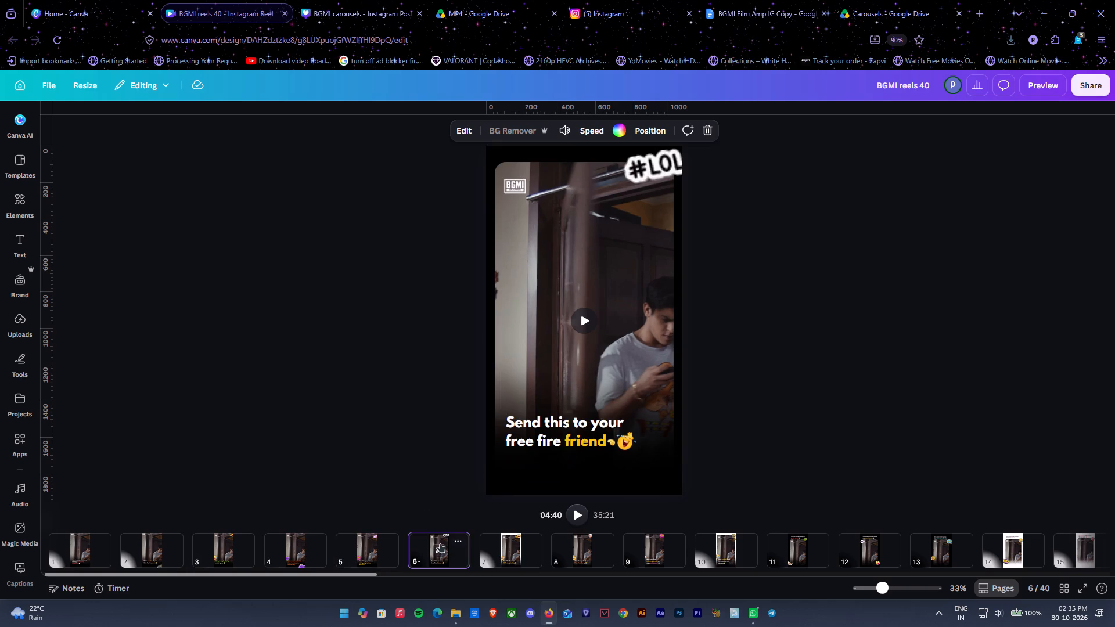
{"action": "left_click", "coordinate": [519, 552]}
{"action": "left_click", "coordinate": [576, 554]}
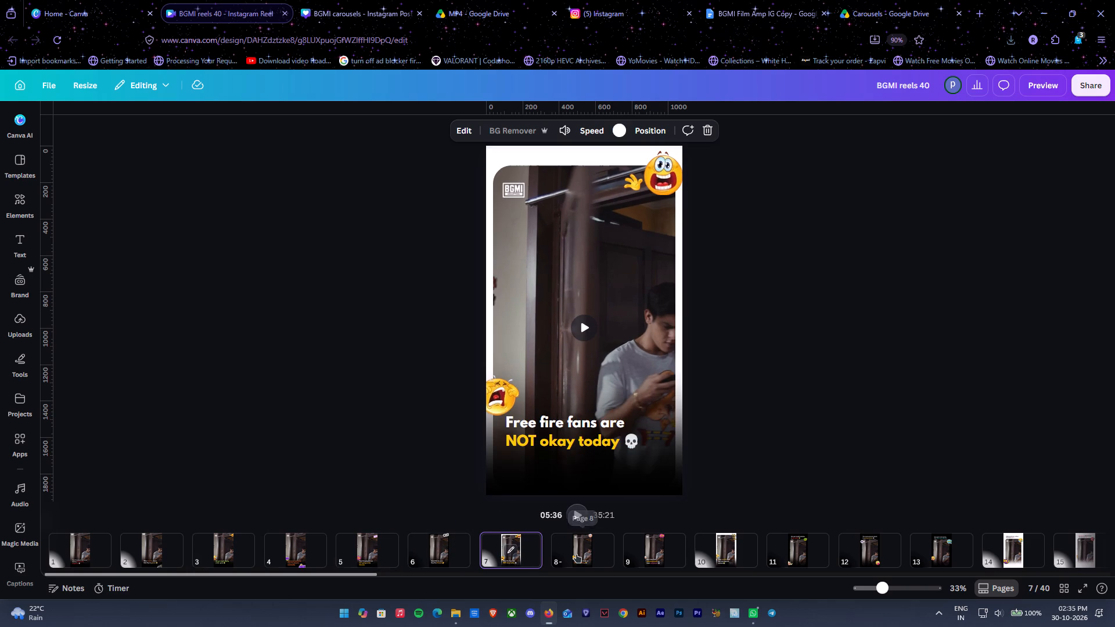
{"action": "left_click", "coordinate": [663, 556]}
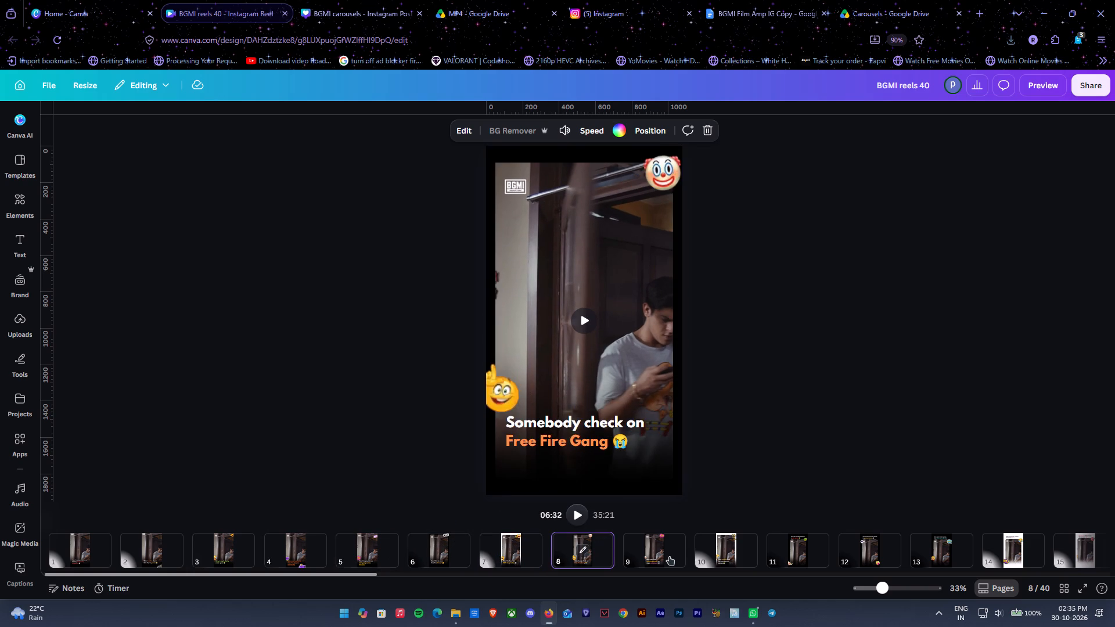
{"action": "left_click", "coordinate": [734, 551]}
{"action": "left_click", "coordinate": [814, 553]}
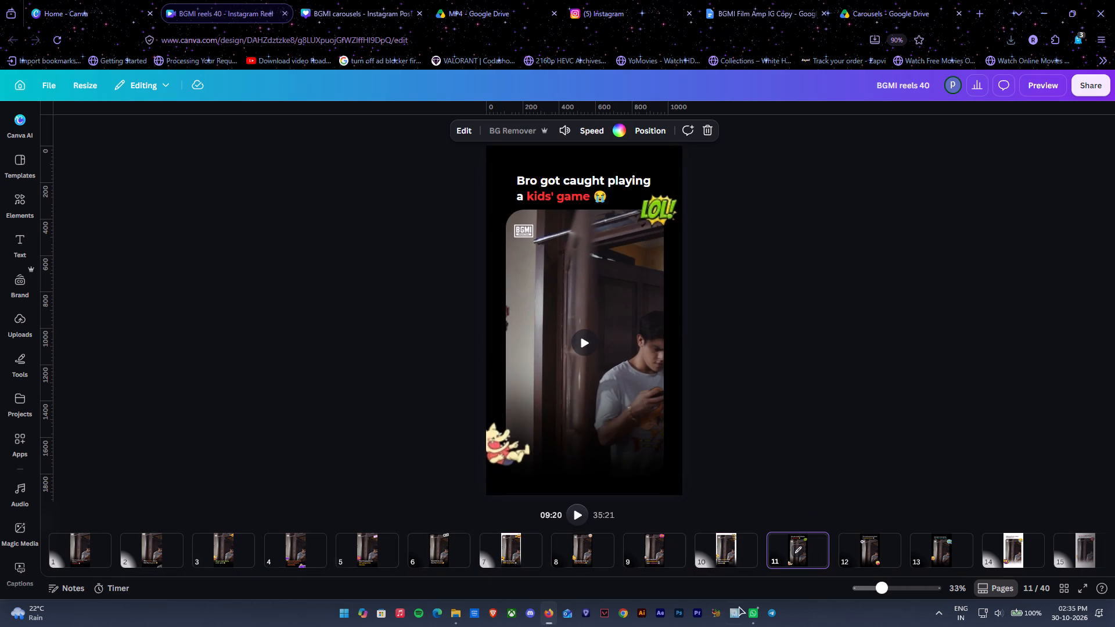
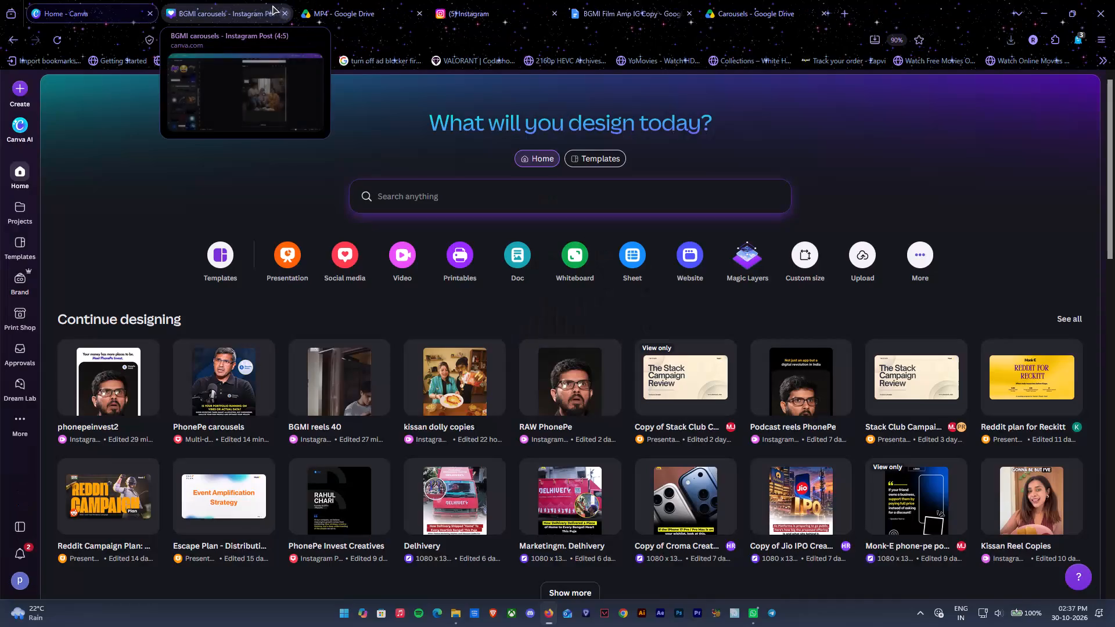
Return to the BGMI carousels design and play back the film video on page 2.
{"action": "left_click", "coordinate": [222, 0]}
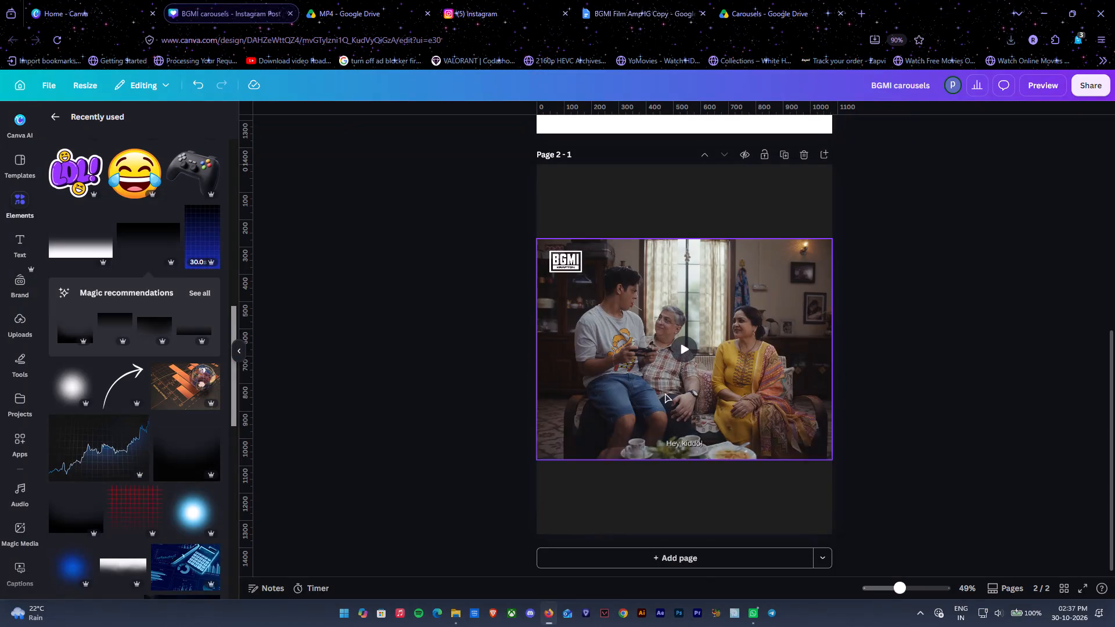
{"action": "left_click", "coordinate": [754, 314]}
{"action": "left_click", "coordinate": [682, 341]}
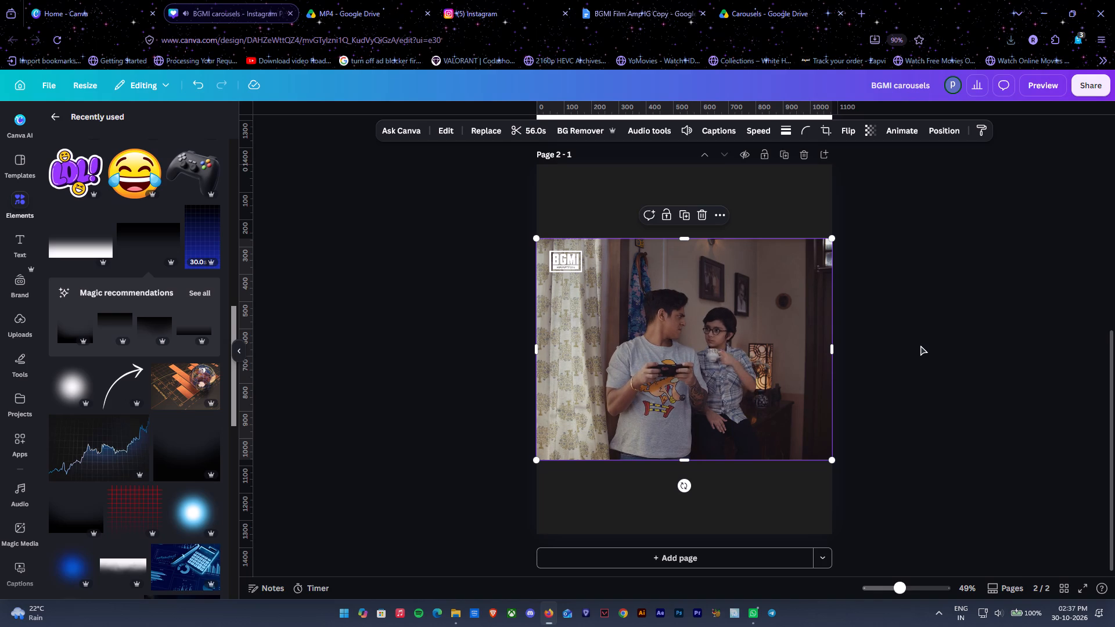
{"action": "left_click", "coordinate": [920, 345]}
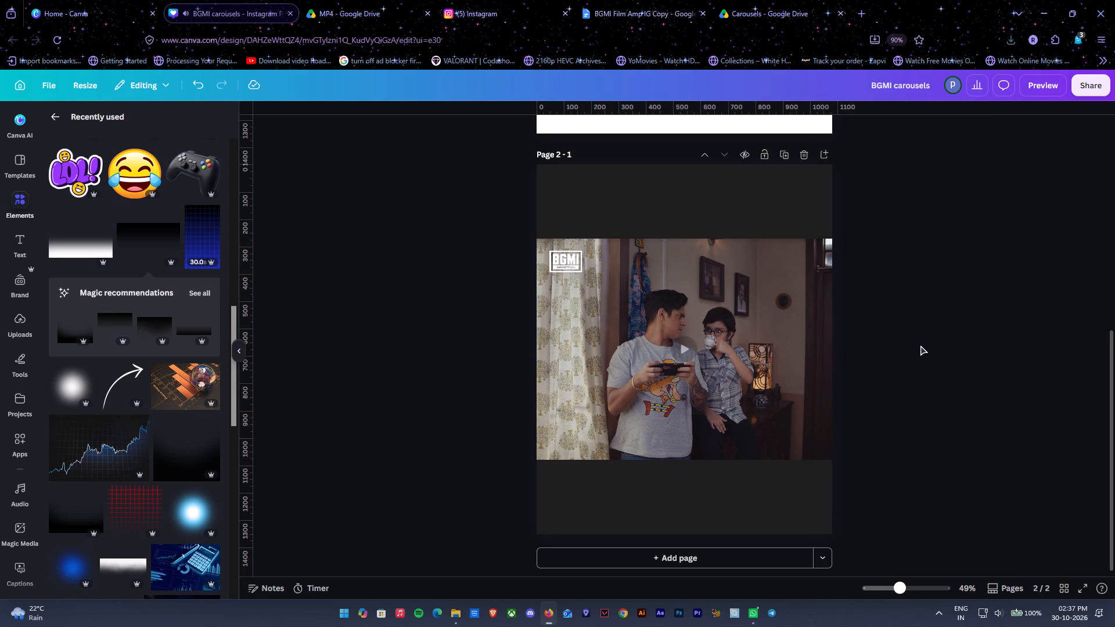
{"action": "left_click", "coordinate": [920, 345]}
{"action": "left_click", "coordinate": [690, 351]}
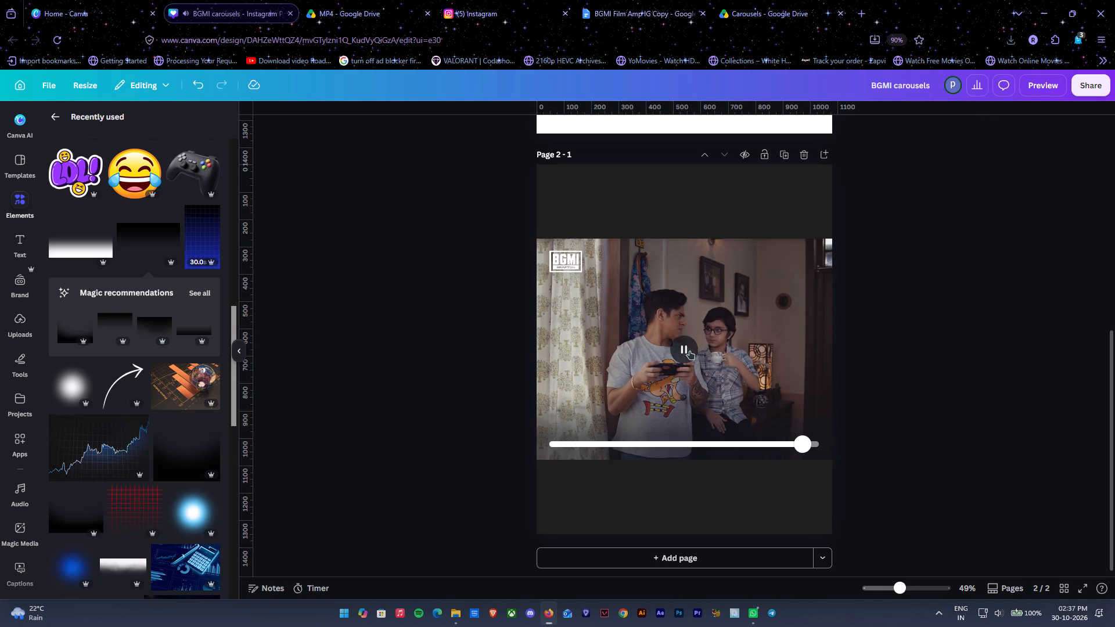
{"action": "left_click", "coordinate": [689, 351]}
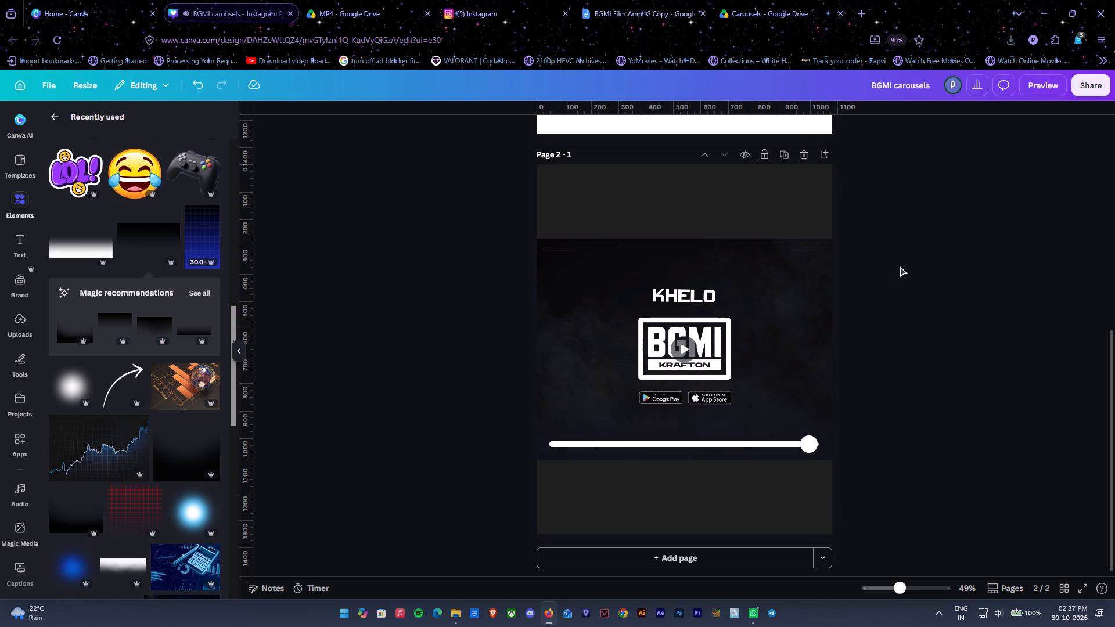
Add the purple LOL! sticker to page 2, shrink it and place it over the video's top-left corner.
{"action": "left_click", "coordinate": [80, 189]}
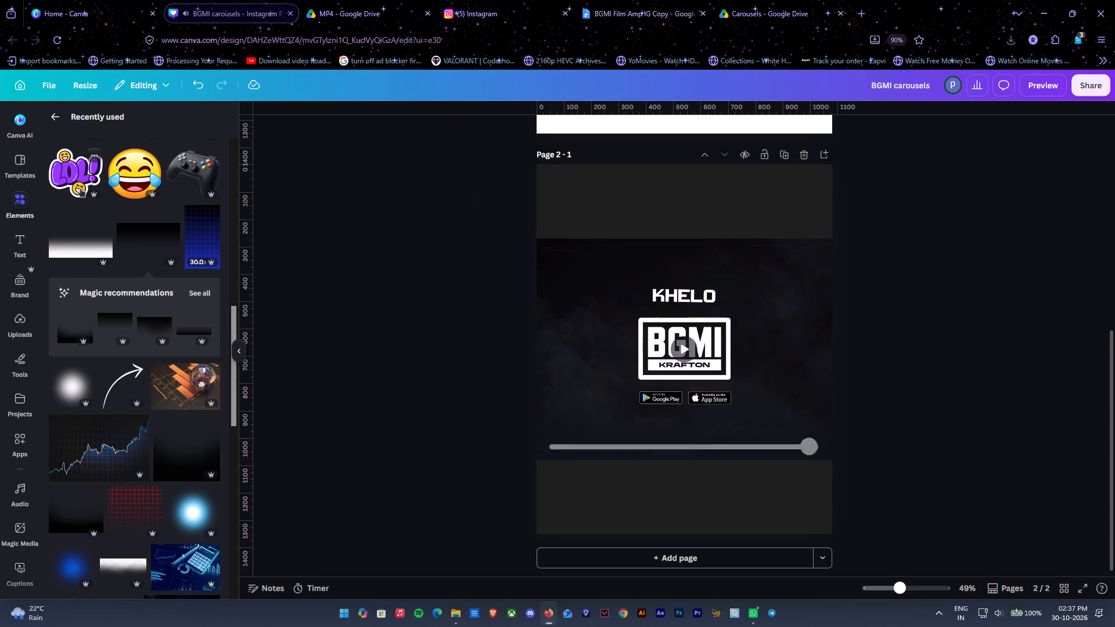
{"action": "left_click_drag", "start_coordinate": [697, 304], "coordinate": [566, 229]}
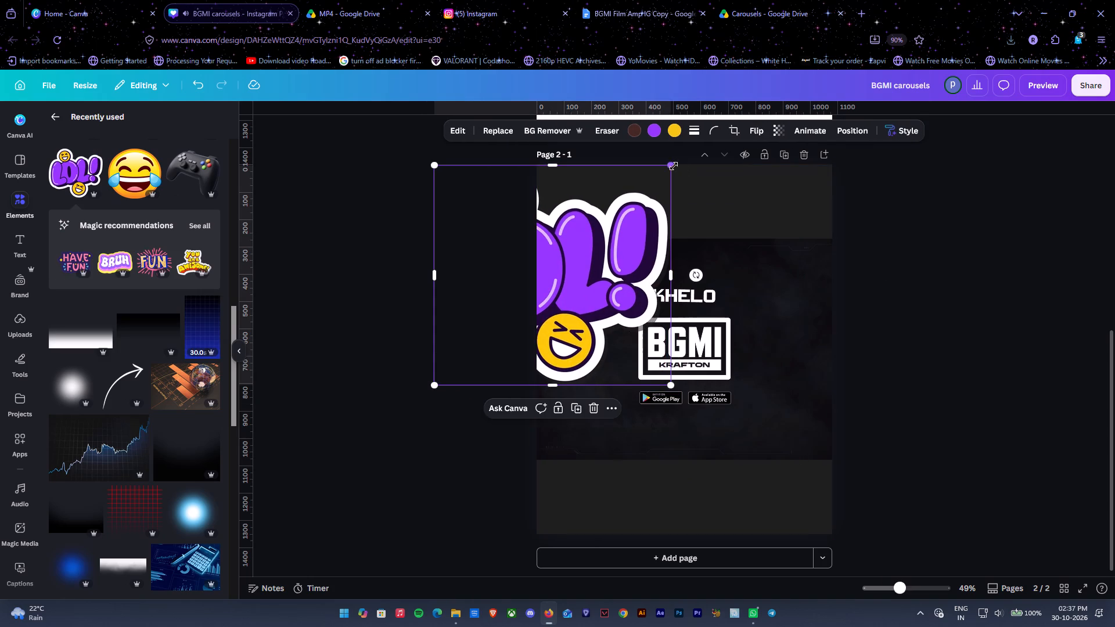
{"action": "left_click_drag", "start_coordinate": [674, 166], "coordinate": [487, 351]}
{"action": "left_click_drag", "start_coordinate": [457, 364], "coordinate": [550, 245]}
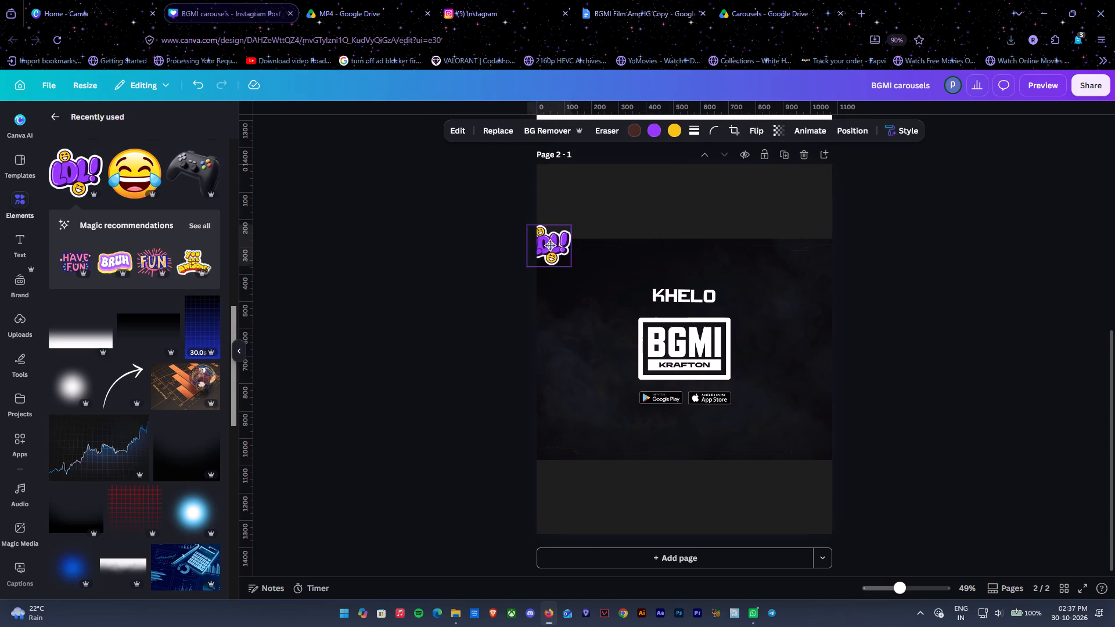
{"action": "left_click_drag", "start_coordinate": [550, 245], "coordinate": [560, 242]}
{"action": "left_click", "coordinate": [898, 239]}
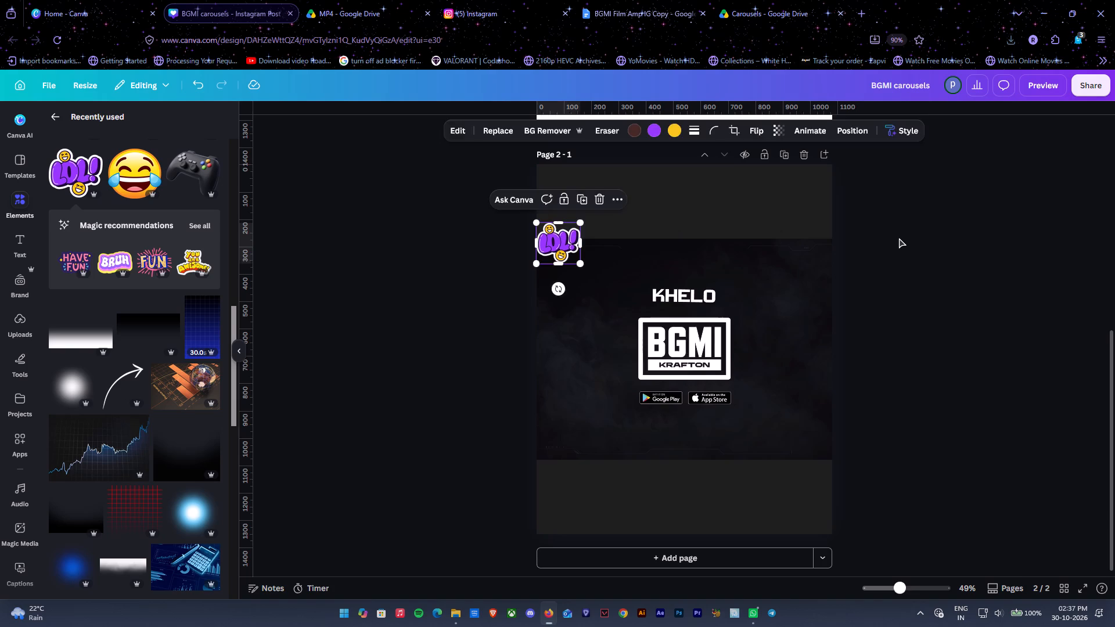
{"action": "left_click_drag", "start_coordinate": [562, 250], "coordinate": [557, 247]}
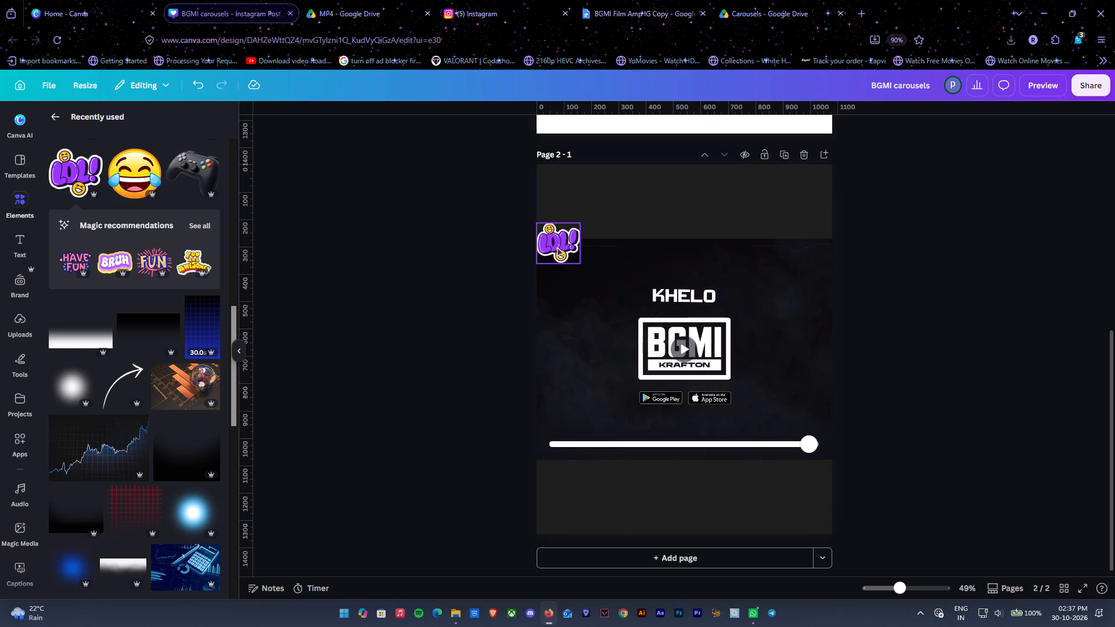
{"action": "left_click_drag", "start_coordinate": [557, 247], "coordinate": [556, 247]}
{"action": "left_click", "coordinate": [869, 228]}
Select blank page 1, open BGMI_F1_56SEC_271026 v06.mp4 in VLC and capture a snapshot of the sofa scene at about 00:16.
{"action": "scroll", "coordinate": [872, 250], "scroll_direction": "up", "scroll_amount": 10}
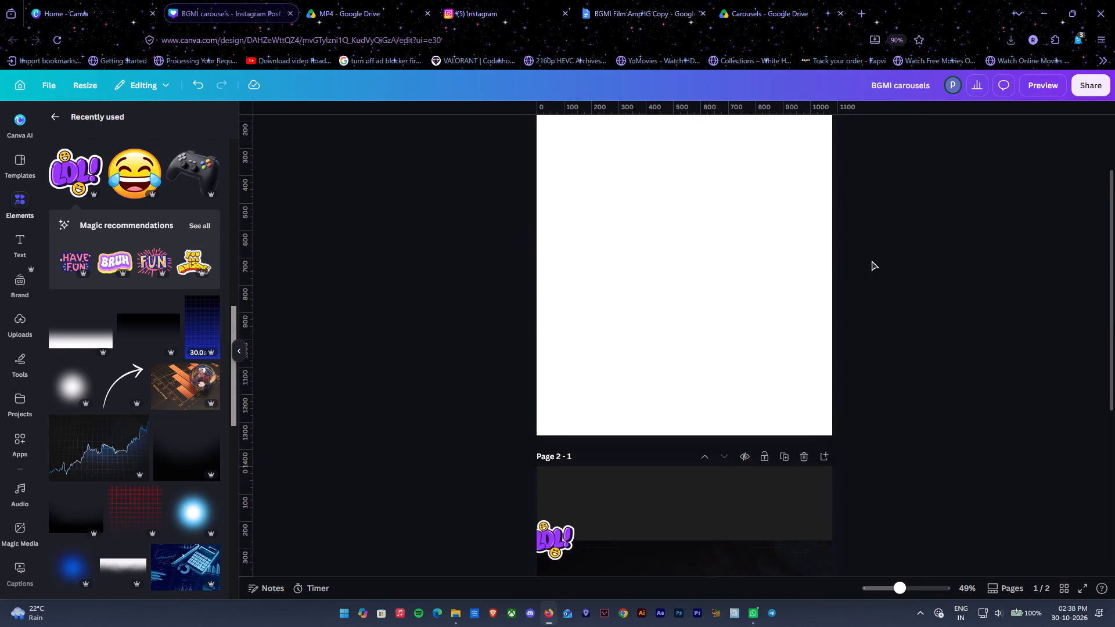
{"action": "scroll", "coordinate": [872, 261], "scroll_direction": "up", "scroll_amount": 1}
{"action": "left_click", "coordinate": [675, 248]}
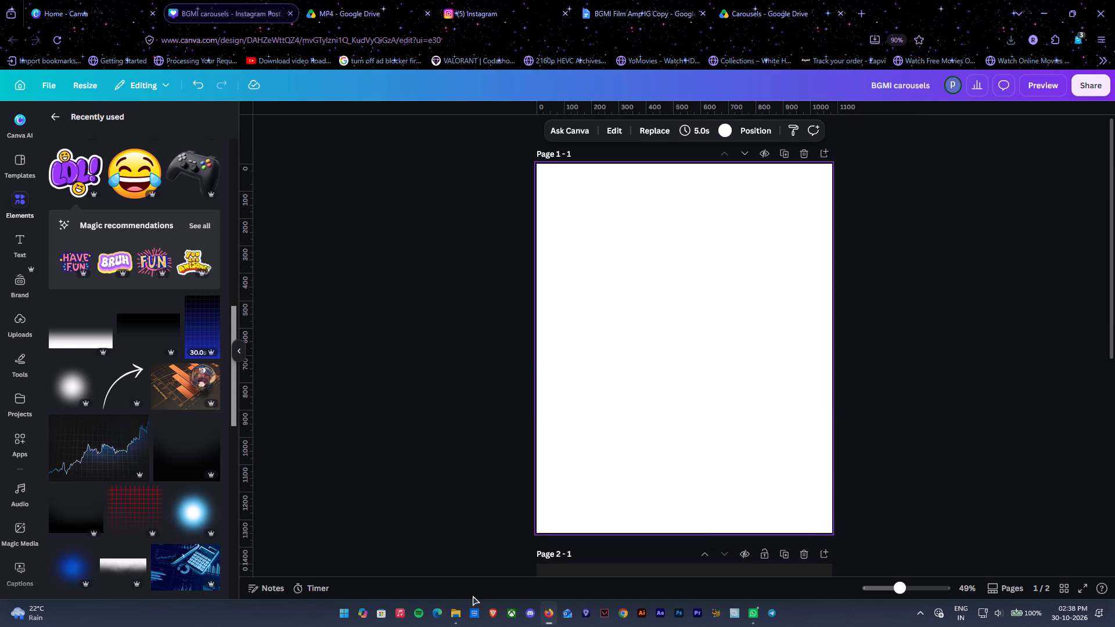
{"action": "left_click", "coordinate": [455, 607]}
{"action": "double_click", "coordinate": [145, 146]}
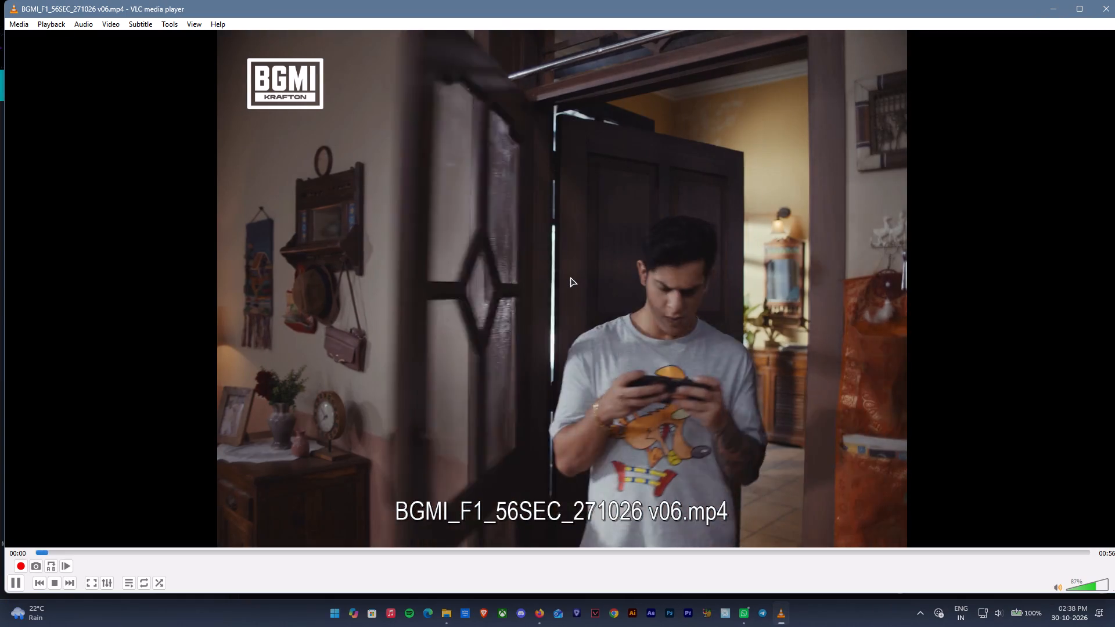
{"action": "double_click", "coordinate": [570, 277]}
{"action": "double_click", "coordinate": [570, 277]}
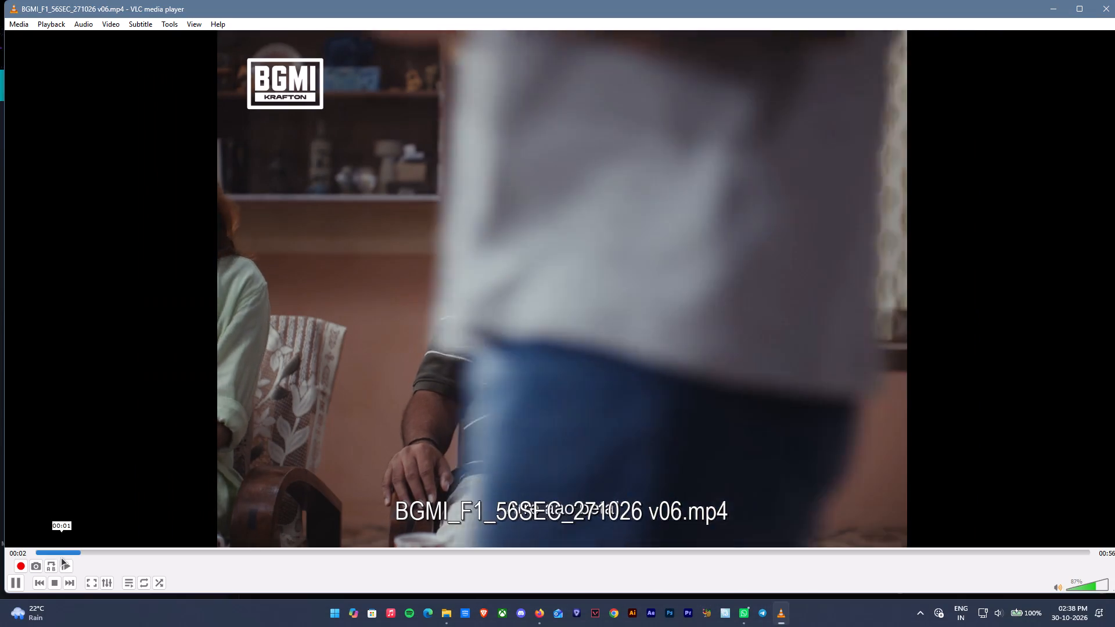
{"action": "left_click_drag", "start_coordinate": [106, 551], "coordinate": [240, 550]}
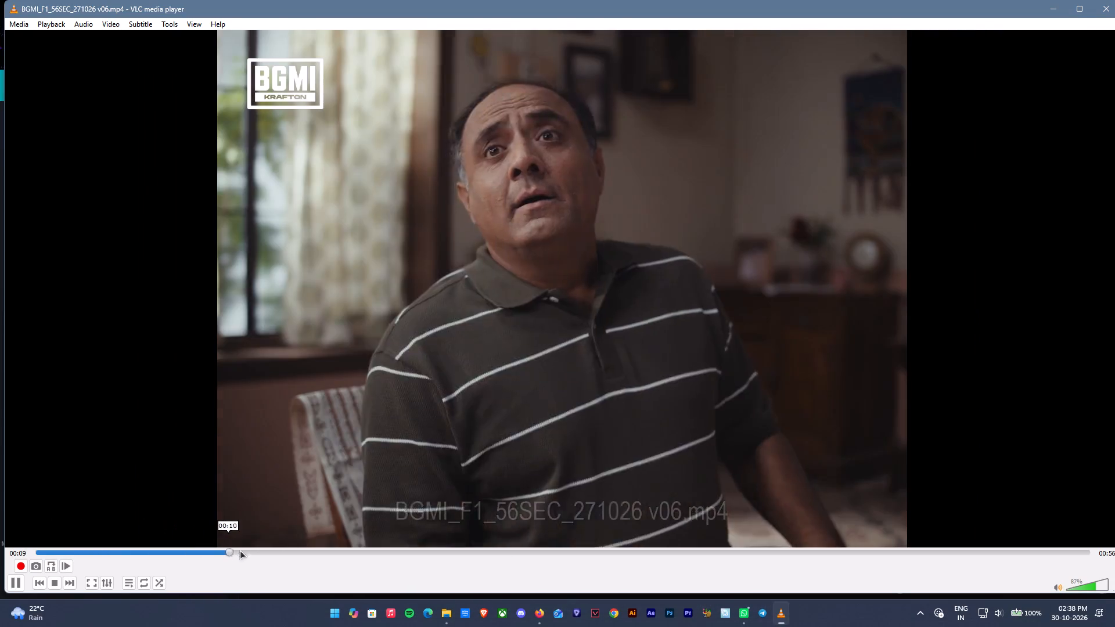
{"action": "left_click_drag", "start_coordinate": [240, 550], "coordinate": [347, 529]}
{"action": "key", "text": "space"}
{"action": "left_click_drag", "start_coordinate": [347, 529], "coordinate": [390, 528]}
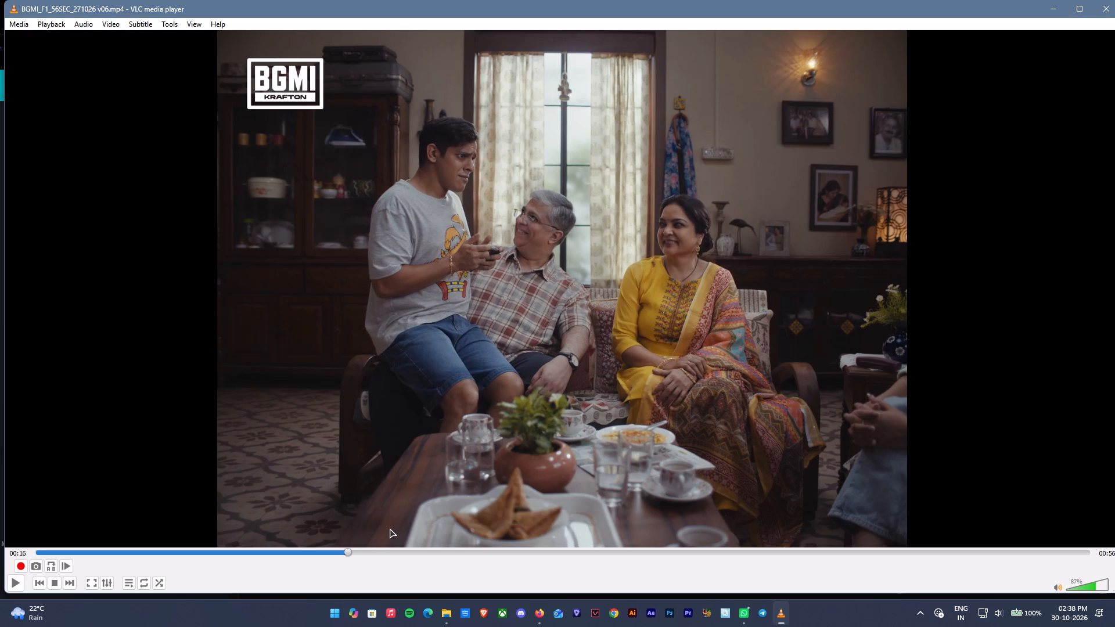
{"action": "left_click_drag", "start_coordinate": [390, 528], "coordinate": [394, 531]}
{"action": "left_click_drag", "start_coordinate": [349, 550], "coordinate": [330, 549]}
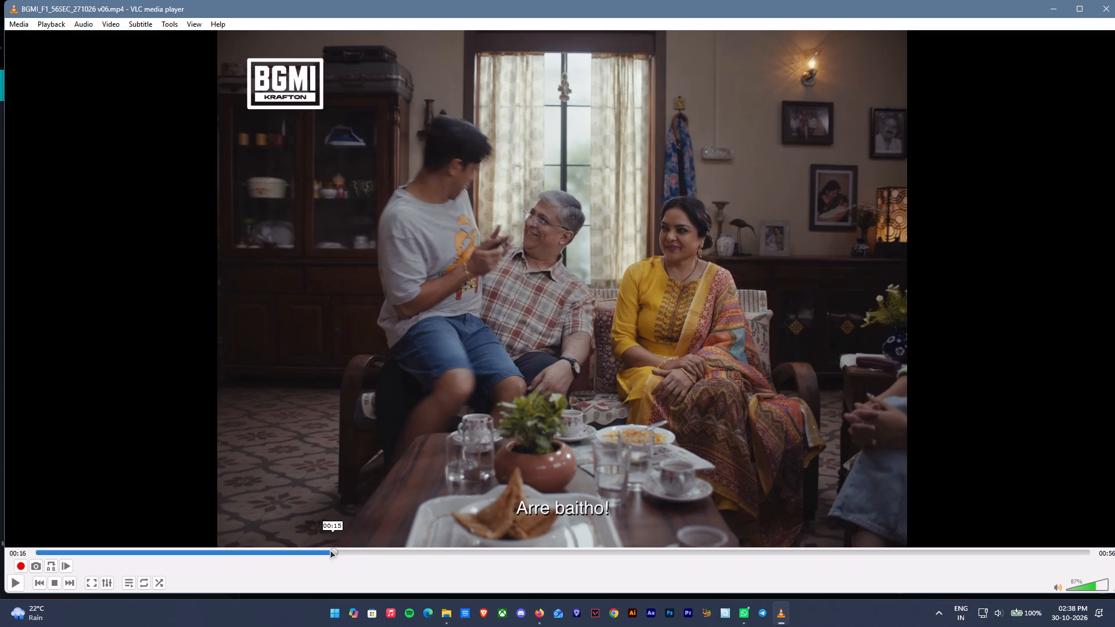
{"action": "left_click_drag", "start_coordinate": [330, 549], "coordinate": [344, 549]}
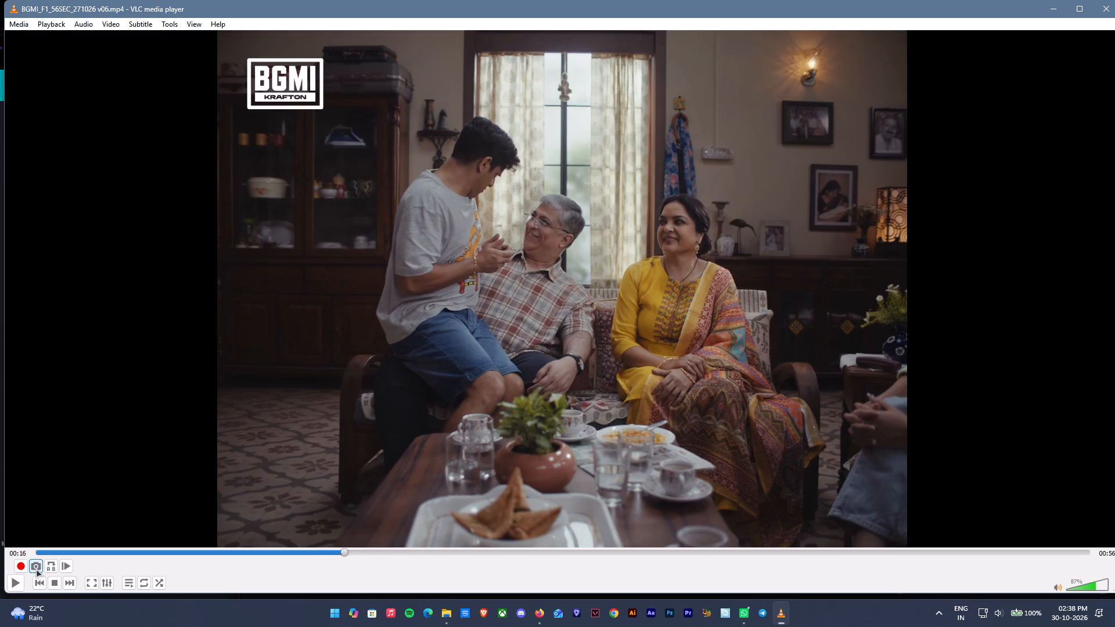
{"action": "left_click", "coordinate": [37, 568]}
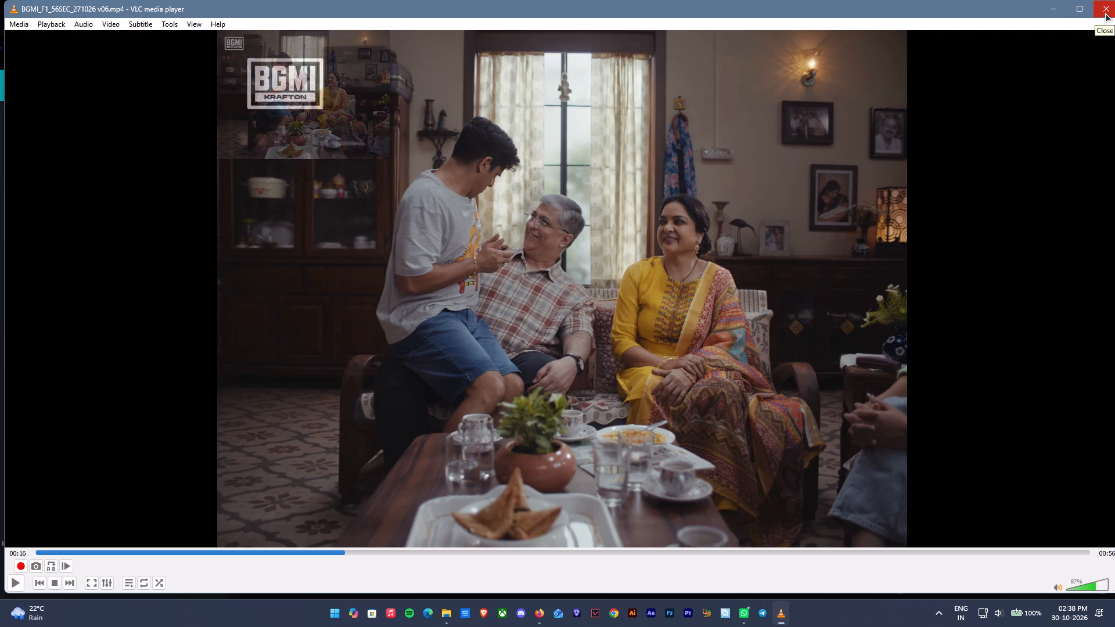
{"action": "left_click", "coordinate": [1105, 13]}
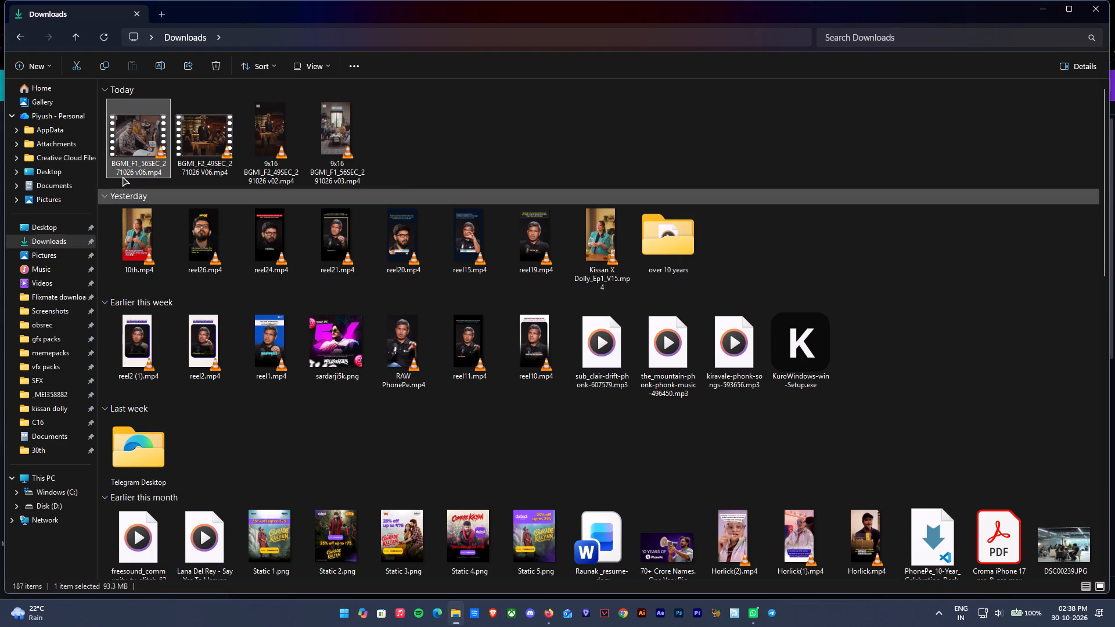
Reopen BGMI_F1_56SEC_271026 v06.mp4 and capture a snapshot of the hands holding the phone at about 00:33.
{"action": "double_click", "coordinate": [141, 147]}
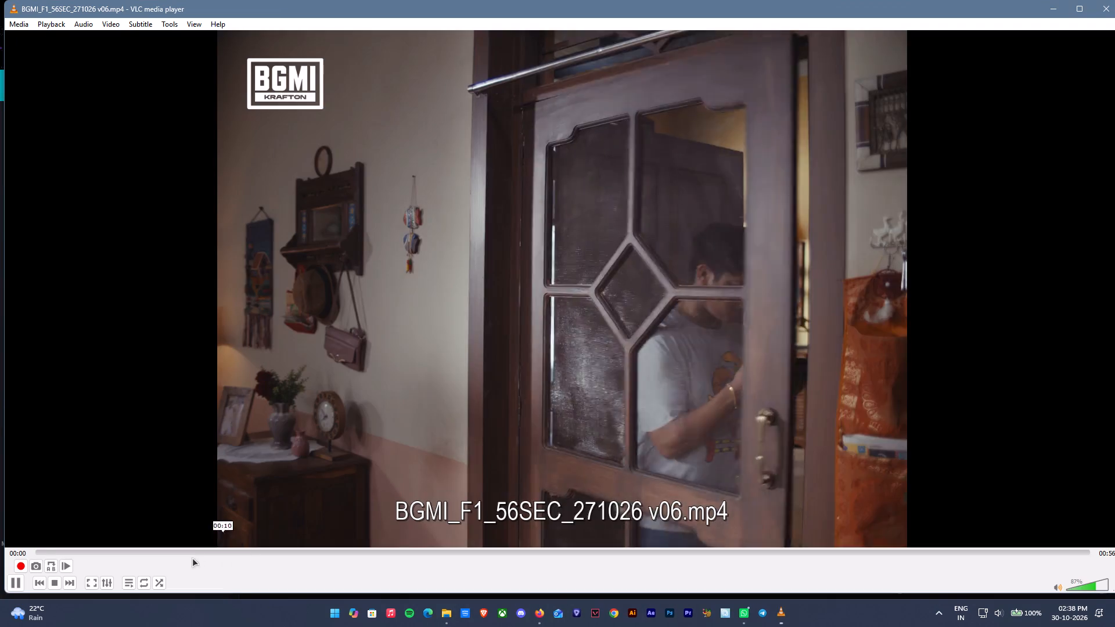
{"action": "left_click_drag", "start_coordinate": [195, 554], "coordinate": [394, 539]}
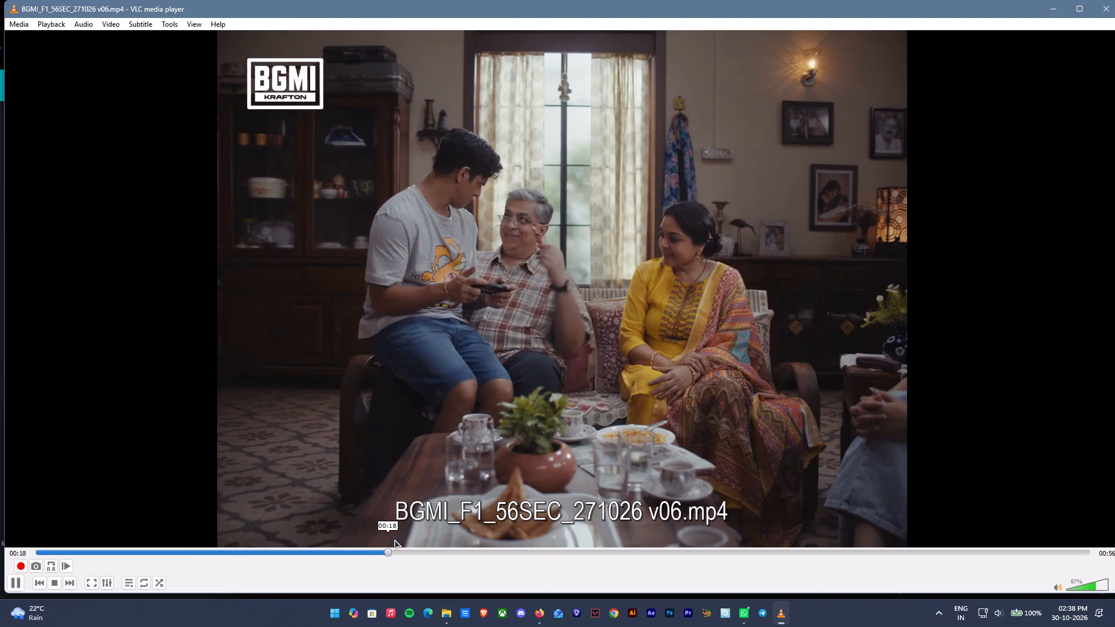
{"action": "left_click_drag", "start_coordinate": [394, 539], "coordinate": [545, 525]}
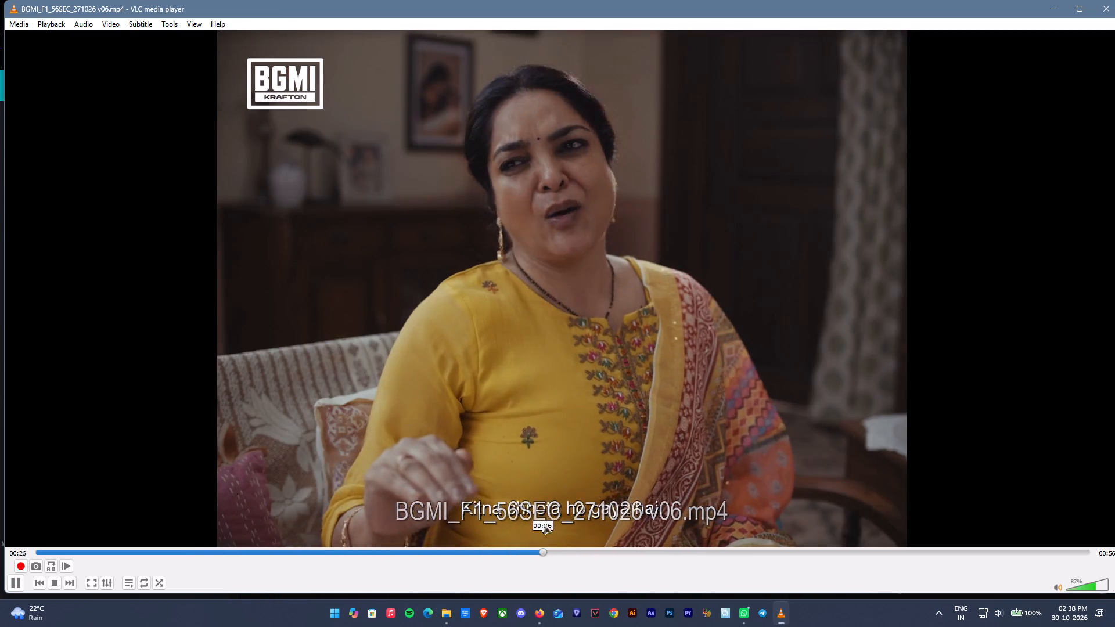
{"action": "left_click_drag", "start_coordinate": [545, 525], "coordinate": [633, 524]}
{"action": "key", "text": "space"}
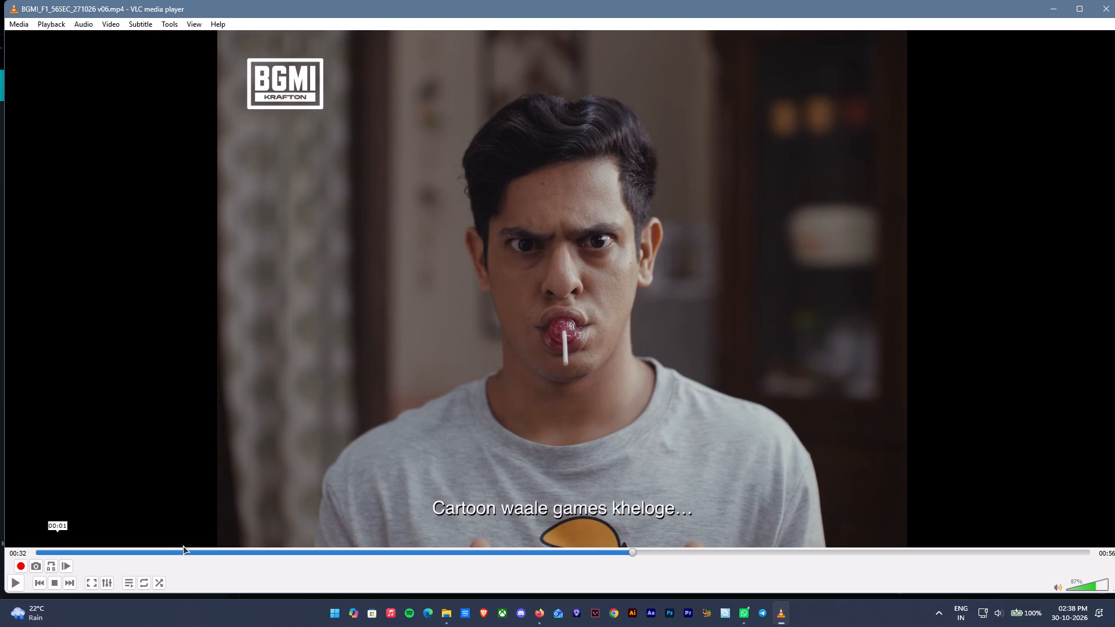
{"action": "left_click_drag", "start_coordinate": [649, 549], "coordinate": [671, 549]}
{"action": "left_click", "coordinate": [36, 562]}
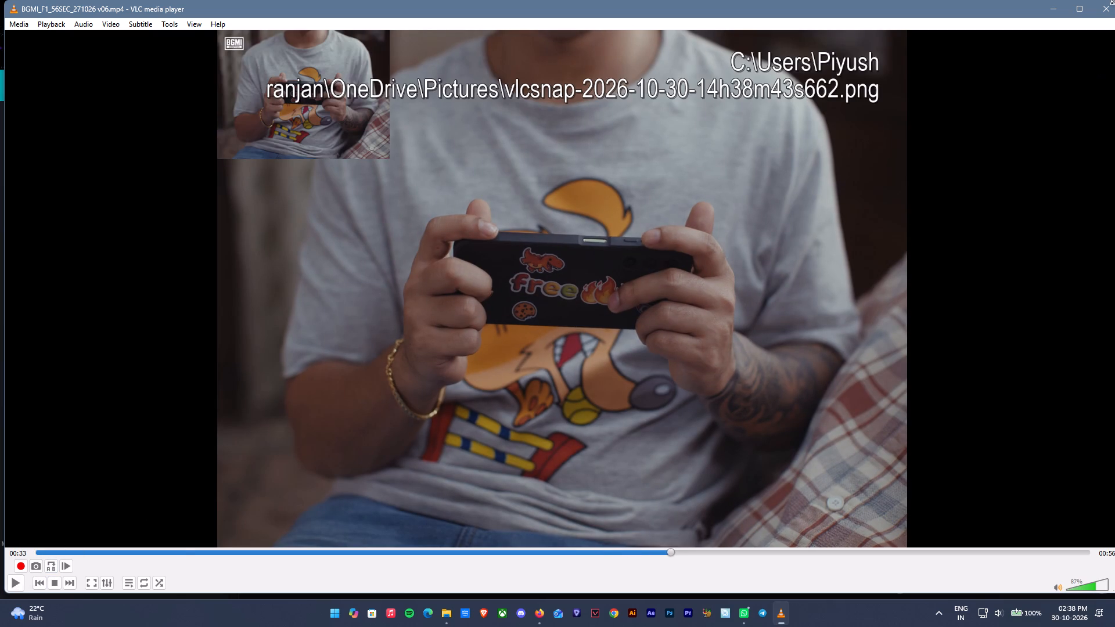
{"action": "left_click", "coordinate": [1105, 16]}
Insert the sofa-scene snapshot from the Pictures folder on page 1, enlarged past the page width and aligned to the top edge.
{"action": "left_click", "coordinate": [36, 263]}
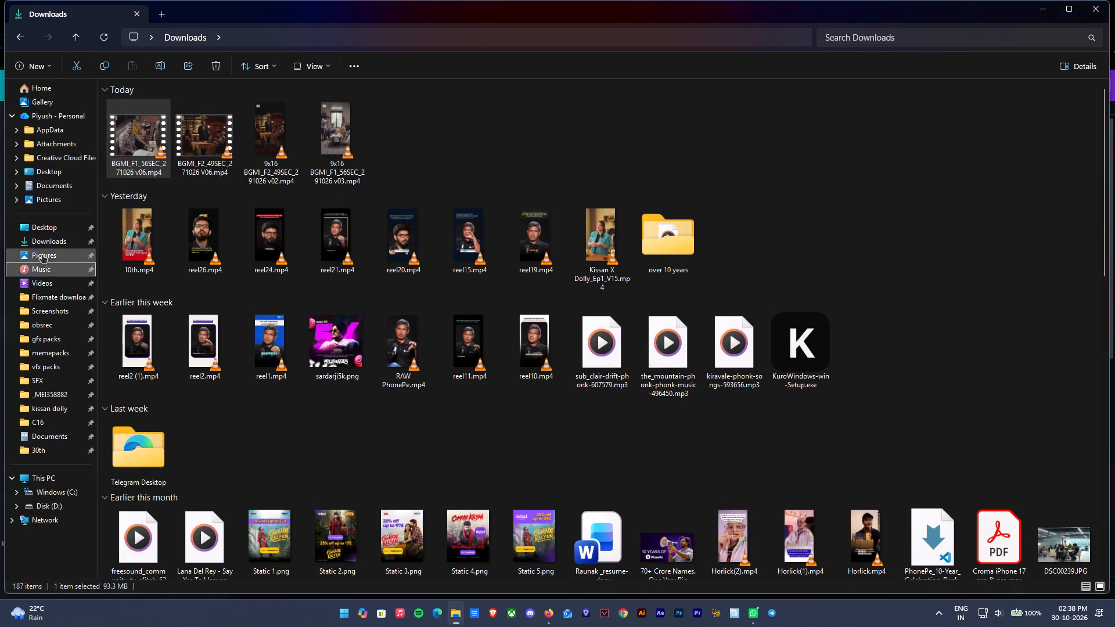
{"action": "left_click", "coordinate": [42, 254]}
{"action": "left_click", "coordinate": [182, 112]}
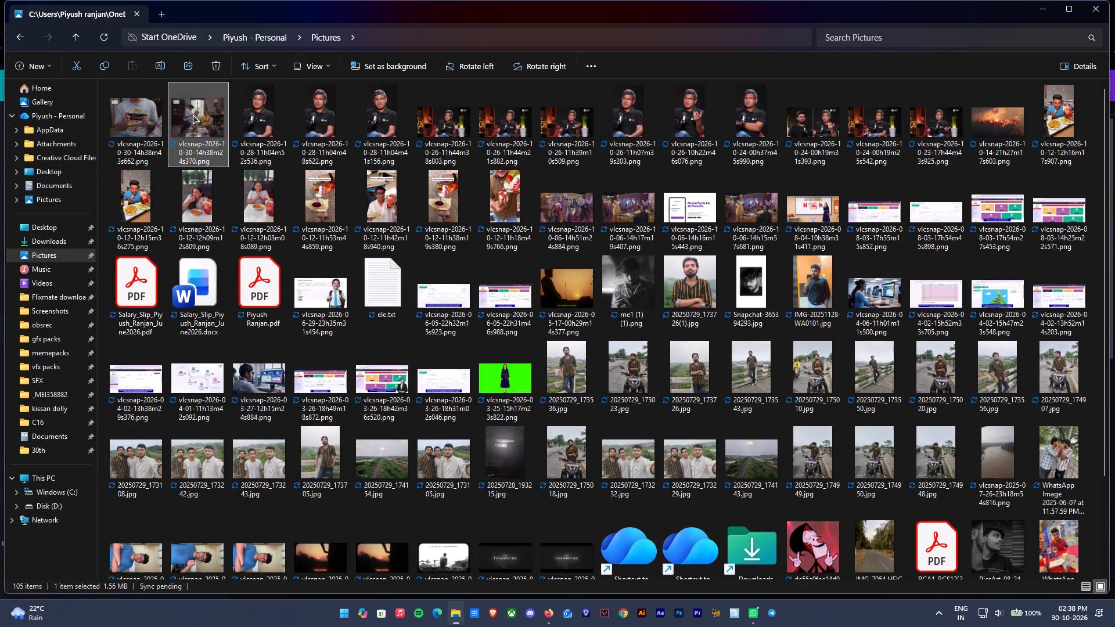
{"action": "left_click_drag", "start_coordinate": [193, 114], "coordinate": [610, 296]}
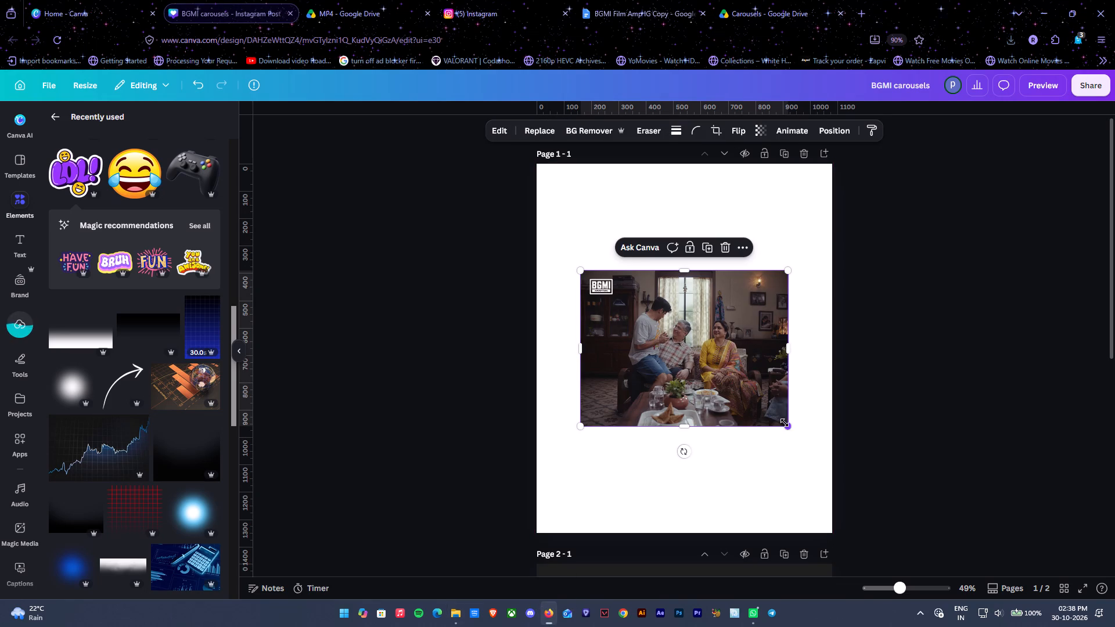
{"action": "left_click_drag", "start_coordinate": [785, 423], "coordinate": [1017, 561]}
{"action": "left_click_drag", "start_coordinate": [865, 481], "coordinate": [736, 375]}
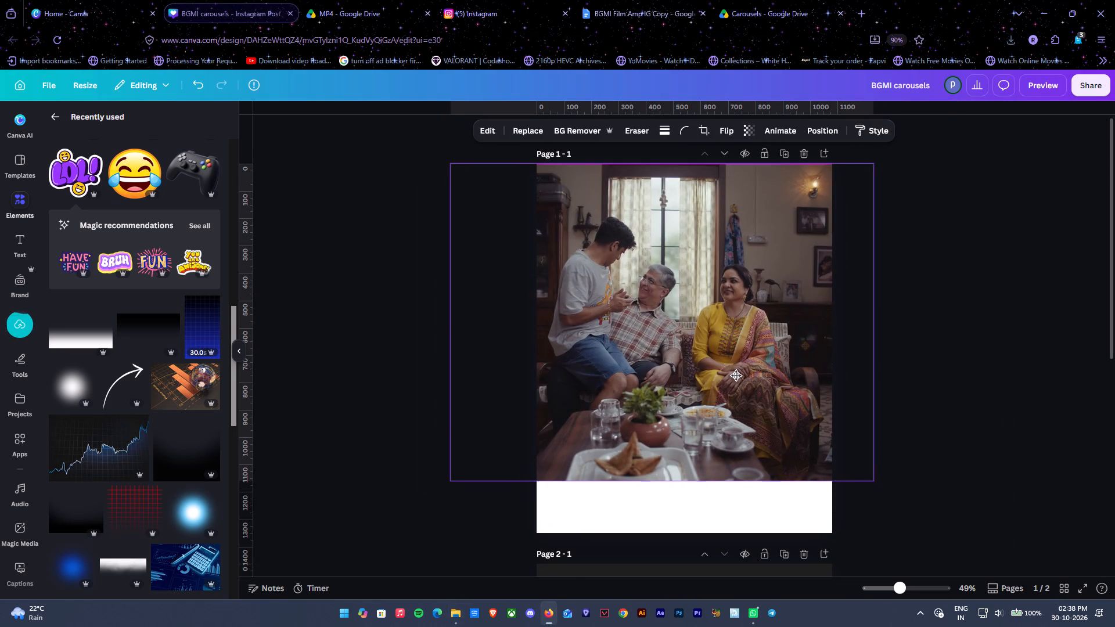
{"action": "left_click_drag", "start_coordinate": [736, 375], "coordinate": [768, 366]}
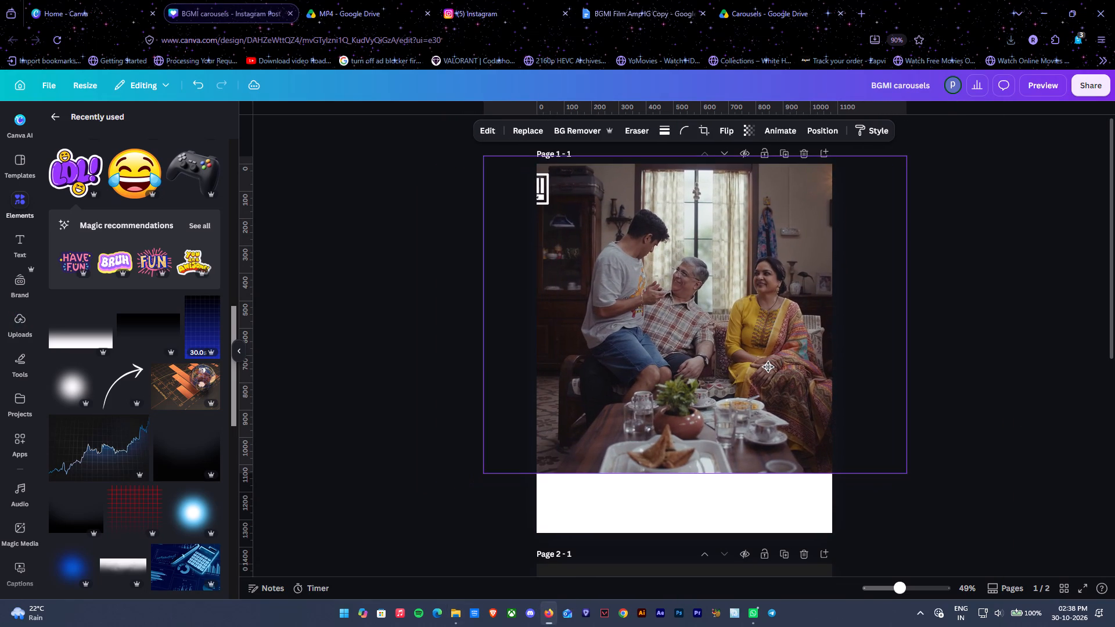
{"action": "left_click_drag", "start_coordinate": [768, 366], "coordinate": [726, 374]}
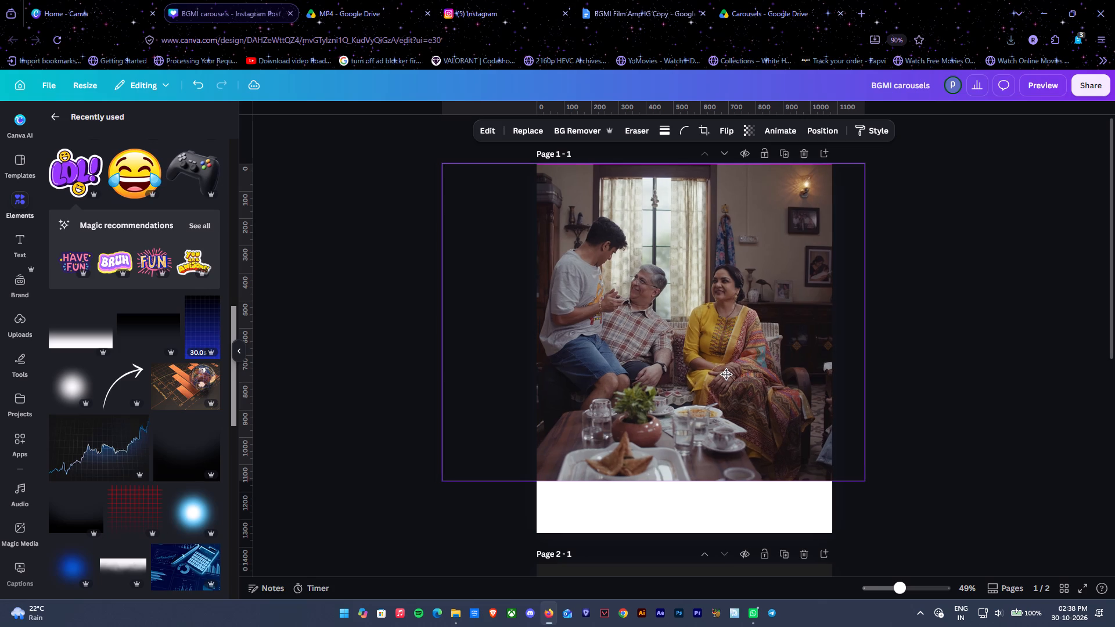
{"action": "left_click_drag", "start_coordinate": [726, 374], "coordinate": [750, 373]}
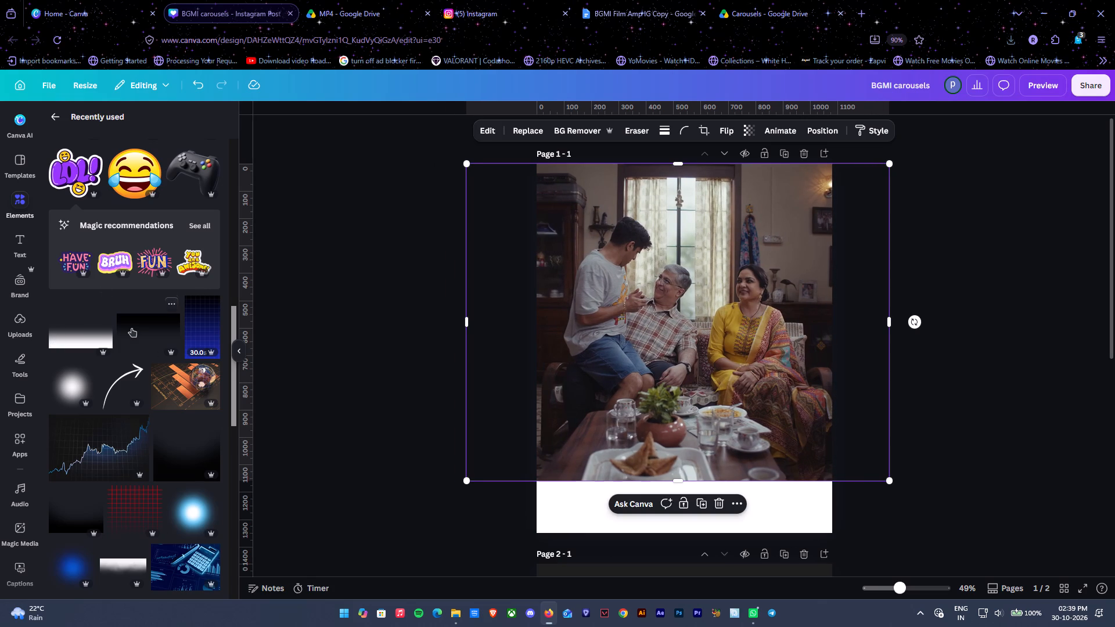
Add a dark gradient graphic to page 1 and set the page background to black.
{"action": "left_click", "coordinate": [177, 452]}
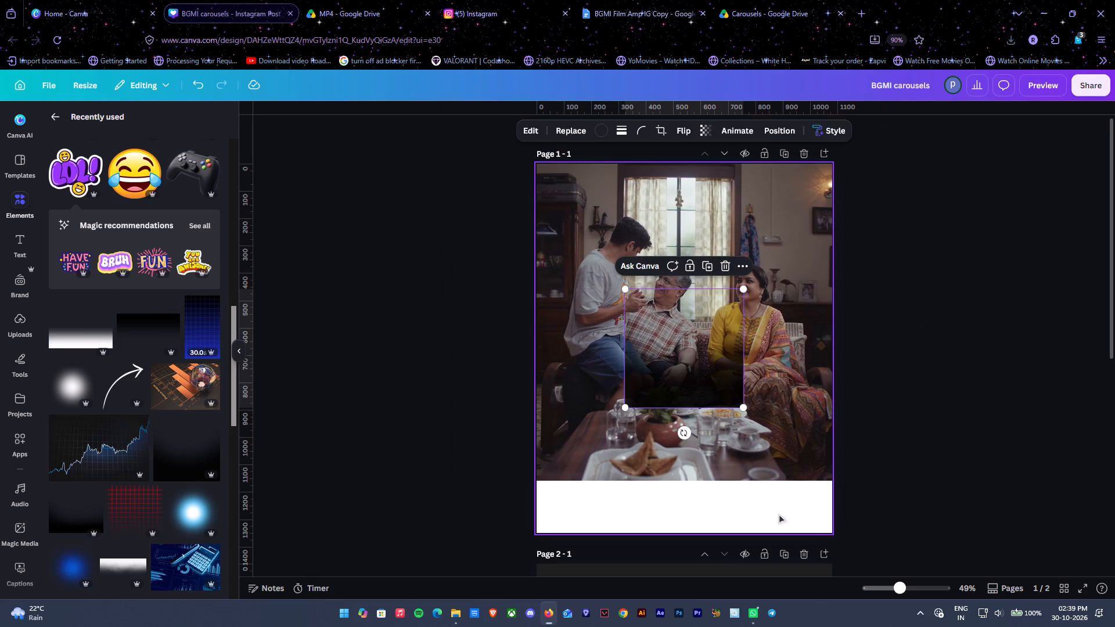
{"action": "left_click", "coordinate": [780, 514]}
{"action": "left_click", "coordinate": [703, 133]}
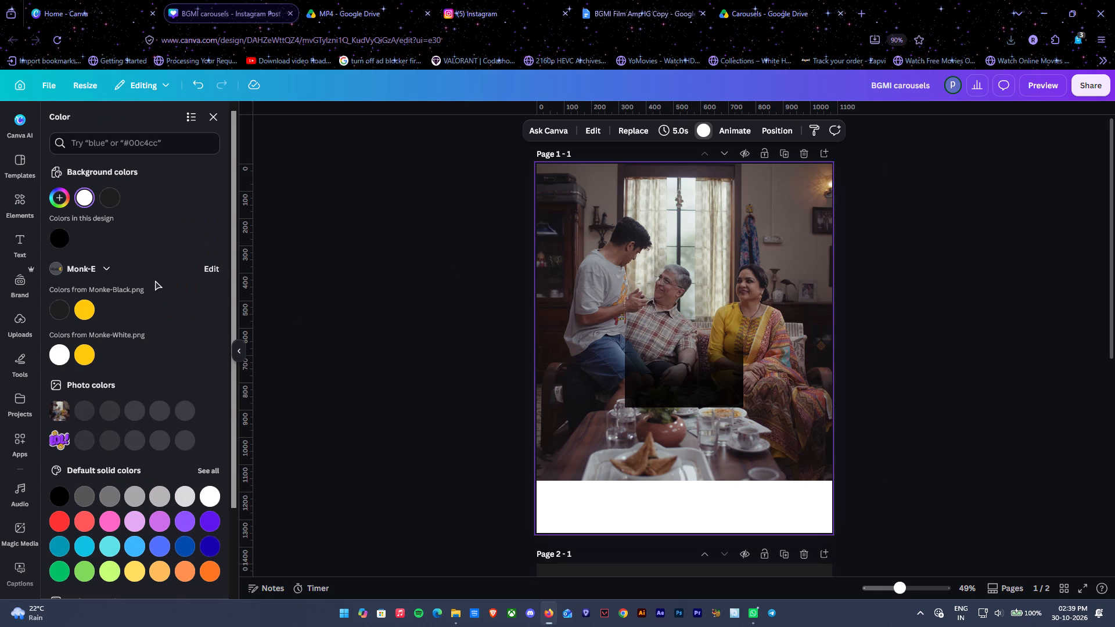
{"action": "left_click", "coordinate": [59, 242]}
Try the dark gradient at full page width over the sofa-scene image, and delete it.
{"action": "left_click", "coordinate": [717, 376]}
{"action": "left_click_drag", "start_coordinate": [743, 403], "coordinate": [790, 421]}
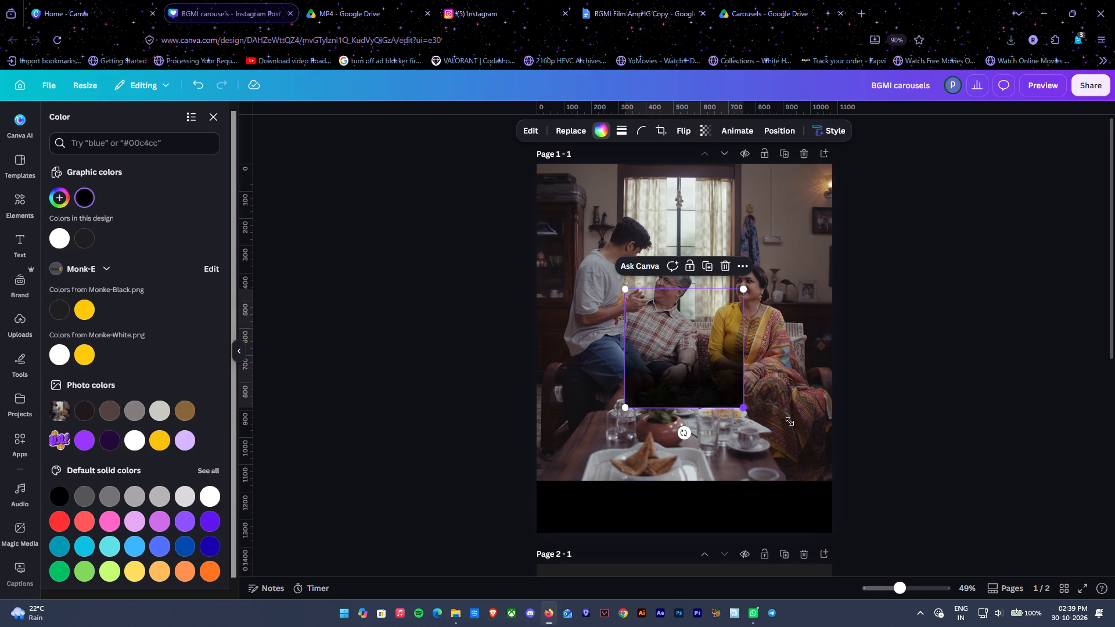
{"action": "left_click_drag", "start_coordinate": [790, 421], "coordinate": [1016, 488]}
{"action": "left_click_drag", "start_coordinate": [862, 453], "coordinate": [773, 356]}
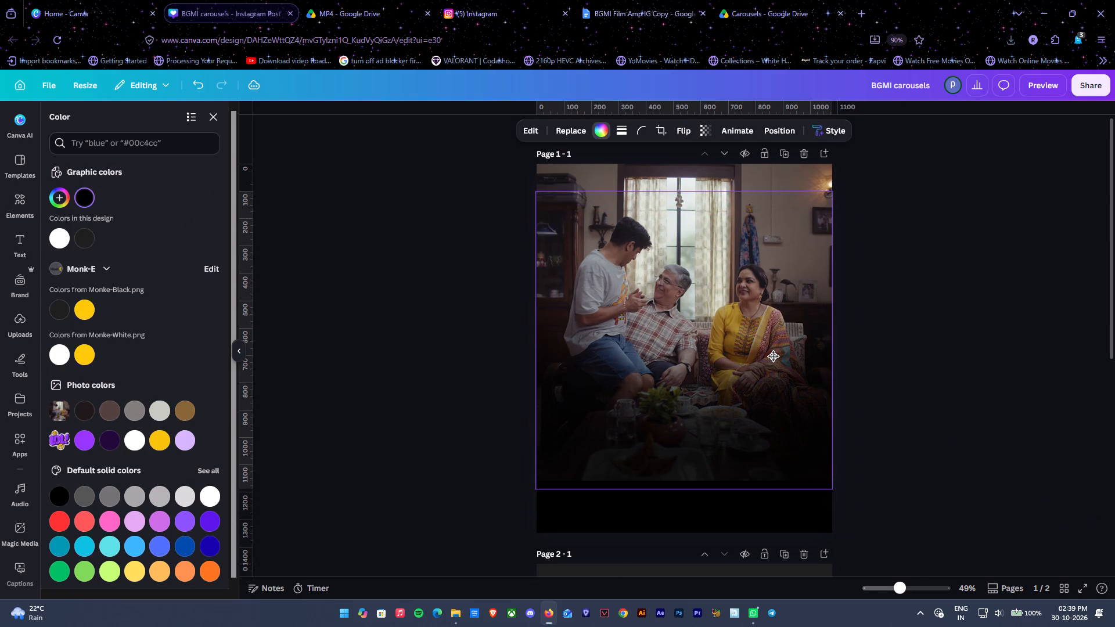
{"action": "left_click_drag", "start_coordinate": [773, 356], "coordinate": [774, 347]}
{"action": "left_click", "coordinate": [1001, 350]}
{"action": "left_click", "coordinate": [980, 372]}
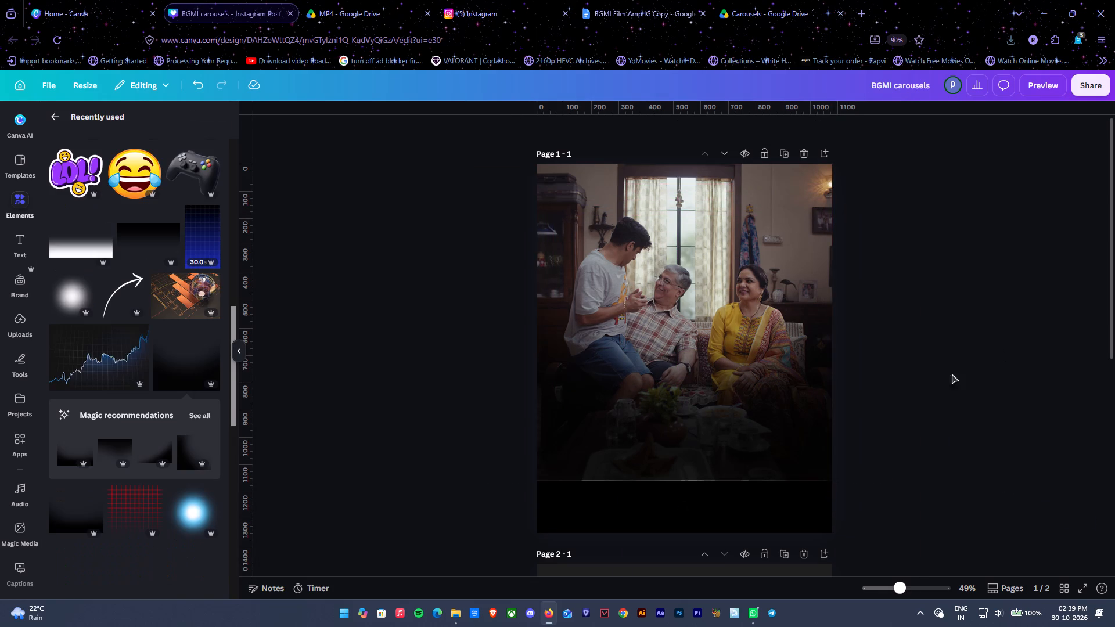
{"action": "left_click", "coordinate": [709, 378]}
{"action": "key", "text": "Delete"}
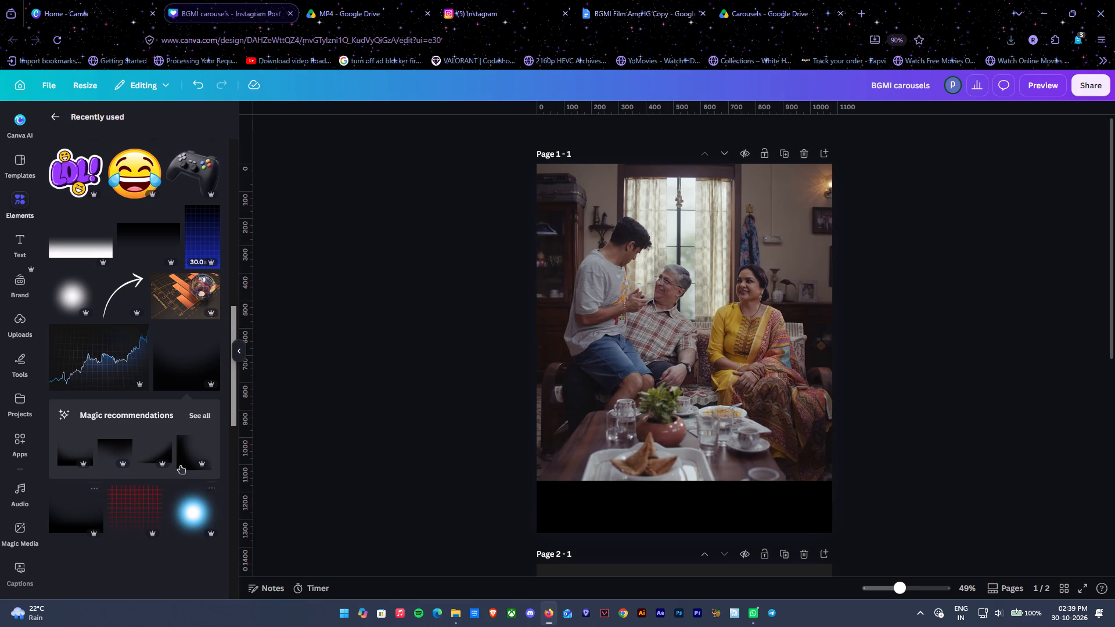
Add the wide black fade gradient from the recently used elements to page 1.
{"action": "left_click", "coordinate": [143, 230]}
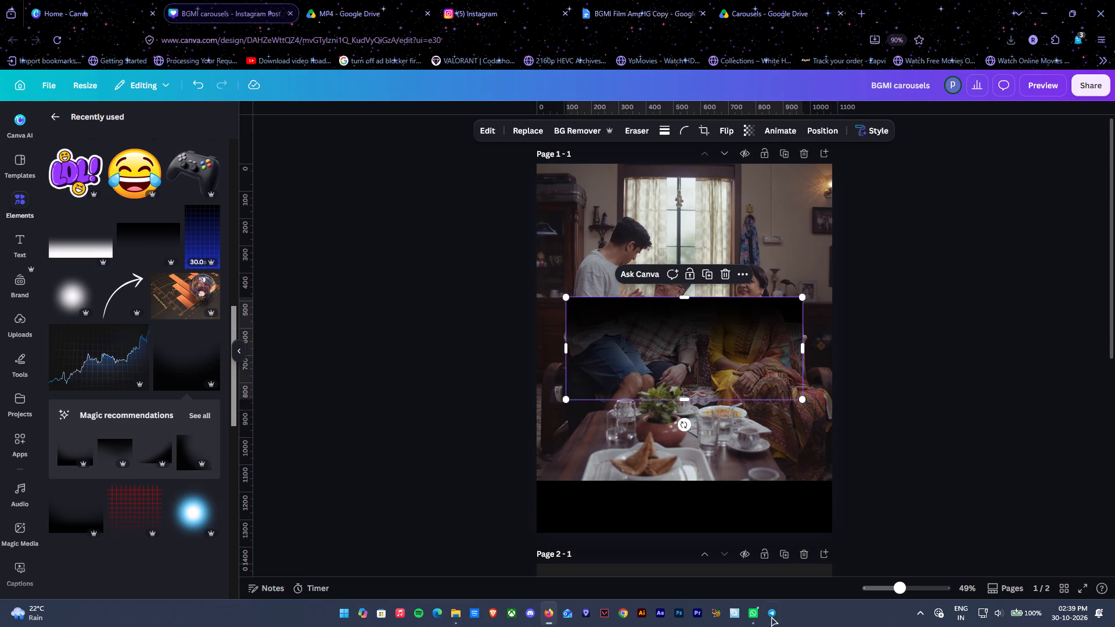
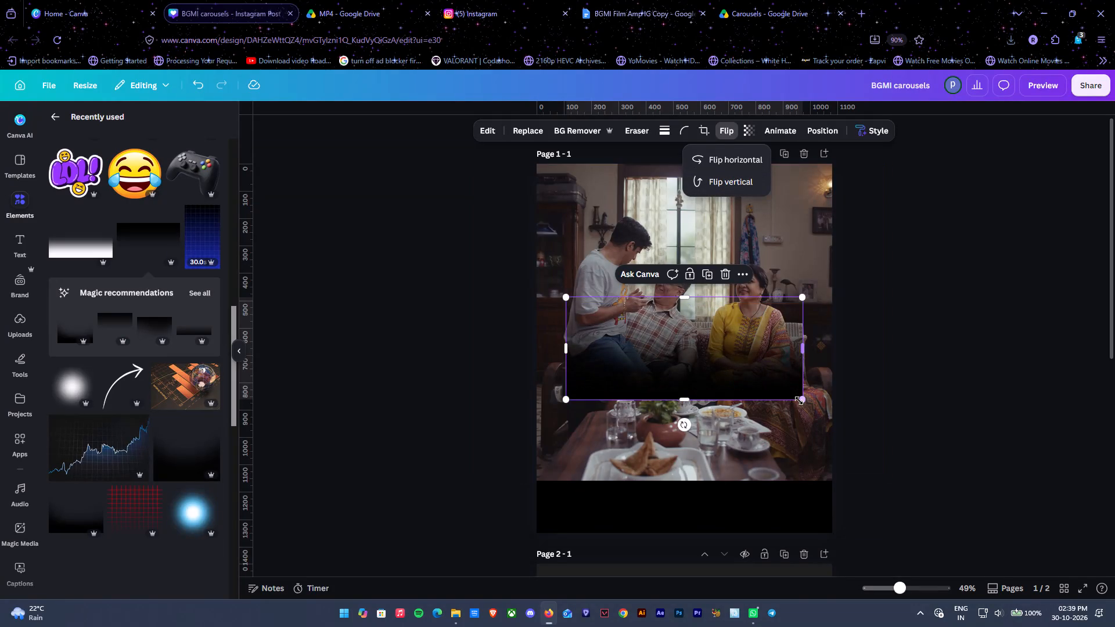
Enlarge the black fade gradient beyond the page width and position it over the lower part of the sofa-scene image.
{"action": "left_click_drag", "start_coordinate": [799, 402], "coordinate": [956, 484]}
{"action": "left_click_drag", "start_coordinate": [893, 453], "coordinate": [838, 468]}
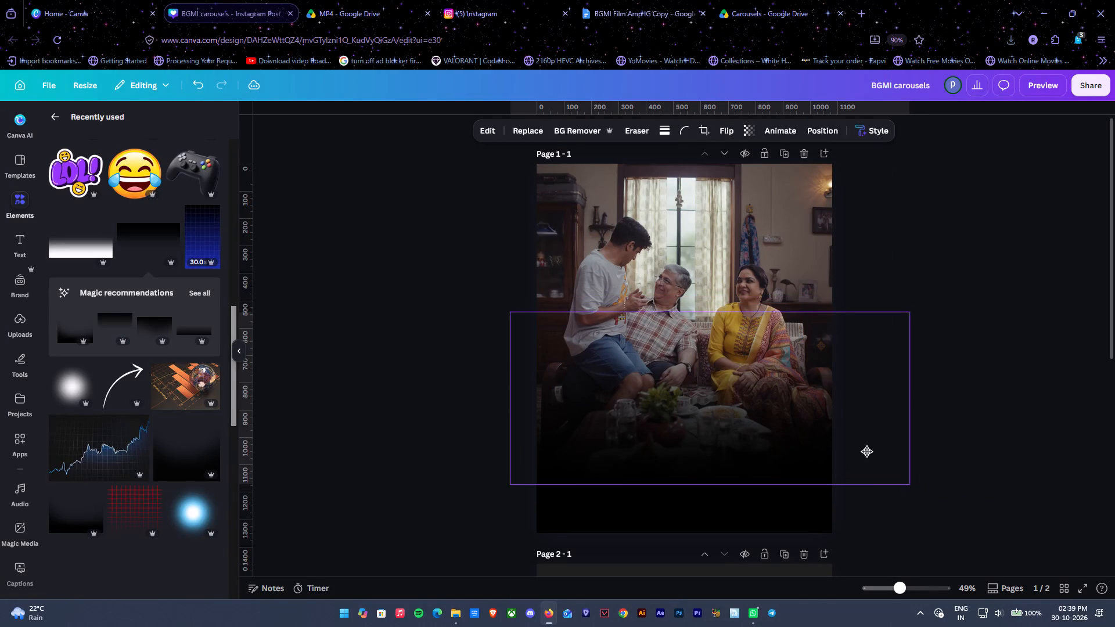
{"action": "left_click", "coordinate": [1070, 397]}
{"action": "left_click", "coordinate": [1012, 278]}
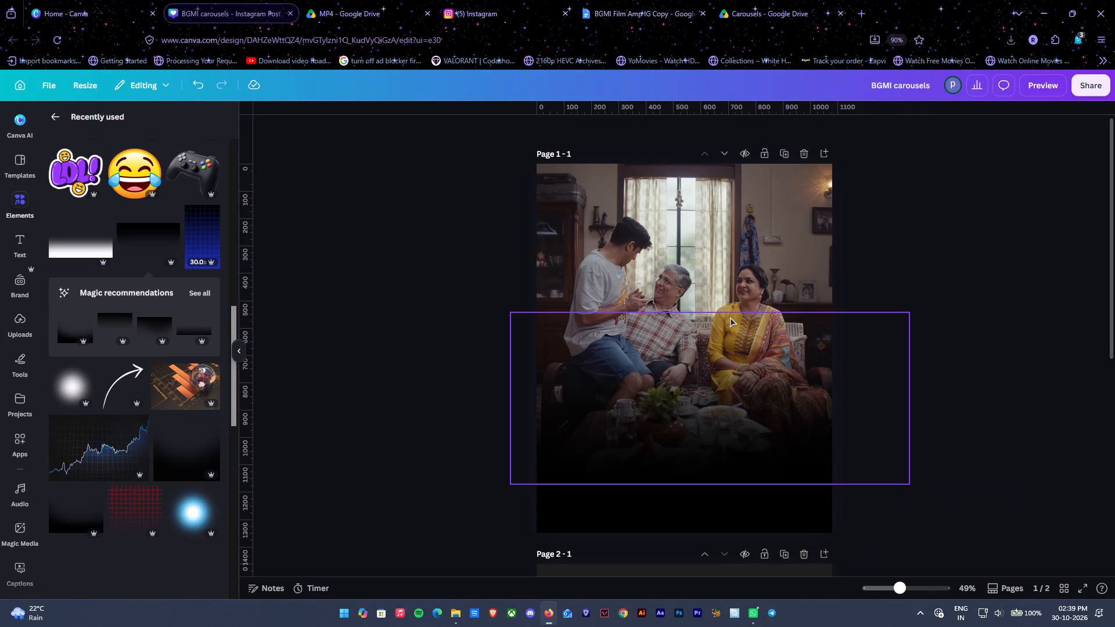
Insert the snapshot of hands holding a phone from the Pictures folder onto page 1.
{"action": "left_click", "coordinate": [455, 614]}
{"action": "left_click", "coordinate": [150, 105]}
{"action": "left_click_drag", "start_coordinate": [137, 122], "coordinate": [704, 576]}
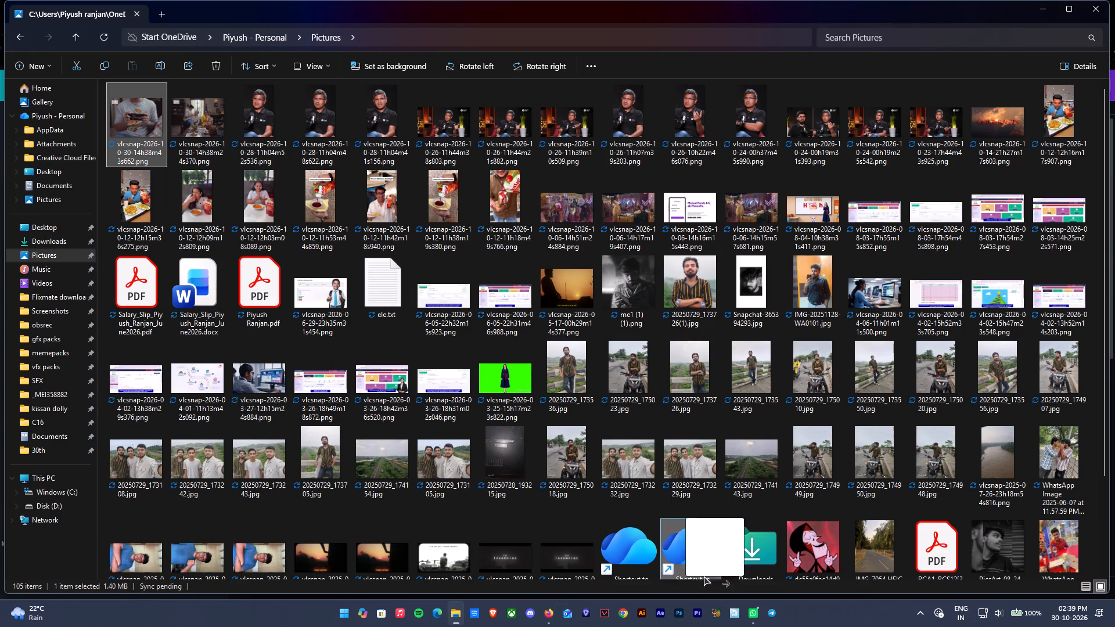
{"action": "left_click_drag", "start_coordinate": [704, 576], "coordinate": [683, 323]}
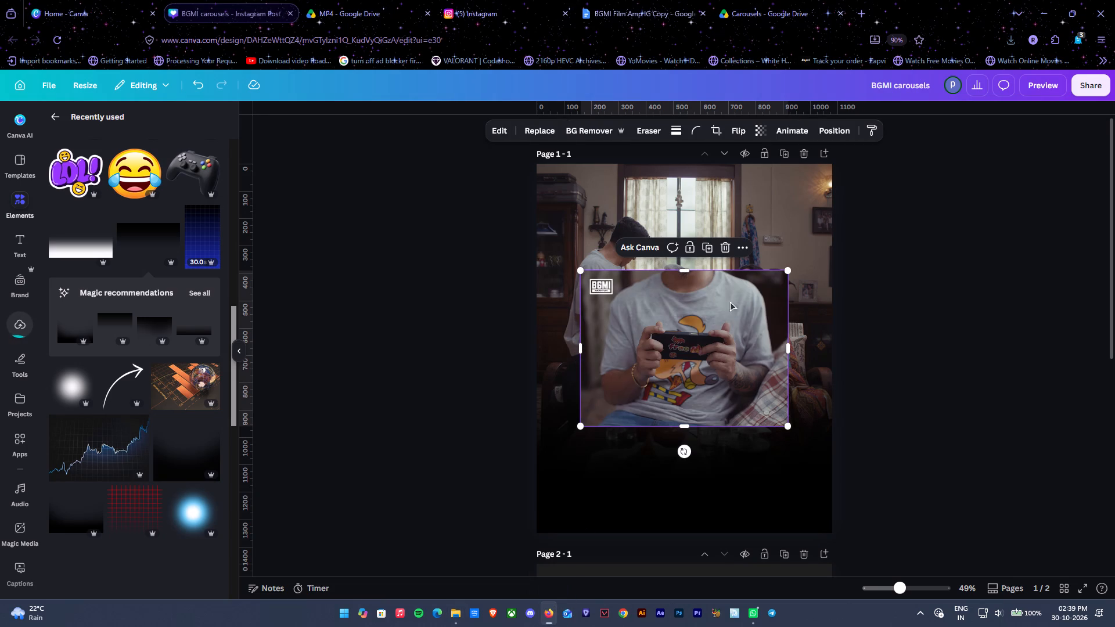
Add a circle frame from the basic-shape frames to page 1 and fill it with the phone-in-hands snapshot.
{"action": "left_click", "coordinate": [21, 209]}
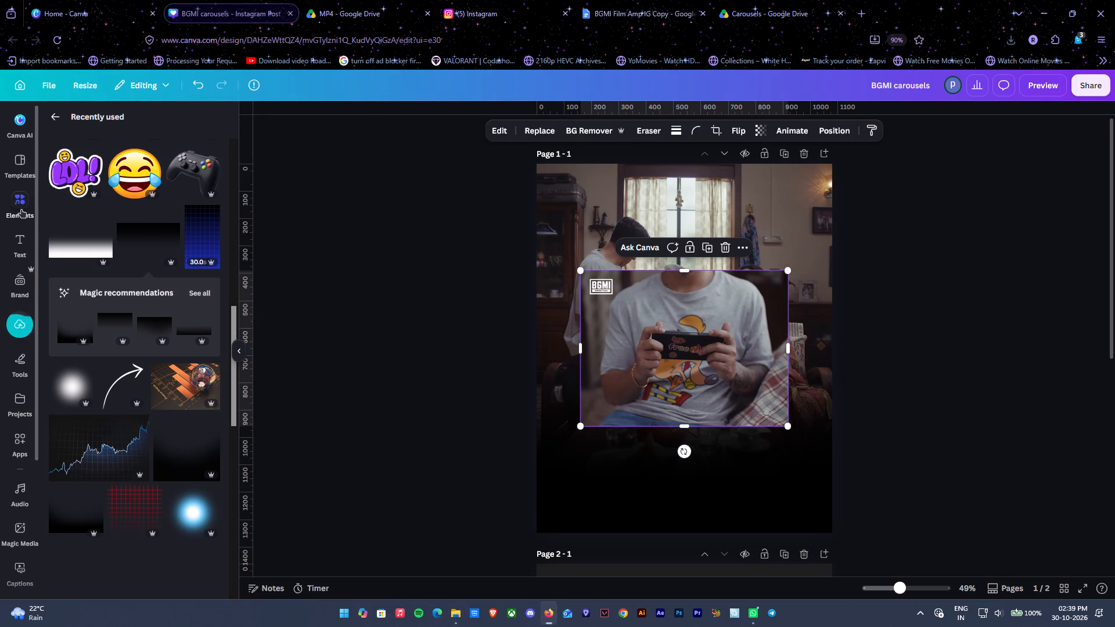
{"action": "left_click", "coordinate": [21, 208]}
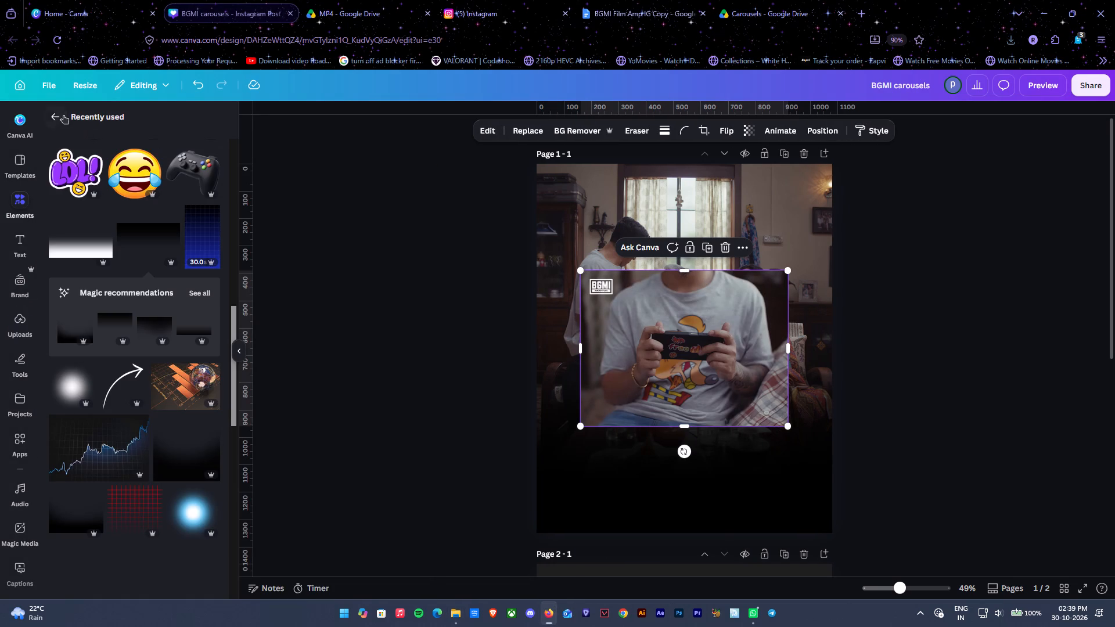
{"action": "left_click", "coordinate": [63, 114]}
{"action": "left_click", "coordinate": [126, 415]}
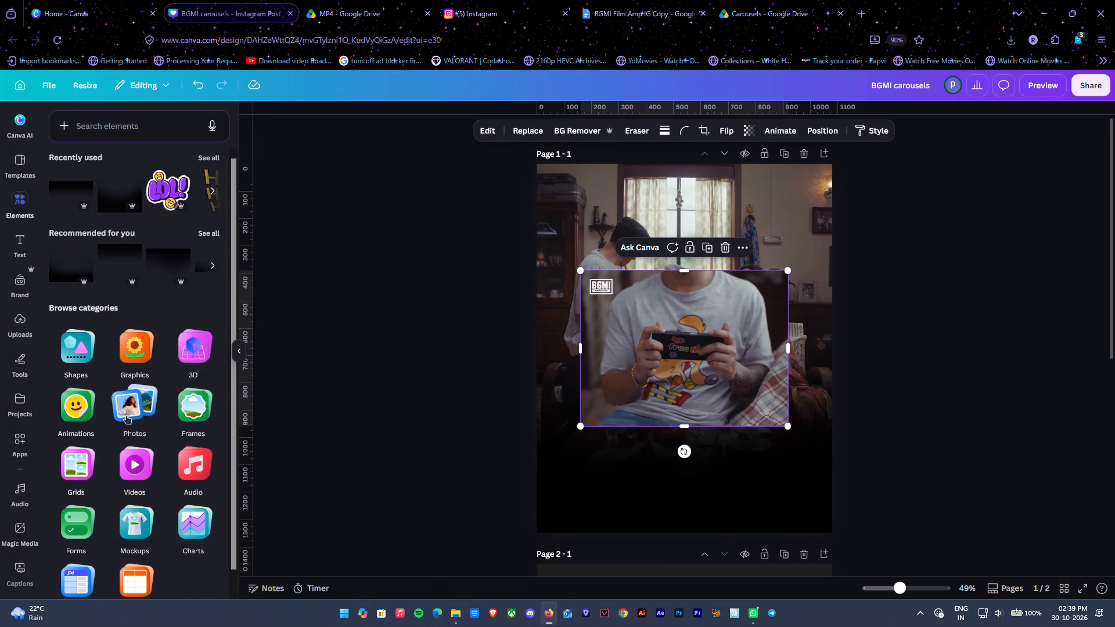
{"action": "left_click", "coordinate": [58, 118]}
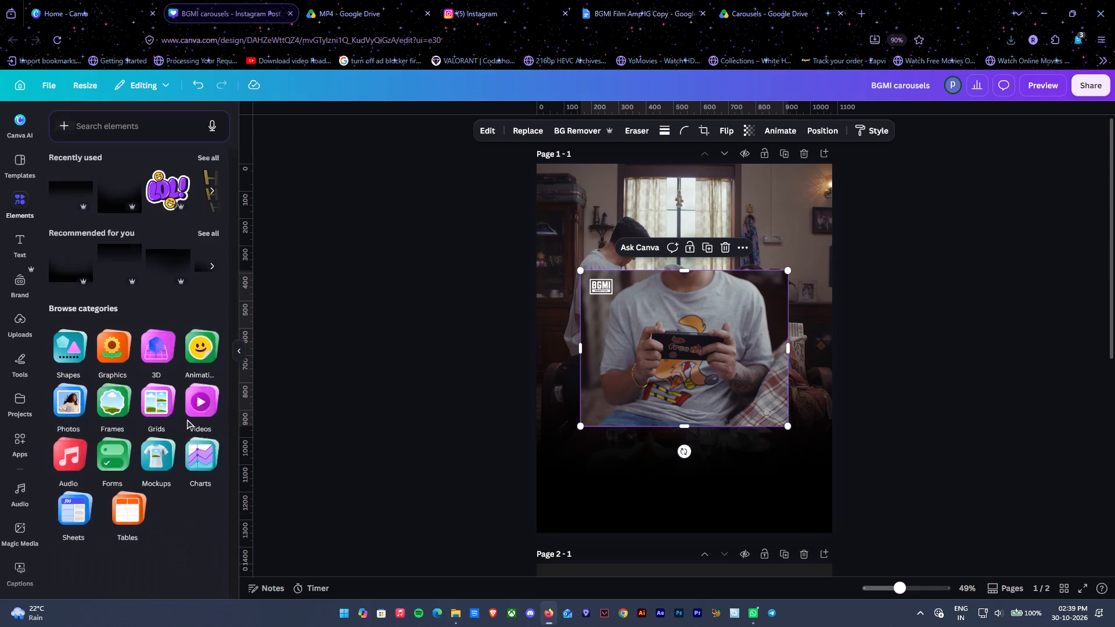
{"action": "left_click", "coordinate": [192, 403]}
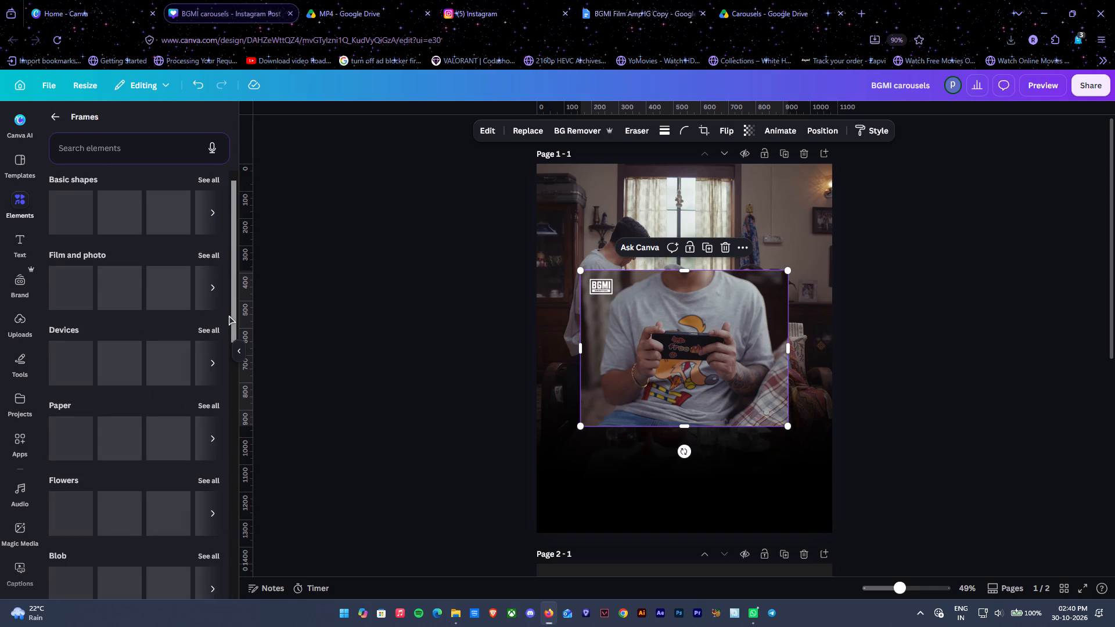
{"action": "left_click", "coordinate": [168, 208]}
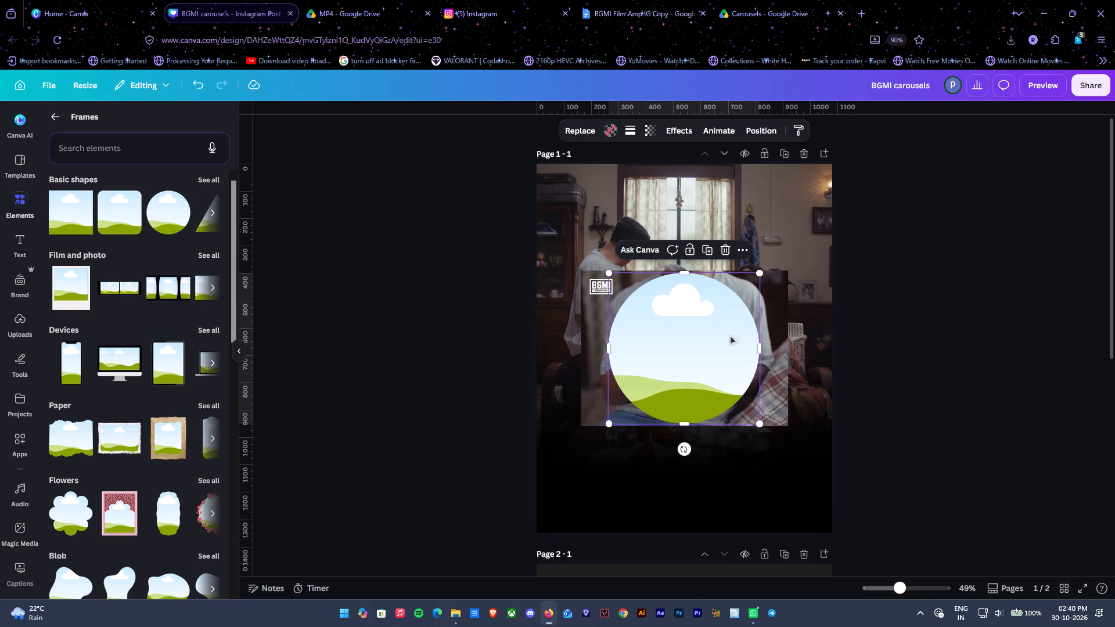
{"action": "left_click_drag", "start_coordinate": [785, 302], "coordinate": [724, 327]}
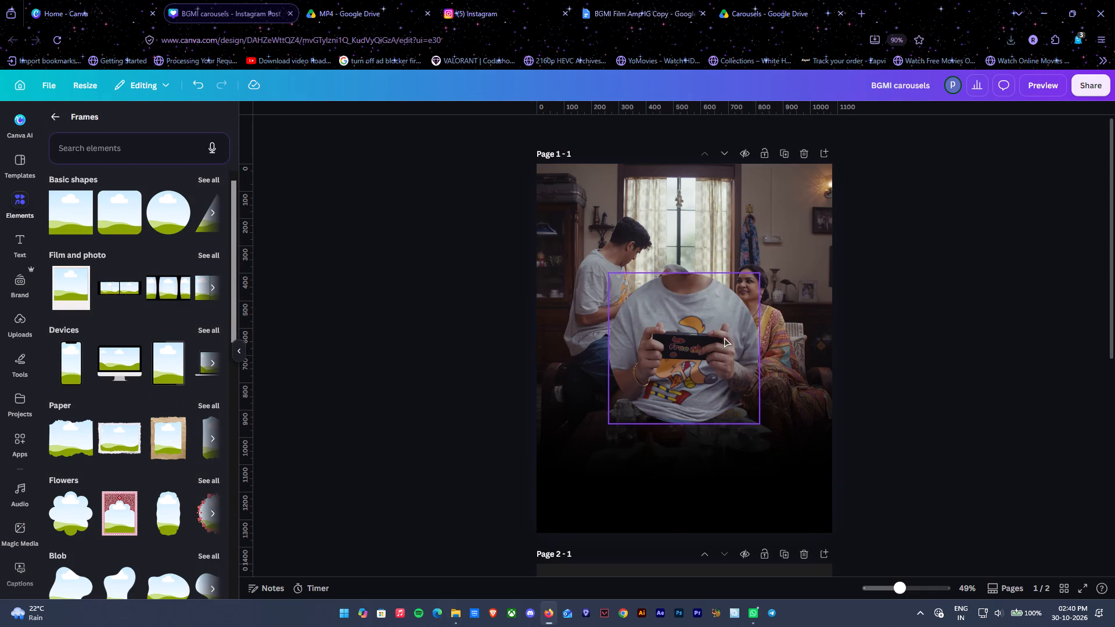
{"action": "left_click", "coordinate": [724, 345]}
{"action": "left_click", "coordinate": [730, 330]}
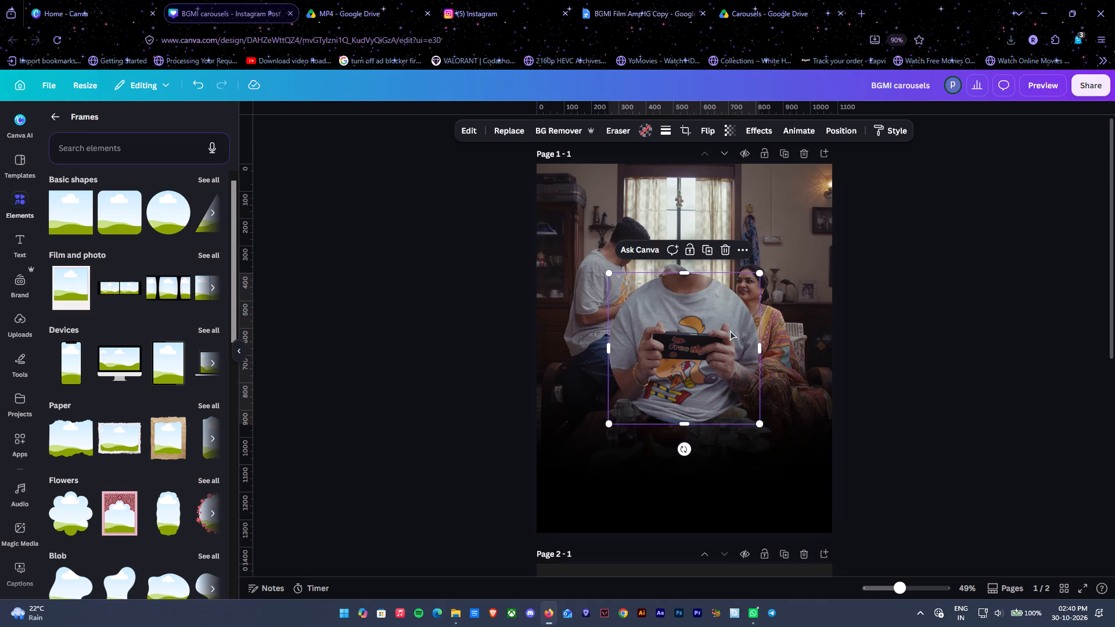
Enlarge and reposition the snapshot inside the circle frame so the hands and phone fill it.
{"action": "double_click", "coordinate": [690, 339]}
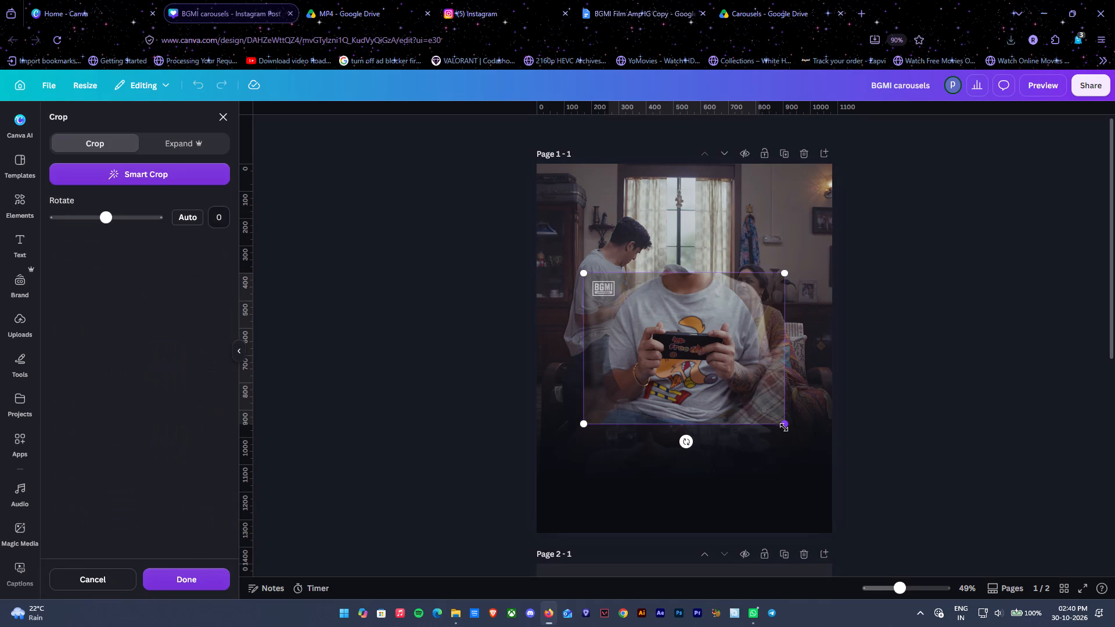
{"action": "left_click_drag", "start_coordinate": [786, 427], "coordinate": [935, 495]}
{"action": "left_click_drag", "start_coordinate": [843, 432], "coordinate": [782, 390]}
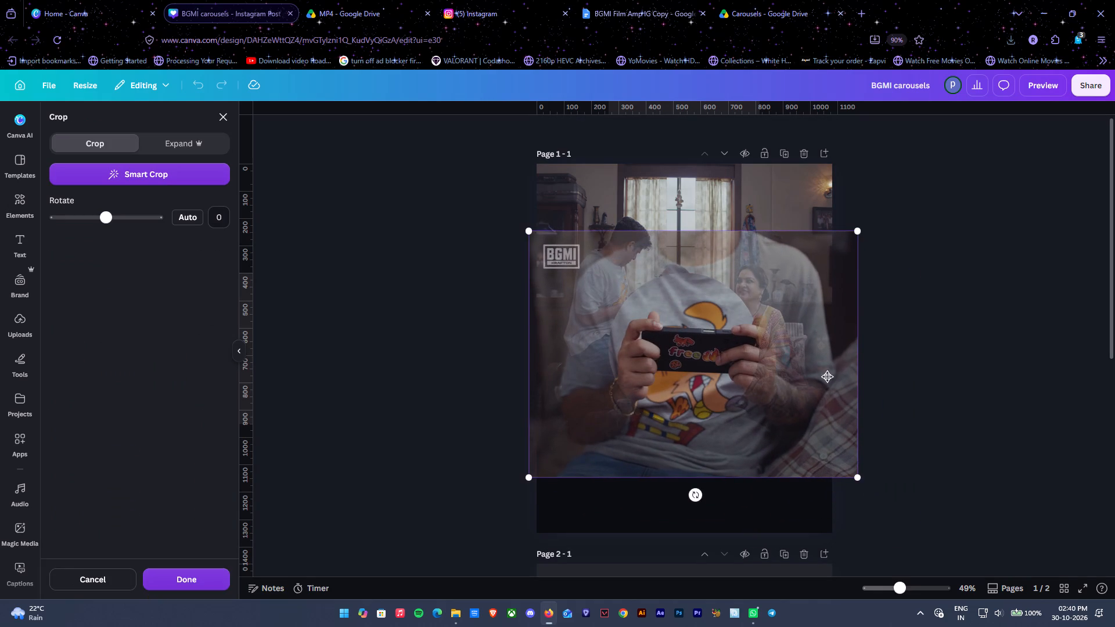
{"action": "left_click", "coordinate": [999, 344]}
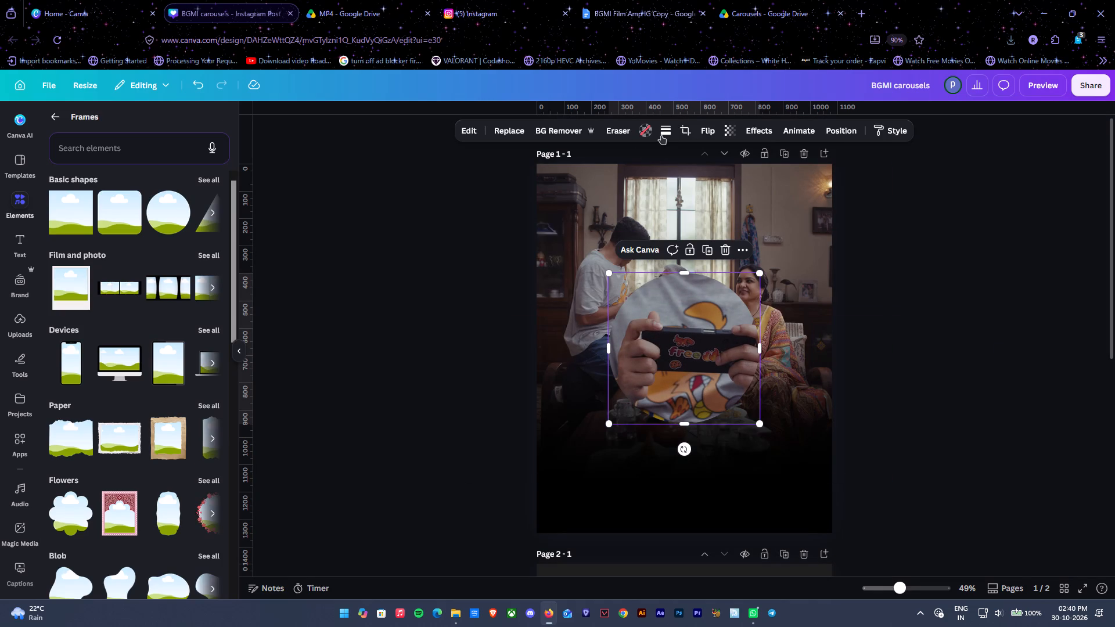
Give the circle frame a solid border in the brand yellow with a stroke weight of 17.
{"action": "left_click", "coordinate": [657, 132]}
{"action": "left_click", "coordinate": [629, 163]}
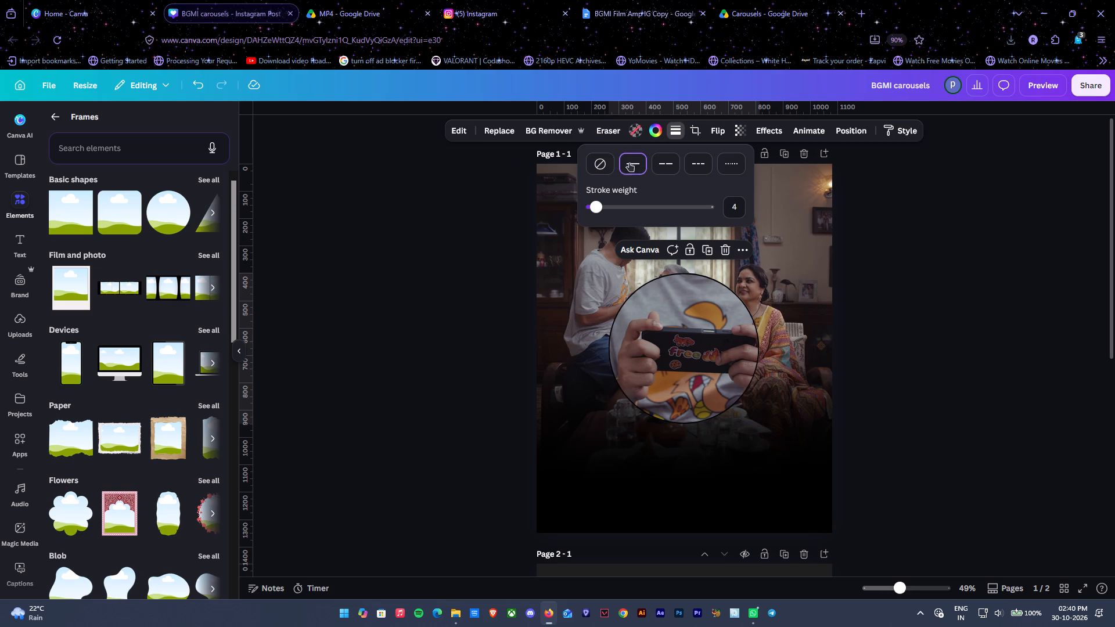
{"action": "left_click", "coordinate": [657, 129]}
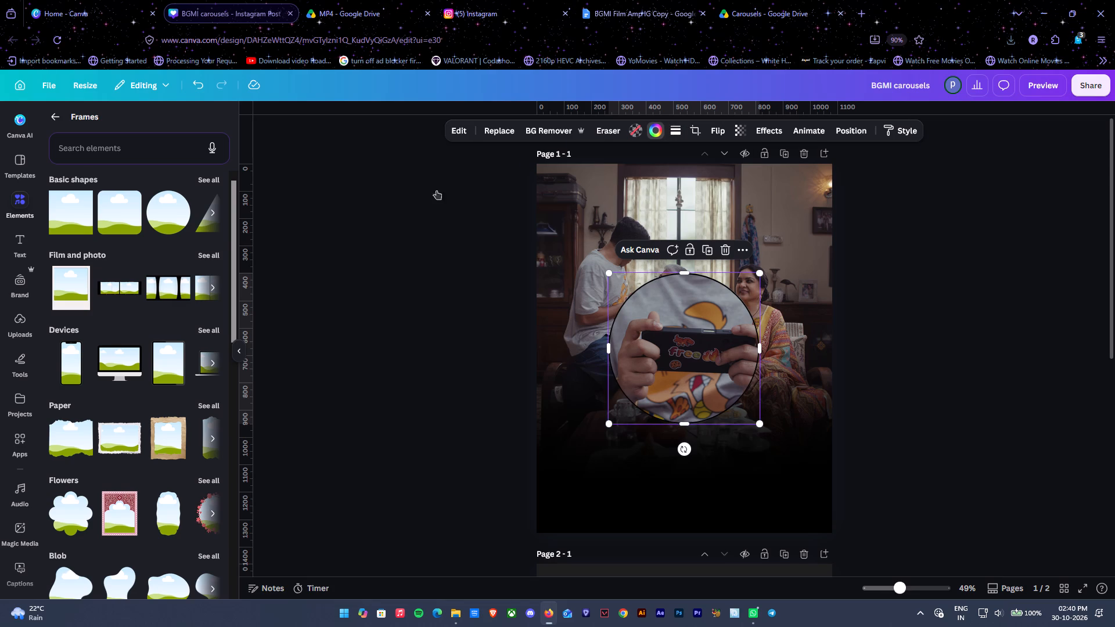
{"action": "left_click", "coordinate": [89, 307]}
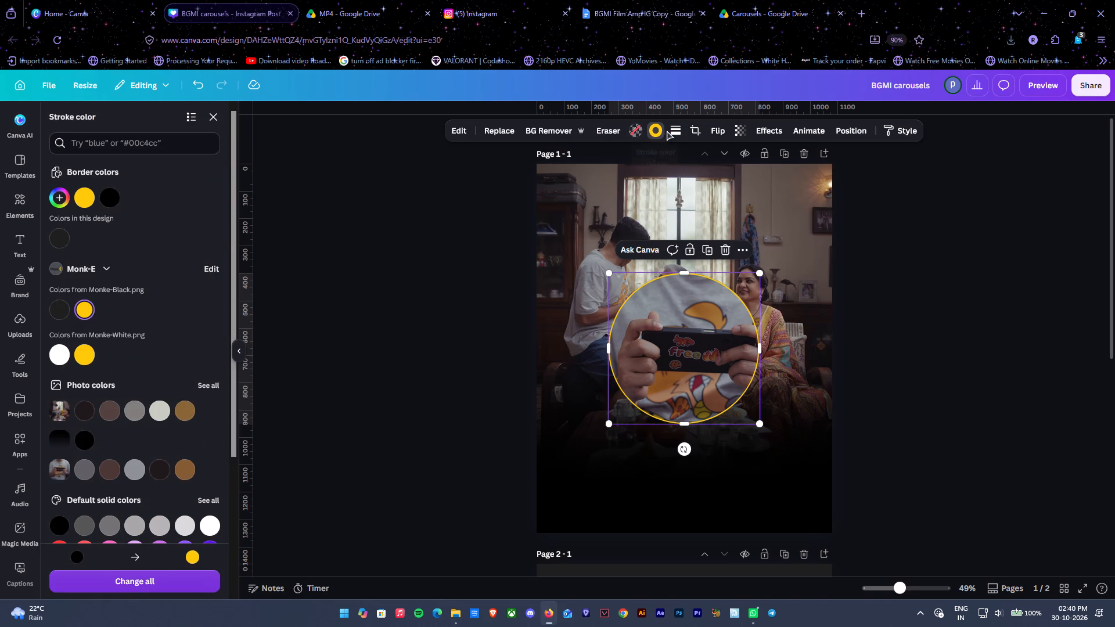
{"action": "left_click", "coordinate": [671, 131]}
{"action": "left_click", "coordinate": [617, 204]}
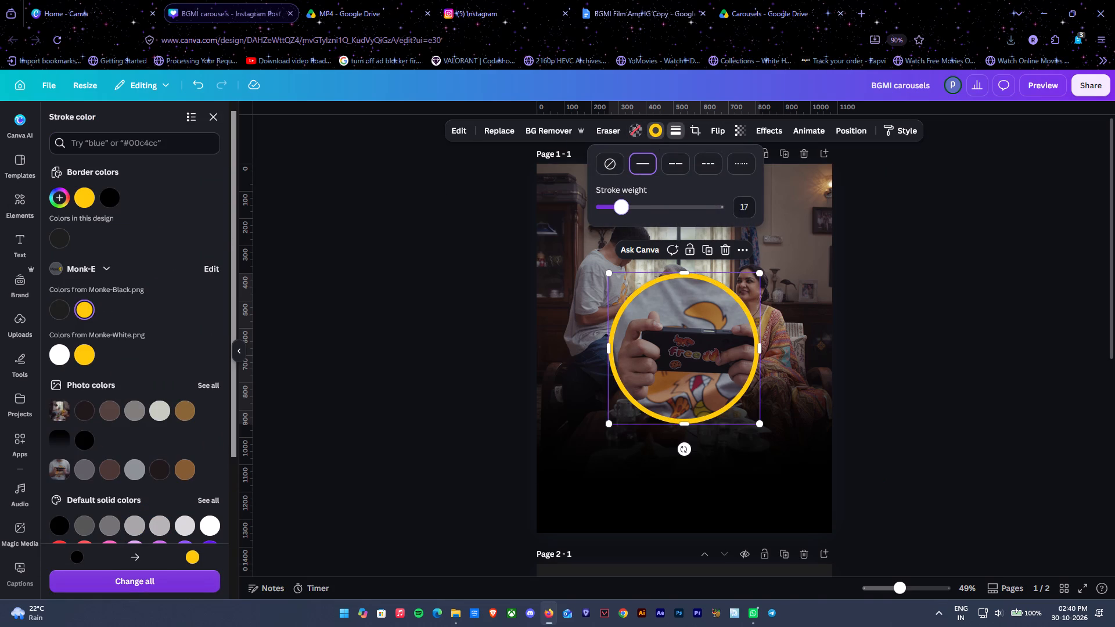
Shrink the yellow-bordered circle and place it near the page's right edge, below the face of the woman in yellow.
{"action": "left_click_drag", "start_coordinate": [758, 423], "coordinate": [723, 367]}
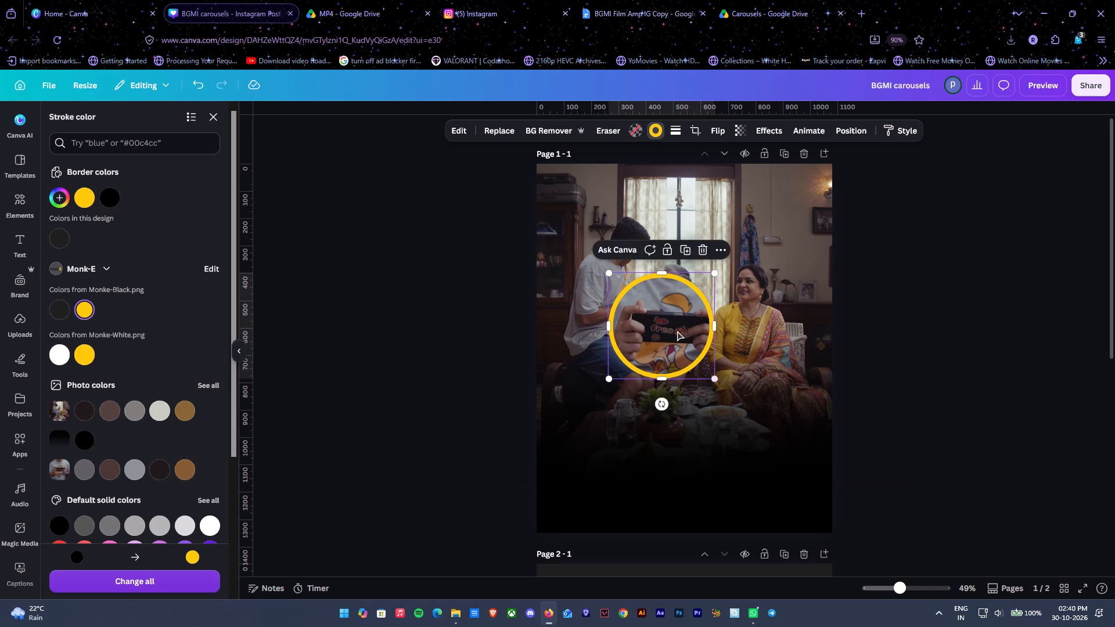
{"action": "left_click_drag", "start_coordinate": [677, 331], "coordinate": [781, 383]}
{"action": "left_click_drag", "start_coordinate": [814, 320], "coordinate": [825, 305]}
{"action": "left_click_drag", "start_coordinate": [824, 305], "coordinate": [815, 307]}
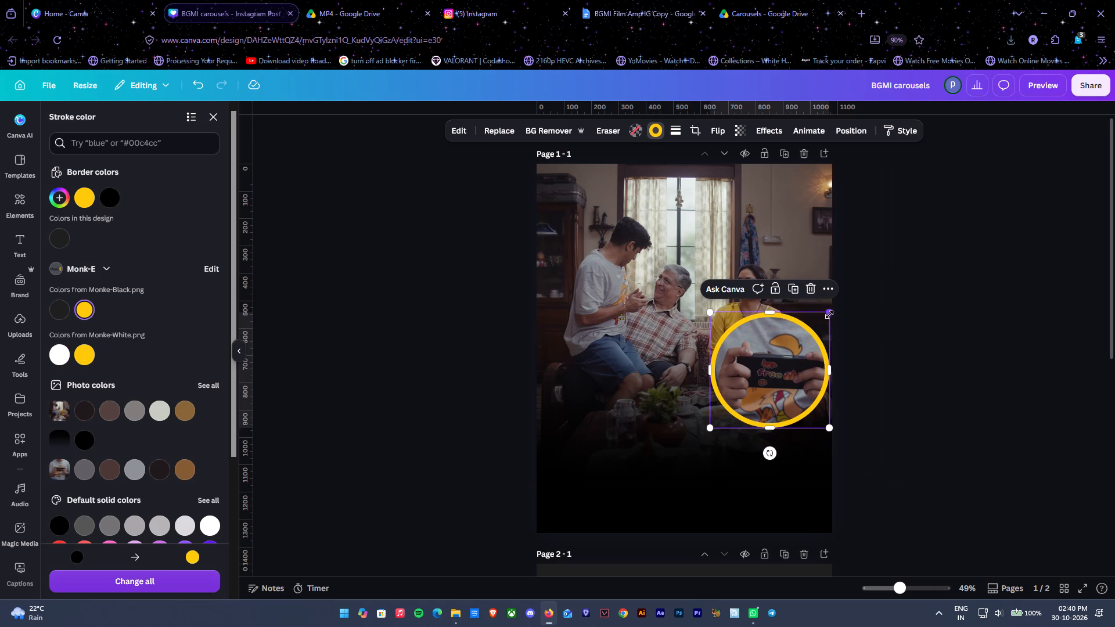
{"action": "key", "text": "ctrl+z"}
{"action": "left_click_drag", "start_coordinate": [828, 311], "coordinate": [818, 313]}
{"action": "left_click", "coordinate": [913, 310]}
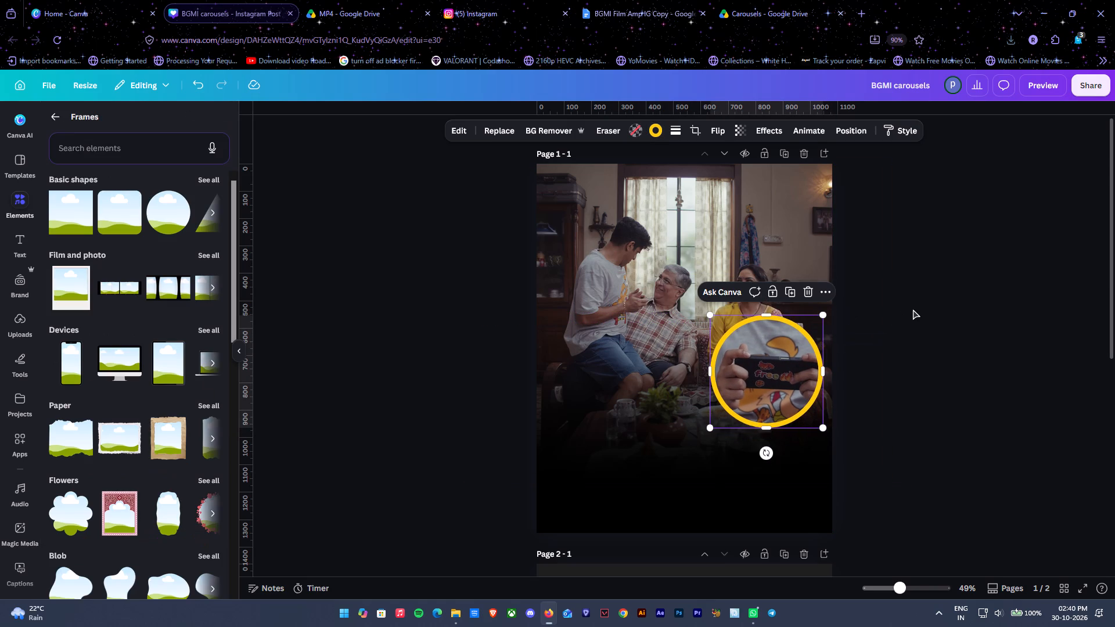
{"action": "left_click", "coordinate": [913, 309]}
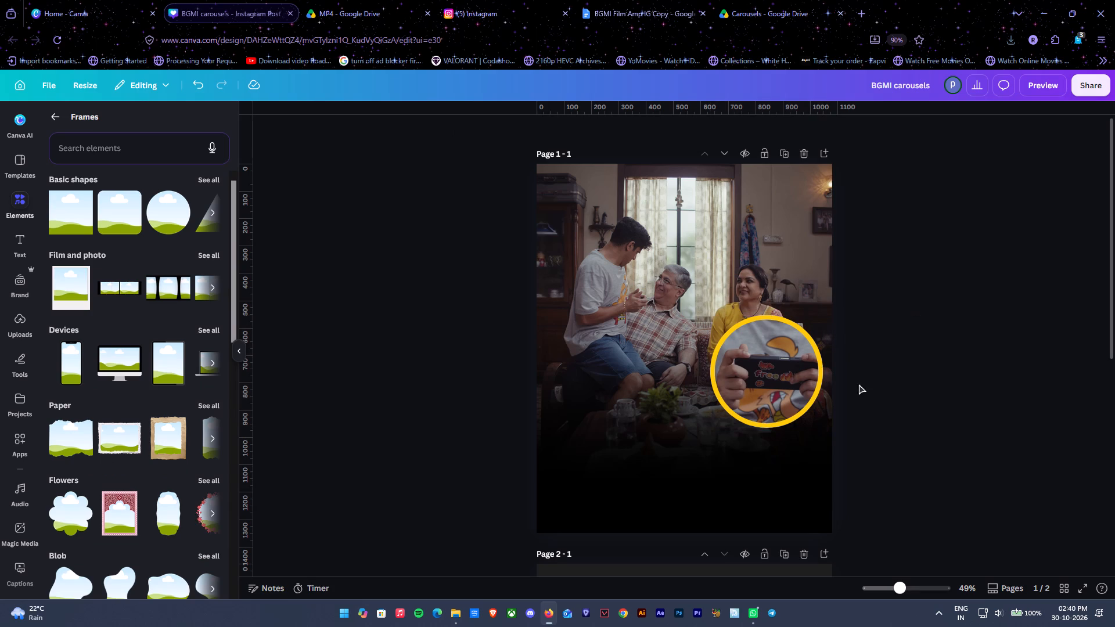
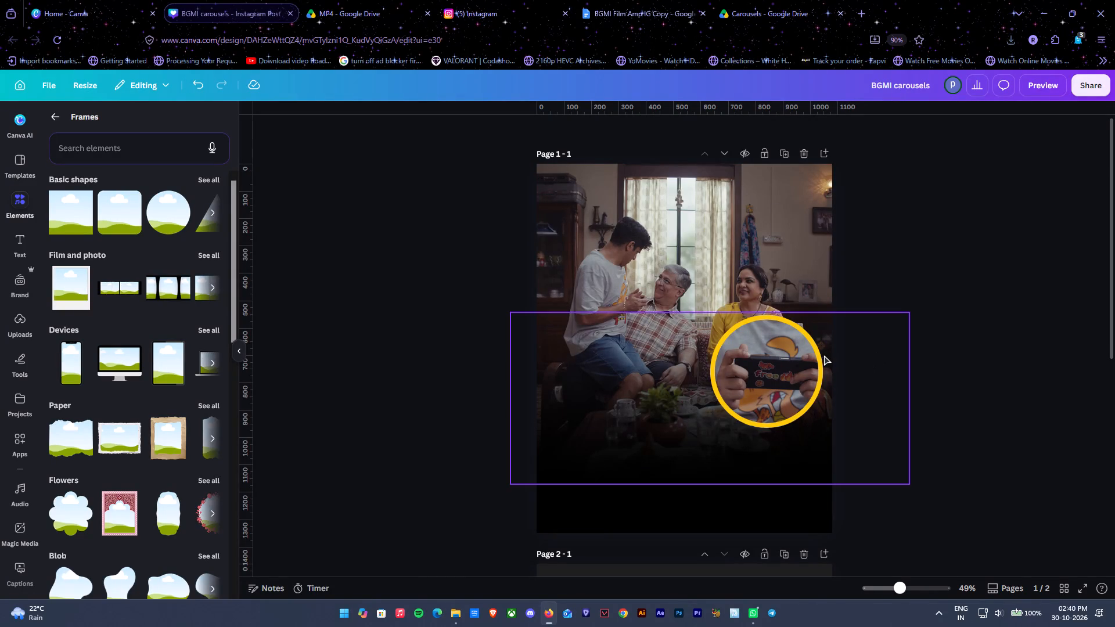
Add a heading text box to page 1 containing the copied line "BGMI just pulled this".
{"action": "left_click", "coordinate": [31, 241]}
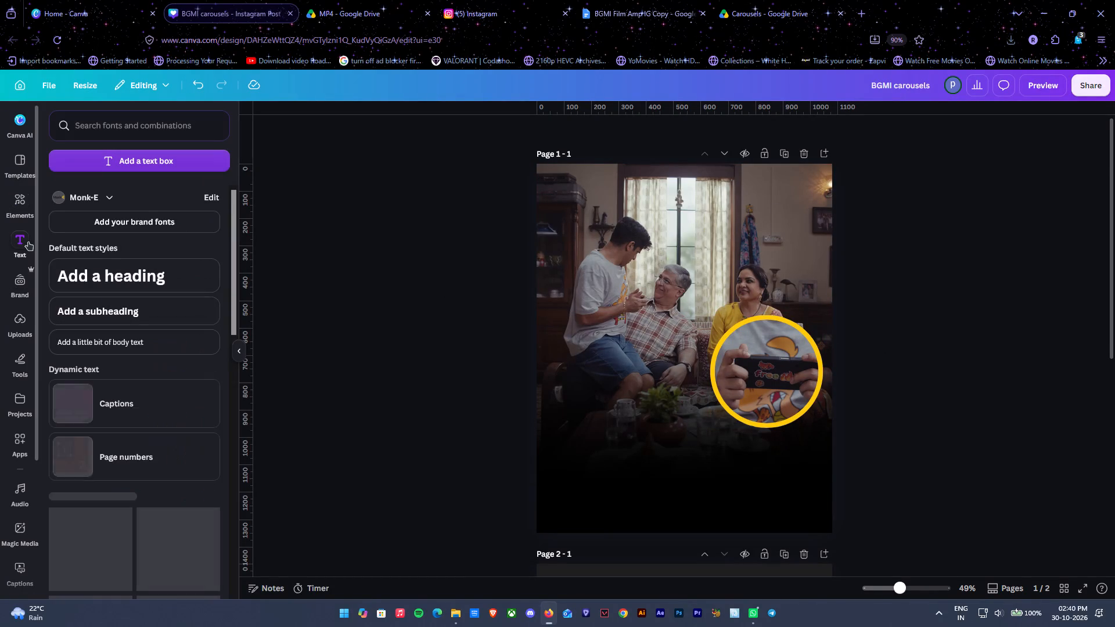
{"action": "left_click", "coordinate": [125, 300]}
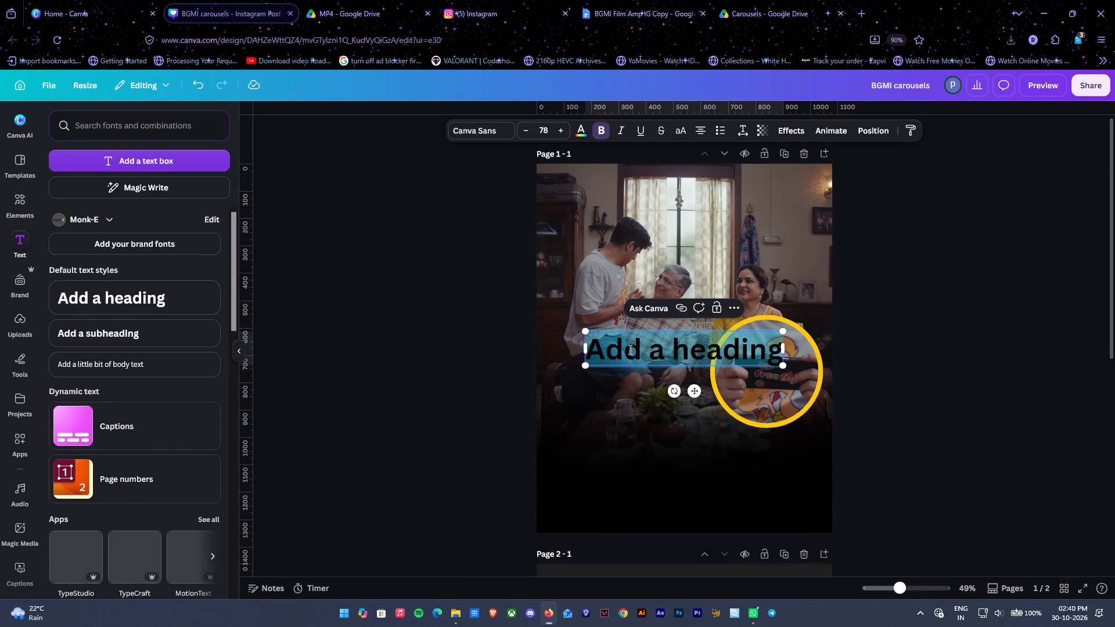
{"action": "double_click", "coordinate": [630, 349]}
{"action": "key", "text": "ctrl+a"}
{"action": "key", "text": "ctrl+v"}
{"action": "left_click", "coordinate": [923, 340]}
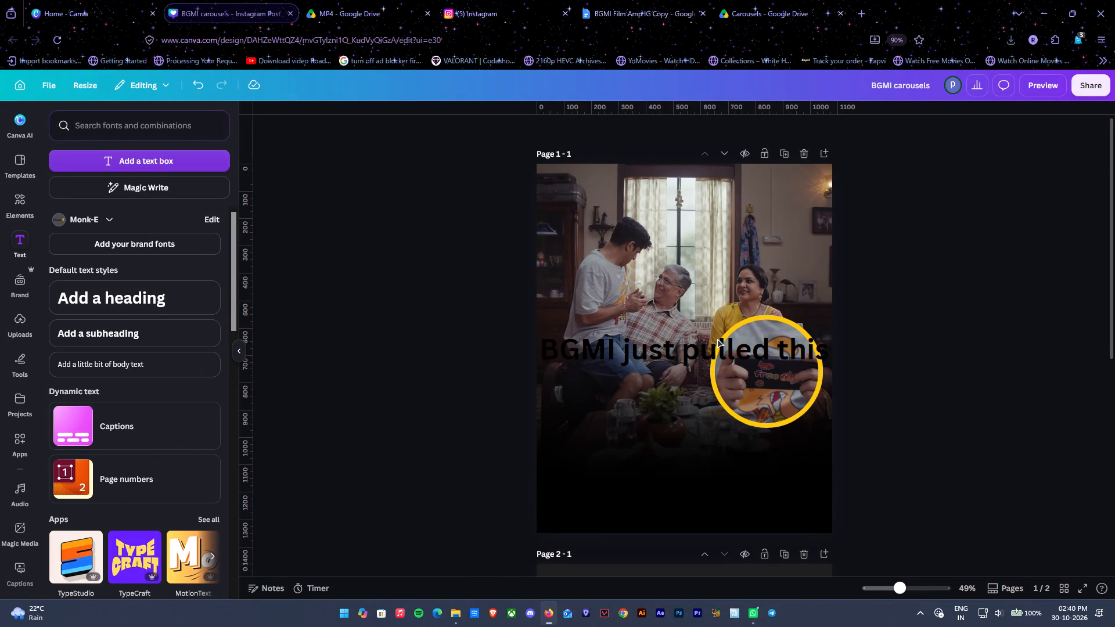
Shrink the heading to size 56.8, wrap it onto two lines and move it lower, beside the circle frame.
{"action": "left_click", "coordinate": [717, 338]}
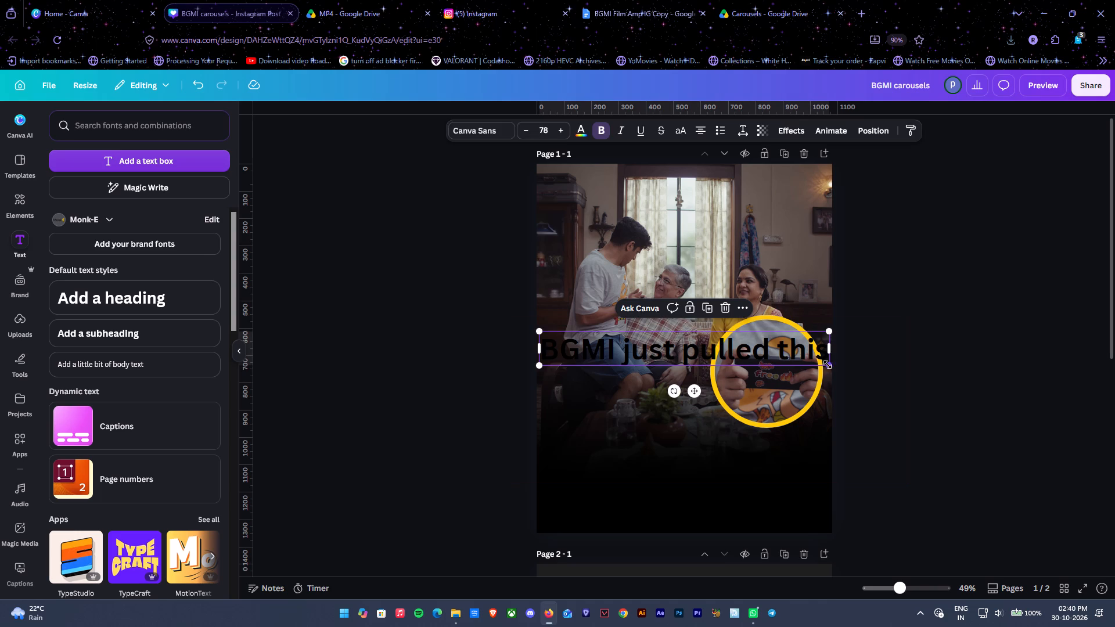
{"action": "left_click_drag", "start_coordinate": [828, 363], "coordinate": [750, 348]}
{"action": "left_click", "coordinate": [947, 394]}
{"action": "left_click", "coordinate": [681, 355]}
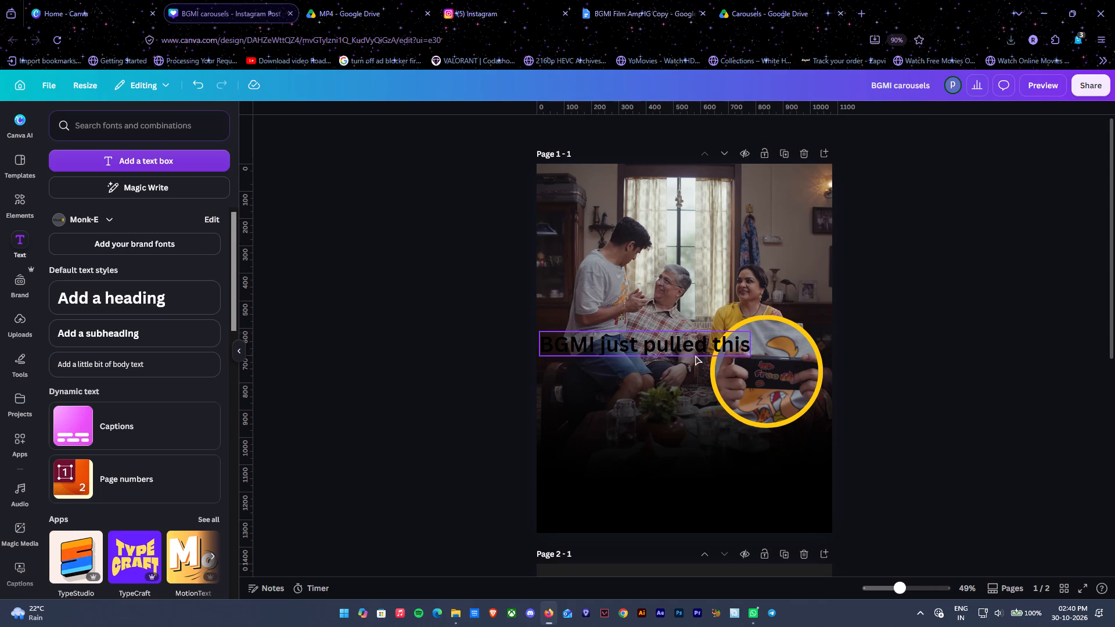
{"action": "left_click_drag", "start_coordinate": [754, 347], "coordinate": [696, 342]}
{"action": "left_click_drag", "start_coordinate": [641, 346], "coordinate": [684, 406]}
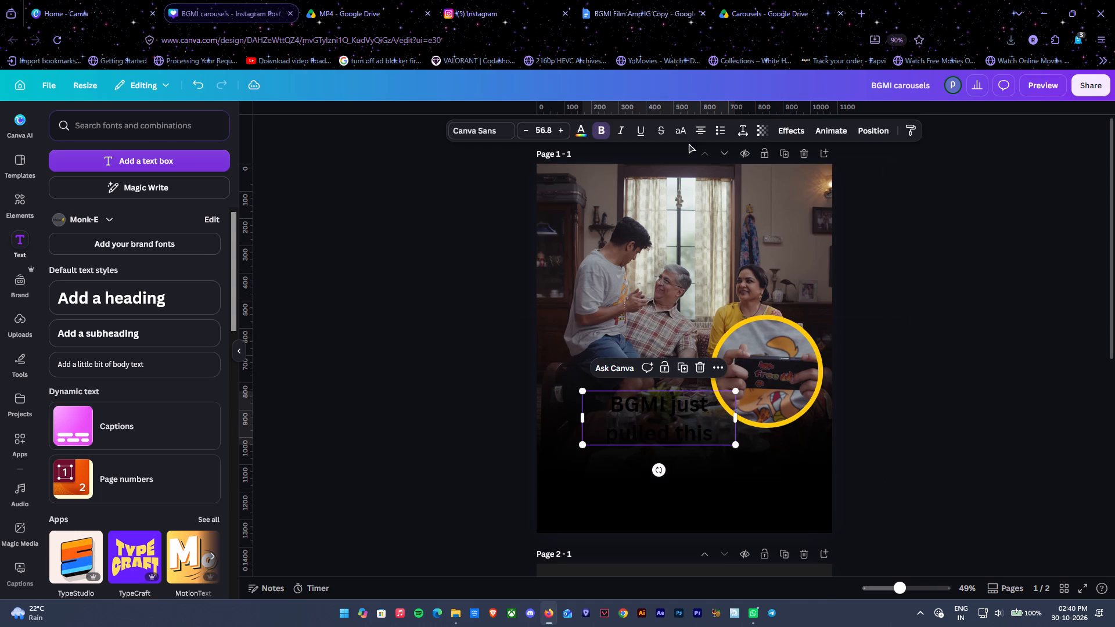
Left-align the heading and colour all of its text in the brand white.
{"action": "left_click", "coordinate": [695, 133]}
{"action": "left_click", "coordinate": [700, 123]}
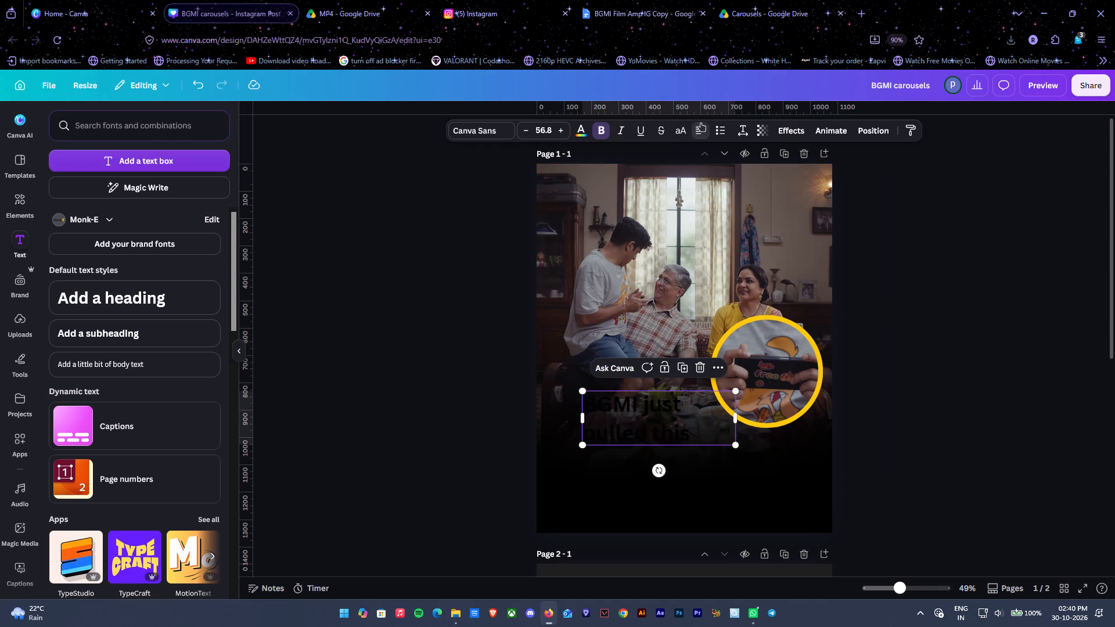
{"action": "double_click", "coordinate": [666, 426]}
{"action": "key", "text": "ctrl+a"}
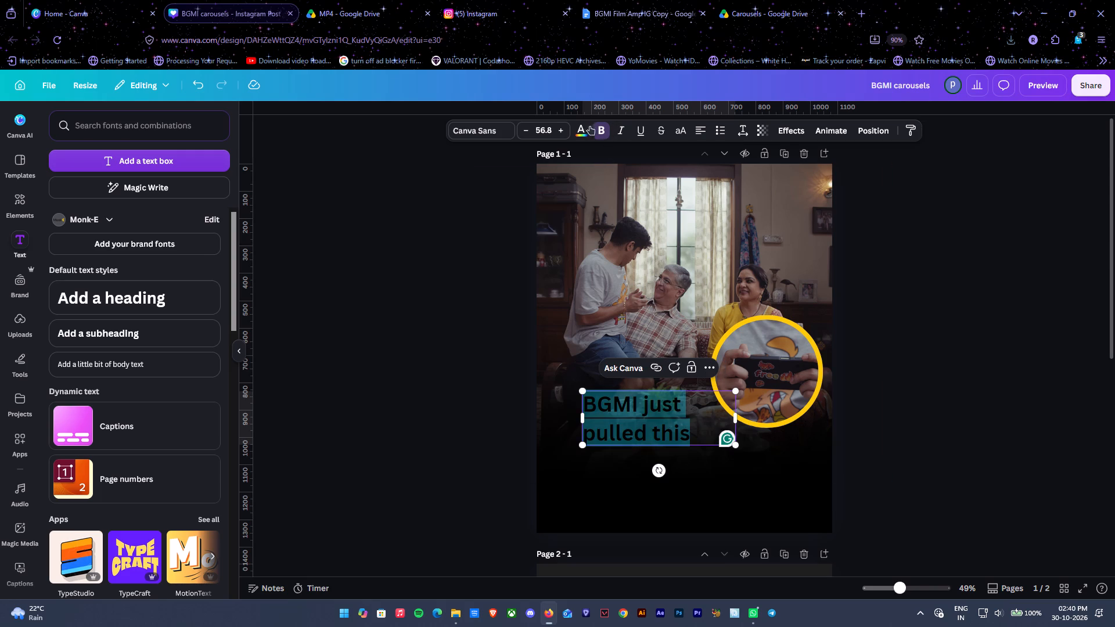
{"action": "left_click", "coordinate": [587, 126]}
{"action": "left_click", "coordinate": [69, 355]}
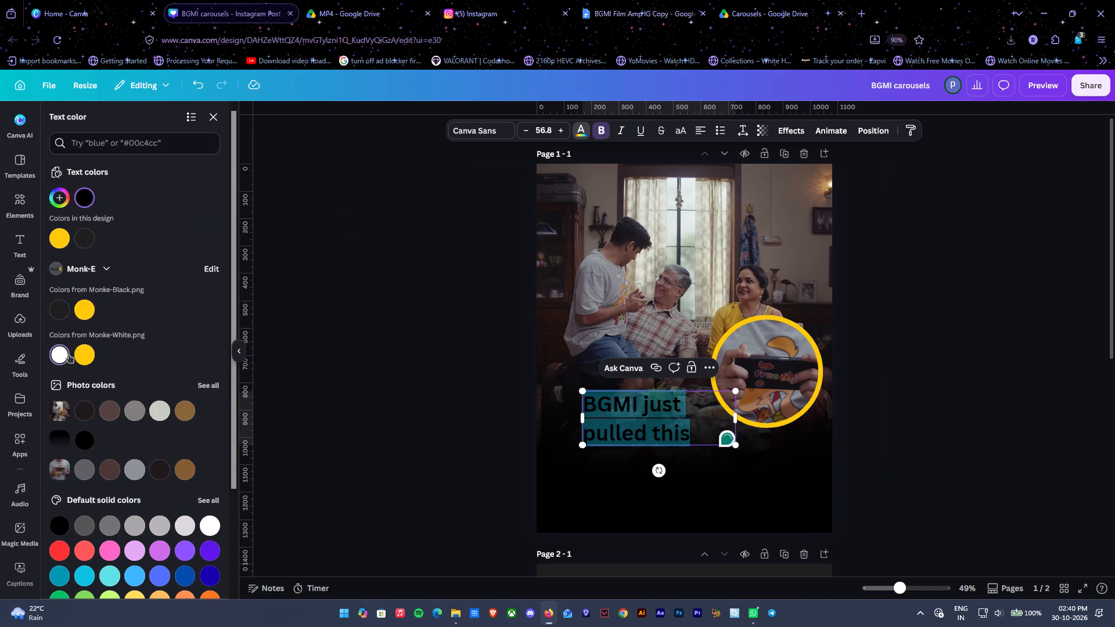
{"action": "left_click", "coordinate": [907, 338]}
{"action": "left_click", "coordinate": [907, 338]}
Enlarge the heading to size 103 and tighten its line spacing to 1.1.
{"action": "left_click", "coordinate": [667, 437]}
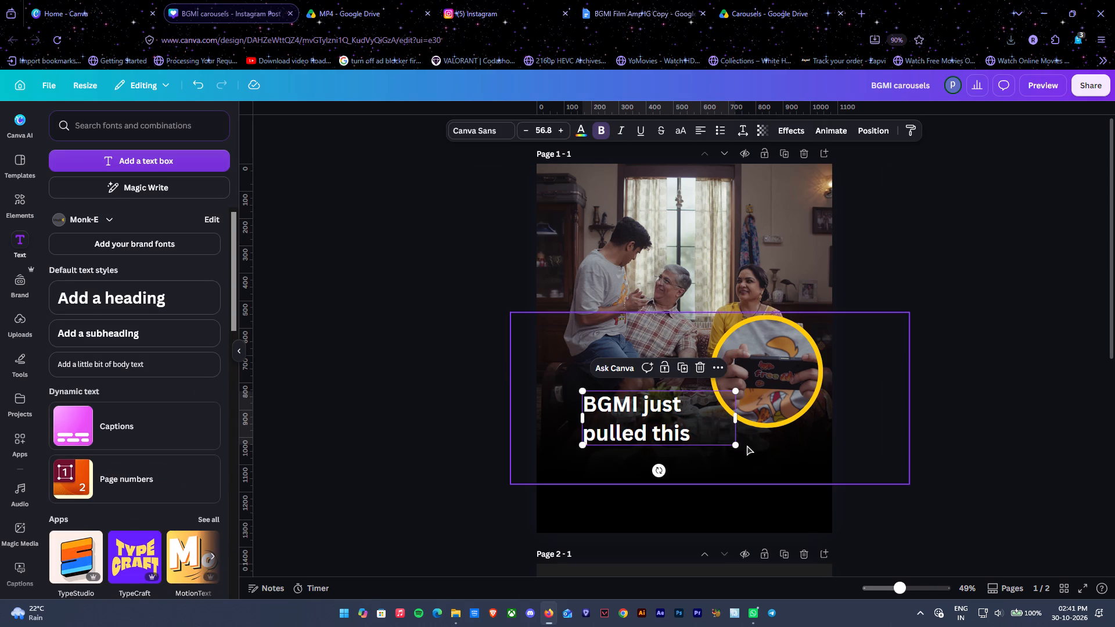
{"action": "left_click_drag", "start_coordinate": [735, 447], "coordinate": [859, 487]}
{"action": "left_click_drag", "start_coordinate": [756, 446], "coordinate": [729, 448]}
{"action": "left_click", "coordinate": [743, 131]}
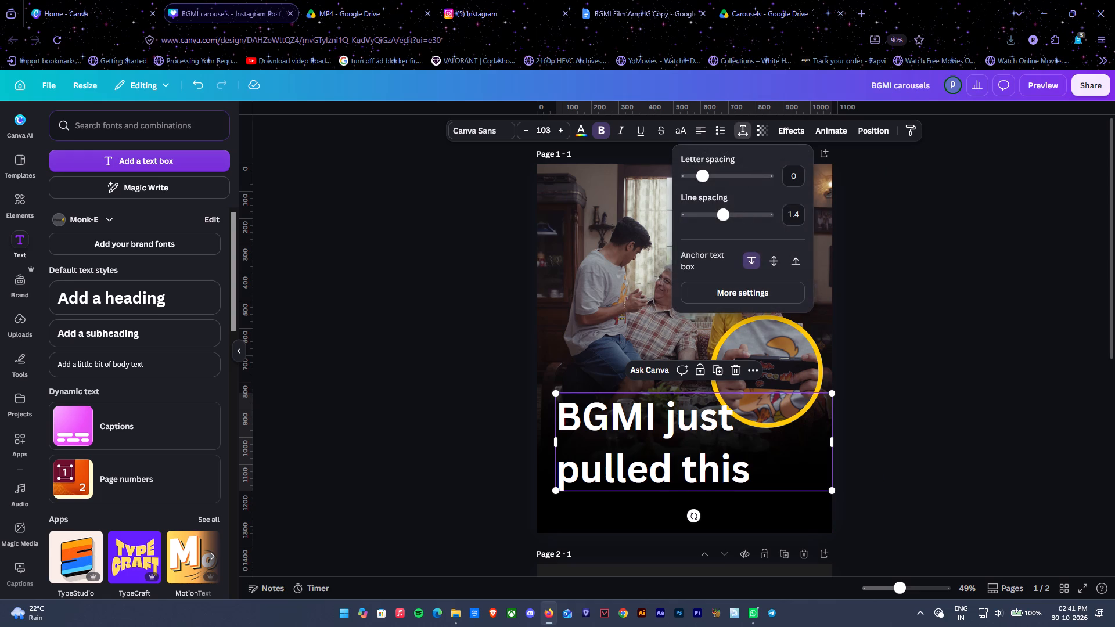
{"action": "left_click_drag", "start_coordinate": [723, 212], "coordinate": [711, 214]}
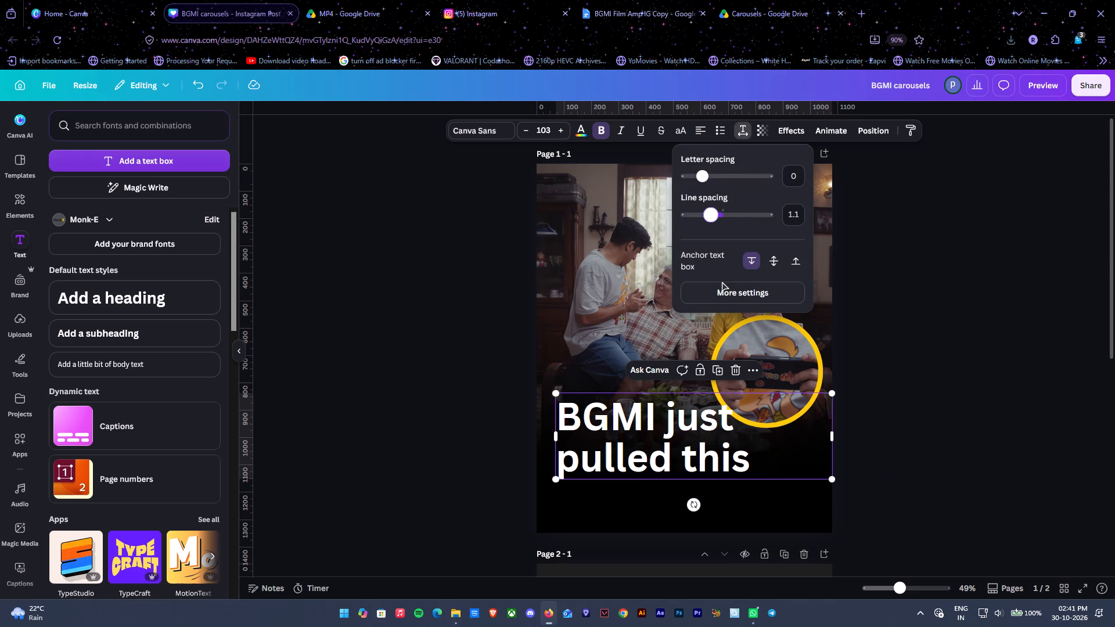
{"action": "left_click_drag", "start_coordinate": [721, 456], "coordinate": [720, 464]}
Scale the heading down to size 79.8 and place it at the page's left margin, over the dark lower area.
{"action": "left_click", "coordinate": [828, 483]}
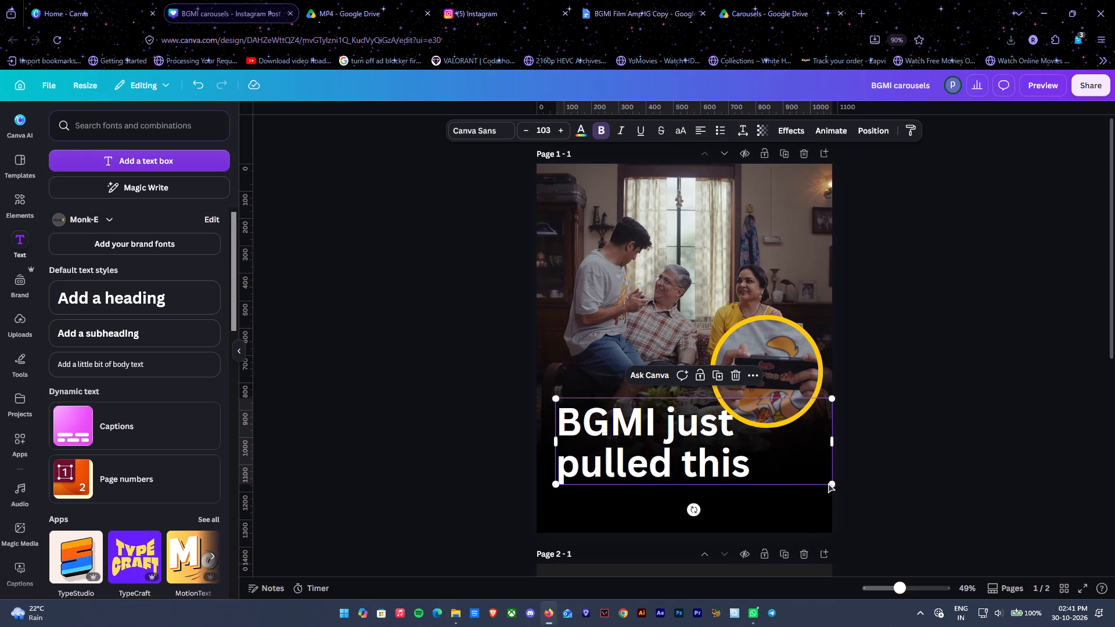
{"action": "left_click_drag", "start_coordinate": [835, 486], "coordinate": [778, 453]}
{"action": "left_click_drag", "start_coordinate": [706, 439], "coordinate": [721, 449]}
{"action": "left_click", "coordinate": [957, 438]}
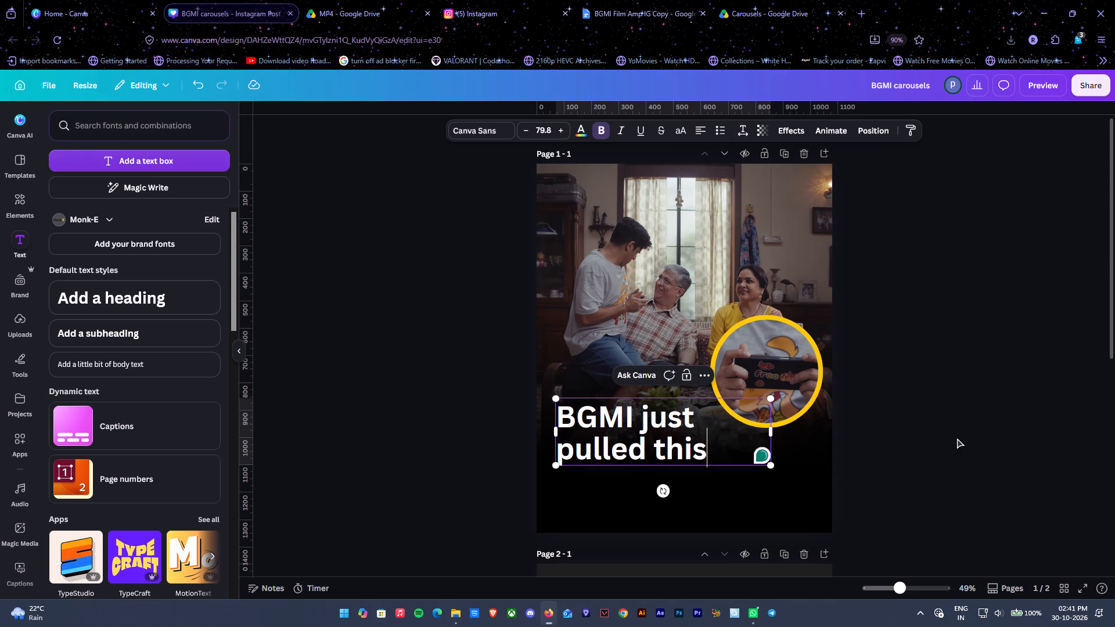
{"action": "left_click_drag", "start_coordinate": [729, 437], "coordinate": [737, 451]}
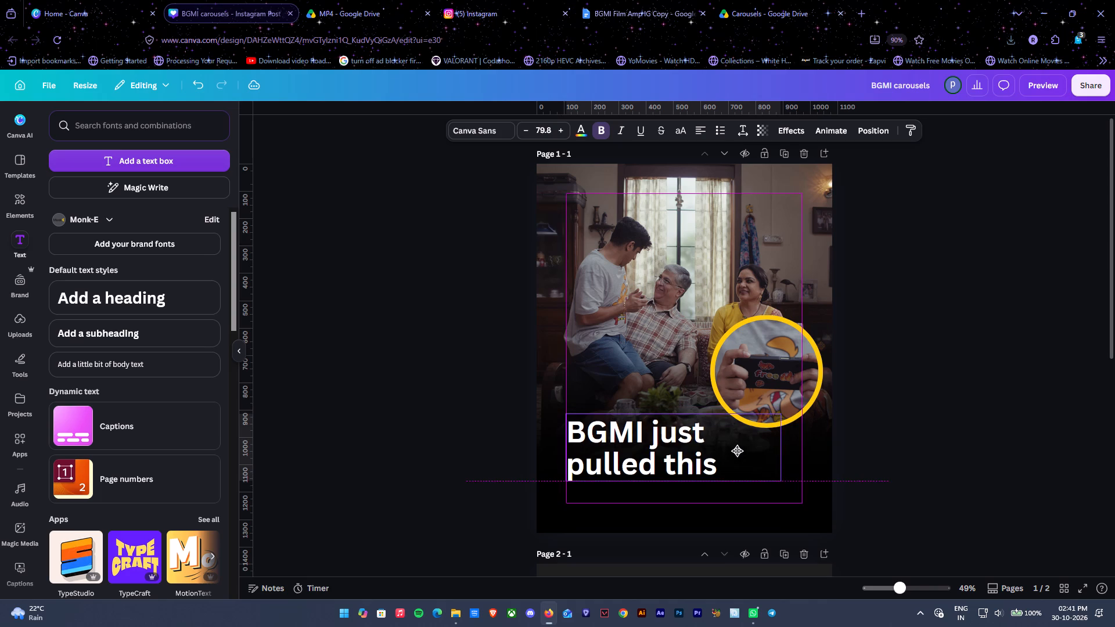
{"action": "left_click_drag", "start_coordinate": [737, 451], "coordinate": [738, 451]}
Move the yellow-bordered circle slightly down and left, just above the end of the heading.
{"action": "left_click", "coordinate": [801, 381]}
{"action": "left_click_drag", "start_coordinate": [785, 369], "coordinate": [778, 385]}
{"action": "left_click", "coordinate": [886, 359]}
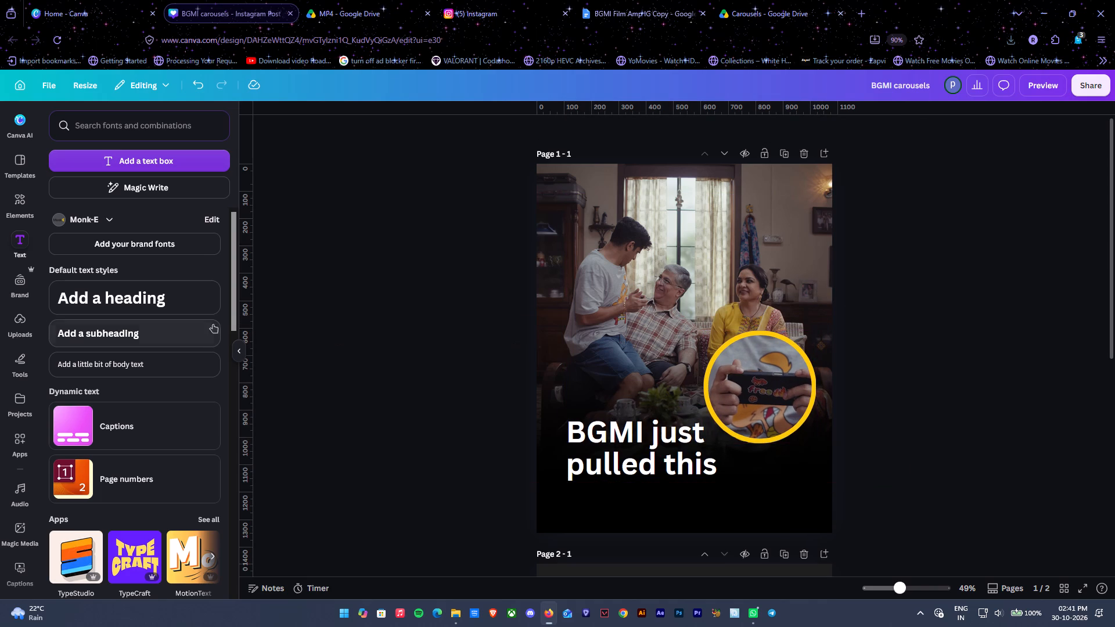
Try Anton on the heading, then change its font to Poppins and make it bold.
{"action": "left_click", "coordinate": [576, 427]}
{"action": "left_click", "coordinate": [466, 132]}
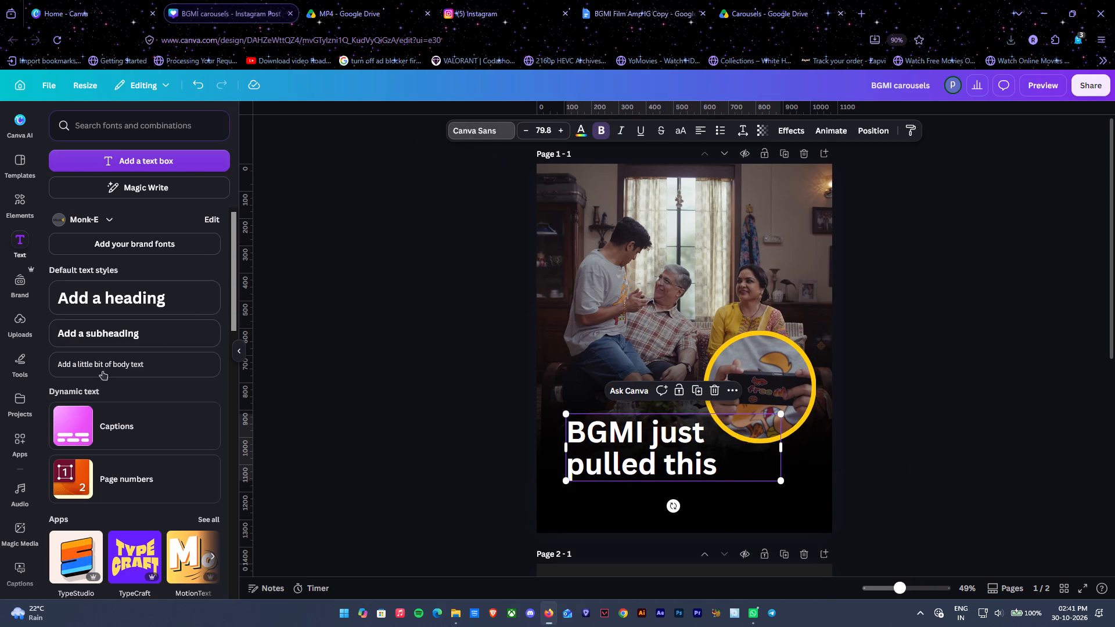
{"action": "left_click", "coordinate": [110, 374]}
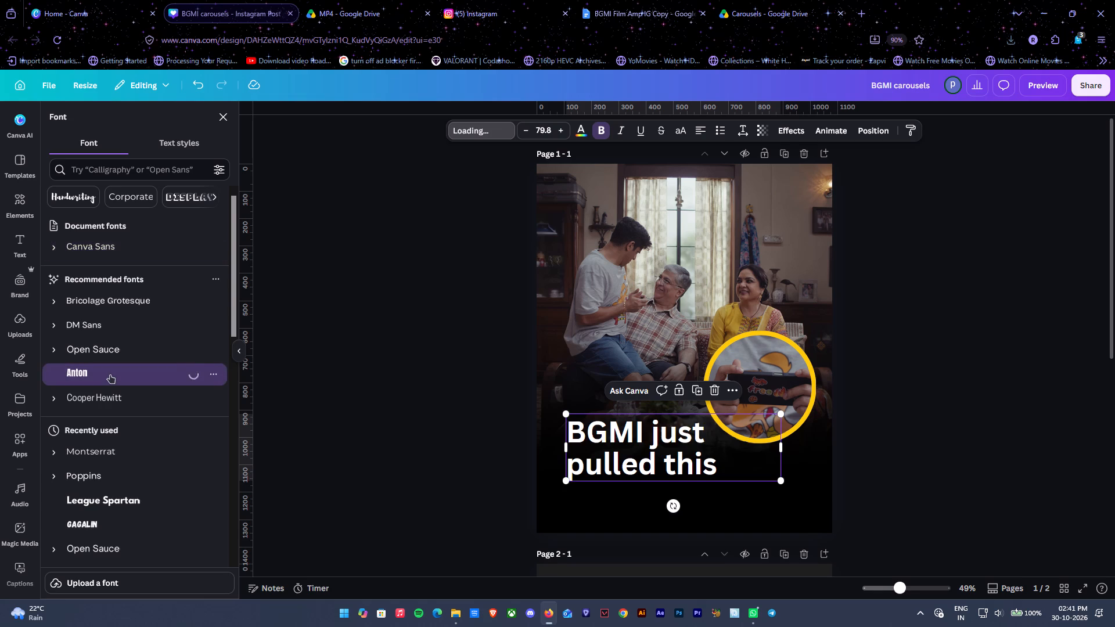
{"action": "scroll", "coordinate": [110, 374], "scroll_direction": "down", "scroll_amount": 3}
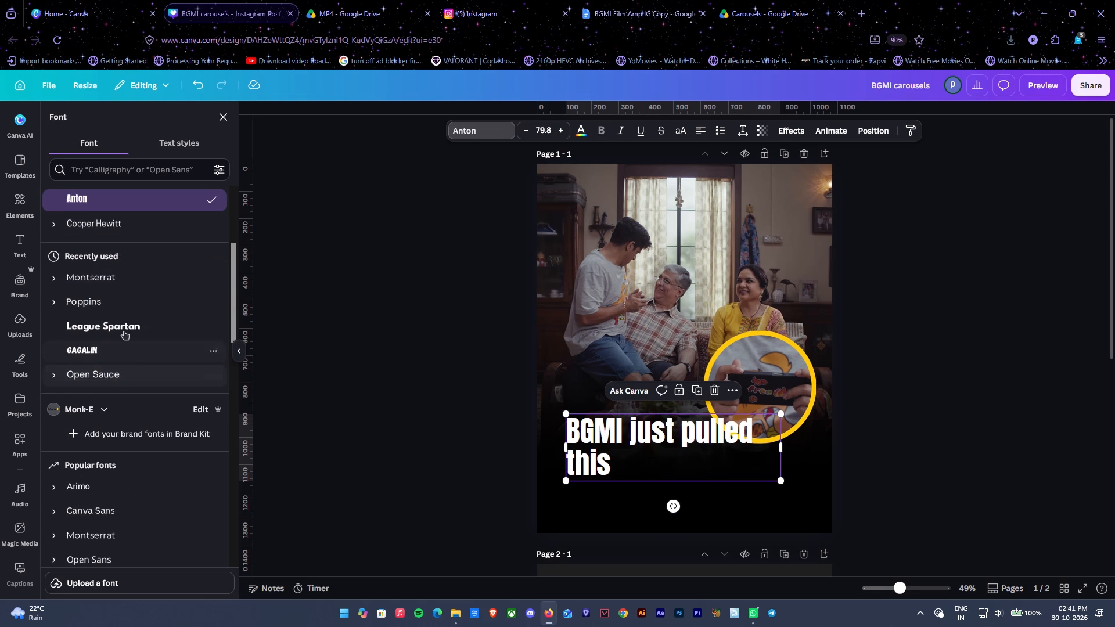
{"action": "left_click", "coordinate": [125, 301]}
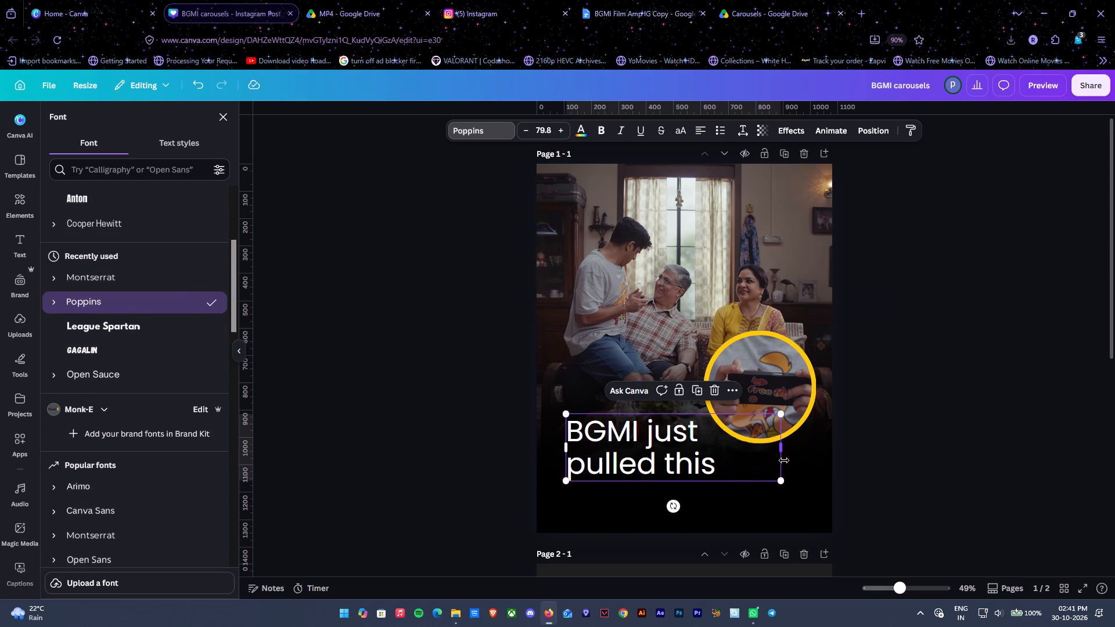
{"action": "left_click", "coordinate": [607, 128]}
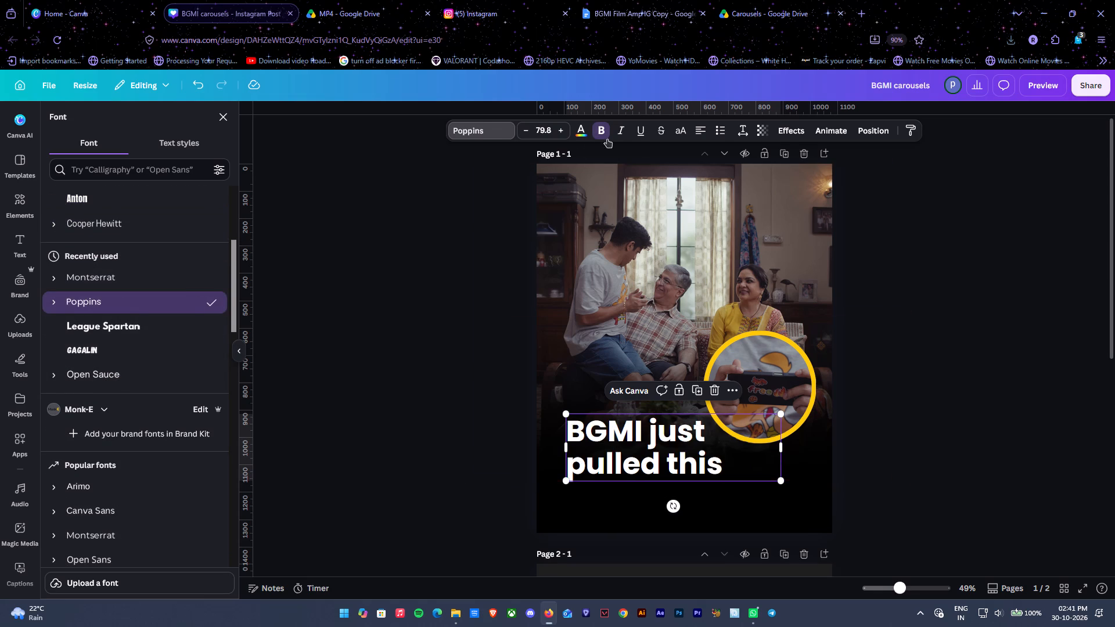
{"action": "left_click", "coordinate": [624, 430]}
{"action": "left_click_drag", "start_coordinate": [640, 432], "coordinate": [551, 428]}
{"action": "left_click", "coordinate": [1015, 370]}
{"action": "left_click", "coordinate": [1015, 370]}
Nudge the yellow-bordered circle slightly toward the page's right edge, clear of the heading text.
{"action": "left_click_drag", "start_coordinate": [788, 381], "coordinate": [792, 380]}
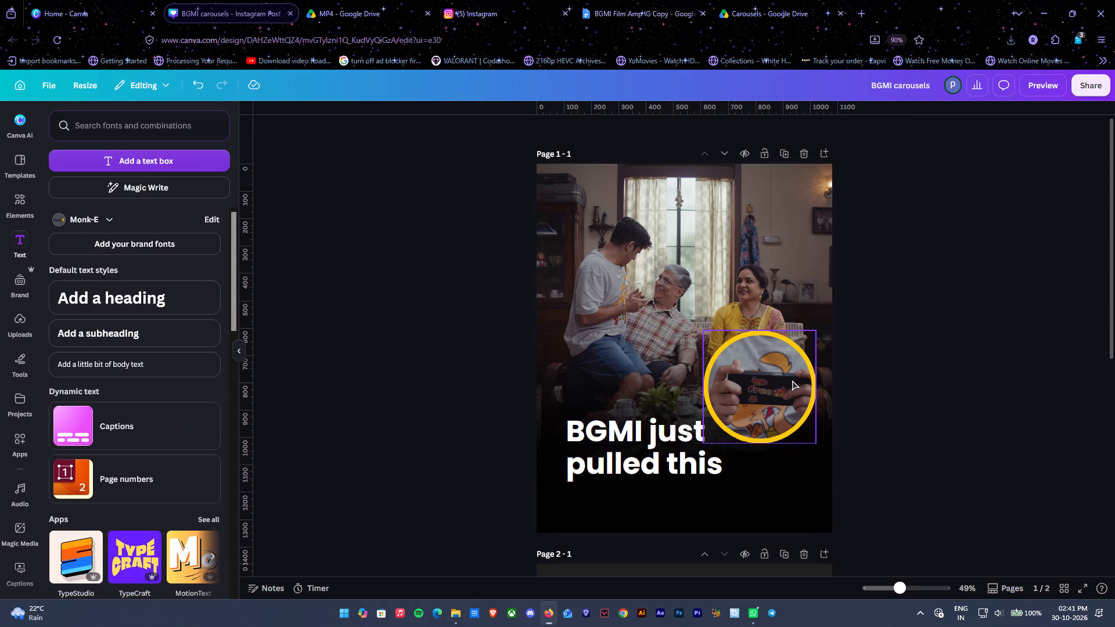
{"action": "left_click_drag", "start_coordinate": [792, 380], "coordinate": [794, 380]}
Search the fonts and combinations for "funk", review the options and clear the search.
{"action": "left_click", "coordinate": [670, 464]}
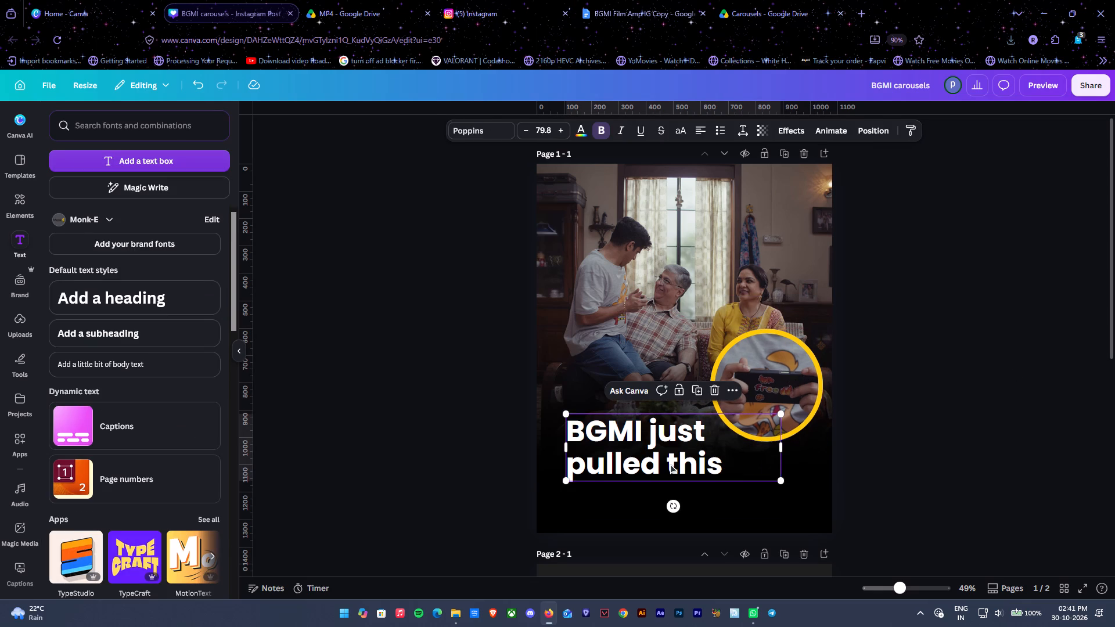
{"action": "left_click", "coordinate": [99, 129]}
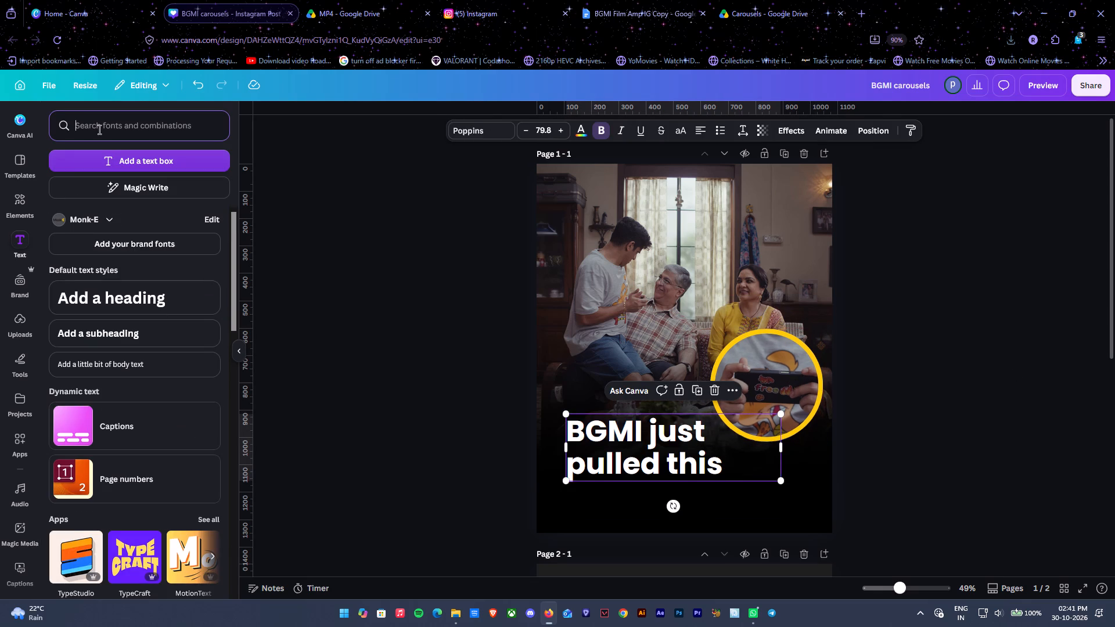
{"action": "type", "text": "funk"}
{"action": "key", "text": "Return"}
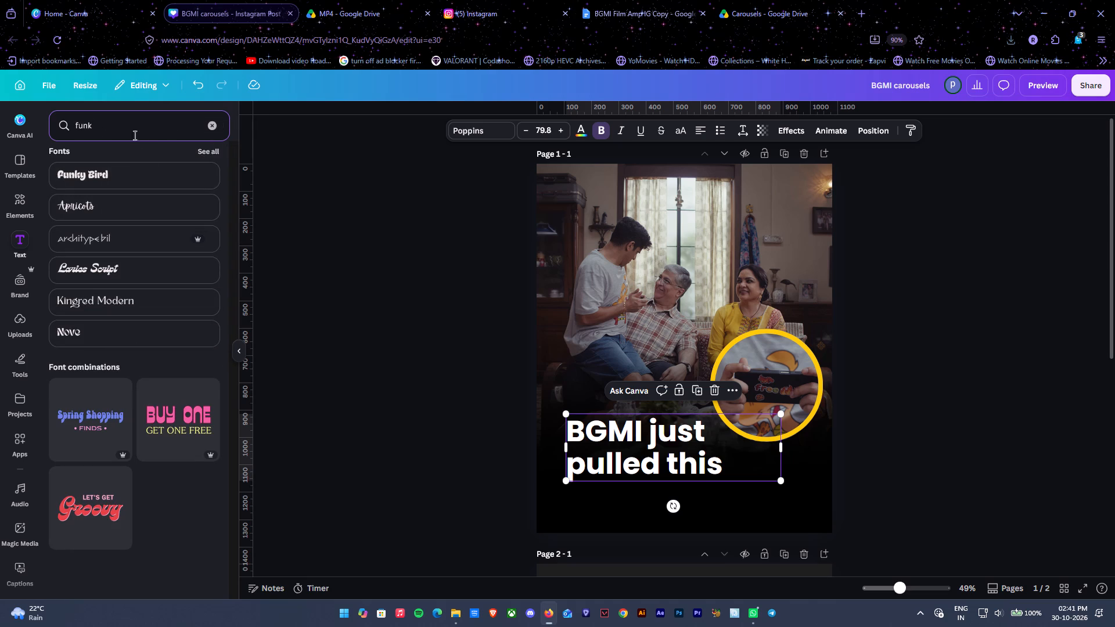
{"action": "left_click", "coordinate": [215, 122]}
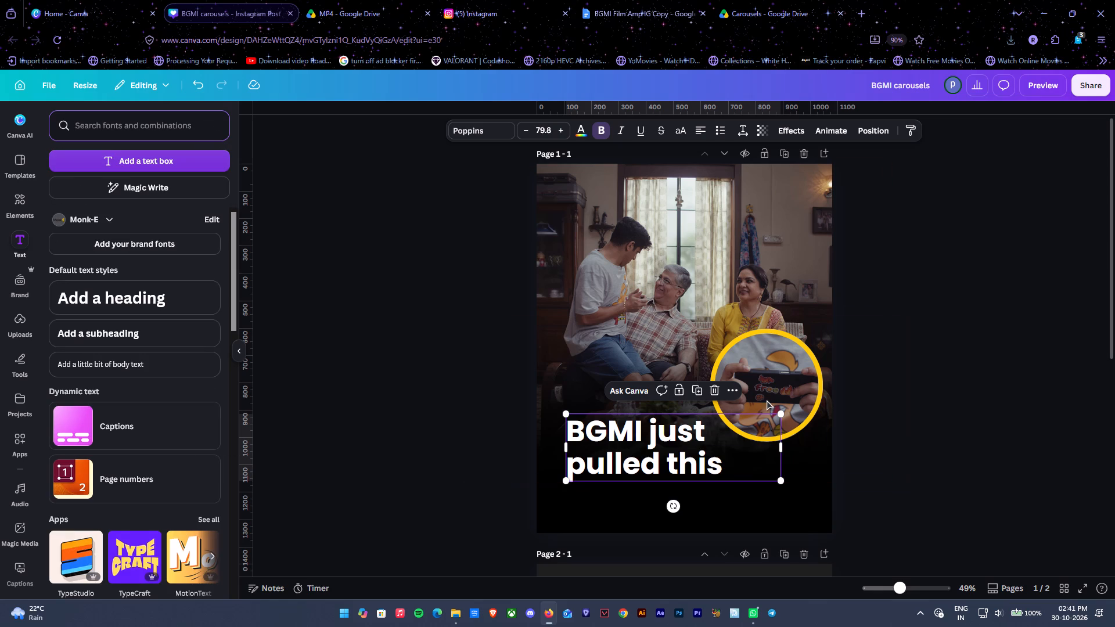
Try the 70s text effect on the heading, then apply the Bubble effect instead.
{"action": "left_click", "coordinate": [803, 132]}
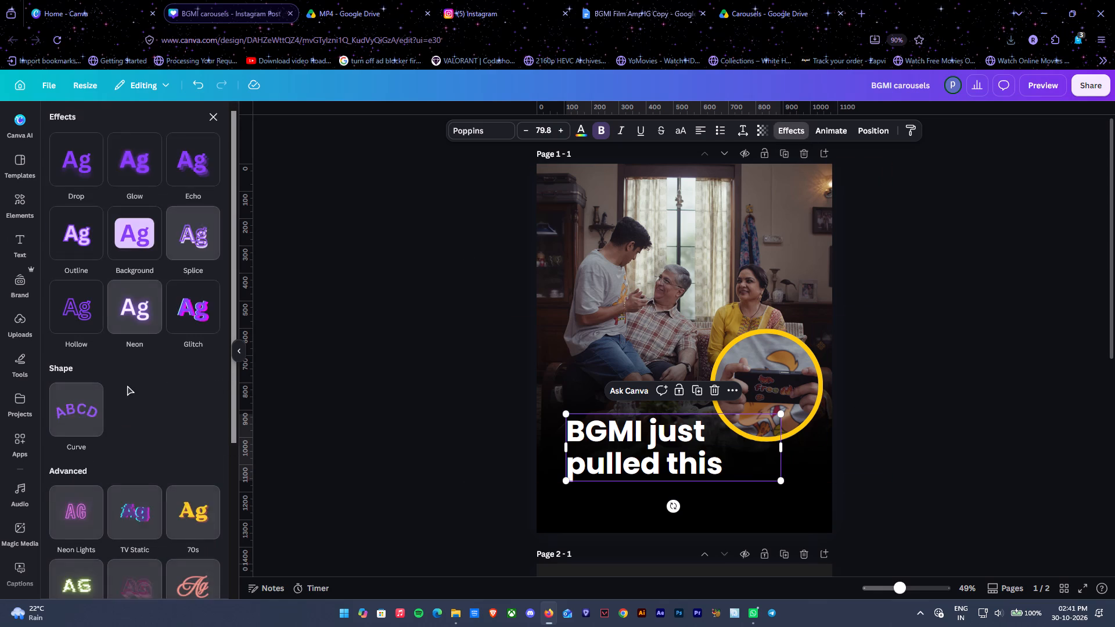
{"action": "scroll", "coordinate": [127, 385], "scroll_direction": "down", "scroll_amount": 5}
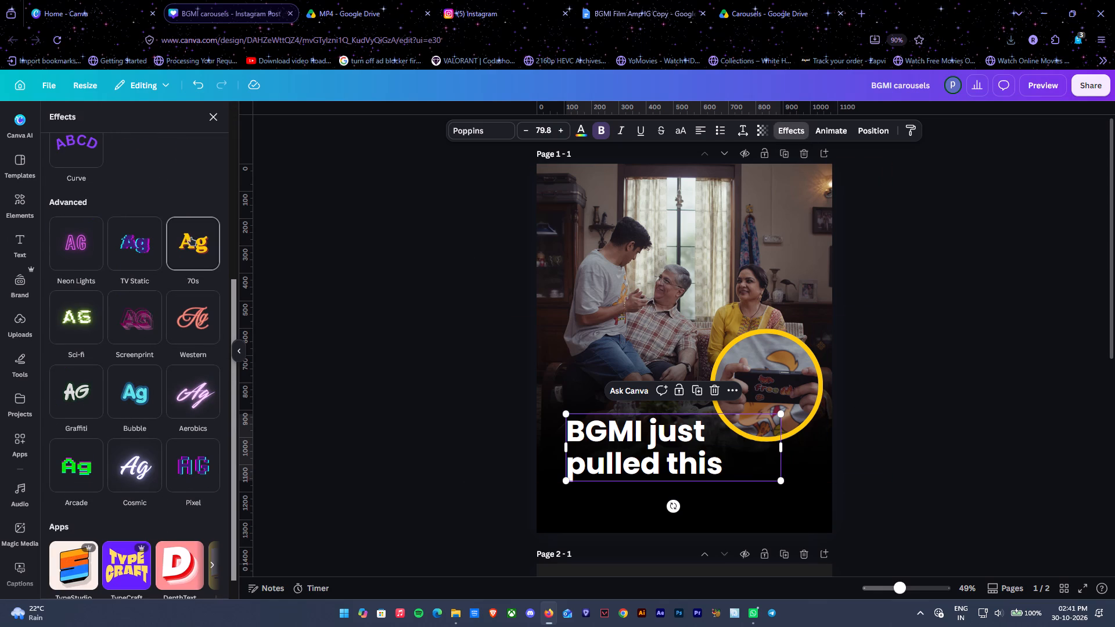
{"action": "left_click", "coordinate": [191, 240]}
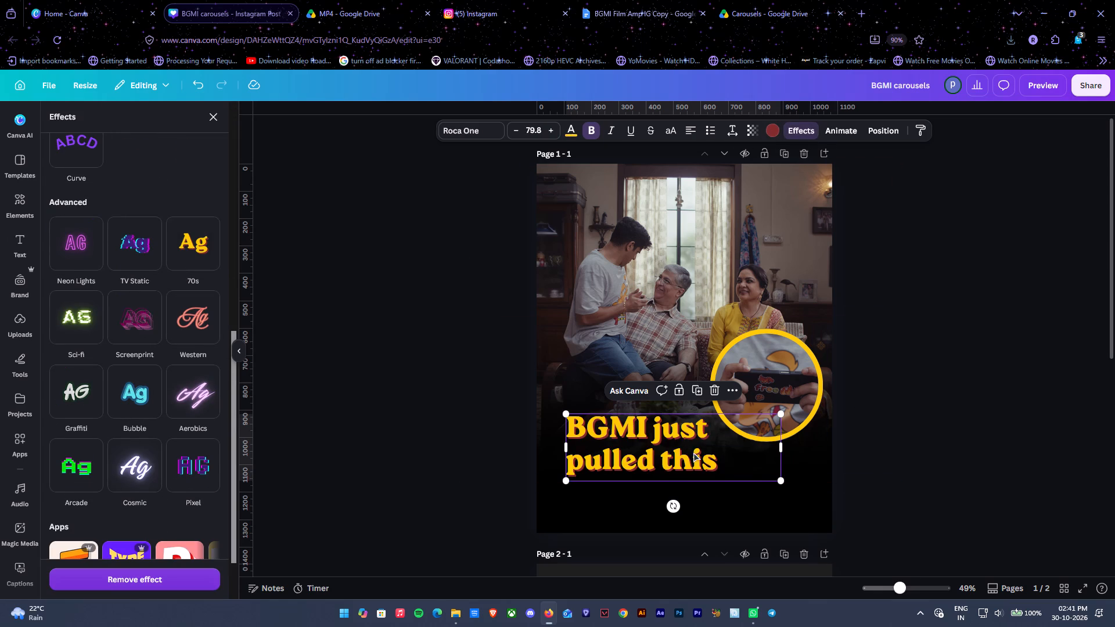
{"action": "left_click", "coordinate": [147, 384]}
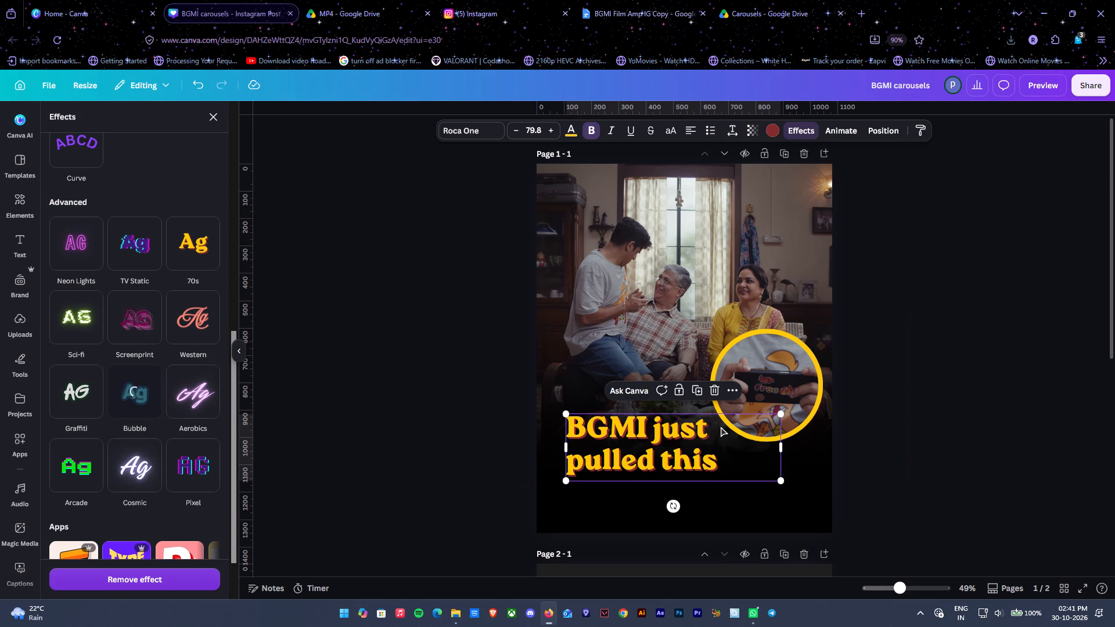
Set the Bubble heading's text colour to the yellow already used in the design.
{"action": "left_click", "coordinate": [574, 126]}
{"action": "left_click", "coordinate": [89, 235]}
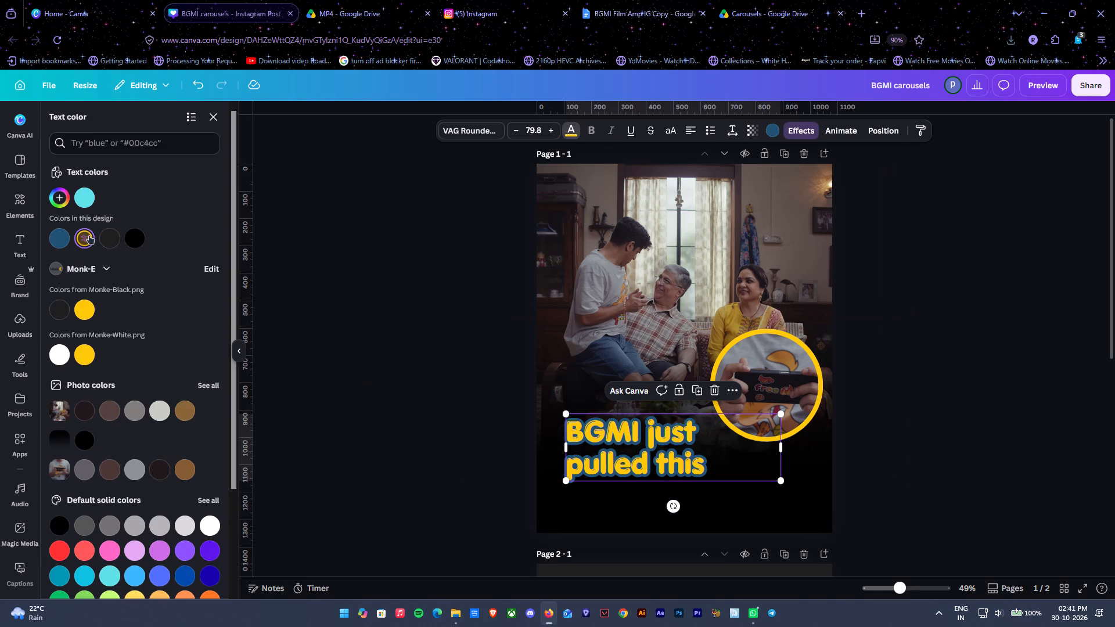
Try dark grey, black, red and orange as the heading's Bubble effect colour, then apply the charcoal from the Monke-Black.png colours.
{"action": "left_click", "coordinate": [774, 131]}
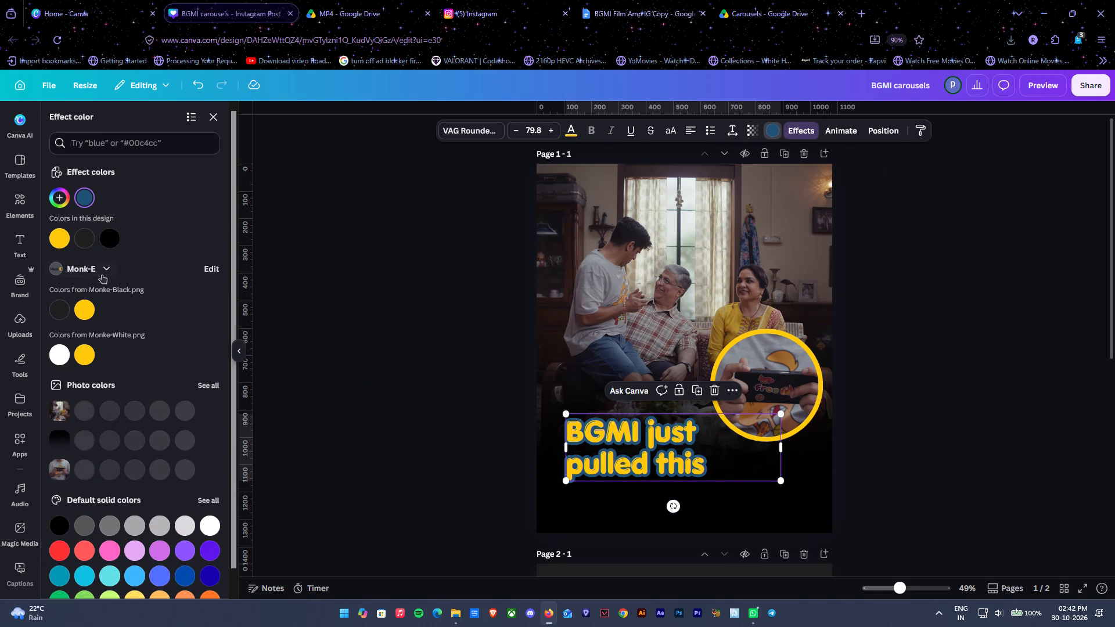
{"action": "left_click", "coordinate": [89, 237]}
{"action": "left_click", "coordinate": [116, 227]}
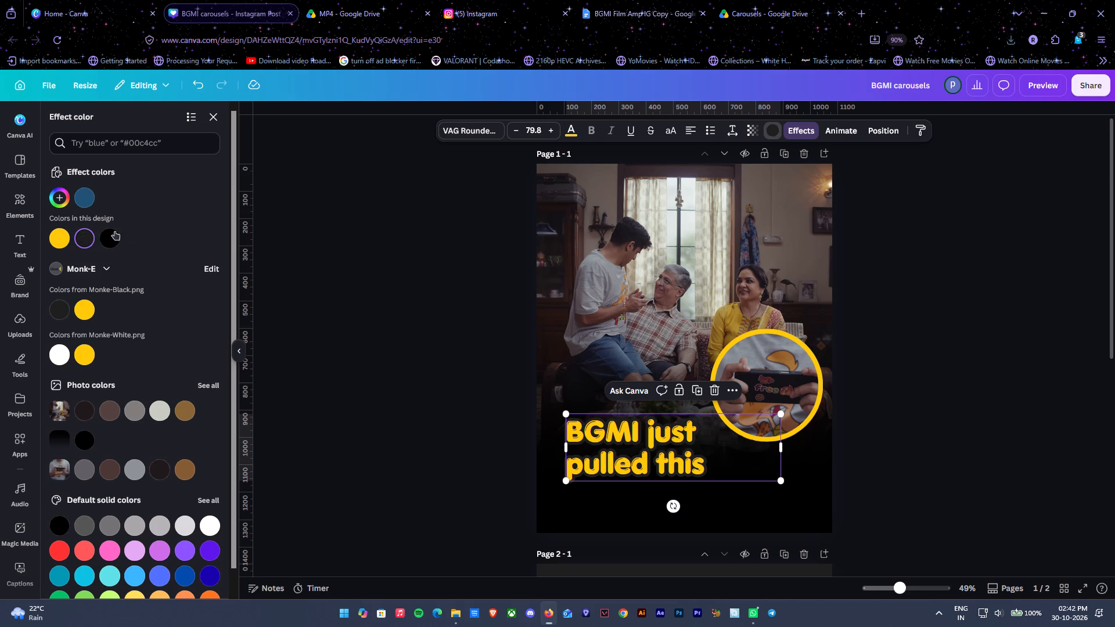
{"action": "left_click", "coordinate": [114, 233]}
{"action": "left_click", "coordinate": [62, 552]}
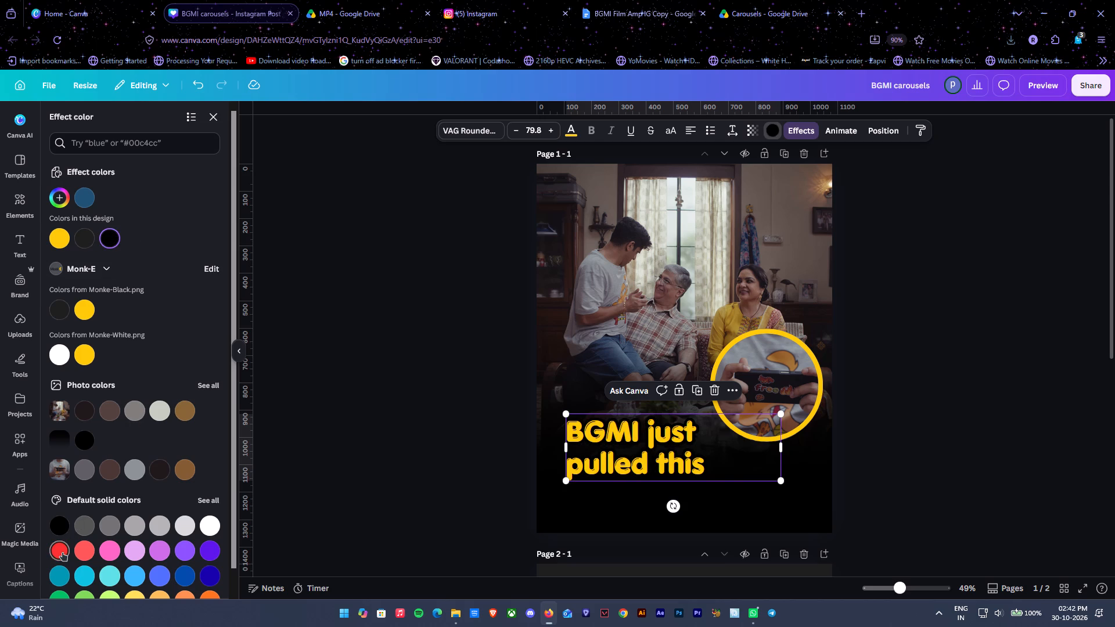
{"action": "scroll", "coordinate": [164, 524], "scroll_direction": "down", "scroll_amount": 2}
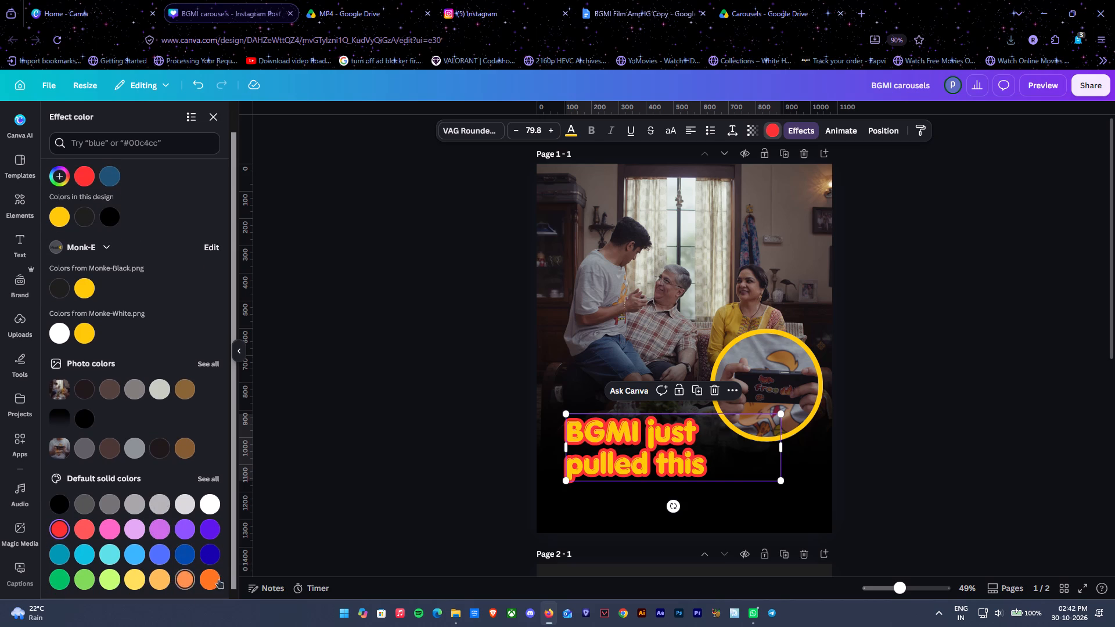
{"action": "left_click", "coordinate": [218, 579]}
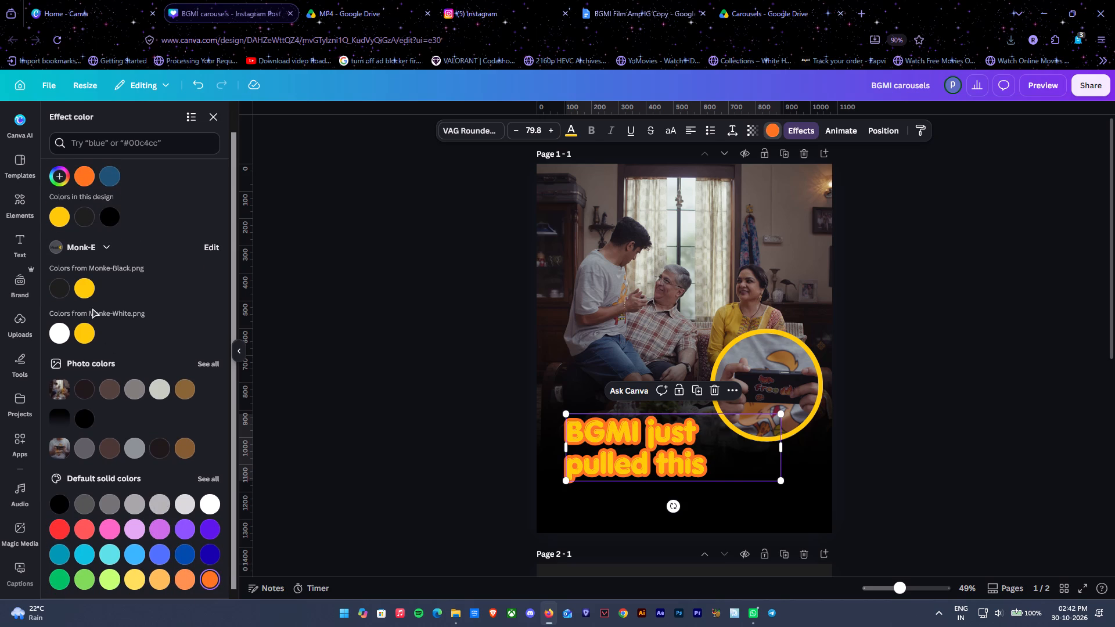
{"action": "left_click", "coordinate": [57, 290]}
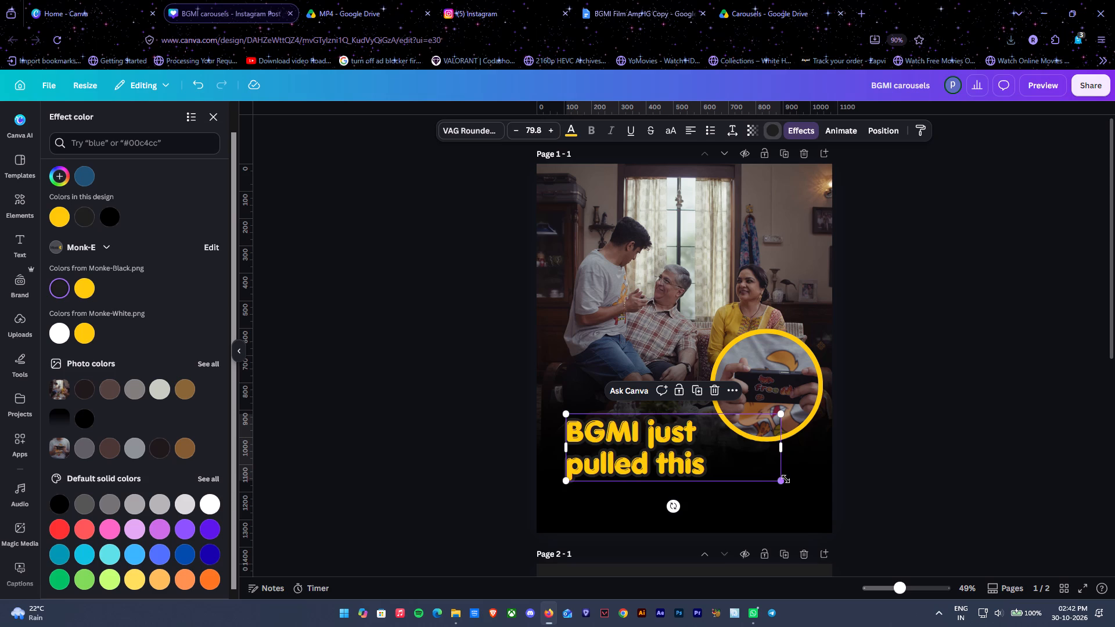
Enlarge the heading to font size 105 and reposition it over the dark lower part of page 1.
{"action": "left_click_drag", "start_coordinate": [786, 479], "coordinate": [856, 488]}
{"action": "left_click_drag", "start_coordinate": [762, 458], "coordinate": [757, 441]}
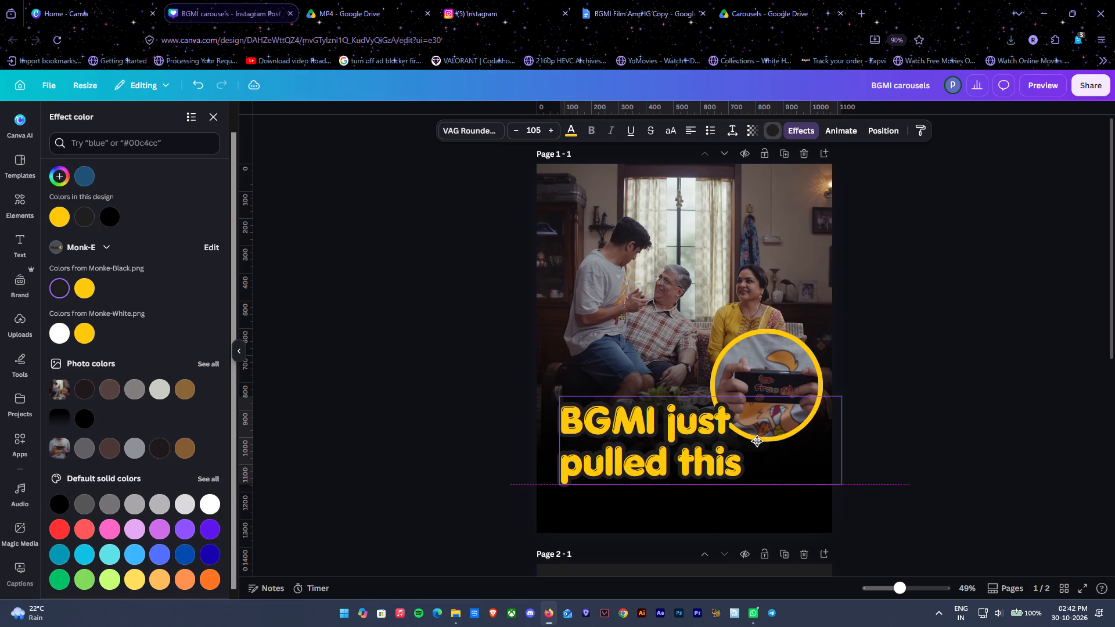
{"action": "left_click_drag", "start_coordinate": [757, 441], "coordinate": [758, 441]}
{"action": "left_click", "coordinate": [943, 401]}
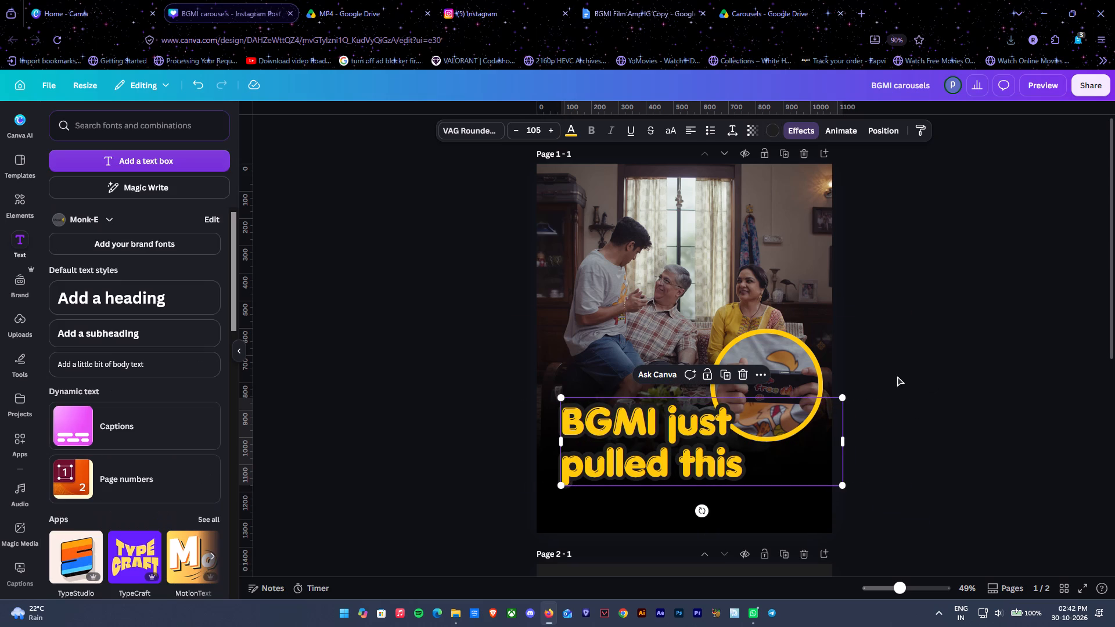
Move the yellow-bordered circle slightly up the page, away from the enlarged heading.
{"action": "left_click", "coordinate": [897, 376]}
{"action": "left_click_drag", "start_coordinate": [808, 360], "coordinate": [808, 347]}
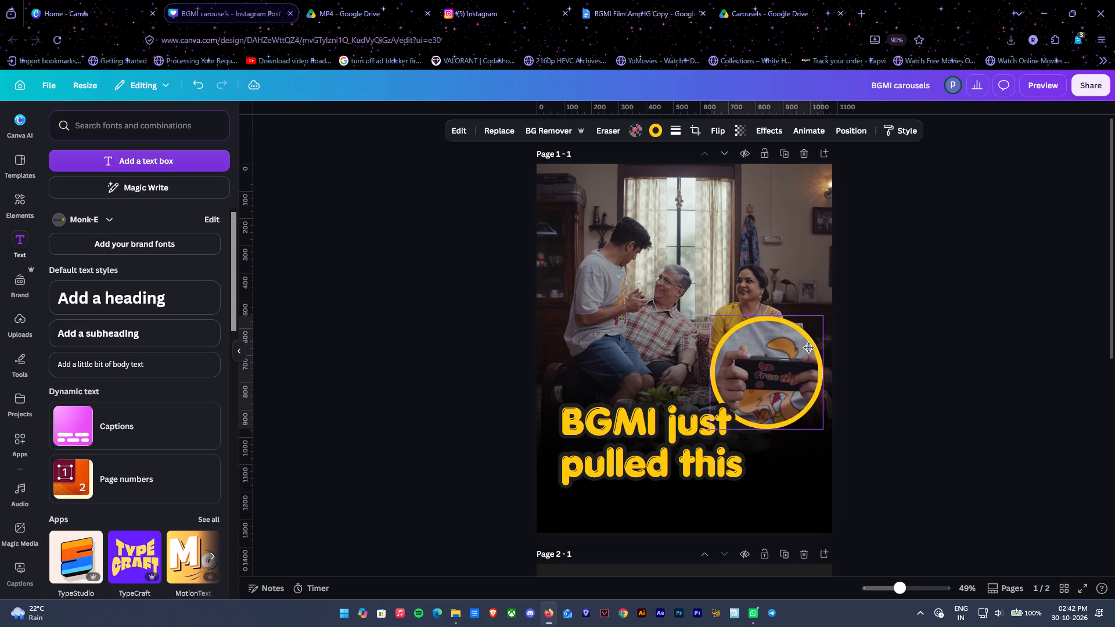
{"action": "left_click_drag", "start_coordinate": [808, 347], "coordinate": [808, 352]}
{"action": "left_click", "coordinate": [967, 348]}
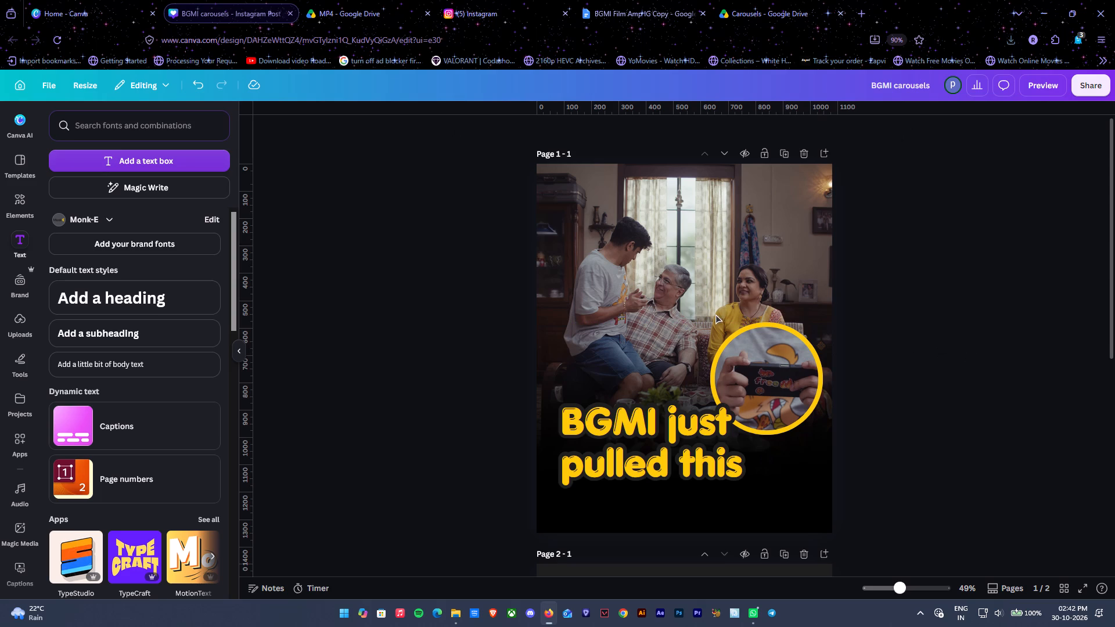
Search the elements for "lol" and look through the graphics results for a suitable sticker.
{"action": "left_click", "coordinate": [12, 207]}
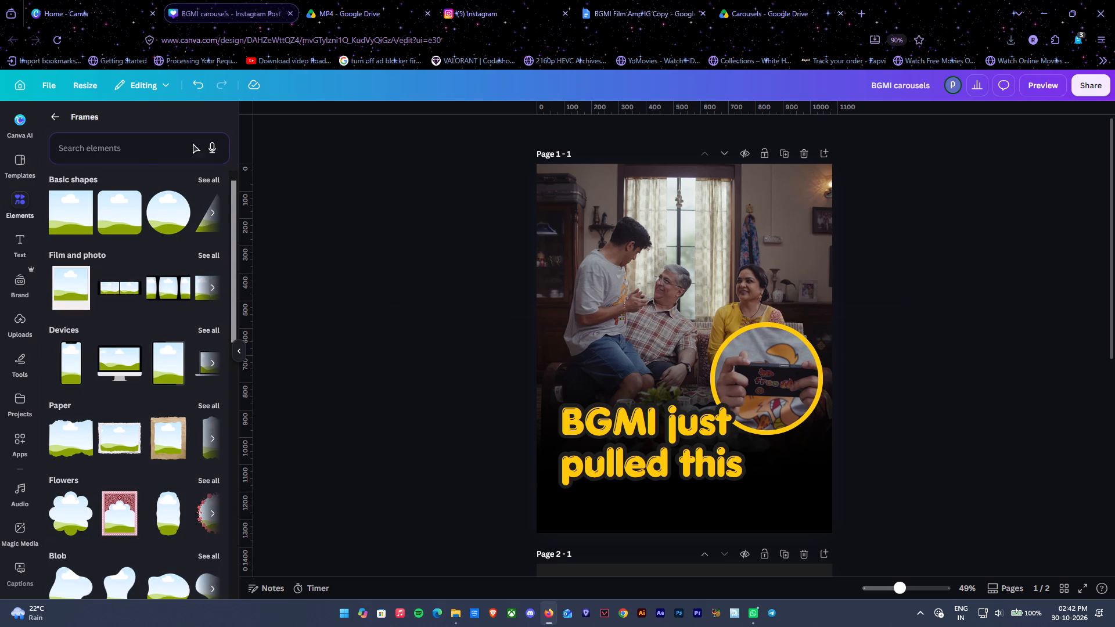
{"action": "left_click", "coordinate": [52, 118]}
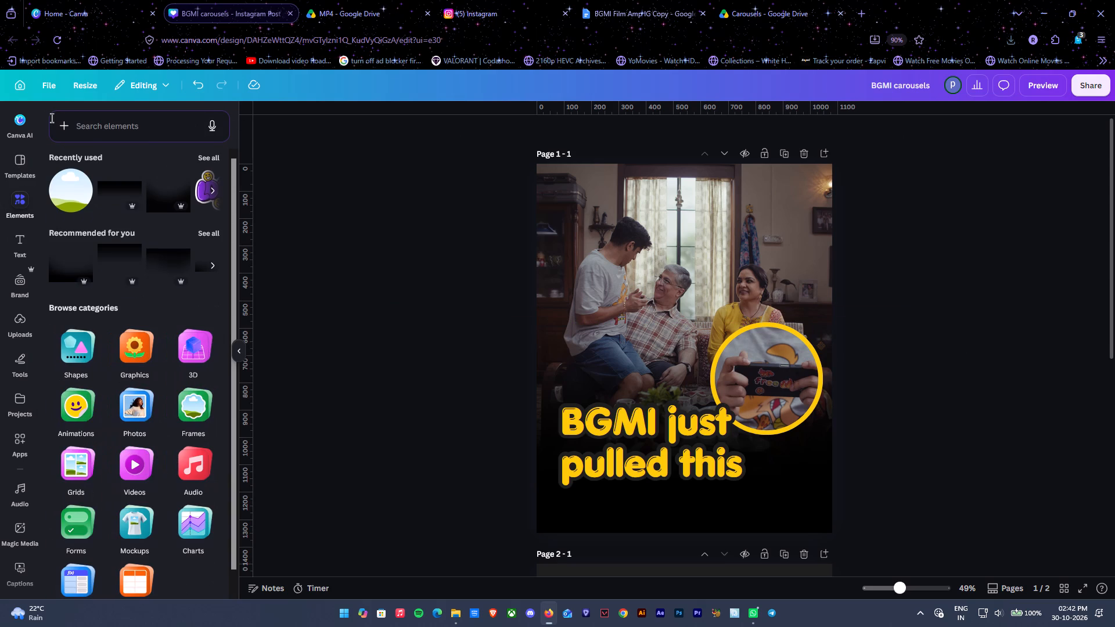
{"action": "left_click", "coordinate": [77, 404]}
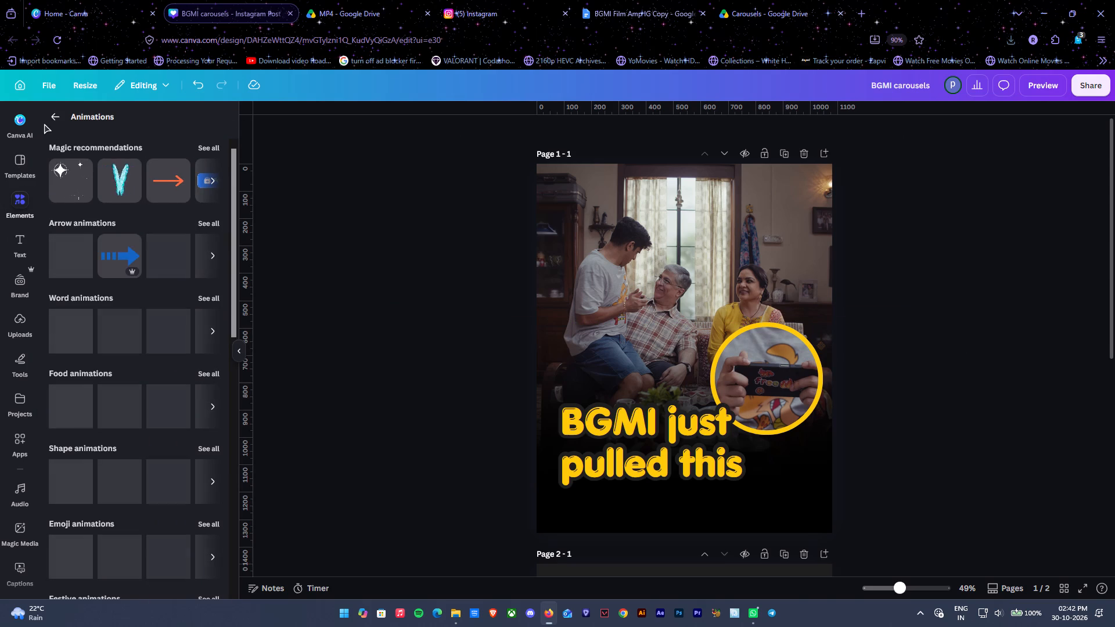
{"action": "left_click", "coordinate": [54, 120]}
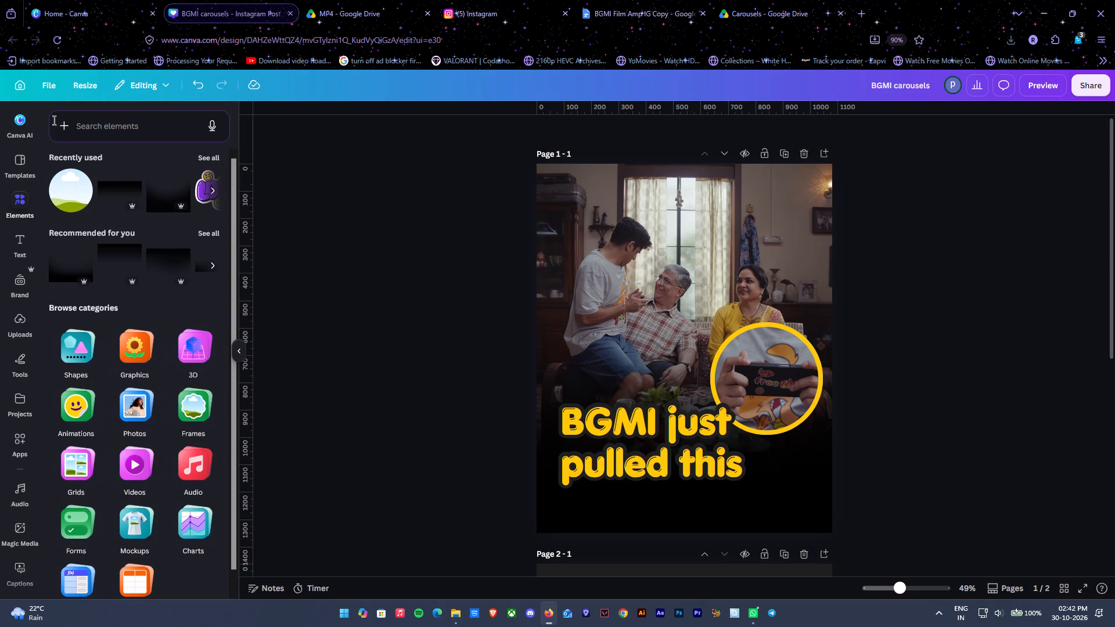
{"action": "left_click", "coordinate": [96, 122]}
{"action": "type", "text": "lol"}
{"action": "key", "text": "Return"}
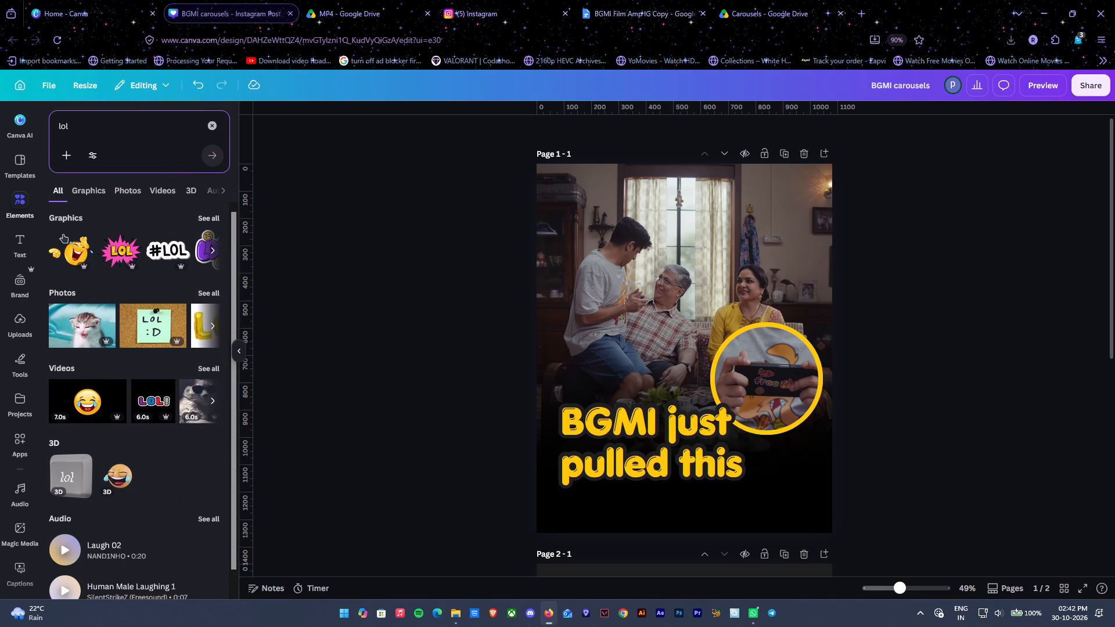
{"action": "left_click", "coordinate": [210, 218]}
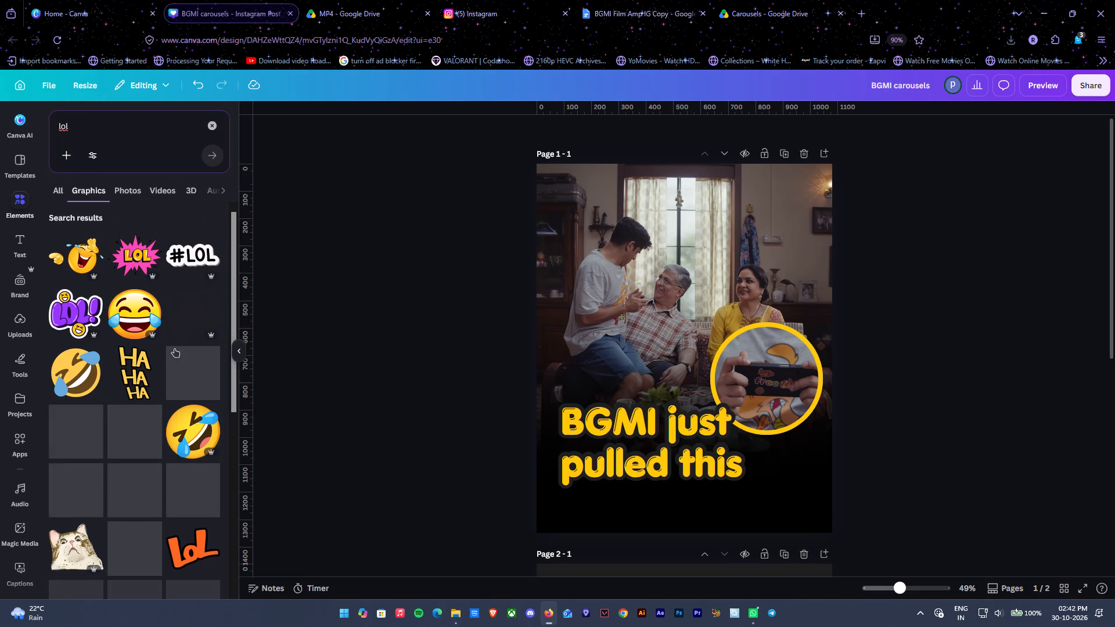
{"action": "scroll", "coordinate": [172, 351], "scroll_direction": "down", "scroll_amount": 8}
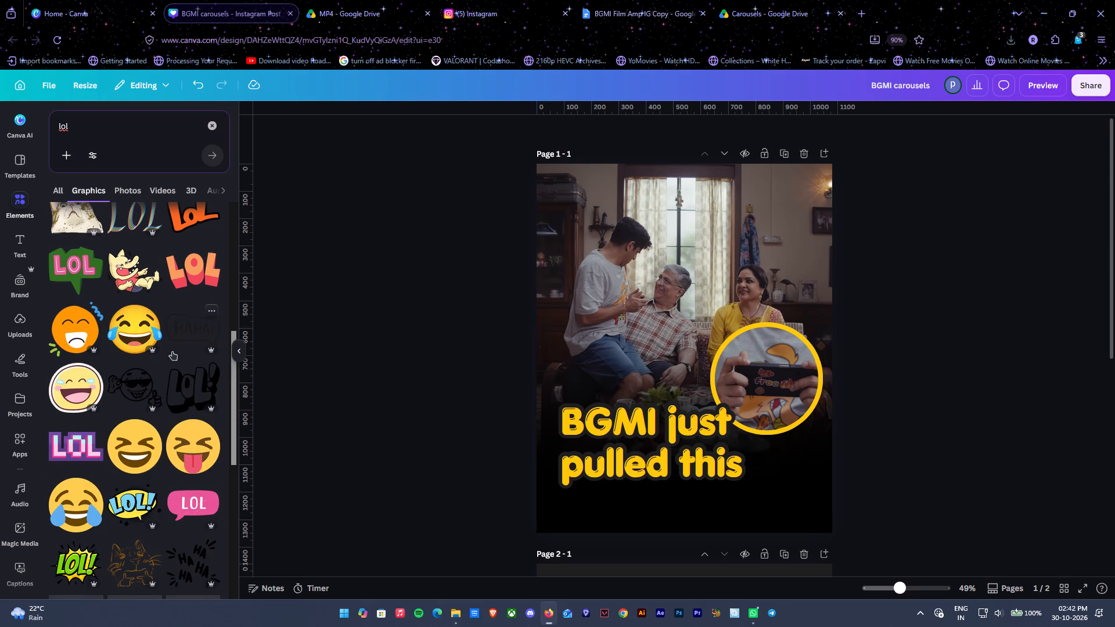
{"action": "scroll", "coordinate": [172, 351], "scroll_direction": "down", "scroll_amount": 6}
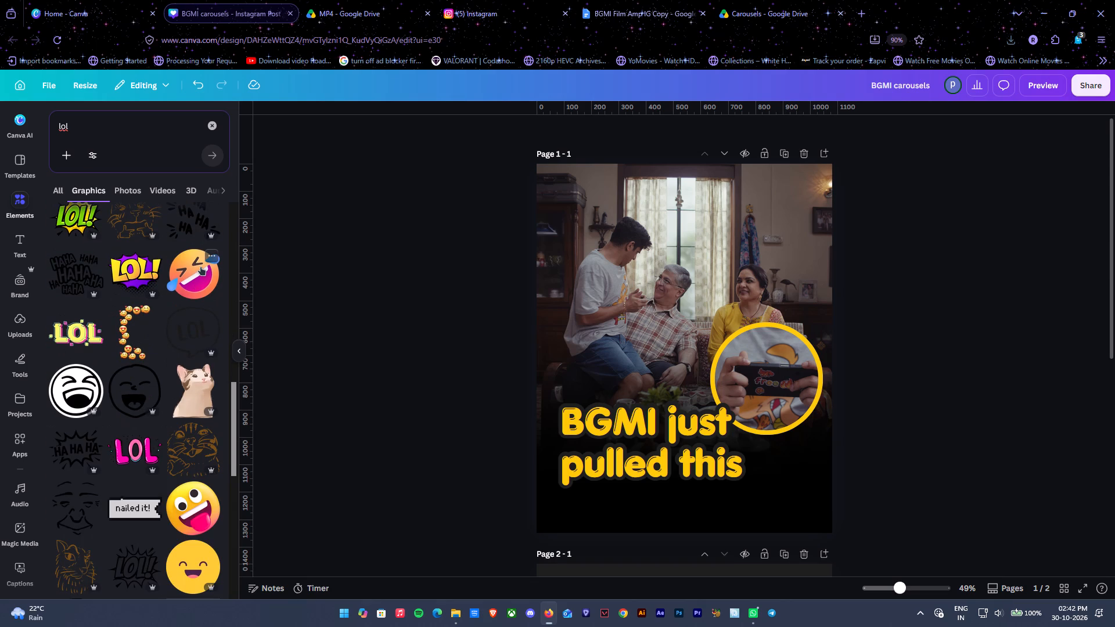
{"action": "scroll", "coordinate": [180, 399], "scroll_direction": "down", "scroll_amount": 5}
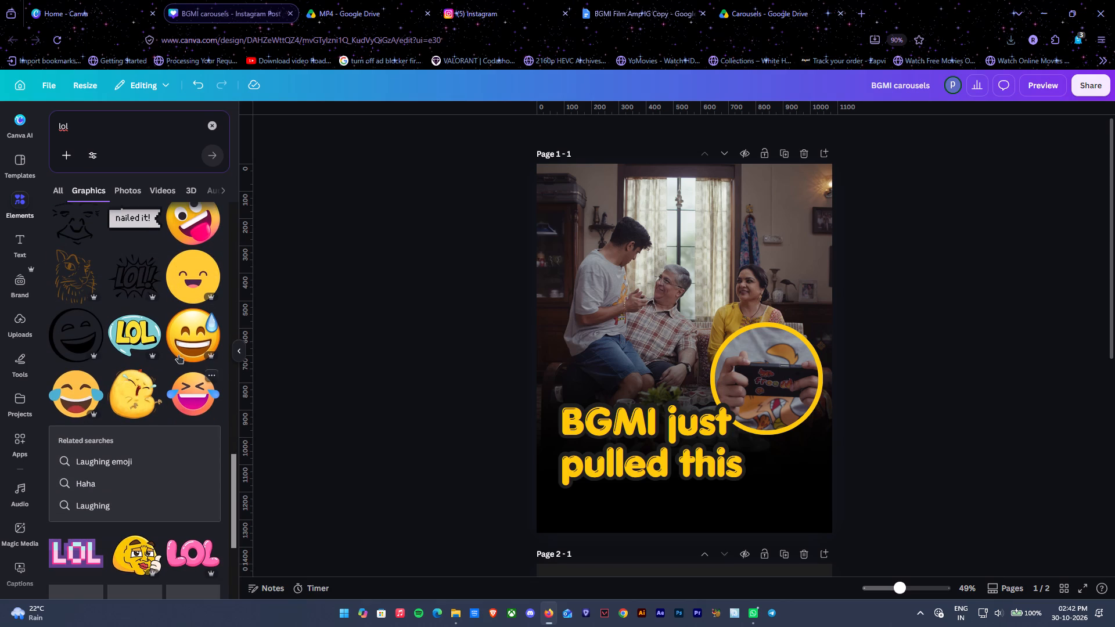
{"action": "scroll", "coordinate": [148, 387], "scroll_direction": "down", "scroll_amount": 5}
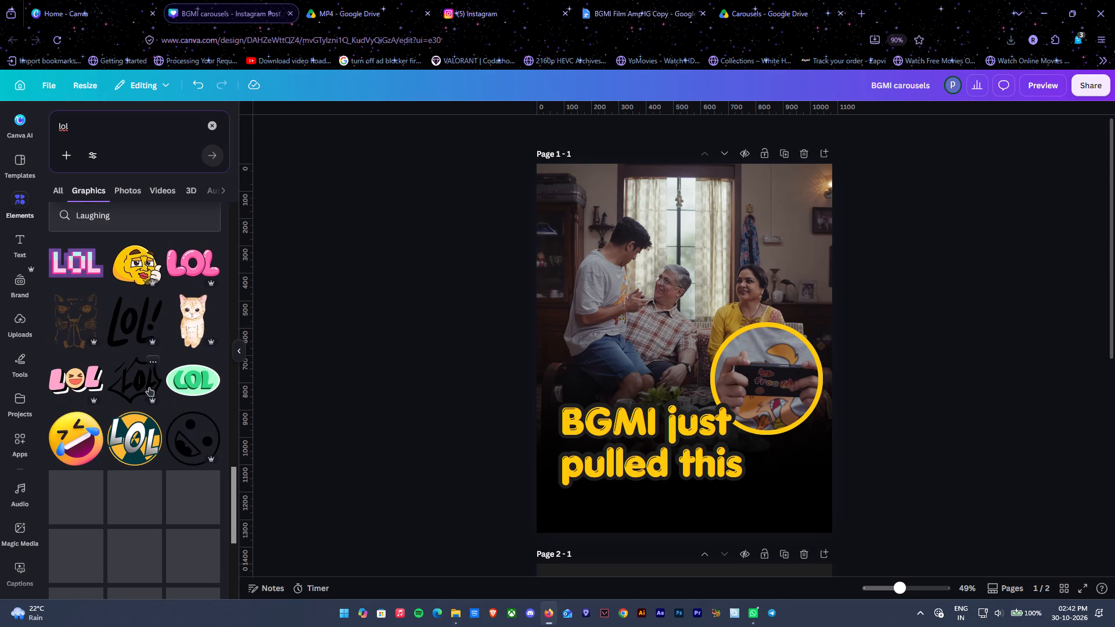
{"action": "scroll", "coordinate": [107, 430], "scroll_direction": "down", "scroll_amount": 3}
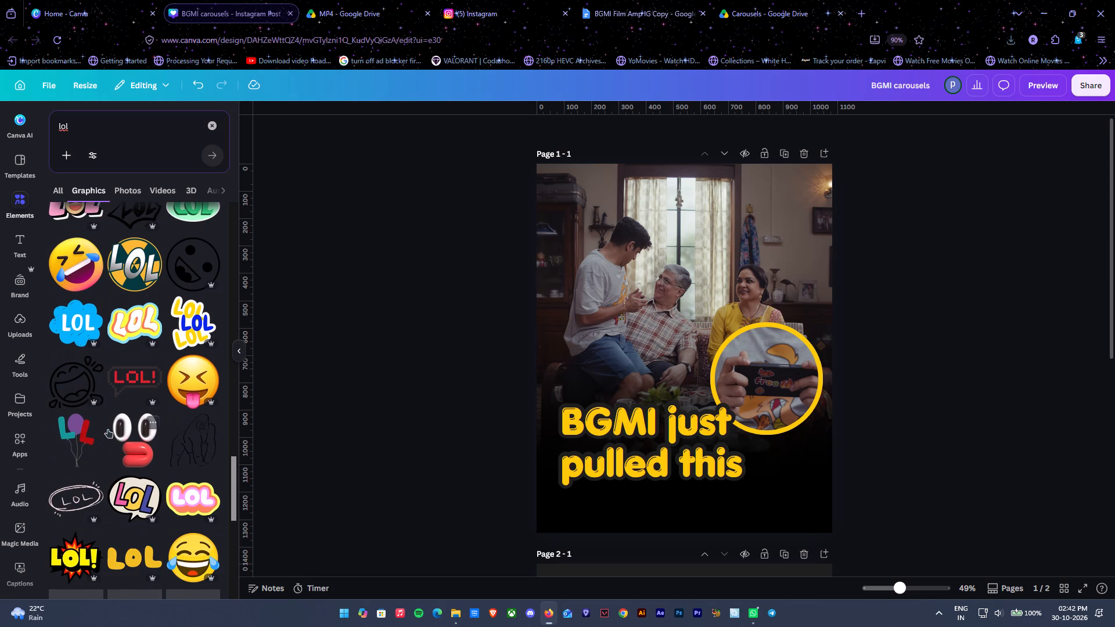
{"action": "scroll", "coordinate": [138, 449], "scroll_direction": "down", "scroll_amount": 2}
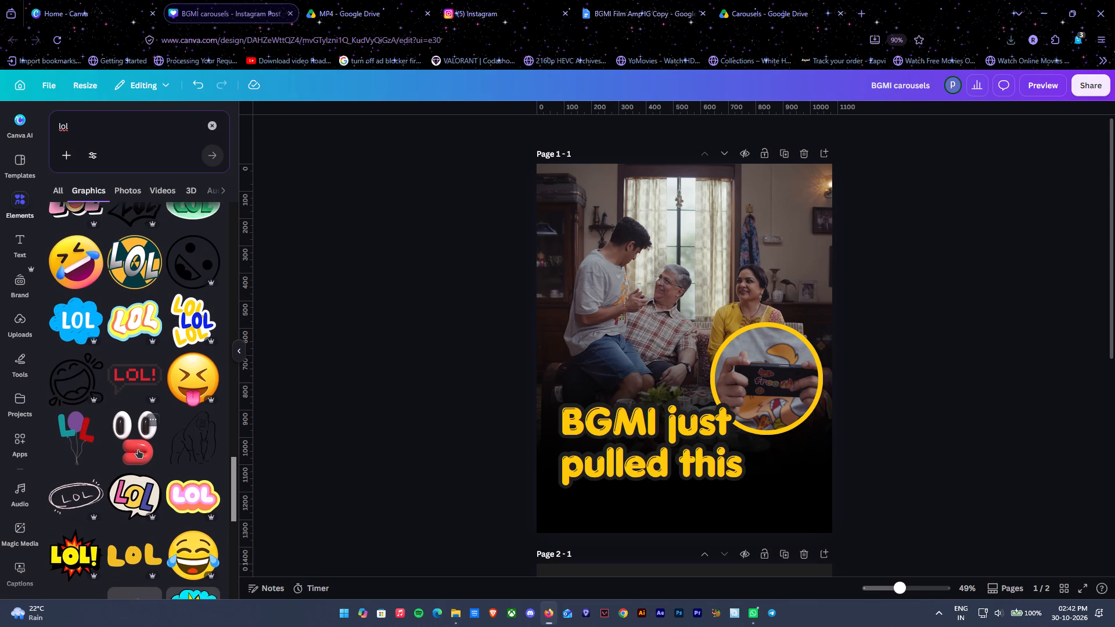
{"action": "scroll", "coordinate": [138, 448], "scroll_direction": "down", "scroll_amount": 3}
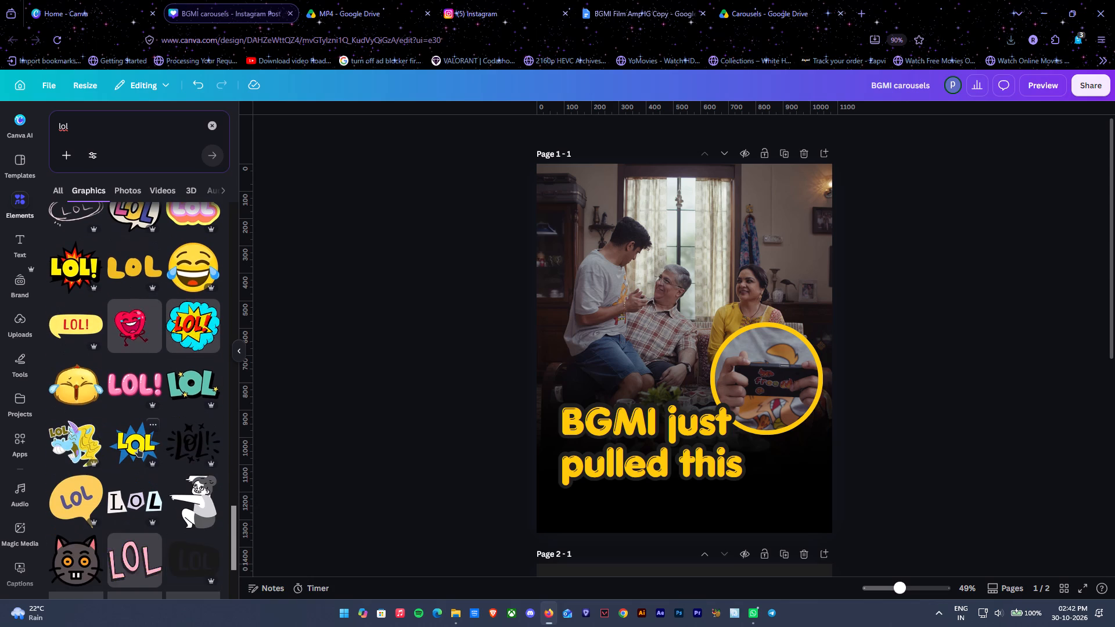
{"action": "scroll", "coordinate": [138, 448], "scroll_direction": "down", "scroll_amount": 8}
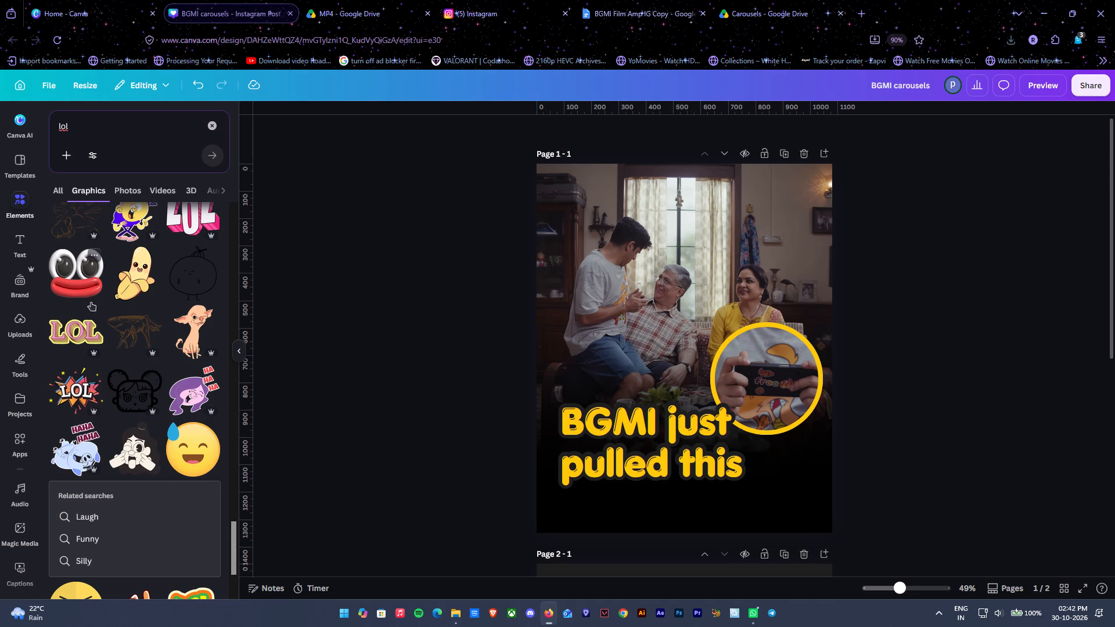
{"action": "scroll", "coordinate": [150, 368], "scroll_direction": "down", "scroll_amount": 6}
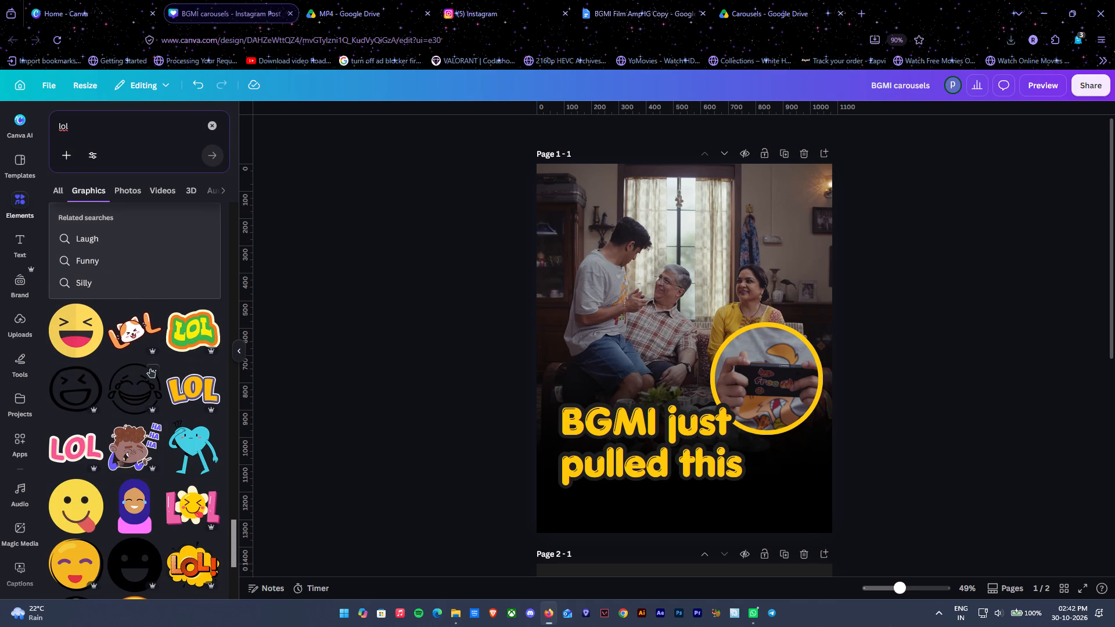
{"action": "scroll", "coordinate": [149, 368], "scroll_direction": "down", "scroll_amount": 8}
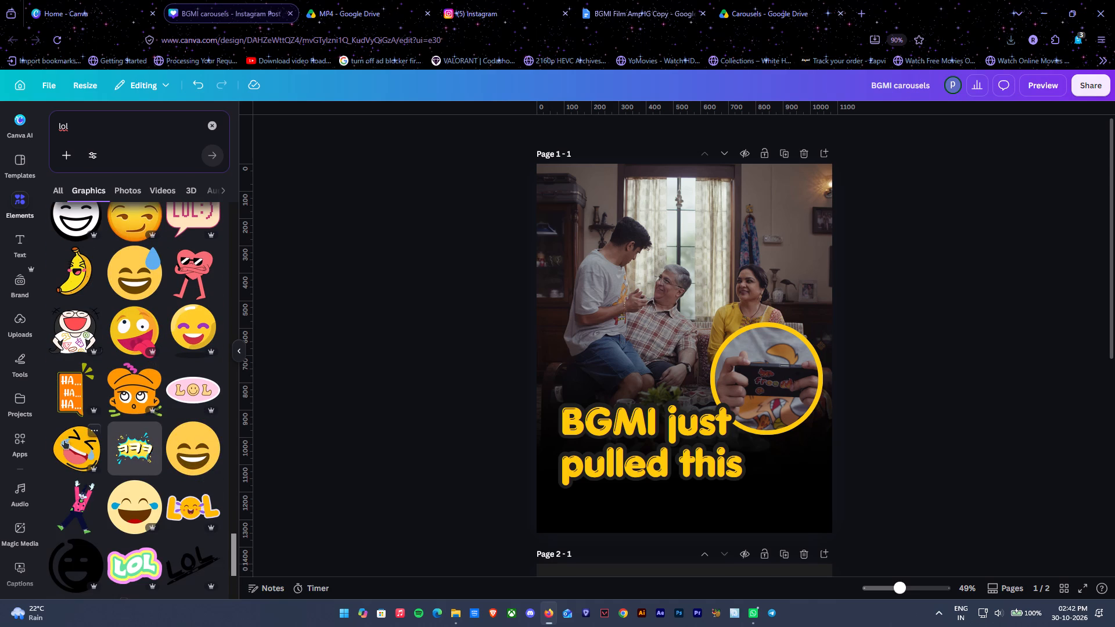
Search the graphics for "laugh emoji" and add a tears-of-joy emoji to page 1.
{"action": "left_click_drag", "start_coordinate": [90, 126], "coordinate": [41, 125]}
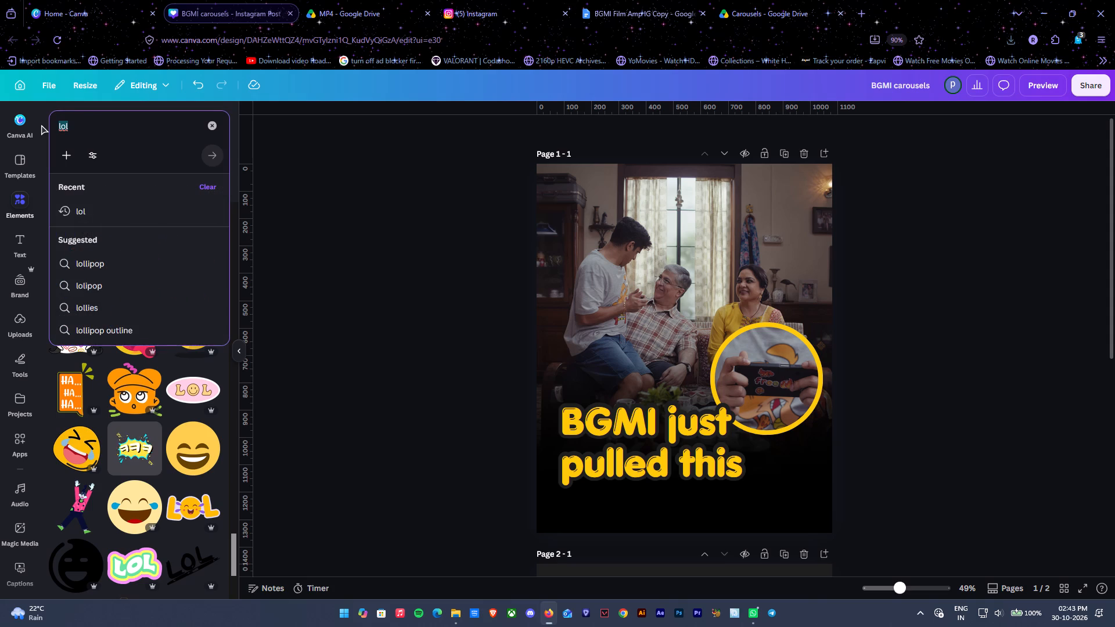
{"action": "type", "text": "laugh emoji"}
{"action": "key", "text": "Return"}
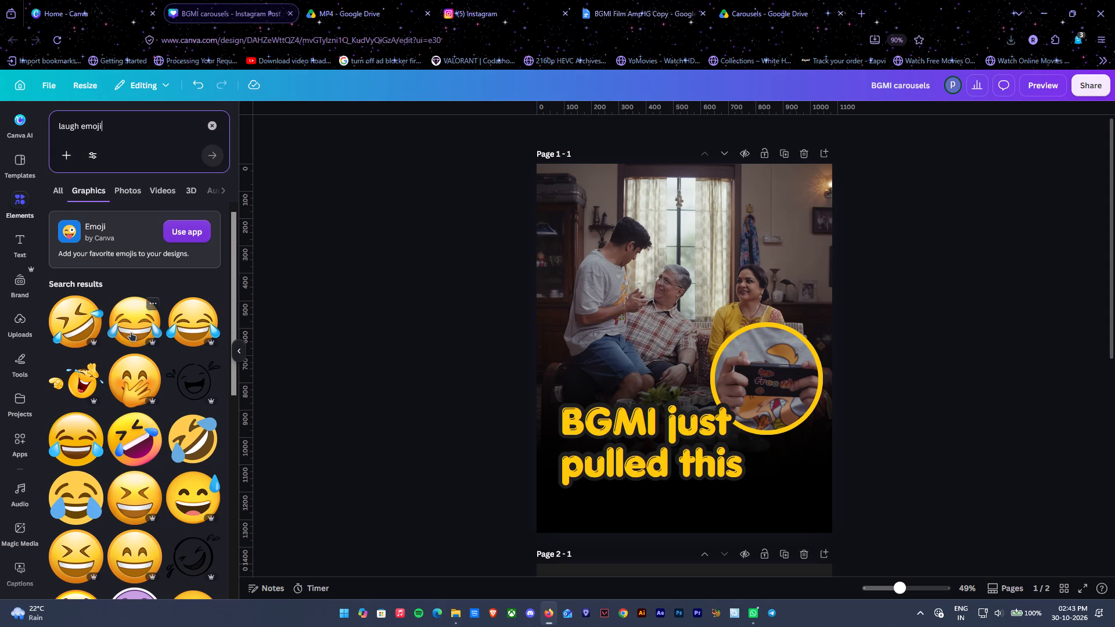
{"action": "left_click", "coordinate": [204, 327]}
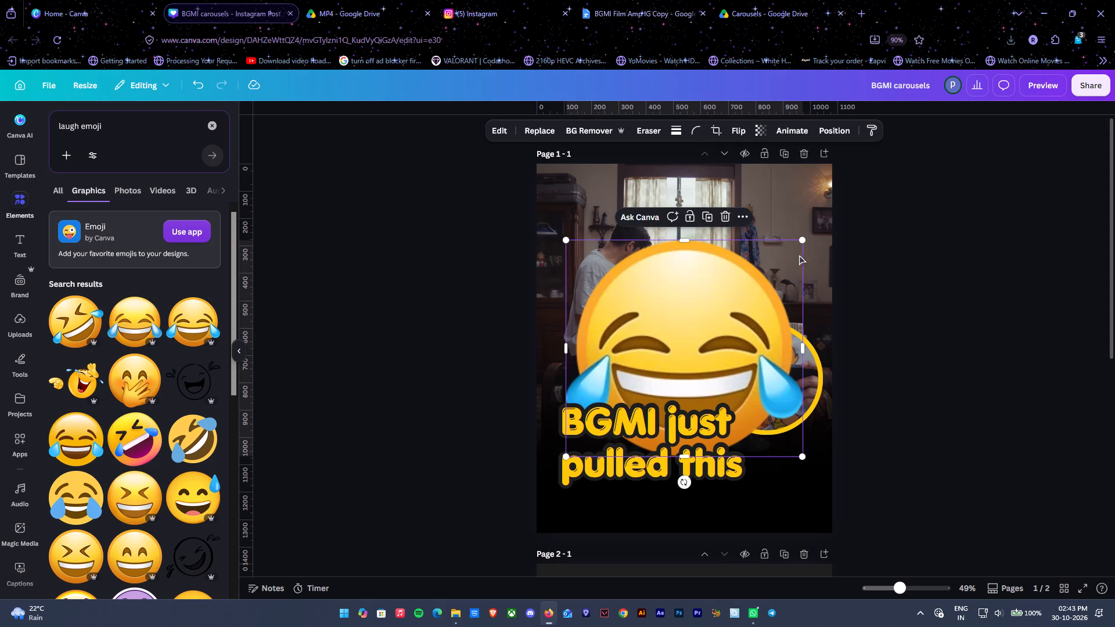
Shrink the laughing emoji, place it in the page's upper right corner running past the edge, and tilt it slightly.
{"action": "left_click_drag", "start_coordinate": [805, 239], "coordinate": [659, 385]}
{"action": "left_click_drag", "start_coordinate": [609, 391], "coordinate": [793, 431]}
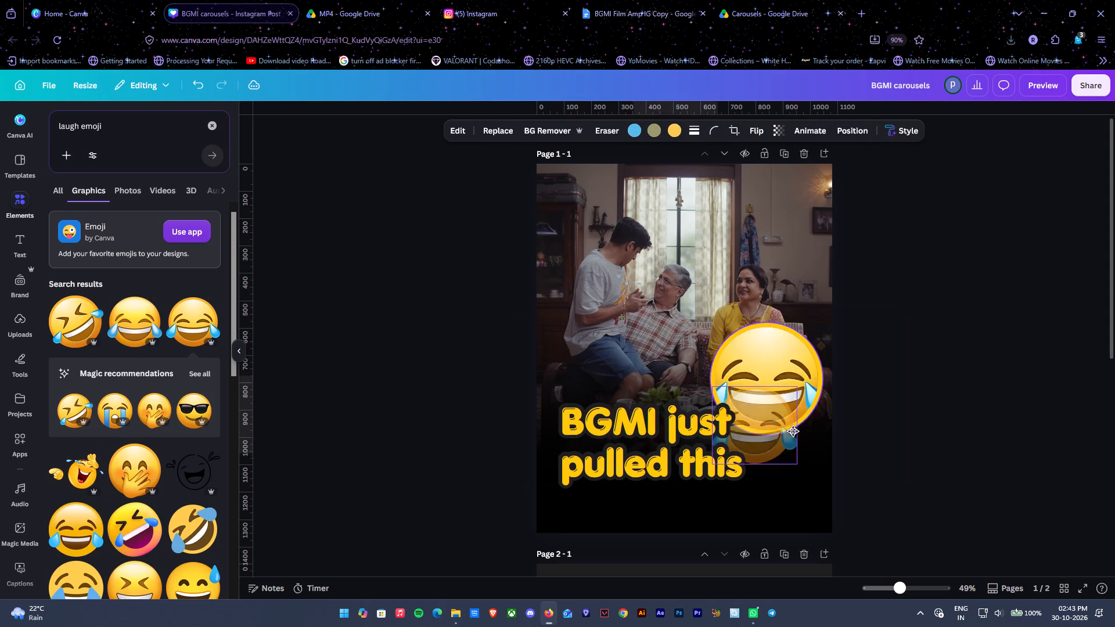
{"action": "left_click_drag", "start_coordinate": [793, 431], "coordinate": [816, 182]}
{"action": "left_click_drag", "start_coordinate": [815, 276], "coordinate": [823, 276]}
Reduce the circle's yellow border to a stroke weight of 10.
{"action": "left_click", "coordinate": [773, 360]}
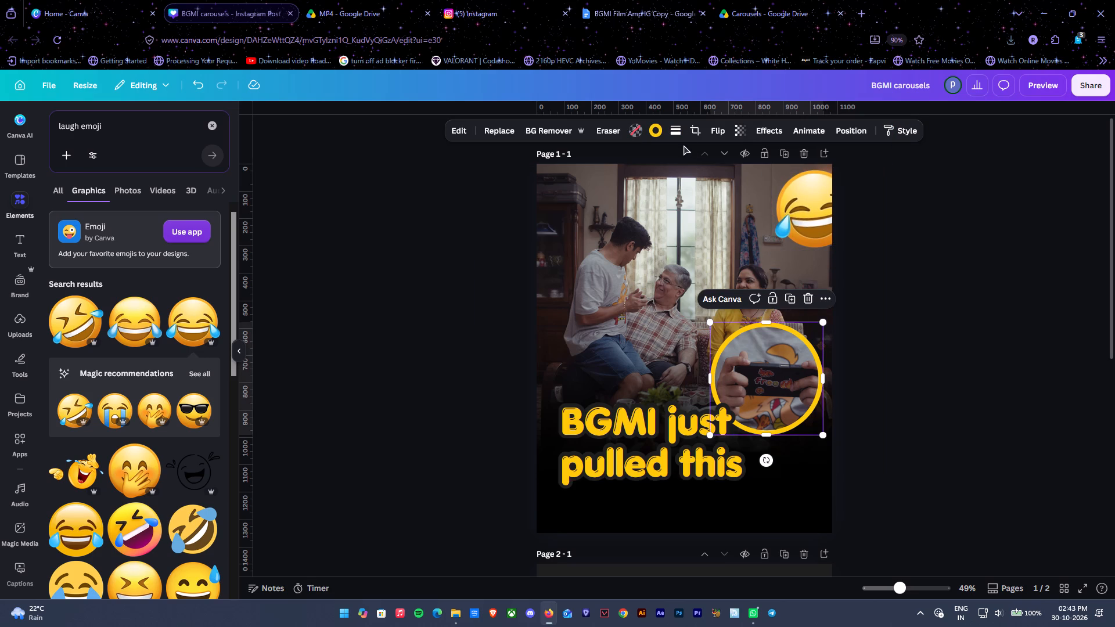
{"action": "left_click", "coordinate": [675, 132]}
{"action": "left_click", "coordinate": [611, 207]}
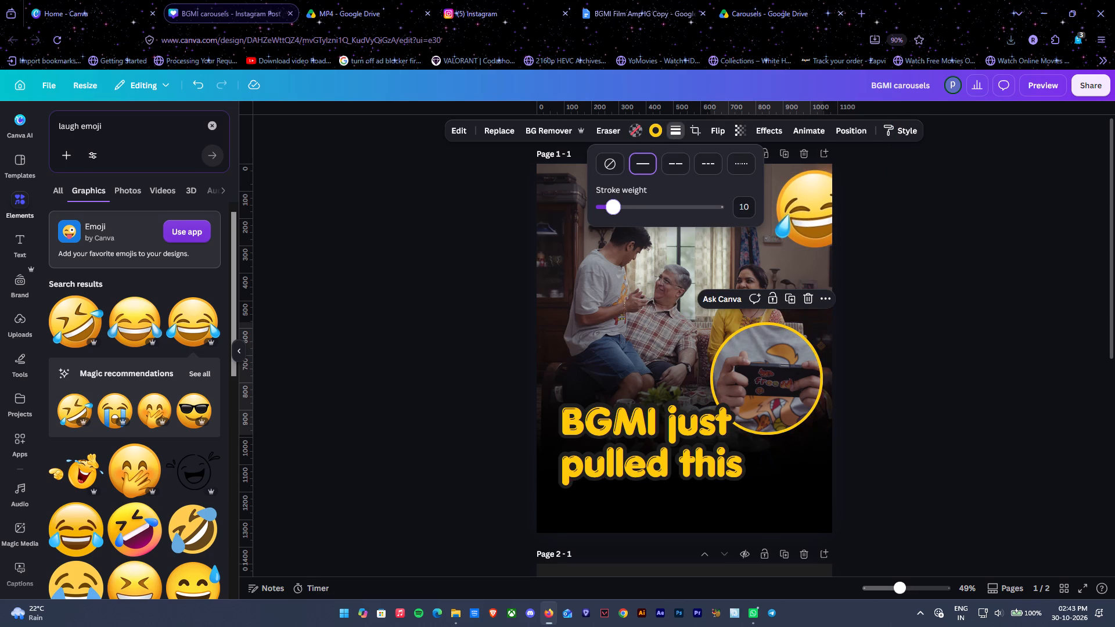
Enlarge the circle slightly until it reaches about the page's right edge.
{"action": "left_click_drag", "start_coordinate": [822, 321], "coordinate": [827, 309]}
{"action": "left_click", "coordinate": [789, 351]}
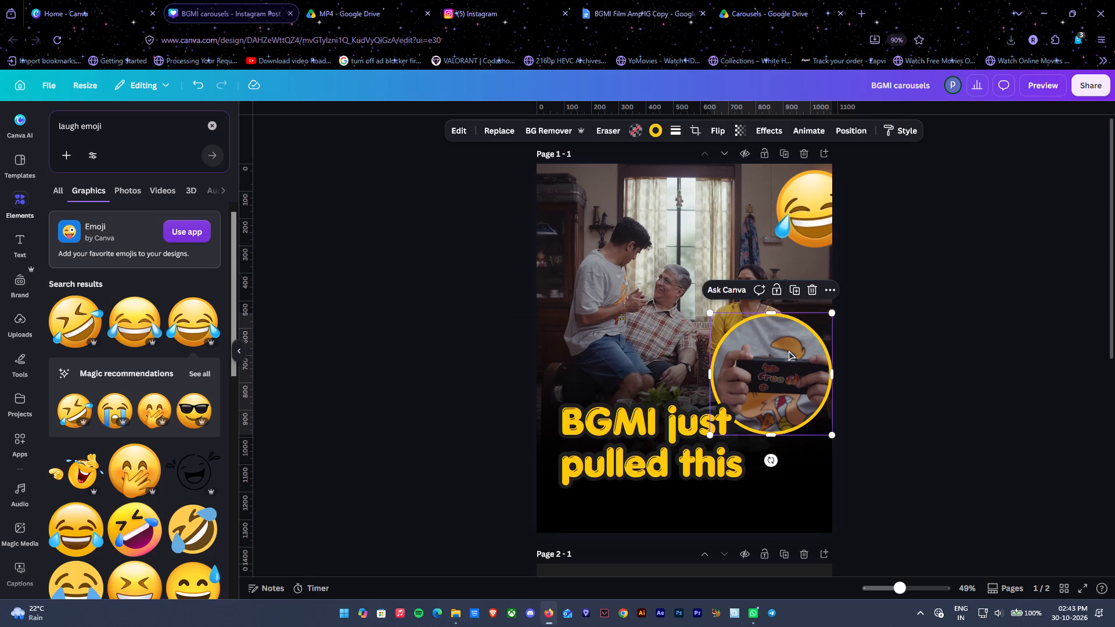
Move the laughing emoji down so it overlaps the circle's upper right rim at the page edge.
{"action": "left_click_drag", "start_coordinate": [813, 206], "coordinate": [823, 300]}
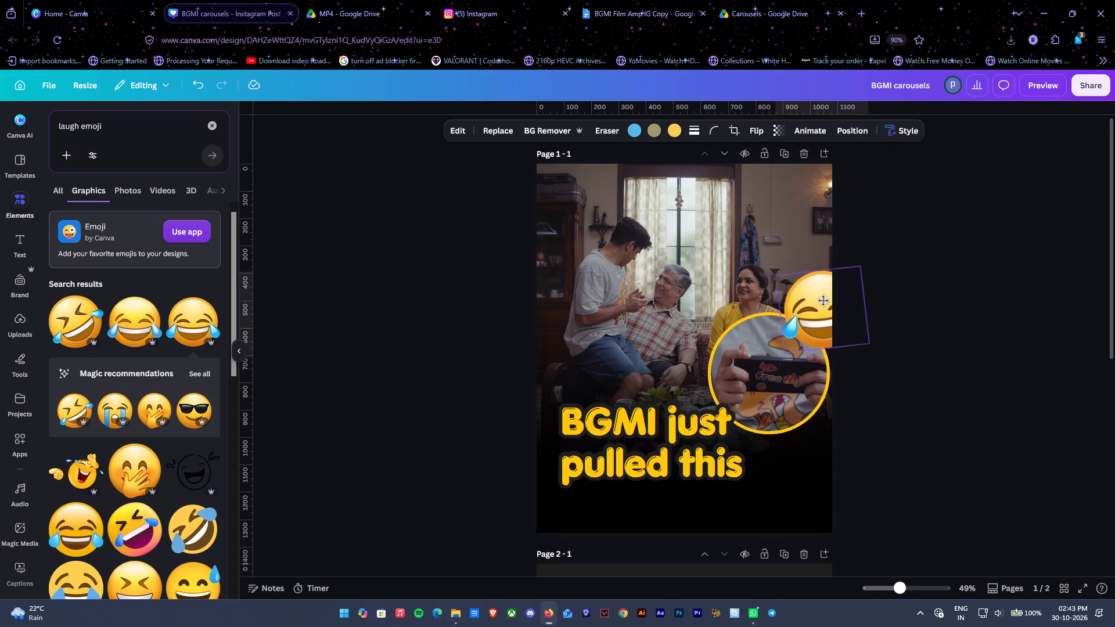
{"action": "left_click_drag", "start_coordinate": [823, 300], "coordinate": [819, 295]}
Duplicate the laughing emoji and place the copy in page 1's lower left corner, running past the page edge.
{"action": "key", "text": "ctrl+d"}
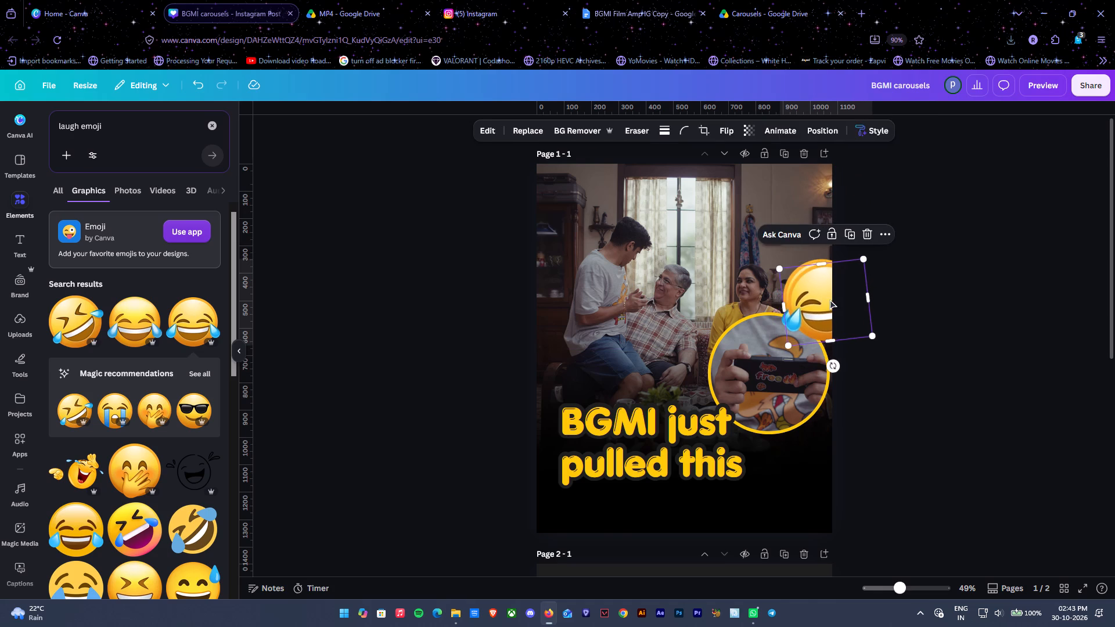
{"action": "left_click_drag", "start_coordinate": [830, 300], "coordinate": [541, 506]}
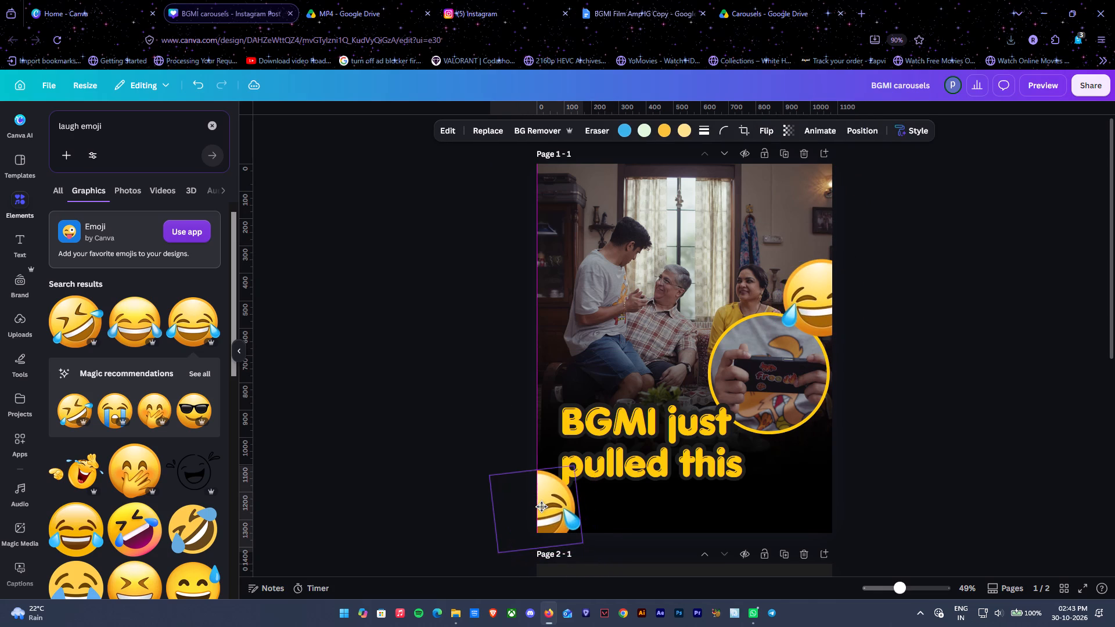
{"action": "left_click_drag", "start_coordinate": [541, 506], "coordinate": [542, 506]}
{"action": "left_click_drag", "start_coordinate": [542, 506], "coordinate": [536, 506]}
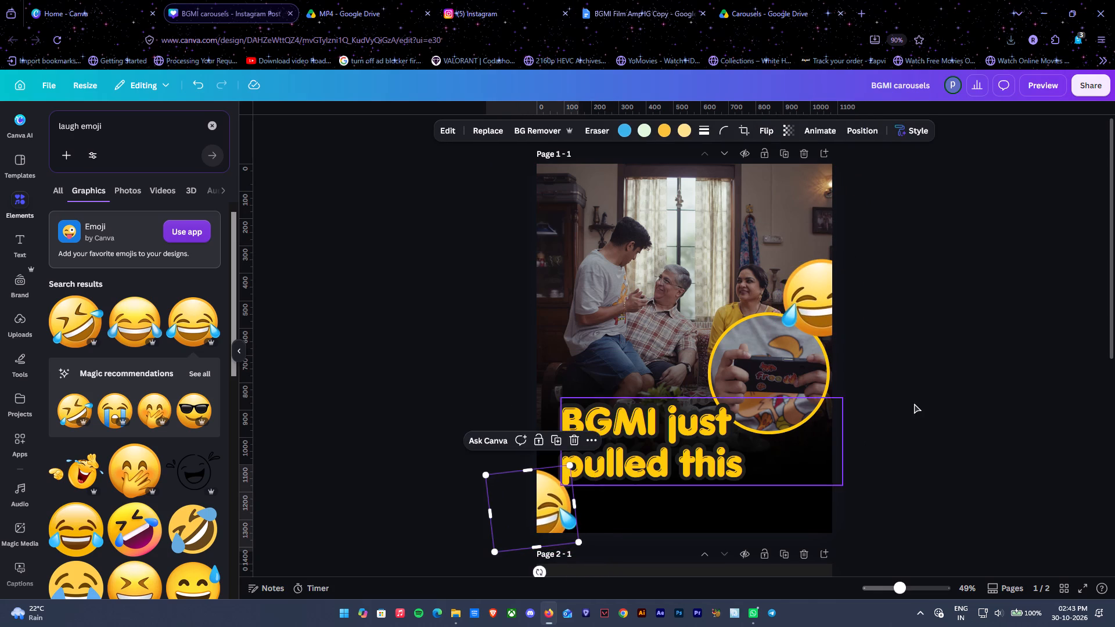
{"action": "left_click", "coordinate": [925, 389]}
Shrink the original laughing emoji and reposition it so it overlaps the circle's upper right rim.
{"action": "left_click", "coordinate": [816, 307]}
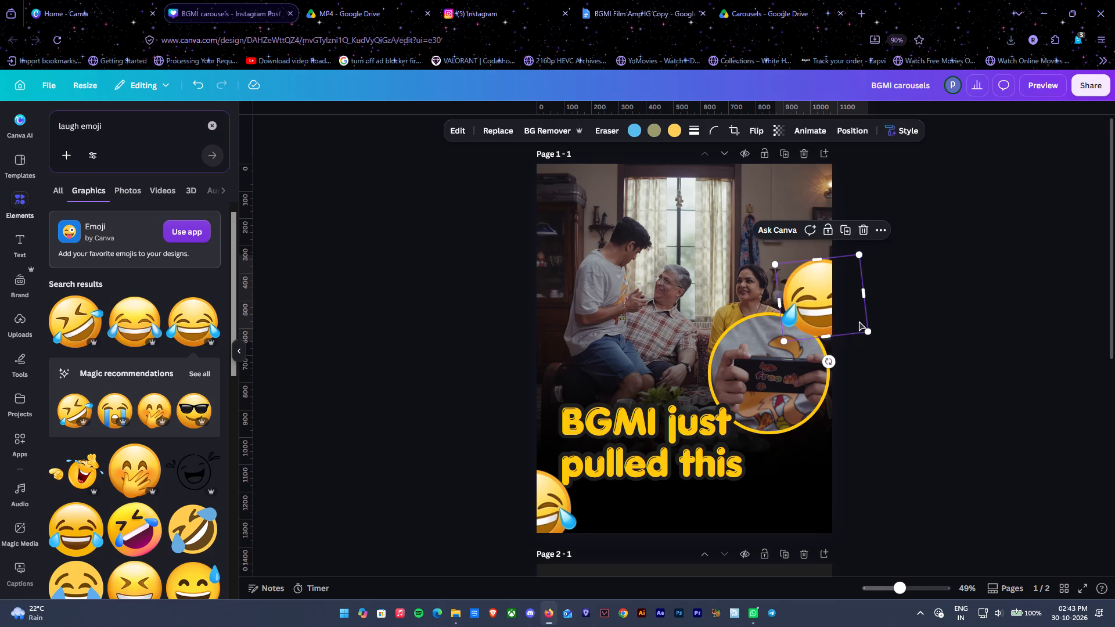
{"action": "left_click_drag", "start_coordinate": [869, 329], "coordinate": [841, 310]}
{"action": "left_click_drag", "start_coordinate": [811, 273], "coordinate": [816, 294]}
Apply a whole-image blur with intensity 59 to the laughing emoji in page 1's lower left corner.
{"action": "left_click", "coordinate": [540, 496]}
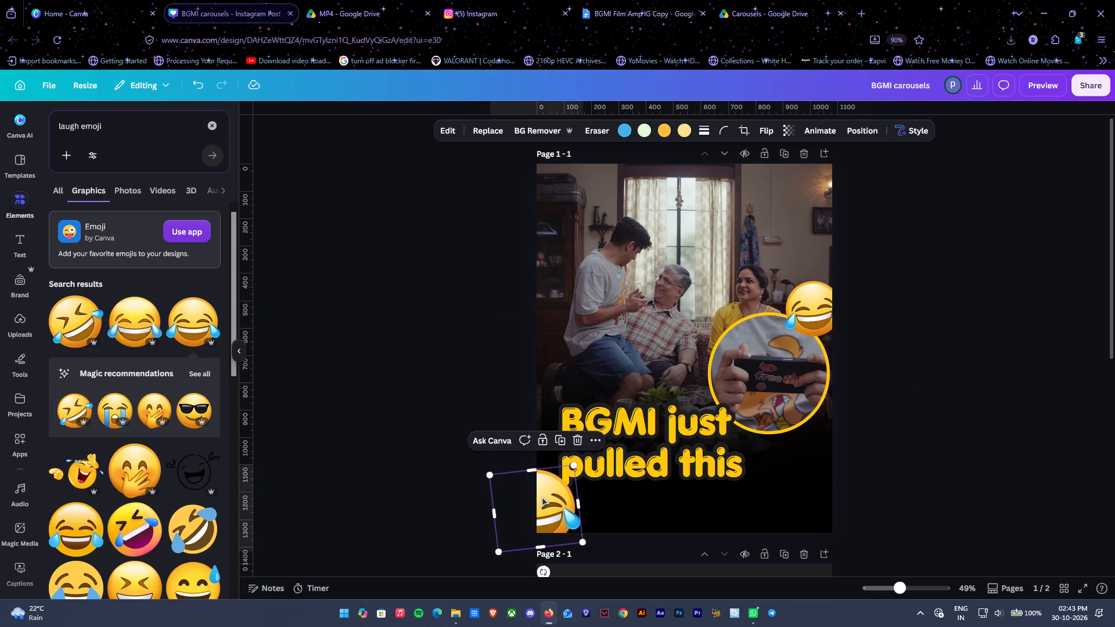
{"action": "left_click", "coordinate": [449, 128]}
{"action": "left_click", "coordinate": [201, 200]}
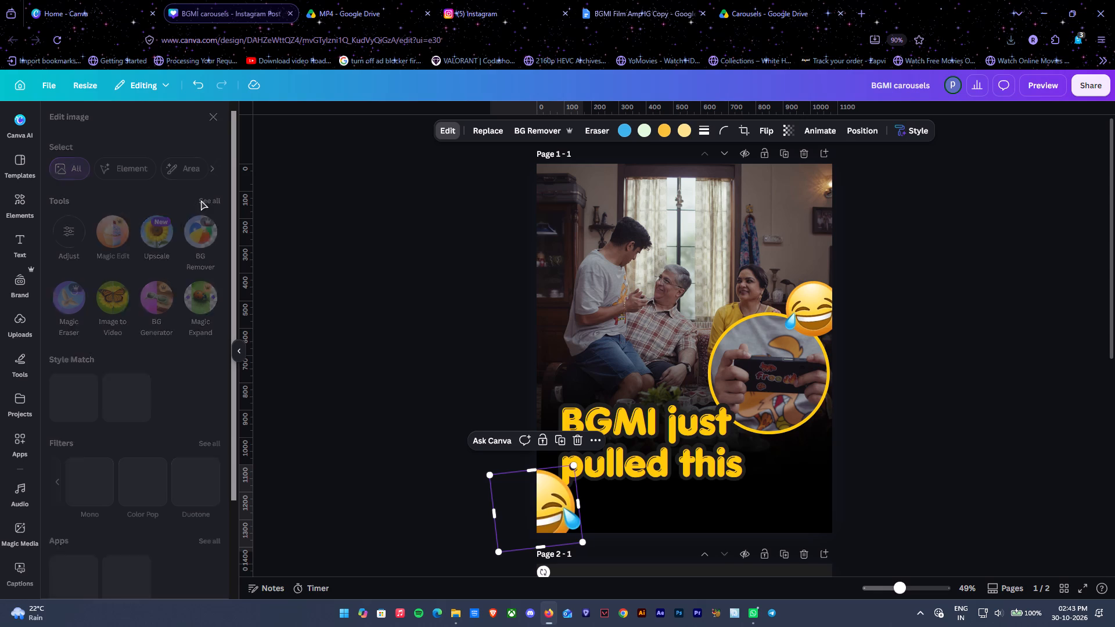
{"action": "left_click", "coordinate": [73, 237]}
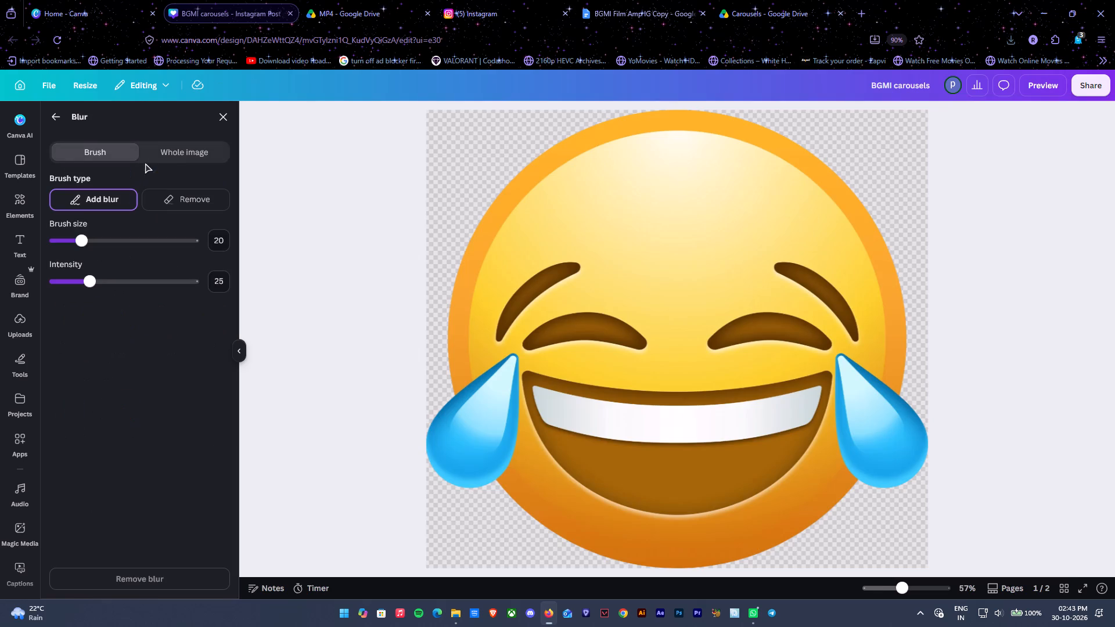
{"action": "left_click", "coordinate": [170, 152]}
{"action": "left_click", "coordinate": [136, 200]}
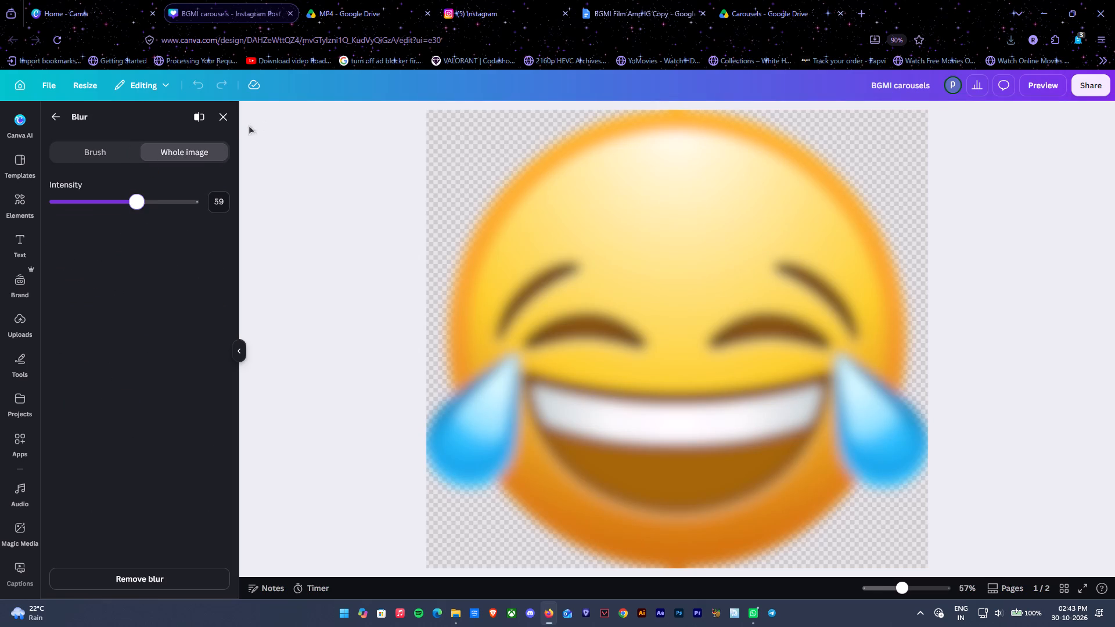
{"action": "left_click", "coordinate": [217, 113]}
{"action": "double_click", "coordinate": [958, 288]}
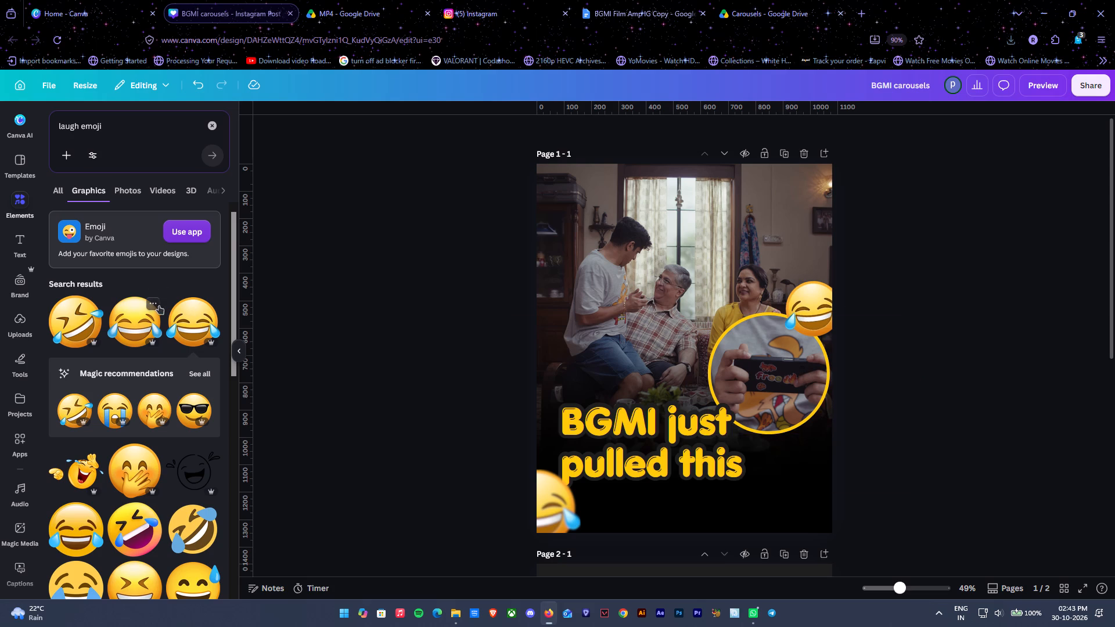
Search the graphics for "arrow" and add the thick red curved arrow that points right to page 1.
{"action": "left_click_drag", "start_coordinate": [131, 127], "coordinate": [35, 126]}
{"action": "key", "text": "a"}
{"action": "type", "text": "rrow"}
{"action": "key", "text": "Return"}
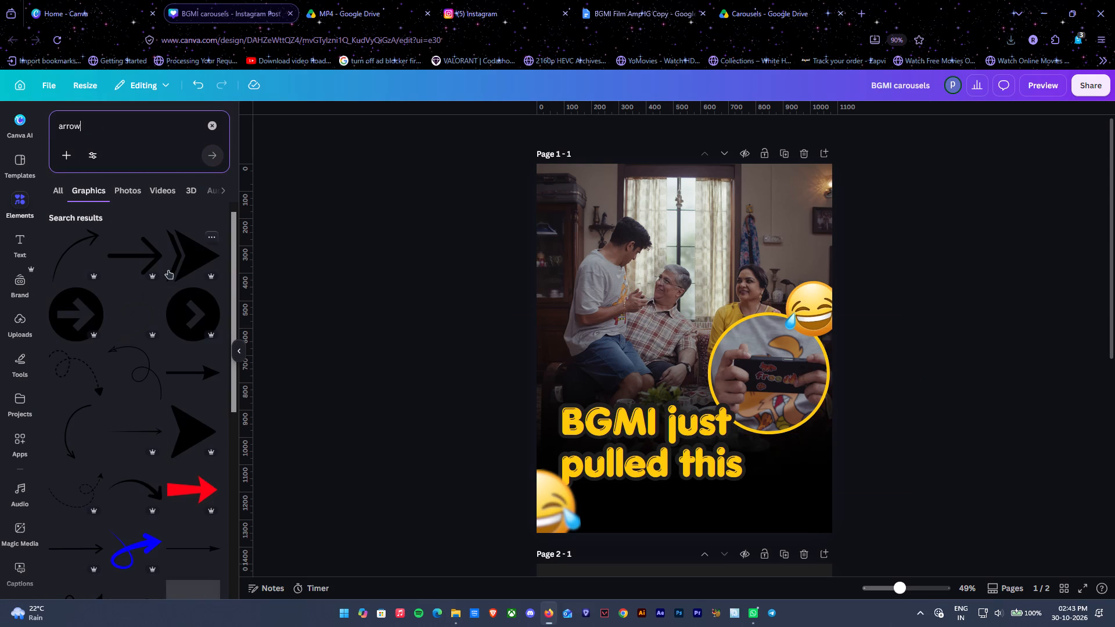
{"action": "scroll", "coordinate": [172, 426], "scroll_direction": "down", "scroll_amount": 3}
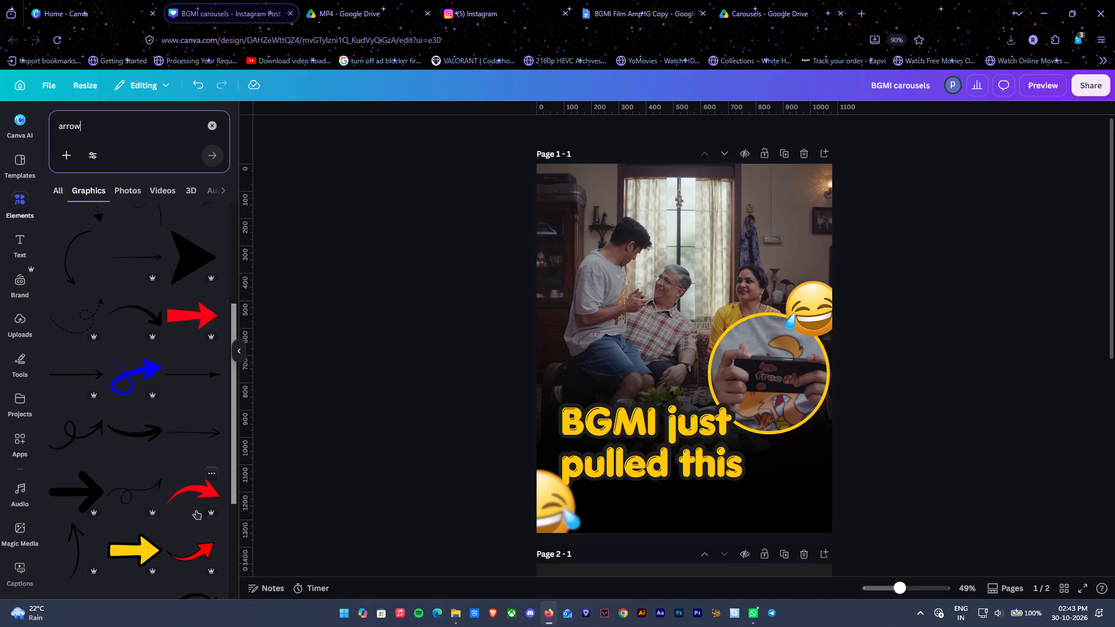
{"action": "left_click", "coordinate": [195, 499]}
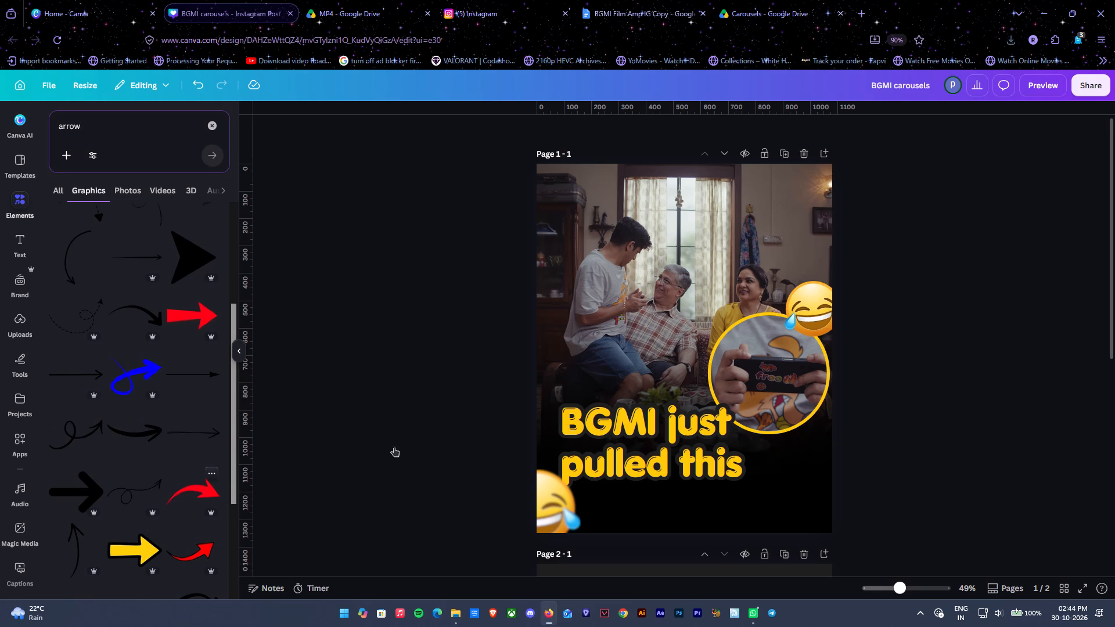
Shrink the curved arrow and place it just left of the circle inset, pointing at it.
{"action": "left_click_drag", "start_coordinate": [741, 316], "coordinate": [686, 320]}
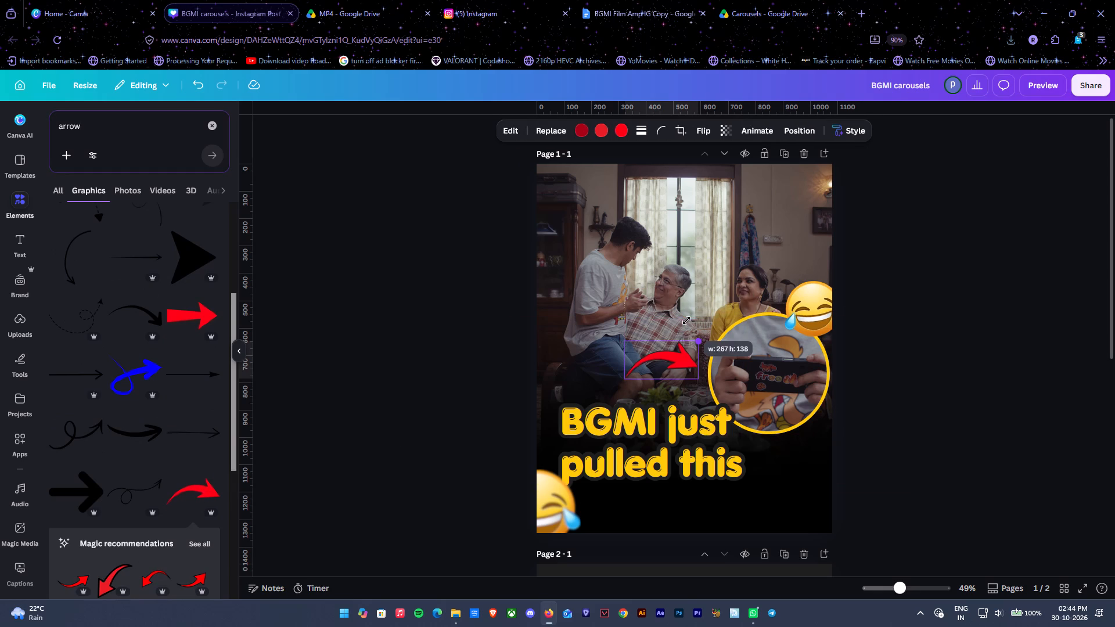
{"action": "left_click_drag", "start_coordinate": [686, 320], "coordinate": [660, 323]}
{"action": "left_click_drag", "start_coordinate": [654, 371], "coordinate": [690, 367]}
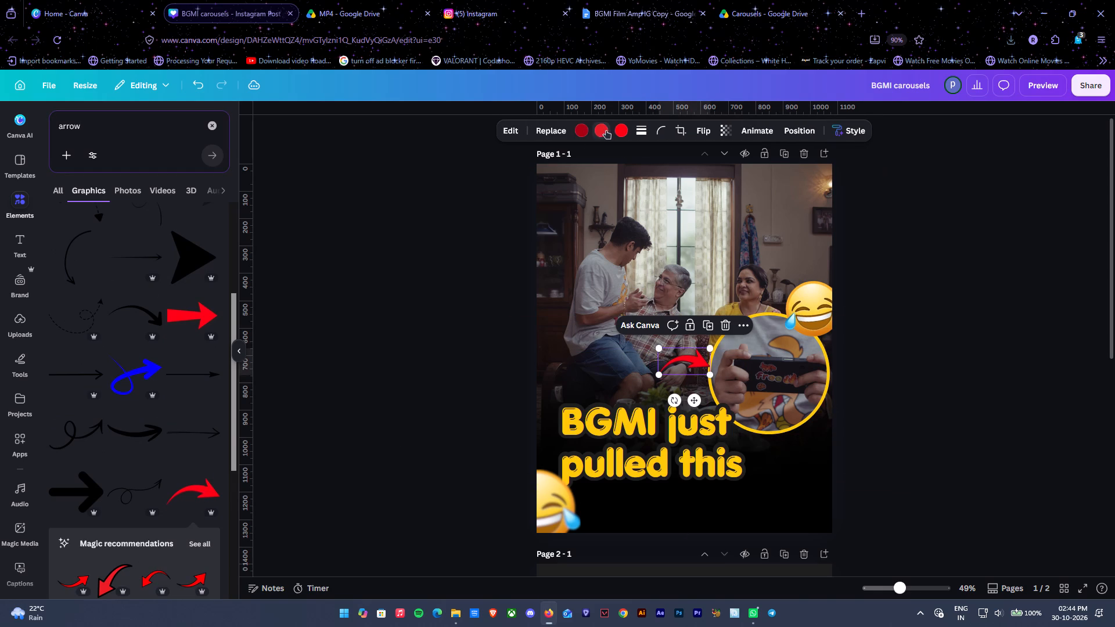
Recolour the arrow's two bright red shades to the design's yellow.
{"action": "left_click", "coordinate": [598, 132]}
{"action": "left_click", "coordinate": [64, 244]}
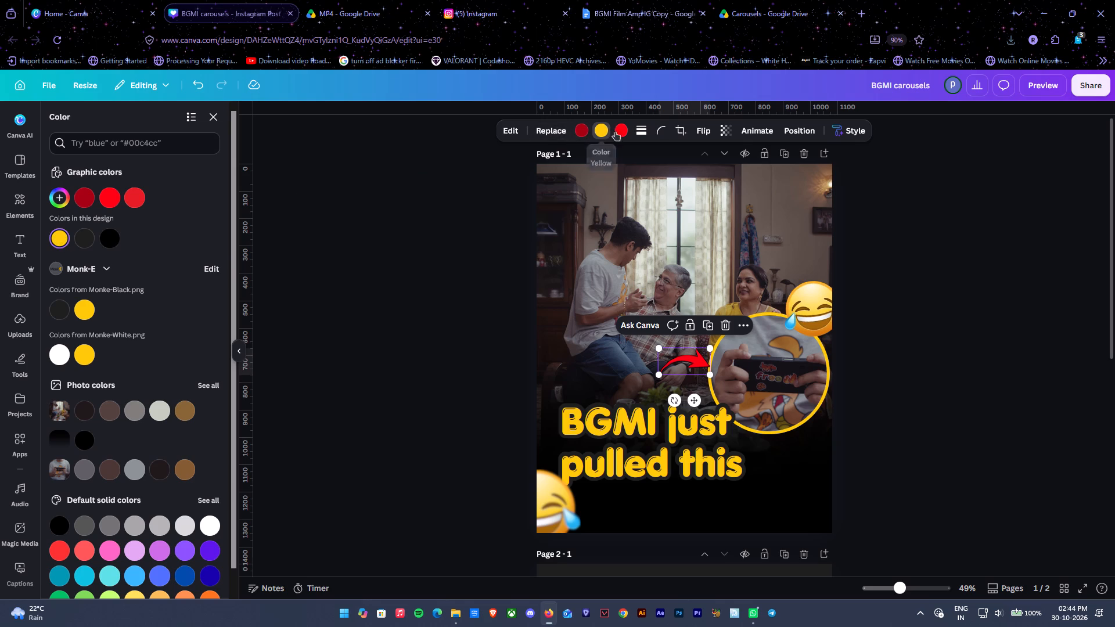
{"action": "left_click", "coordinate": [620, 134]}
{"action": "left_click", "coordinate": [66, 239]}
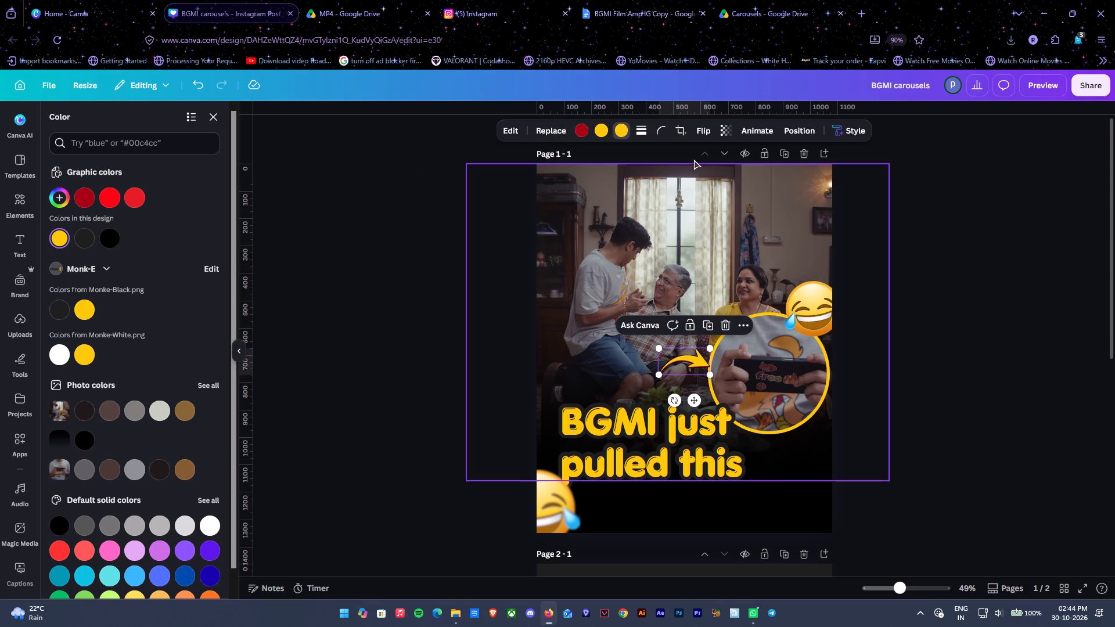
{"action": "double_click", "coordinate": [1056, 315]}
Rotate the yellow arrow slightly beside the circle inset.
{"action": "left_click", "coordinate": [685, 362]}
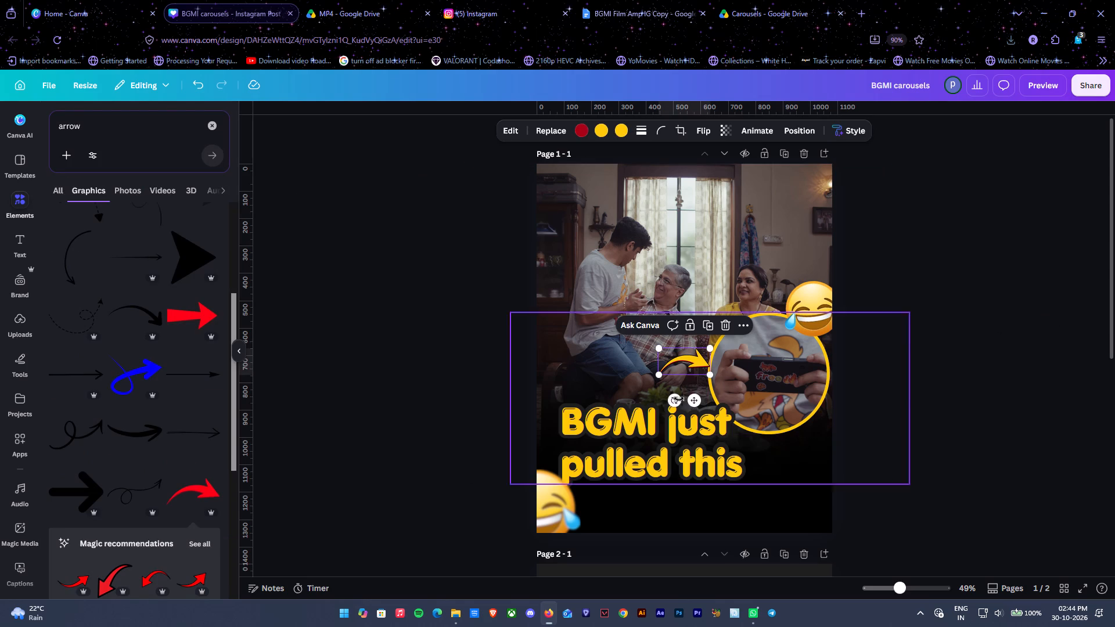
{"action": "left_click_drag", "start_coordinate": [678, 400], "coordinate": [697, 399]}
{"action": "left_click", "coordinate": [695, 361]}
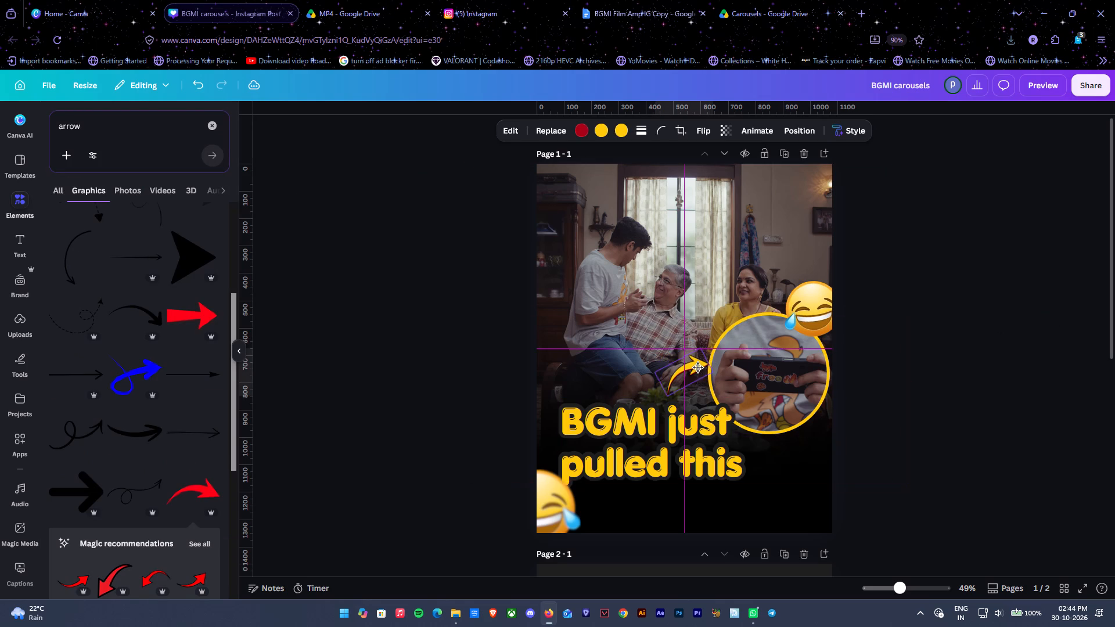
Search the graphics for "swipe", add the yellow four-chevron arrow to page 1, and place it small in the page's lower right corner.
{"action": "left_click_drag", "start_coordinate": [107, 129], "coordinate": [53, 127]}
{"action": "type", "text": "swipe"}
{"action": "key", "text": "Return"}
{"action": "scroll", "coordinate": [149, 435], "scroll_direction": "down", "scroll_amount": 2}
{"action": "left_click", "coordinate": [190, 367]}
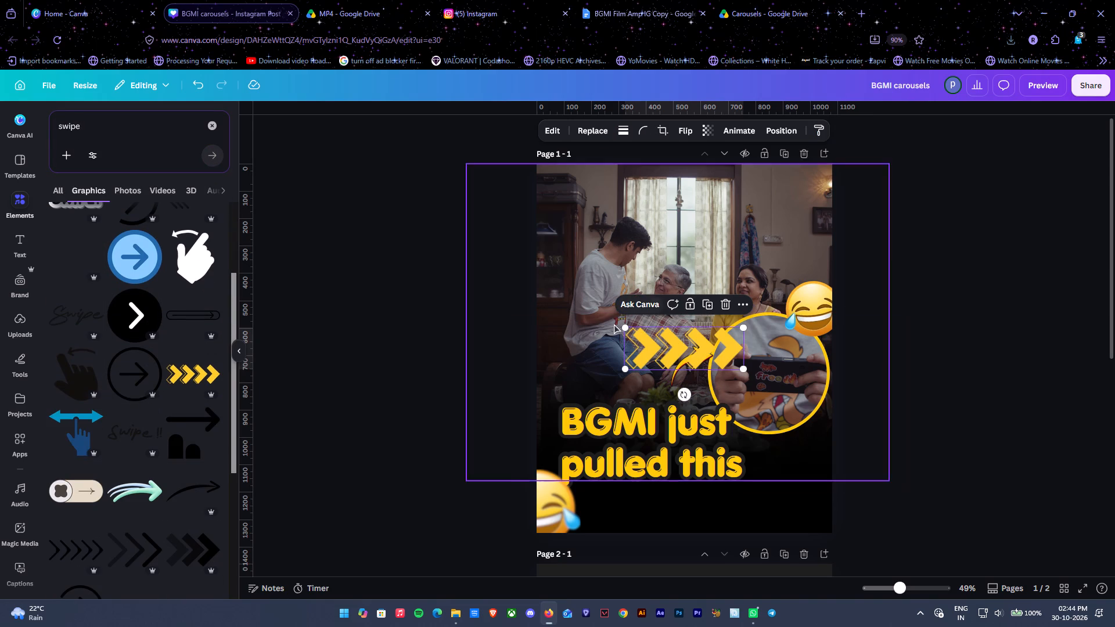
{"action": "left_click_drag", "start_coordinate": [622, 325], "coordinate": [710, 361]}
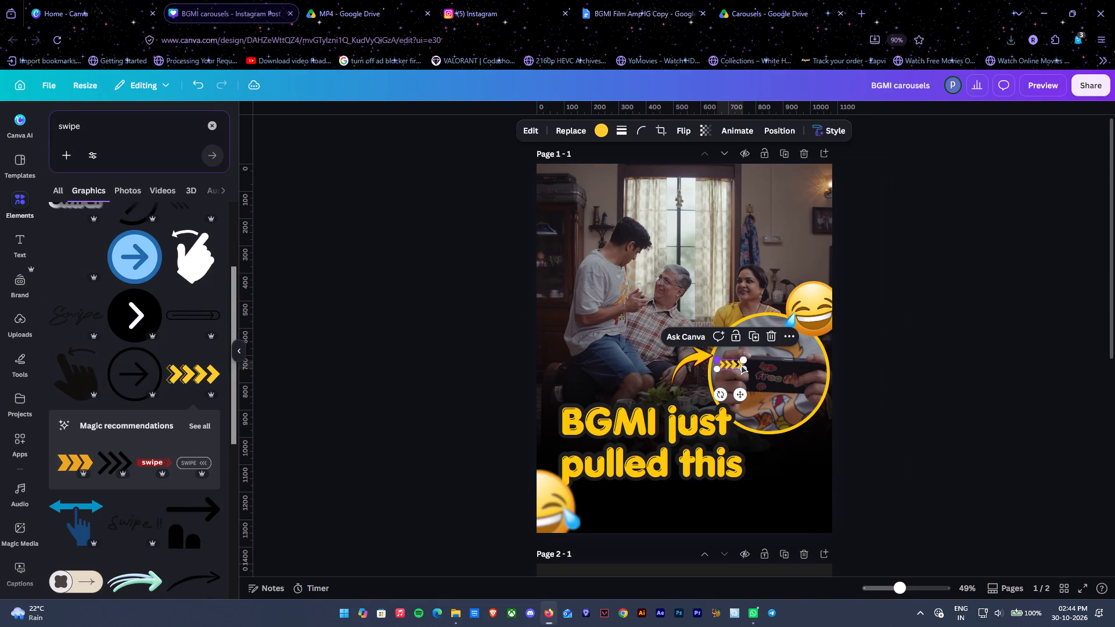
{"action": "left_click_drag", "start_coordinate": [731, 362], "coordinate": [805, 507]}
{"action": "left_click", "coordinate": [925, 481]}
Capture the "Top notch roasting" comment from the BGMI Instagram post as a screenshot and paste it onto page 2.
{"action": "scroll", "coordinate": [925, 480], "scroll_direction": "down", "scroll_amount": 7}
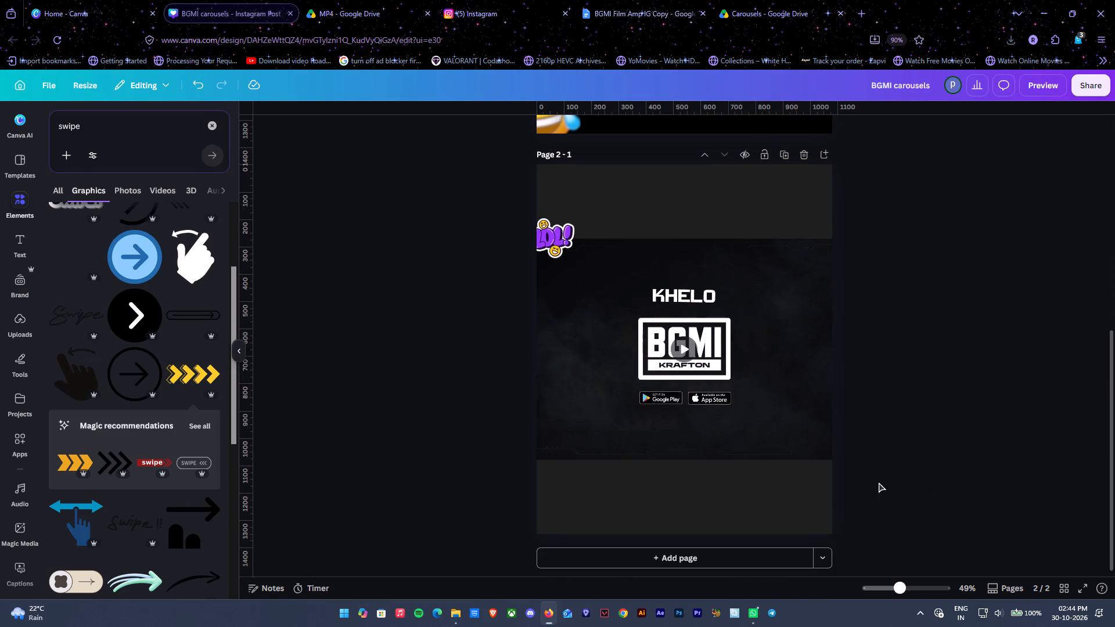
{"action": "left_click", "coordinate": [722, 349]}
{"action": "left_click", "coordinate": [499, 0]}
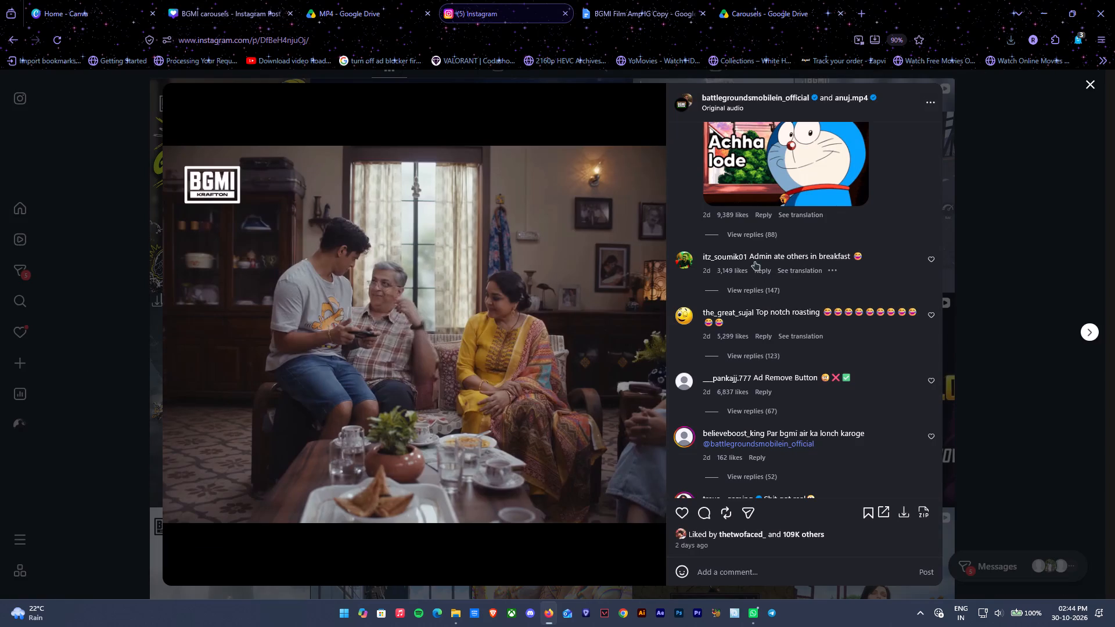
{"action": "left_click", "coordinate": [552, 323]}
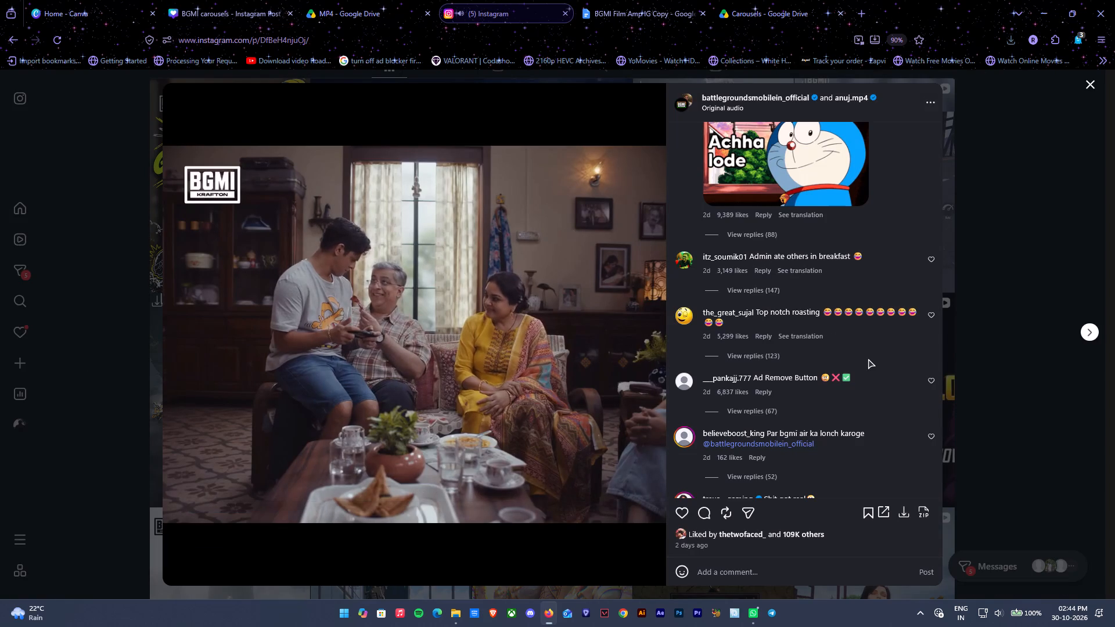
{"action": "key", "text": "Pause"}
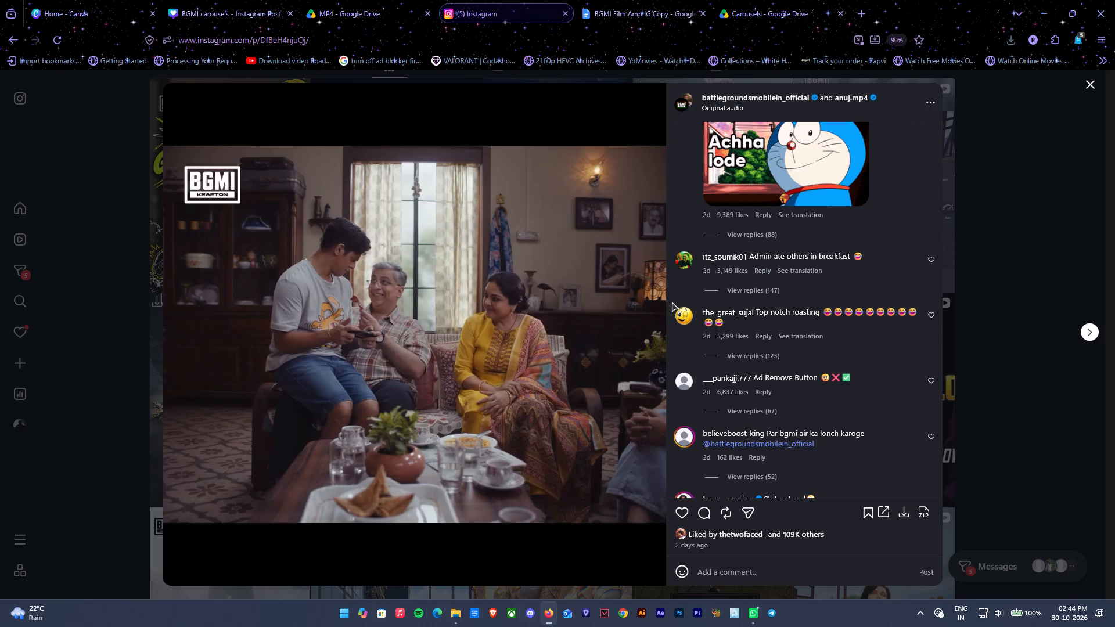
{"action": "key", "text": "Print"}
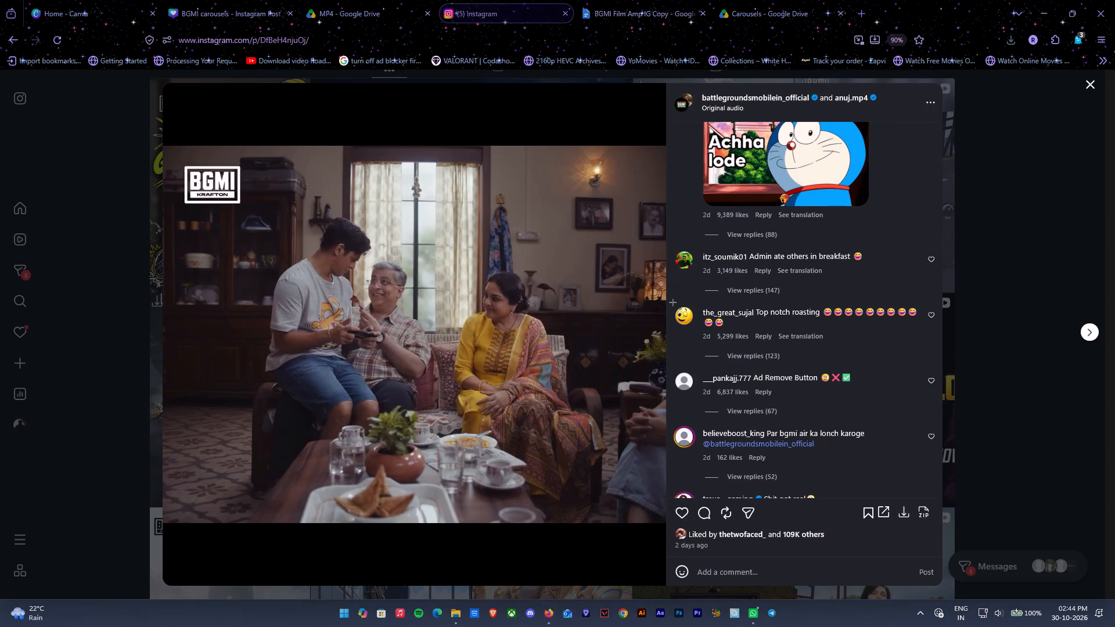
{"action": "left_click_drag", "start_coordinate": [670, 301], "coordinate": [938, 362]}
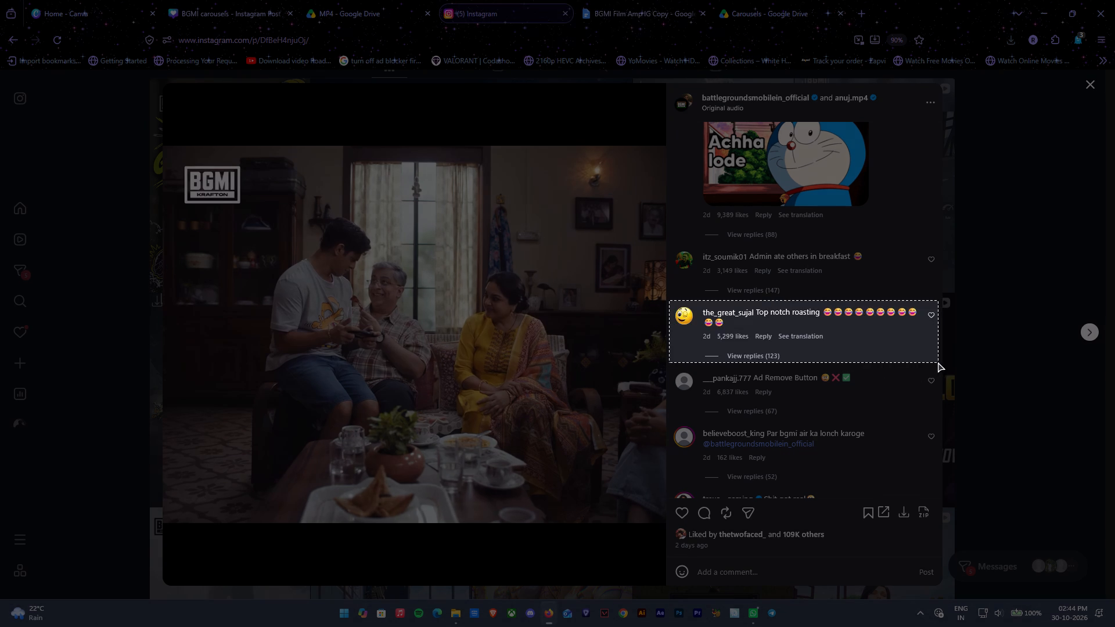
{"action": "left_click_drag", "start_coordinate": [938, 362], "coordinate": [941, 362]}
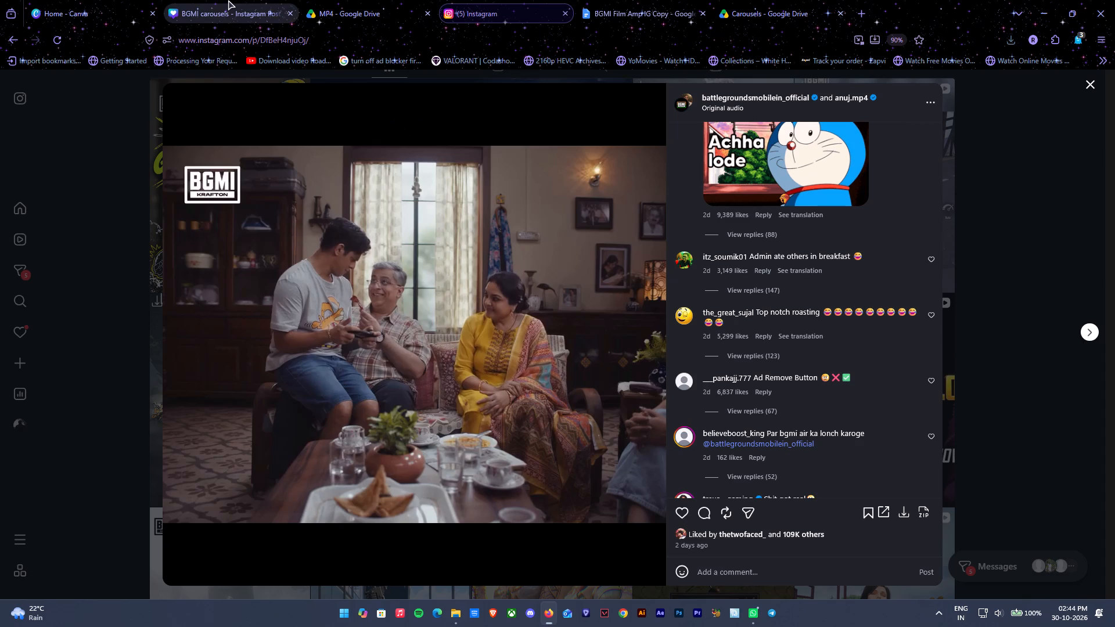
{"action": "left_click", "coordinate": [228, 0]}
{"action": "key", "text": "ctrl+v"}
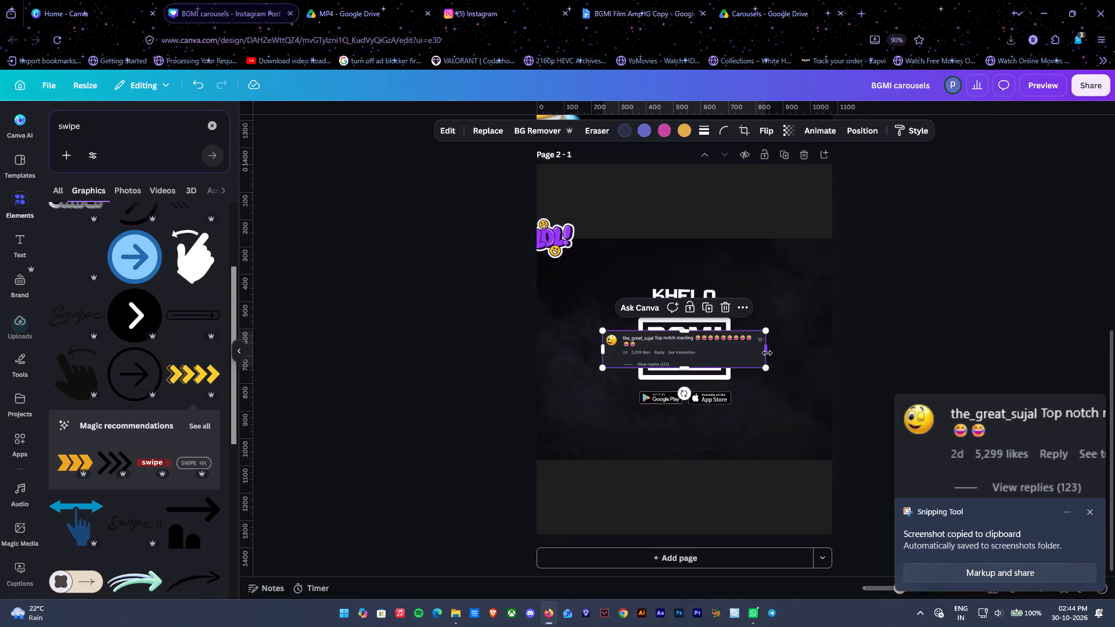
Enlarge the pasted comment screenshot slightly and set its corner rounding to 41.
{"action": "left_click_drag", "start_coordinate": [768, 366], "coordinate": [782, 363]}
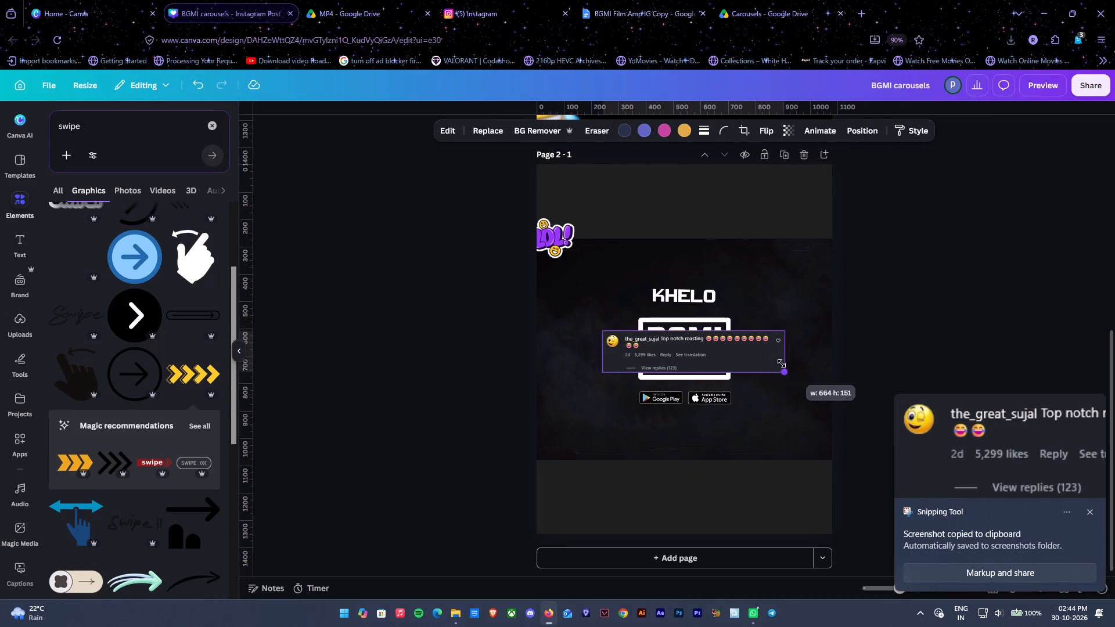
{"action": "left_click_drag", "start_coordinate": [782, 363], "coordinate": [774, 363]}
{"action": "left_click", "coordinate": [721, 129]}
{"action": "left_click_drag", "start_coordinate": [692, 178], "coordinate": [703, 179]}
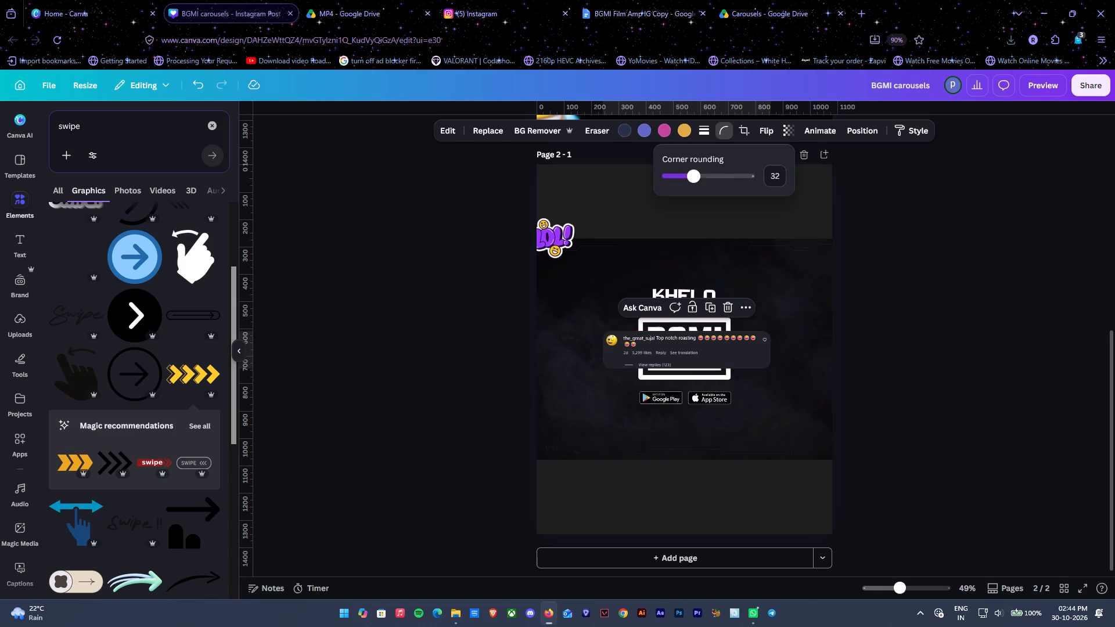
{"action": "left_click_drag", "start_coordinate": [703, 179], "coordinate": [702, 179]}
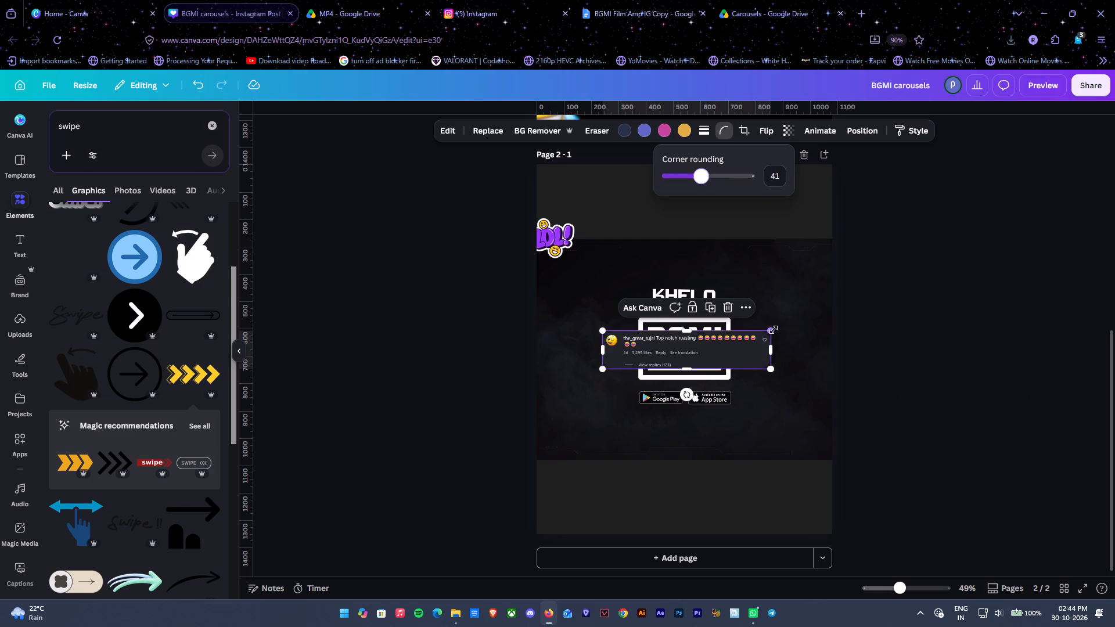
Shrink the comment screenshot and move it from page 2 onto page 1, over the family photo.
{"action": "left_click_drag", "start_coordinate": [774, 330], "coordinate": [745, 333]}
{"action": "left_click_drag", "start_coordinate": [679, 358], "coordinate": [762, 465]}
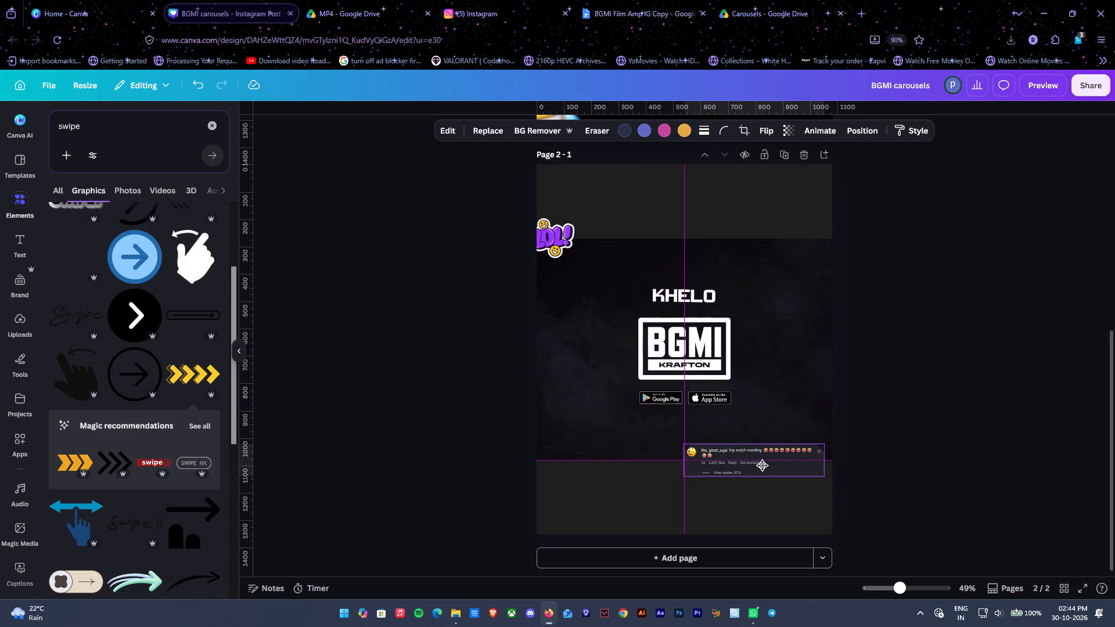
{"action": "left_click_drag", "start_coordinate": [762, 465], "coordinate": [753, 269]}
{"action": "scroll", "coordinate": [753, 270], "scroll_direction": "up", "scroll_amount": 4}
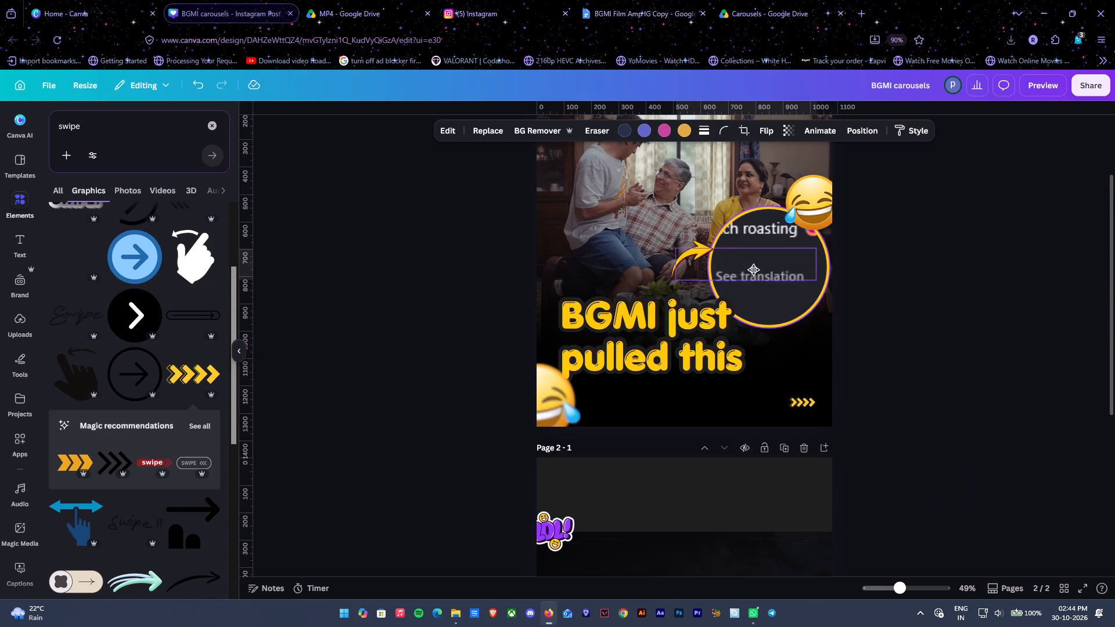
{"action": "left_click_drag", "start_coordinate": [753, 269], "coordinate": [704, 273]}
{"action": "scroll", "coordinate": [711, 270], "scroll_direction": "up", "scroll_amount": 2}
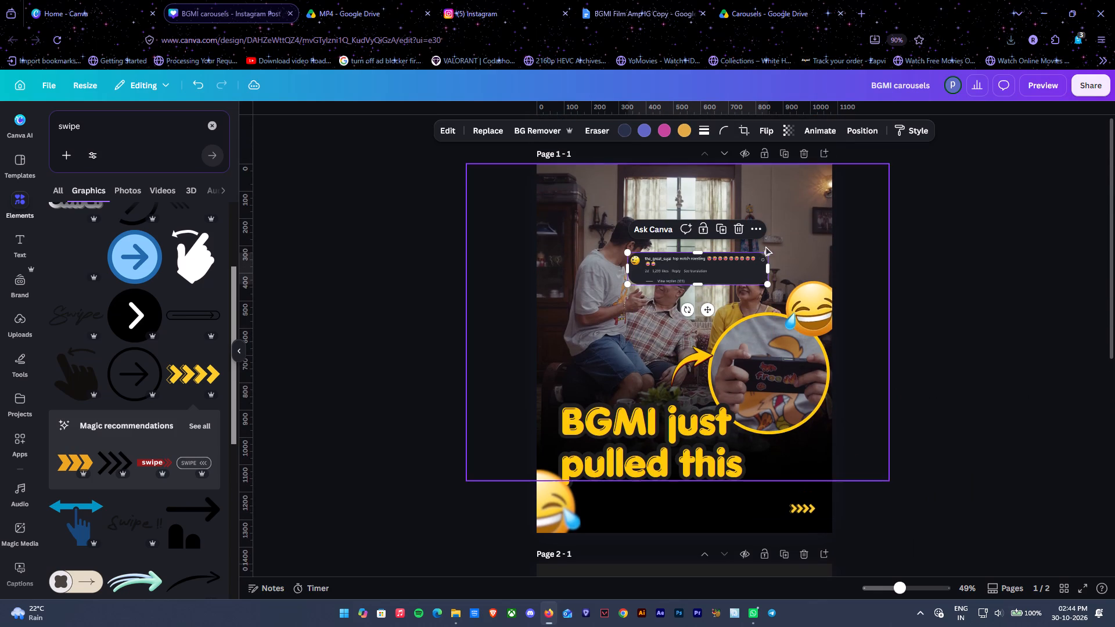
{"action": "left_click_drag", "start_coordinate": [769, 251], "coordinate": [735, 265]}
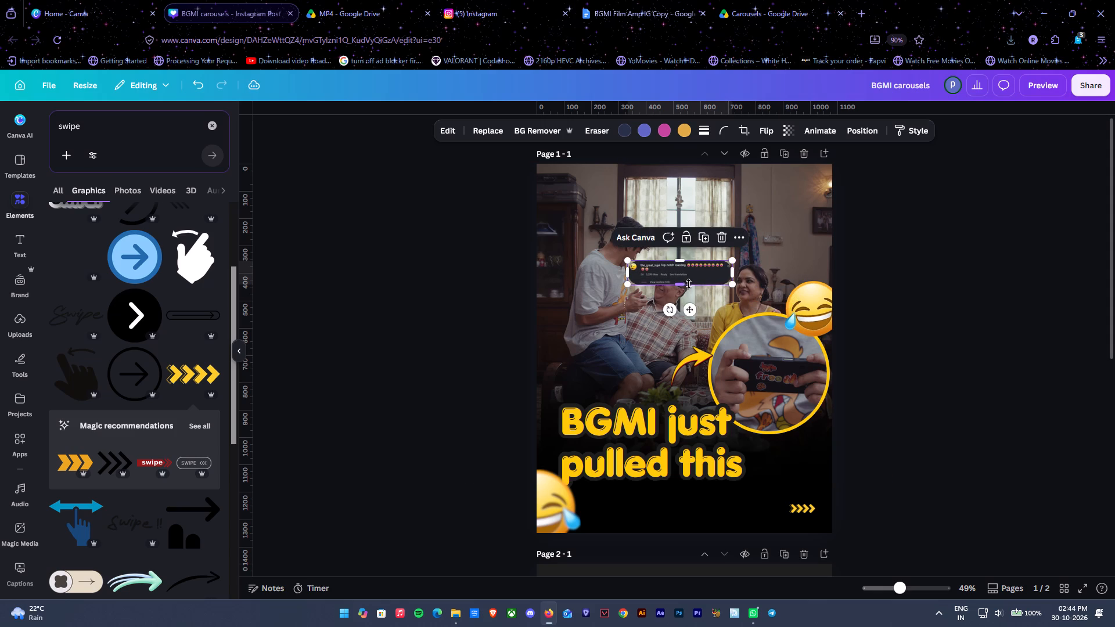
Try the comment screenshot at other spots on page 1, and move it back to page 2, at the video's upper right edge.
{"action": "left_click_drag", "start_coordinate": [689, 281], "coordinate": [787, 435]}
{"action": "key", "text": "ctrl+z"}
{"action": "left_click_drag", "start_coordinate": [698, 273], "coordinate": [705, 282]}
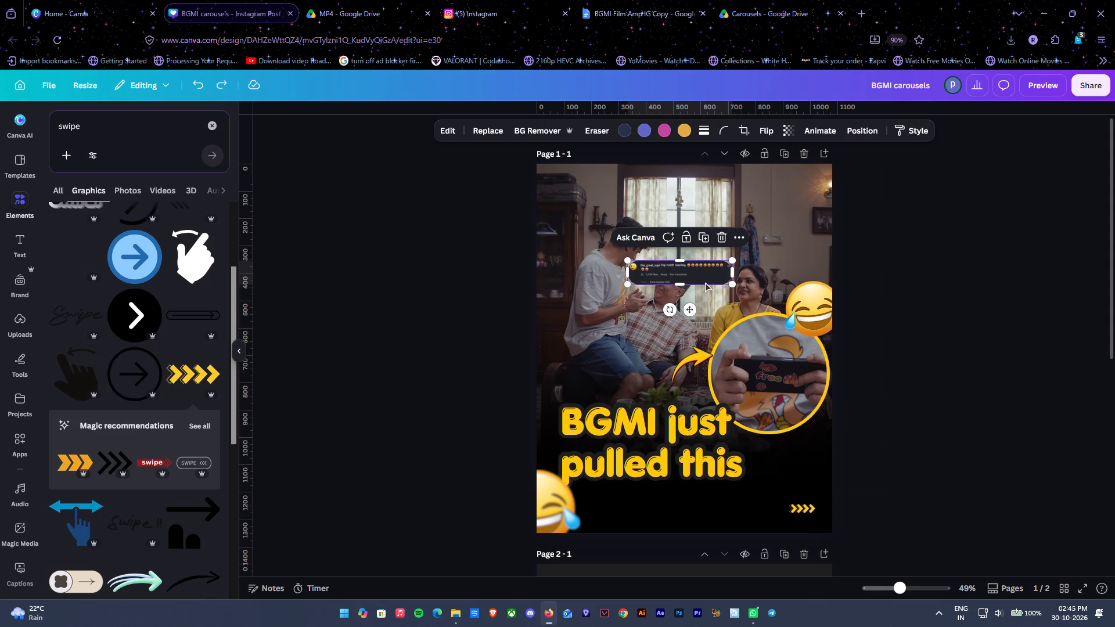
{"action": "left_click_drag", "start_coordinate": [705, 282], "coordinate": [756, 498]}
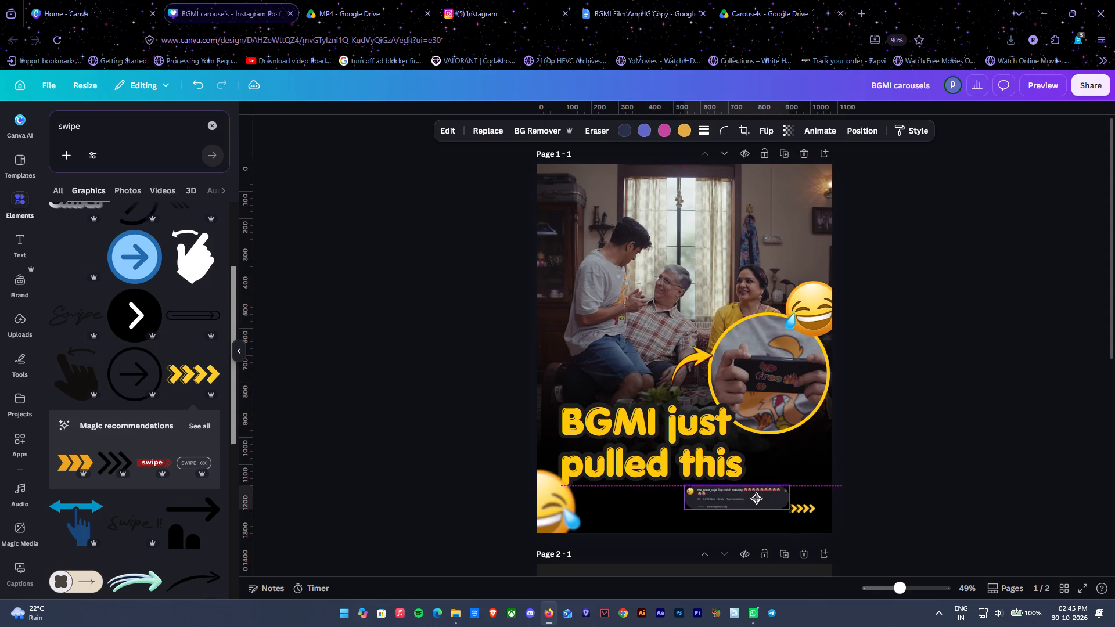
{"action": "left_click_drag", "start_coordinate": [756, 498], "coordinate": [702, 455]}
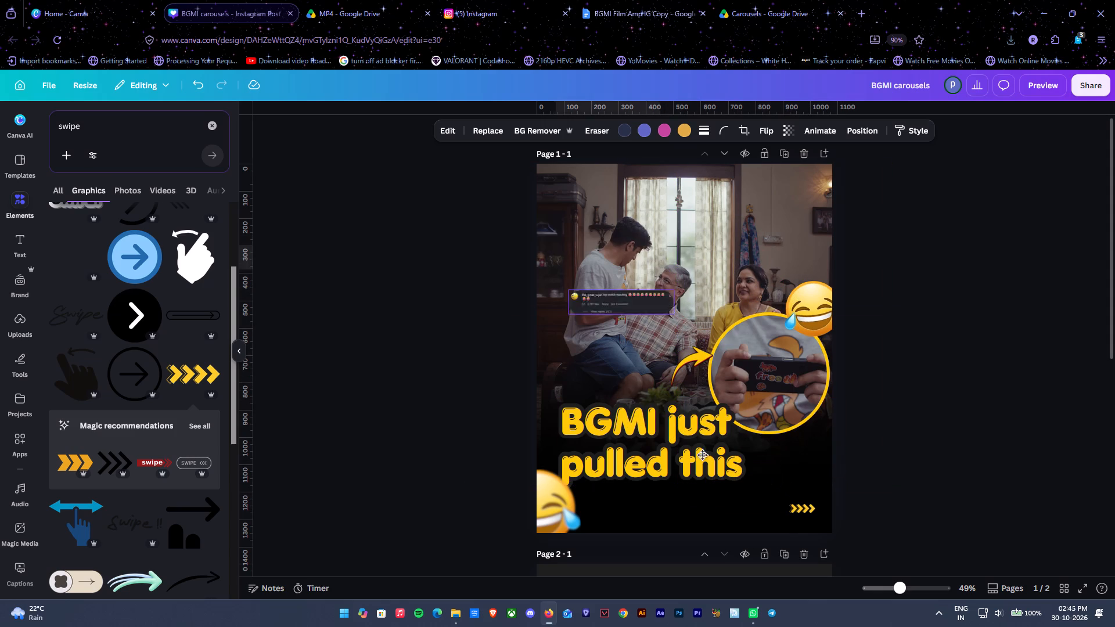
{"action": "left_click_drag", "start_coordinate": [702, 455], "coordinate": [796, 407]}
{"action": "scroll", "coordinate": [714, 459], "scroll_direction": "down", "scroll_amount": 3}
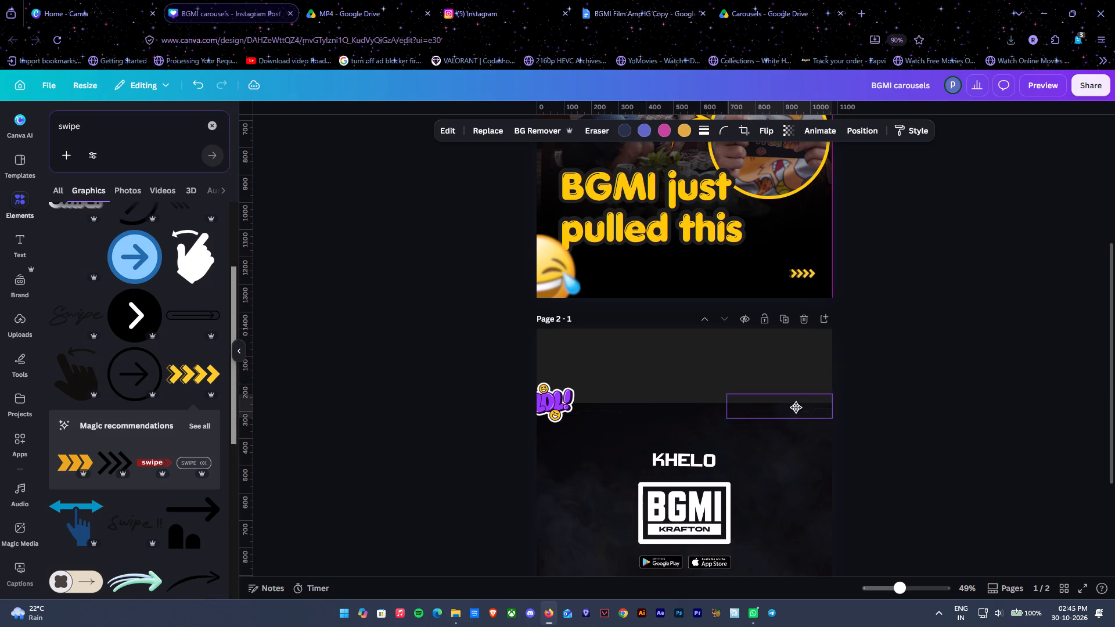
{"action": "left_click_drag", "start_coordinate": [796, 407], "coordinate": [789, 407]}
{"action": "left_click", "coordinate": [939, 386]}
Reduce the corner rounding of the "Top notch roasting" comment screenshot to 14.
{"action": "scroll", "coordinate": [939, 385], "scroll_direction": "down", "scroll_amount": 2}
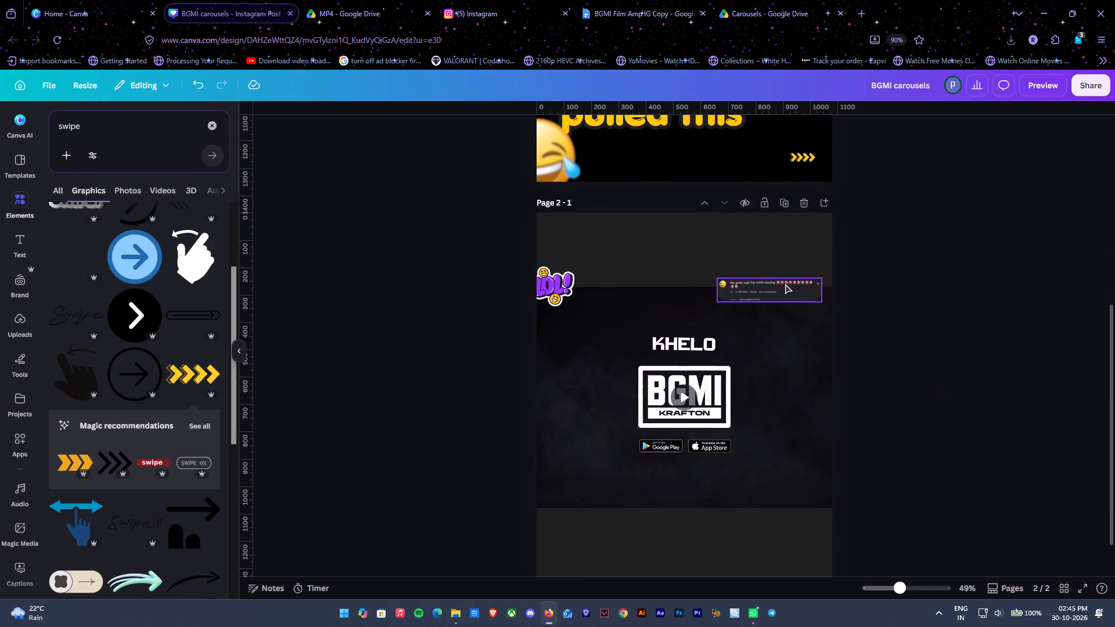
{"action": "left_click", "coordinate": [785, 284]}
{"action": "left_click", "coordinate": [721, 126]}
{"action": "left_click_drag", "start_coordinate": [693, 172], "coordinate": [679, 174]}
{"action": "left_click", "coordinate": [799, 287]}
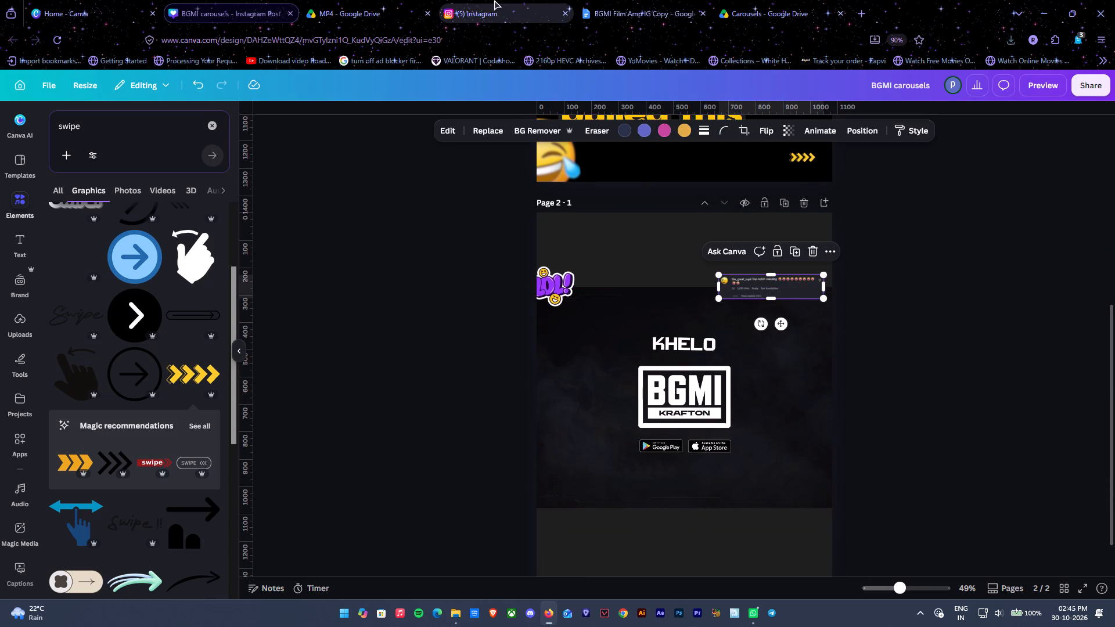
Capture the "Admin ate others in breakfast" comment from the Instagram post as a screenshot and paste it onto page 2.
{"action": "left_click", "coordinate": [491, 0]}
{"action": "scroll", "coordinate": [745, 251], "scroll_direction": "up", "scroll_amount": 1}
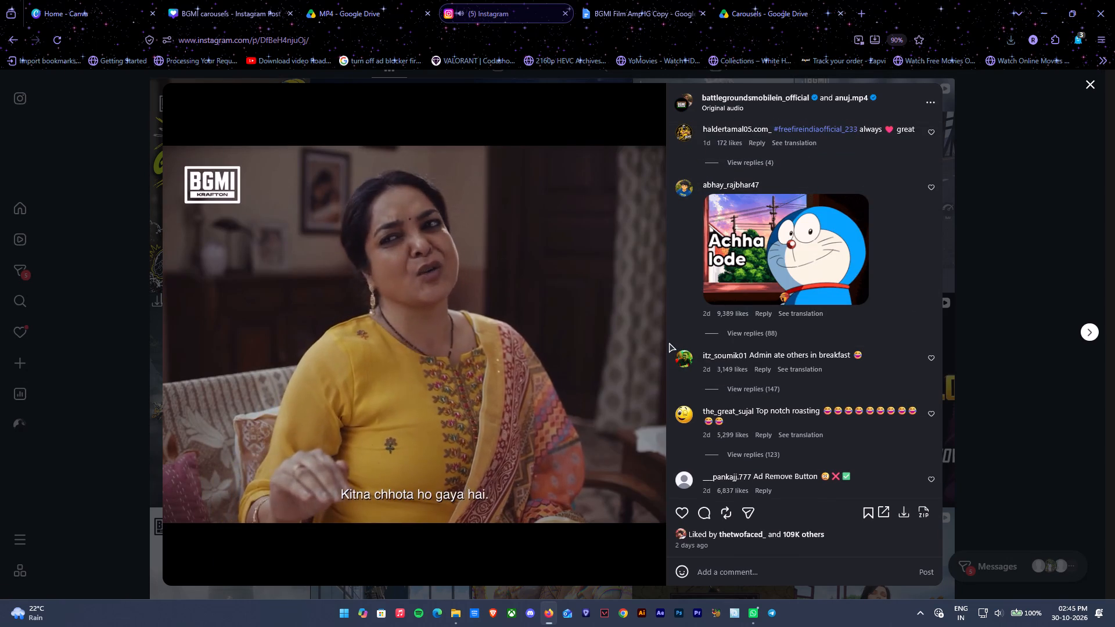
{"action": "key", "text": "Print"}
{"action": "left_click_drag", "start_coordinate": [669, 340], "coordinate": [932, 392]}
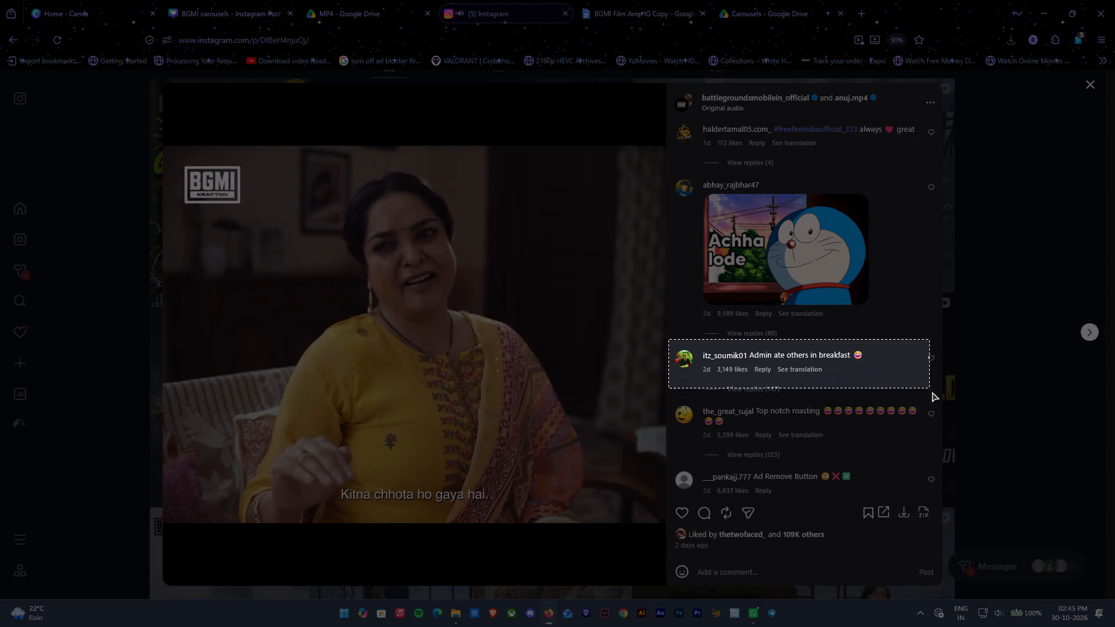
{"action": "left_click_drag", "start_coordinate": [932, 392], "coordinate": [941, 393]}
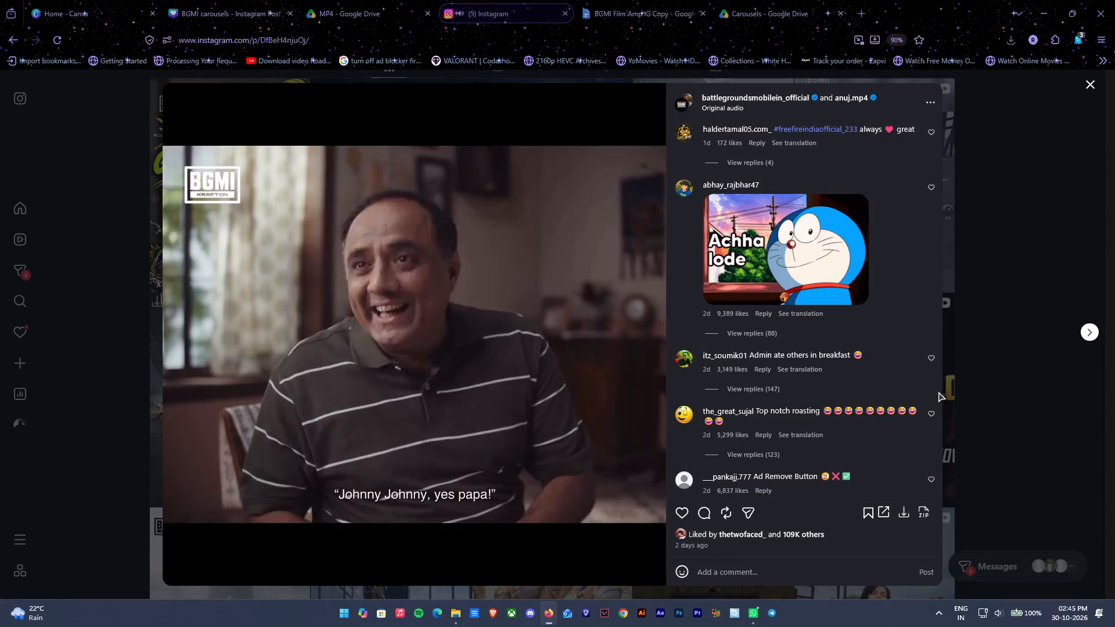
{"action": "left_click", "coordinate": [242, 0]}
{"action": "key", "text": "ctrl+v"}
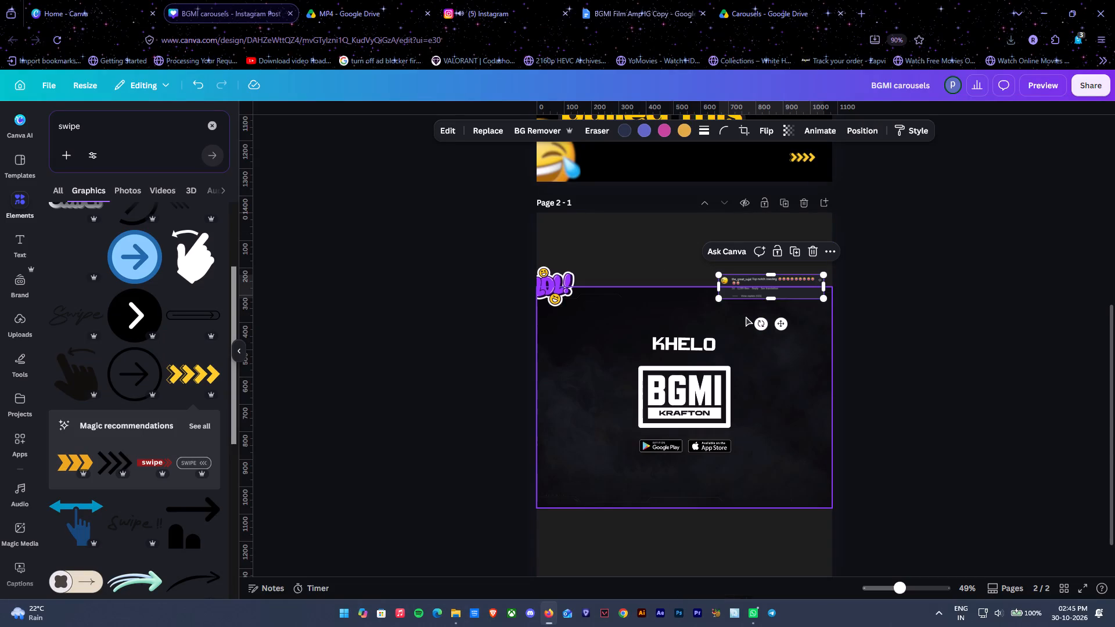
Remove the corner rounding from the "Top notch roasting" comment screenshot on page 2.
{"action": "scroll", "coordinate": [746, 316], "scroll_direction": "down", "scroll_amount": 1}
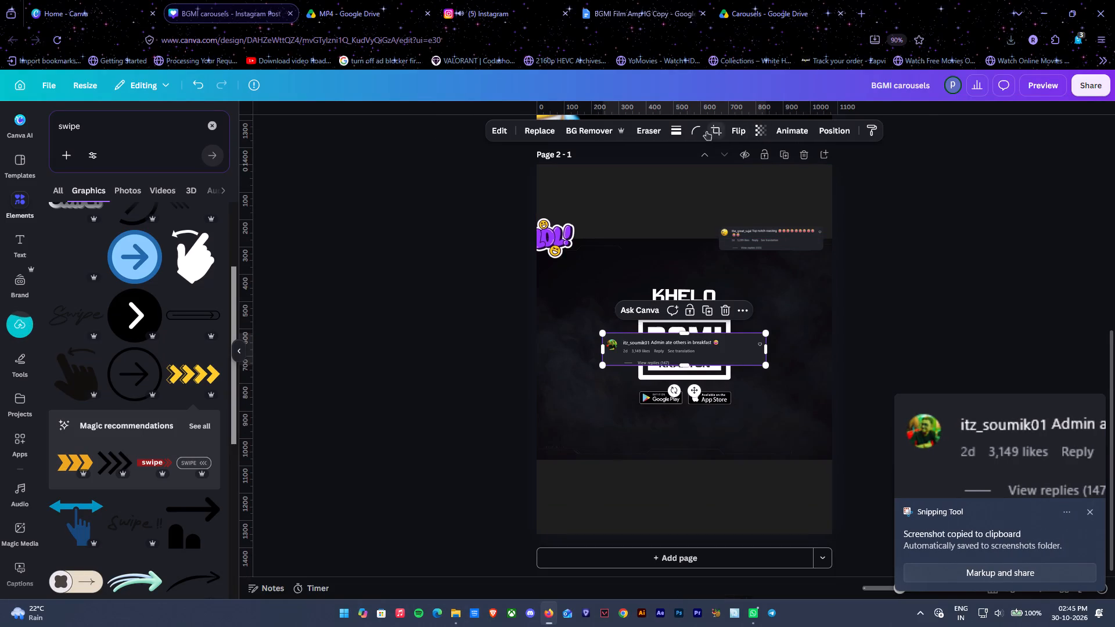
{"action": "left_click", "coordinate": [736, 237]}
{"action": "left_click", "coordinate": [723, 129]}
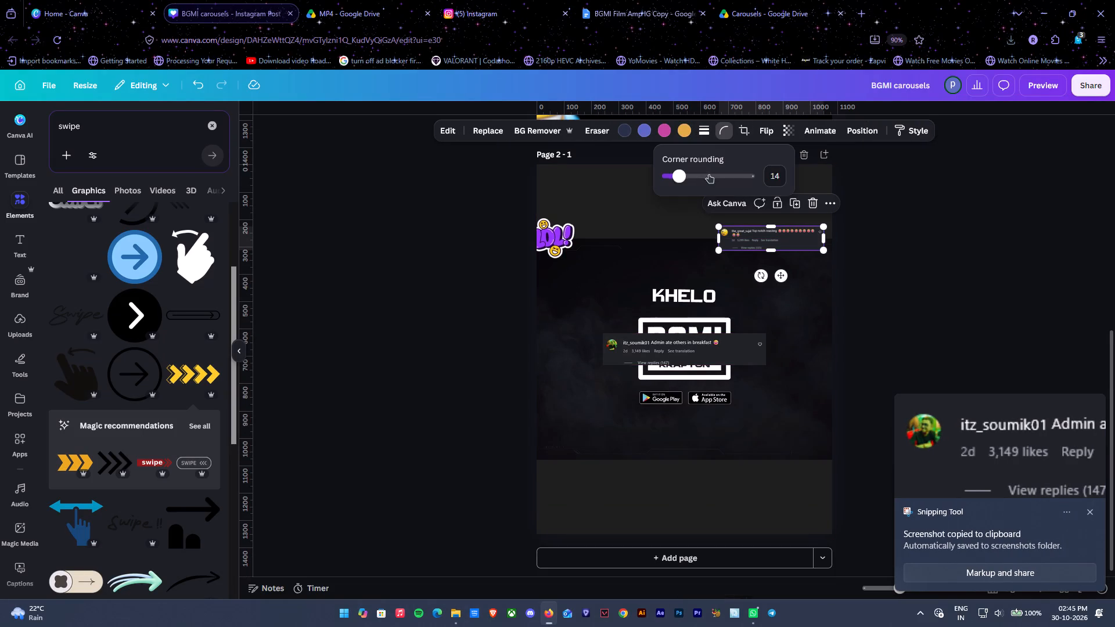
{"action": "left_click_drag", "start_coordinate": [708, 174], "coordinate": [605, 171]}
Shrink the "Admin ate others in breakfast" comment screenshot and place it across the video's lower left edge on page 2.
{"action": "left_click", "coordinate": [669, 363]}
{"action": "left_click_drag", "start_coordinate": [703, 347], "coordinate": [656, 450]}
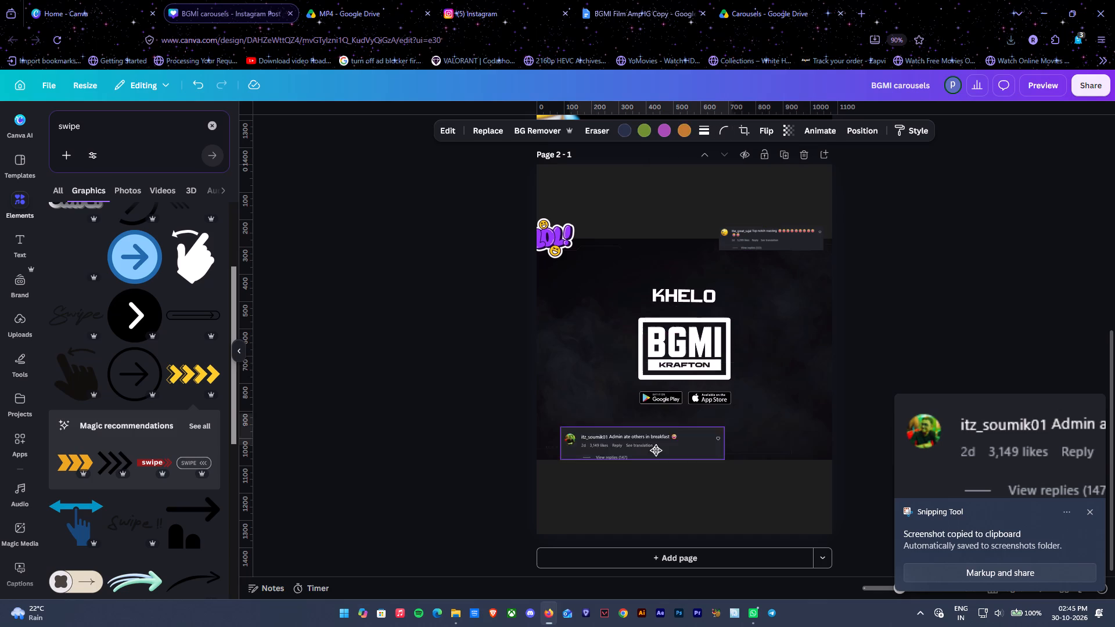
{"action": "left_click_drag", "start_coordinate": [656, 450], "coordinate": [652, 450]}
{"action": "left_click_drag", "start_coordinate": [712, 439], "coordinate": [667, 447]}
{"action": "left_click_drag", "start_coordinate": [609, 463], "coordinate": [599, 466]}
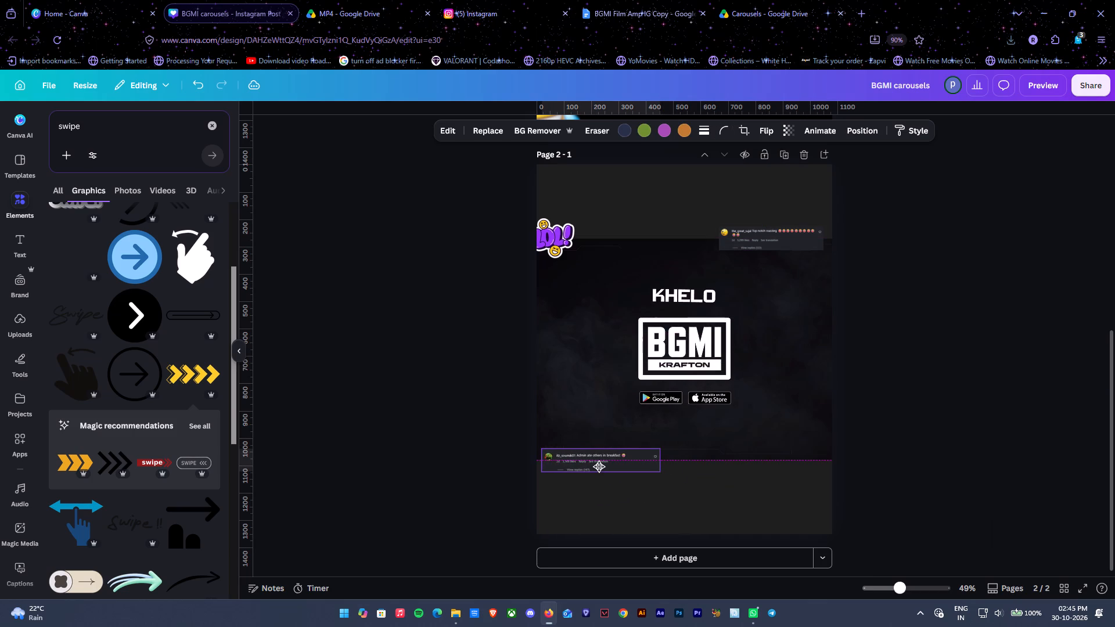
{"action": "left_click_drag", "start_coordinate": [599, 466], "coordinate": [599, 466]}
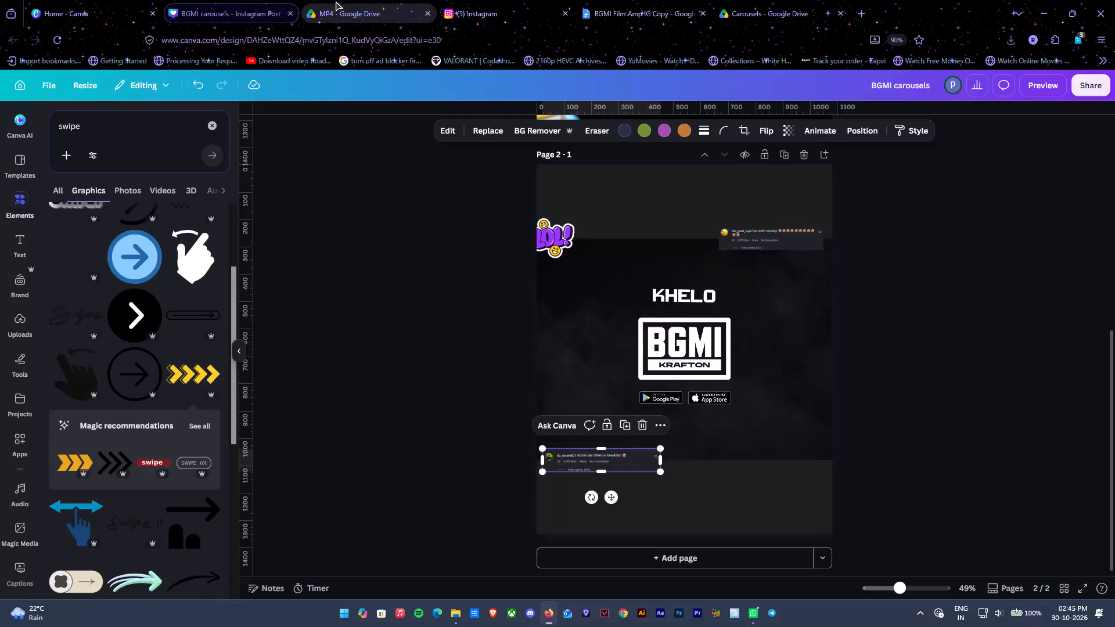
{"action": "double_click", "coordinate": [956, 193]}
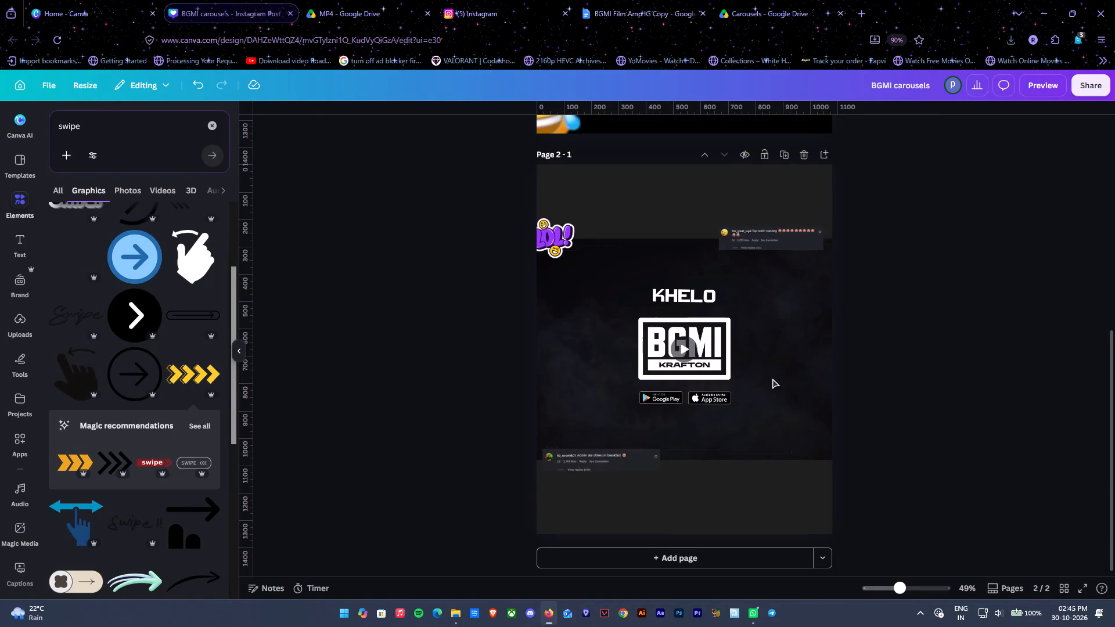
Check the Instagram copy document, then look through the comments on the BGMI Instagram post for more reactions to use.
{"action": "left_click", "coordinate": [623, 0]}
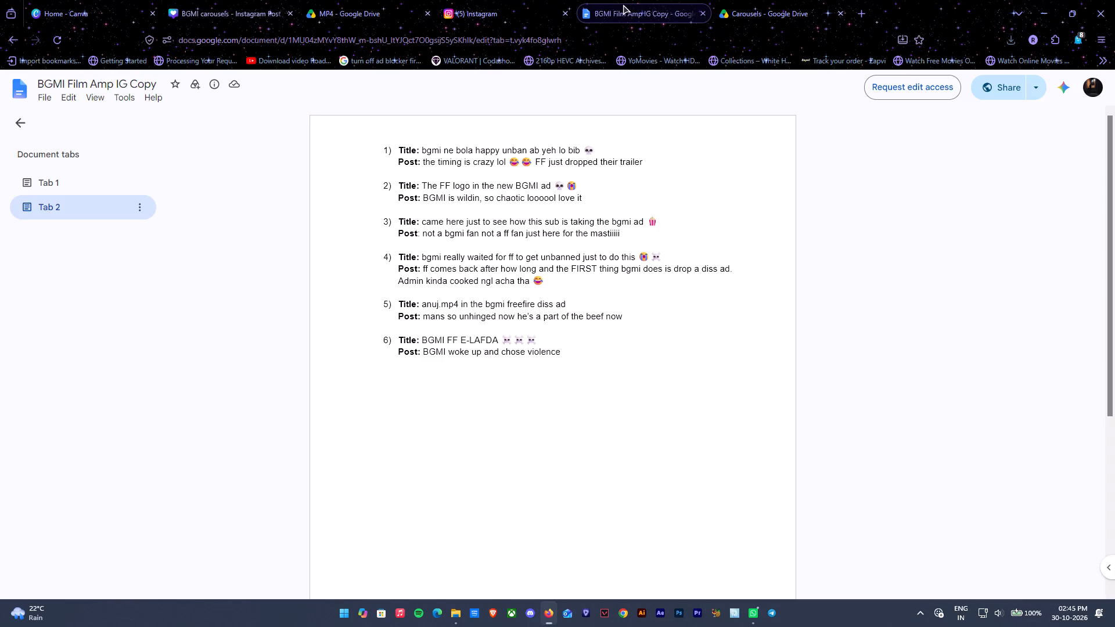
{"action": "left_click", "coordinate": [195, 0]}
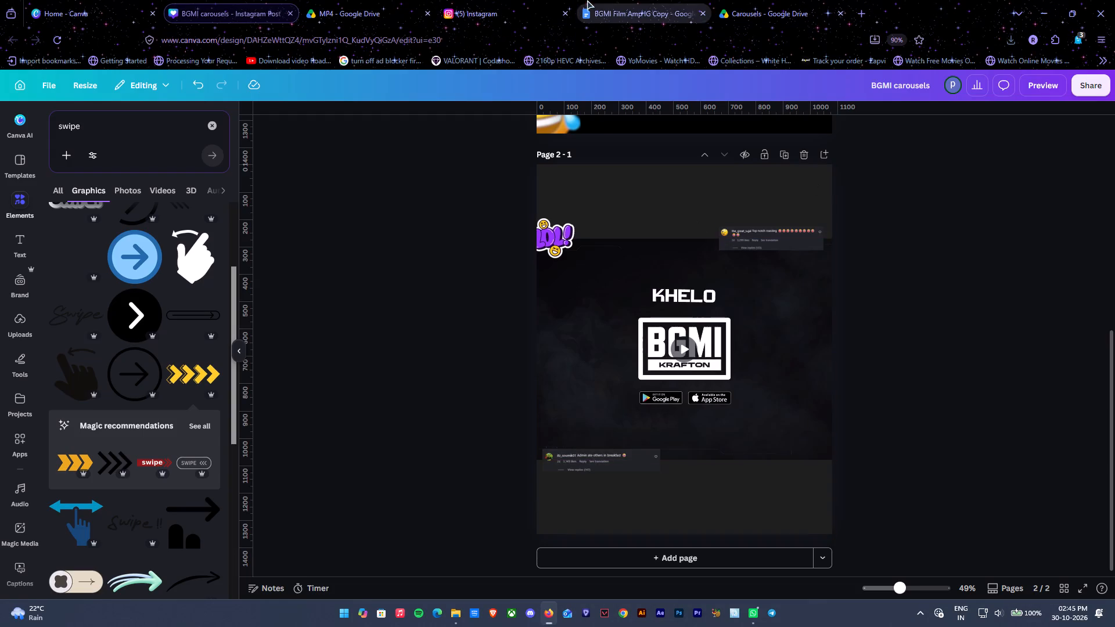
{"action": "left_click", "coordinate": [449, 0]}
{"action": "scroll", "coordinate": [757, 393], "scroll_direction": "down", "scroll_amount": 3}
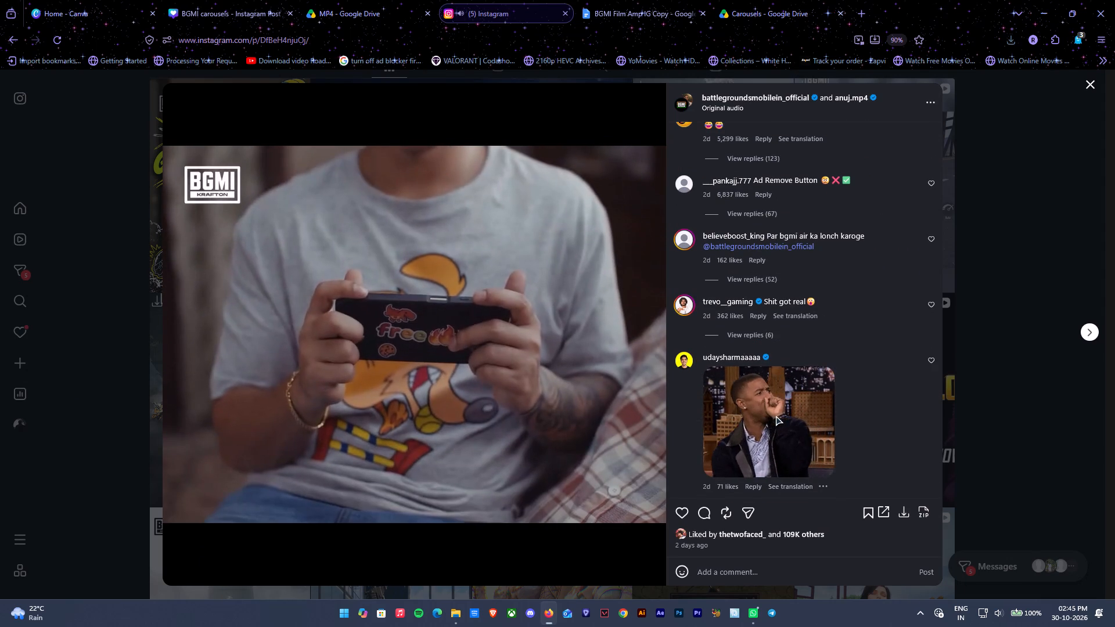
{"action": "scroll", "coordinate": [776, 416], "scroll_direction": "up", "scroll_amount": 1}
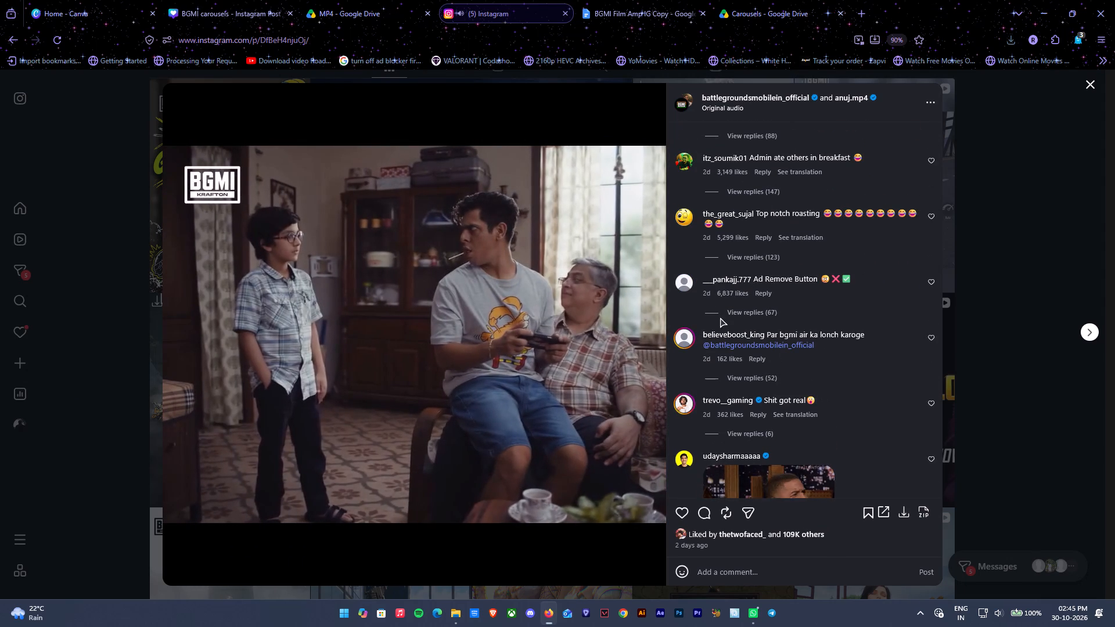
{"action": "scroll", "coordinate": [843, 349], "scroll_direction": "down", "scroll_amount": 4}
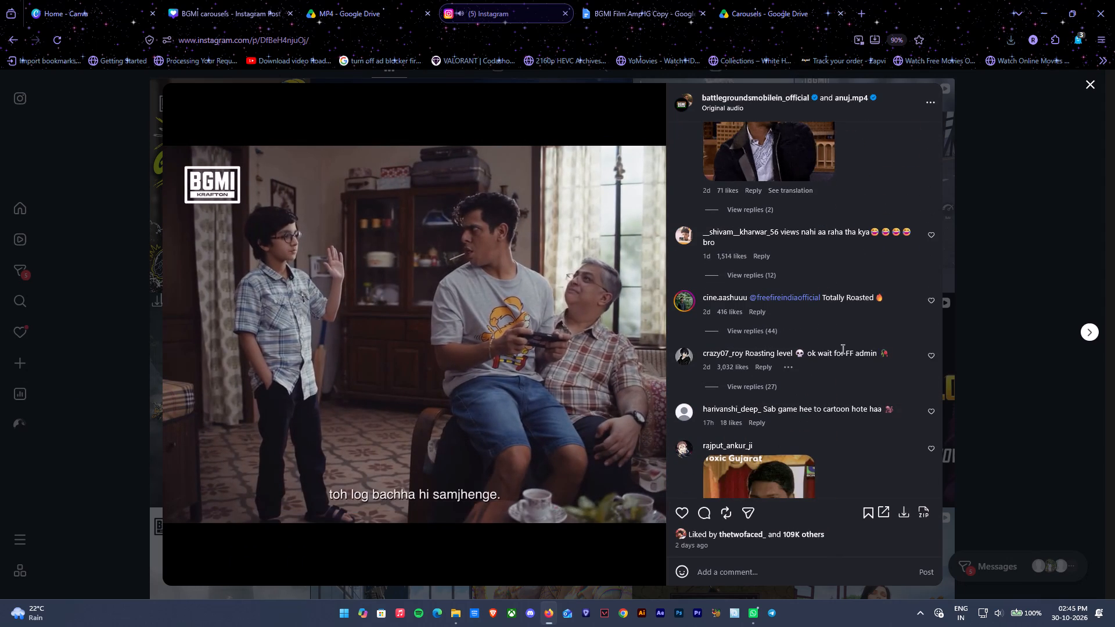
{"action": "scroll", "coordinate": [843, 349], "scroll_direction": "down", "scroll_amount": 1}
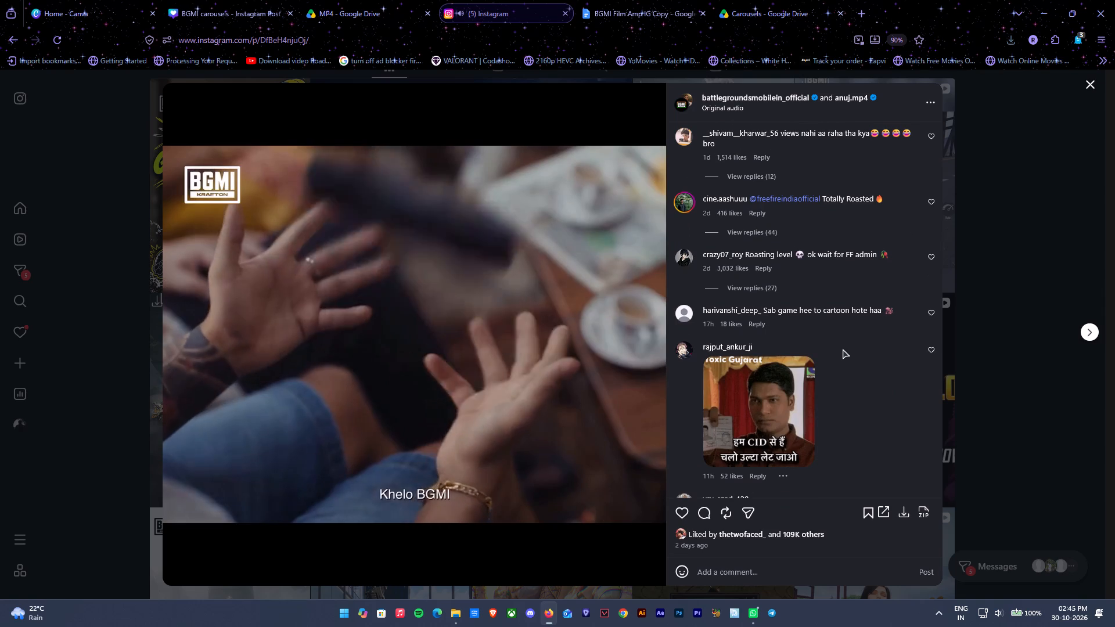
{"action": "scroll", "coordinate": [843, 352], "scroll_direction": "down", "scroll_amount": 2}
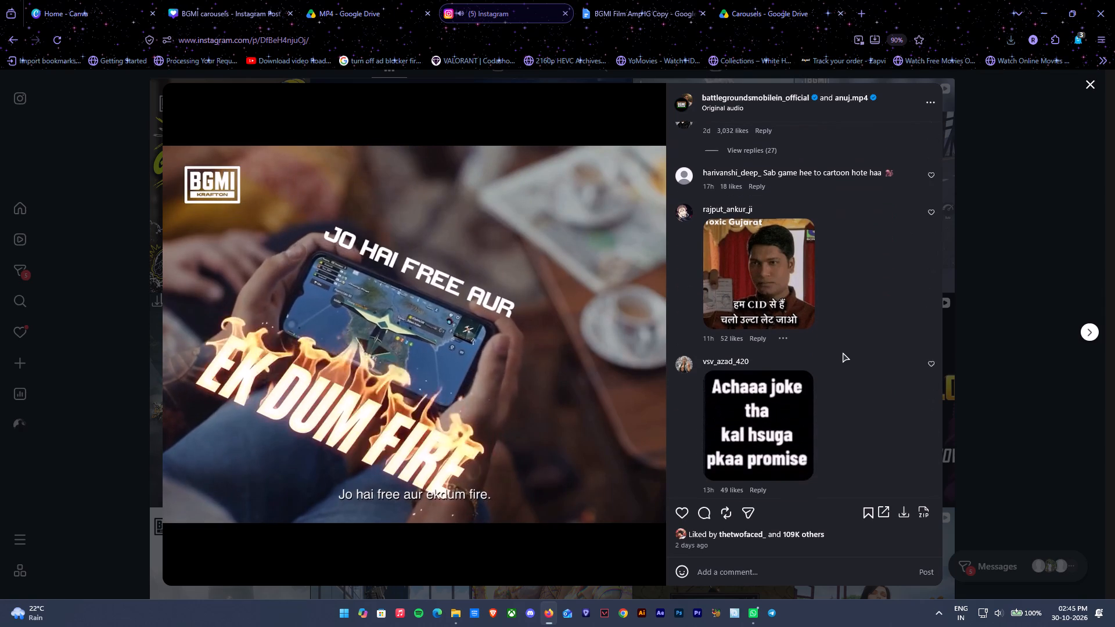
{"action": "scroll", "coordinate": [843, 352], "scroll_direction": "down", "scroll_amount": 1}
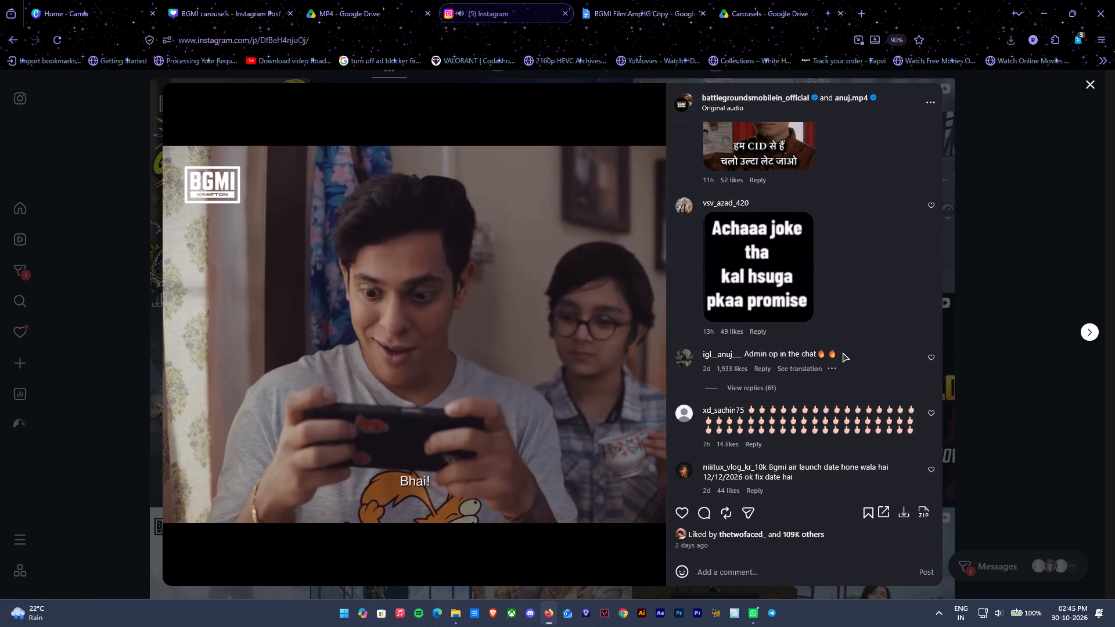
{"action": "scroll", "coordinate": [843, 352], "scroll_direction": "down", "scroll_amount": 1}
{"action": "left_click", "coordinate": [423, 320]}
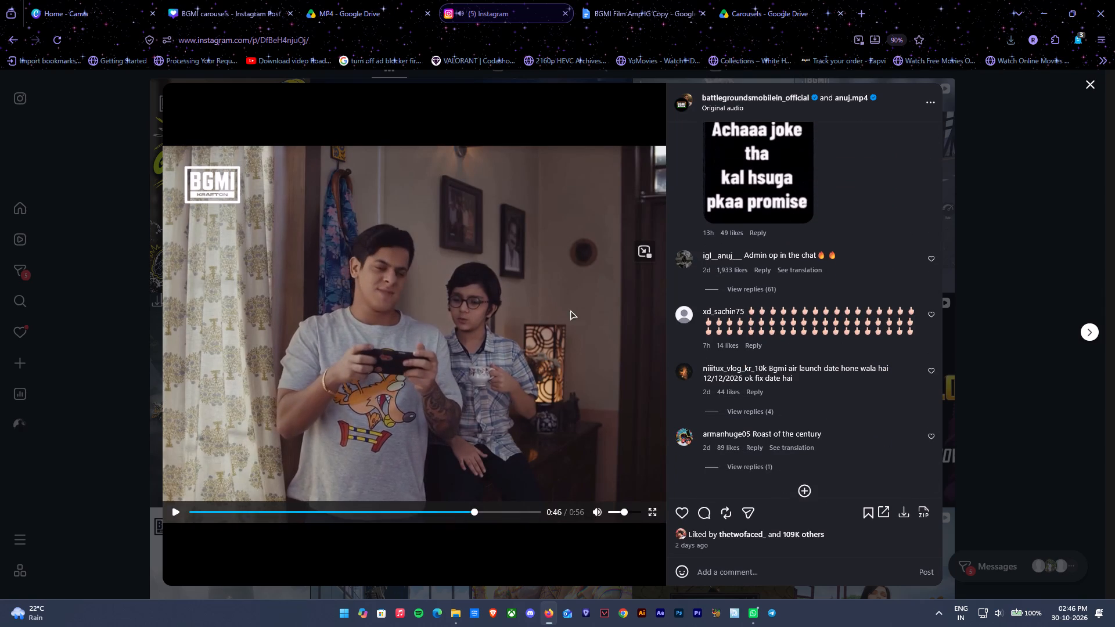
{"action": "scroll", "coordinate": [865, 332], "scroll_direction": "up", "scroll_amount": 5}
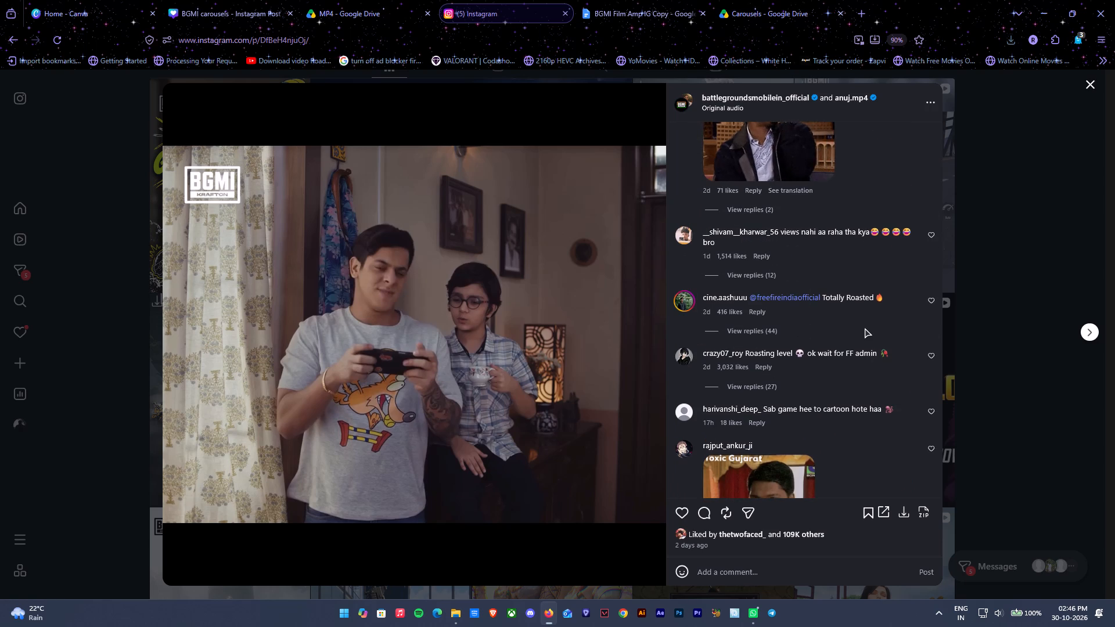
{"action": "scroll", "coordinate": [865, 328], "scroll_direction": "up", "scroll_amount": 3}
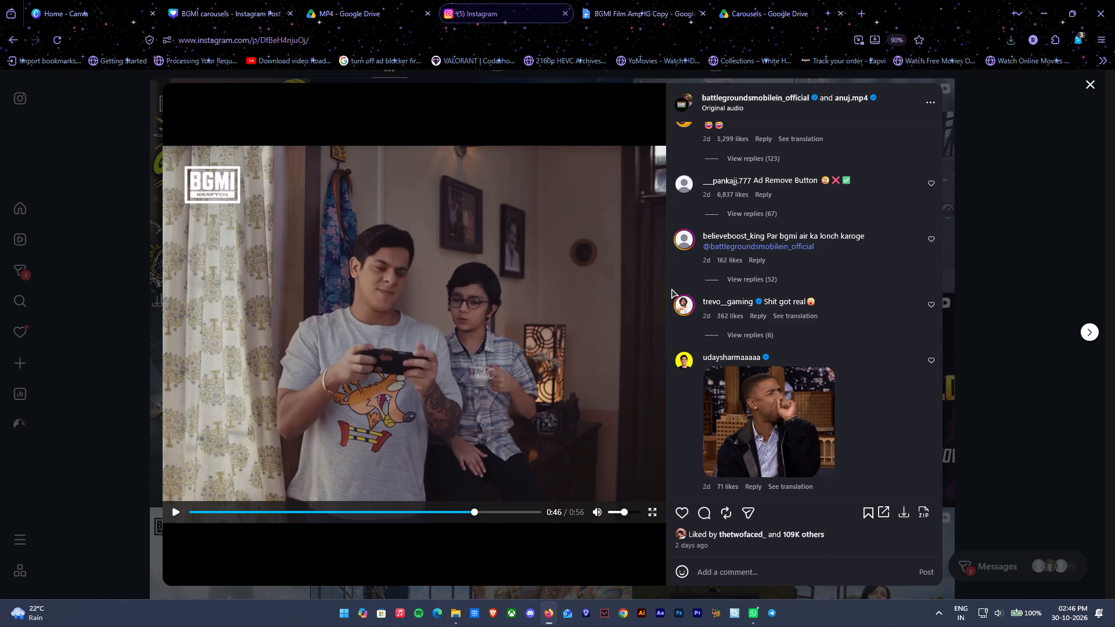
{"action": "scroll", "coordinate": [671, 289], "scroll_direction": "up", "scroll_amount": 2}
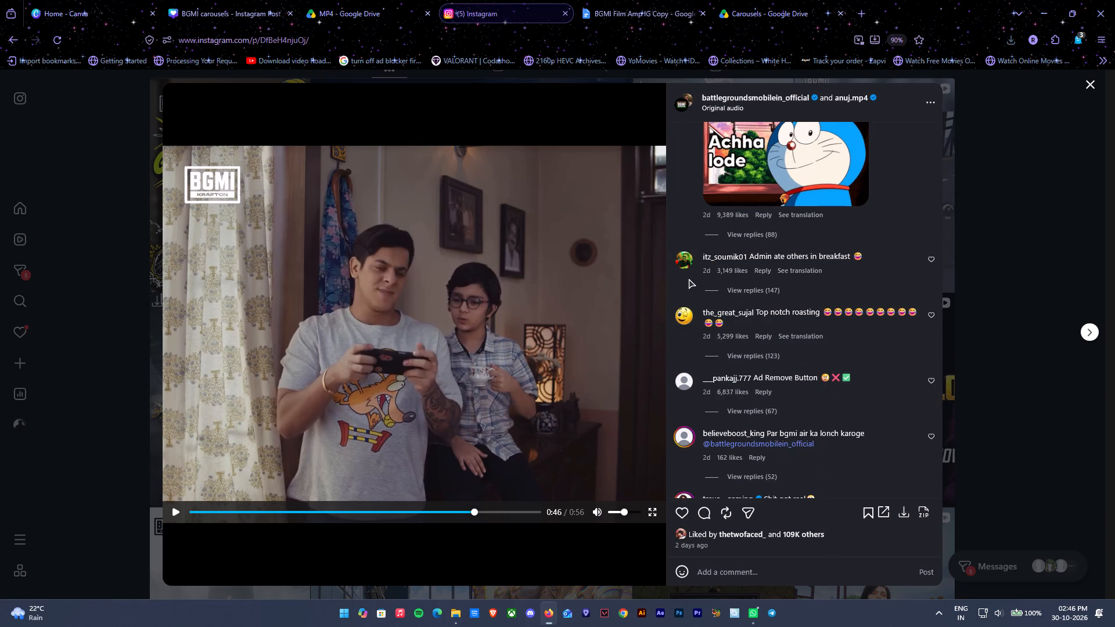
{"action": "scroll", "coordinate": [689, 279], "scroll_direction": "up", "scroll_amount": 2}
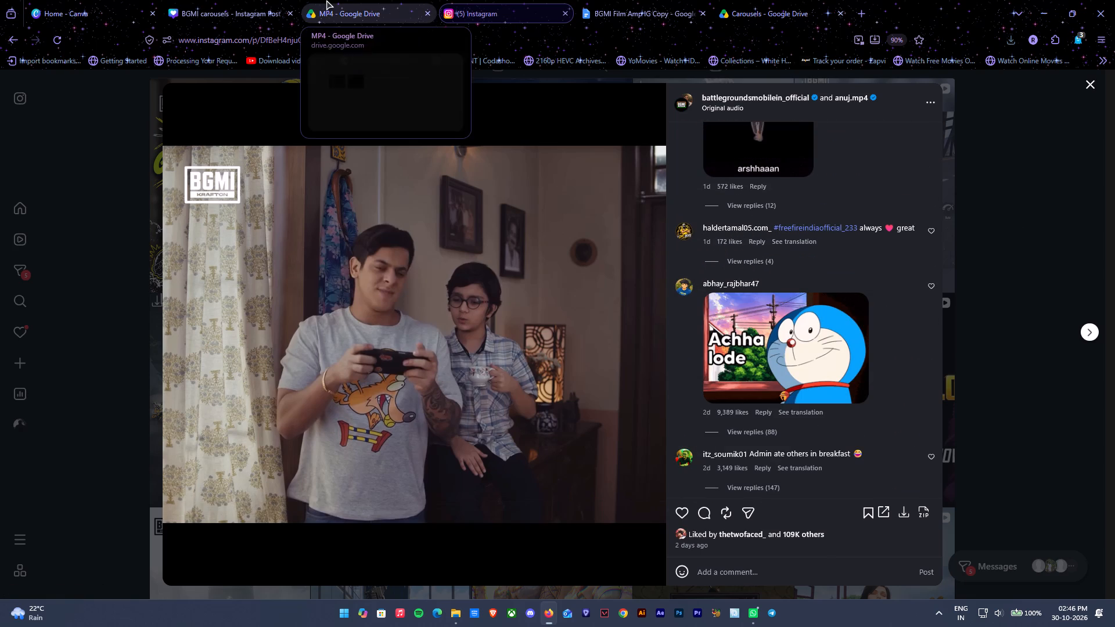
{"action": "scroll", "coordinate": [780, 338], "scroll_direction": "up", "scroll_amount": 3}
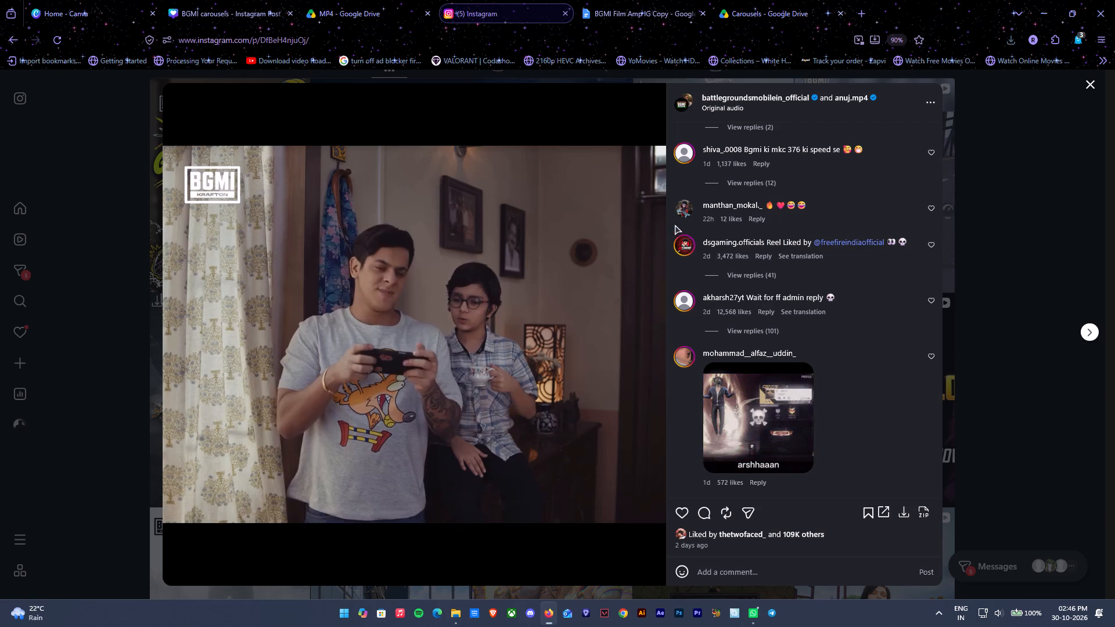
Apply a Drop shadow to the "Admin ate others in breakfast" comment screenshot on page 2.
{"action": "left_click", "coordinate": [236, 0]}
{"action": "left_click", "coordinate": [621, 467]}
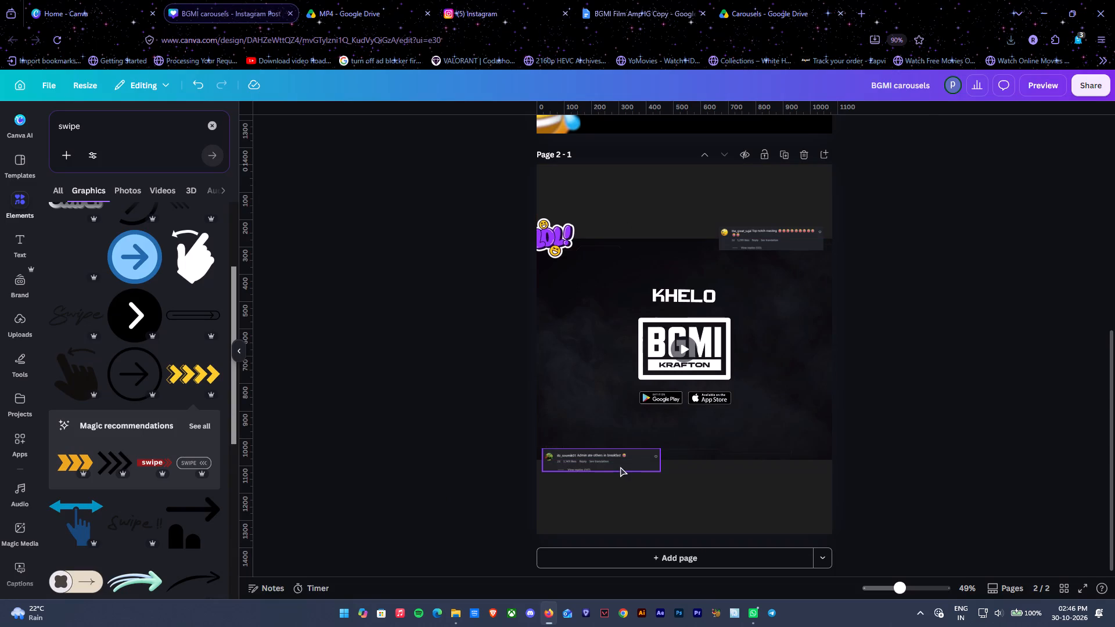
{"action": "left_click", "coordinate": [732, 132]}
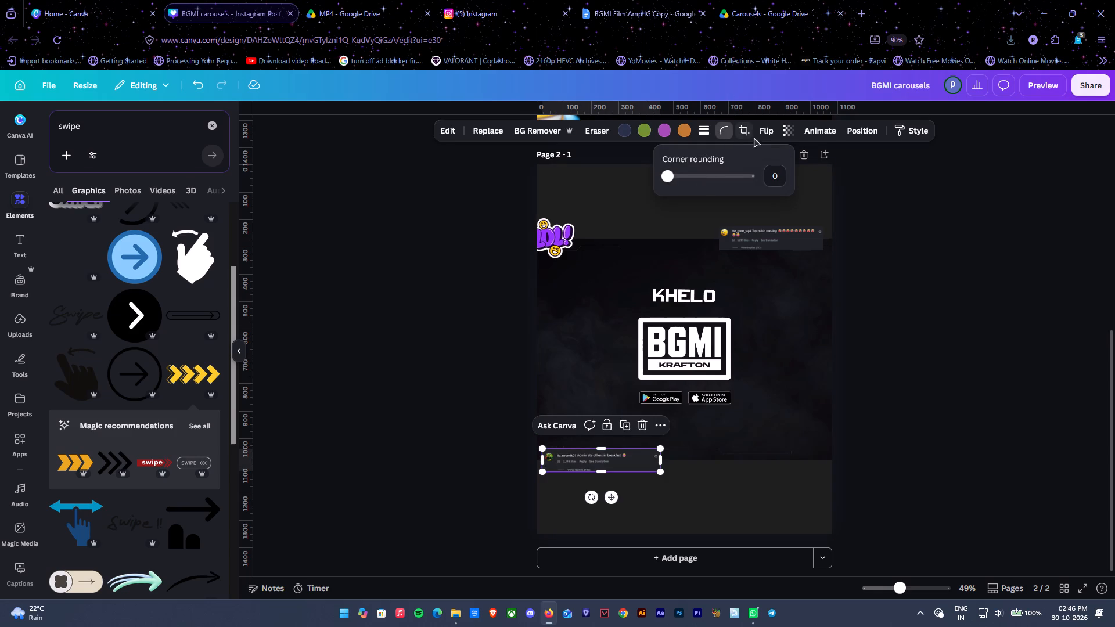
{"action": "left_click", "coordinate": [438, 130]}
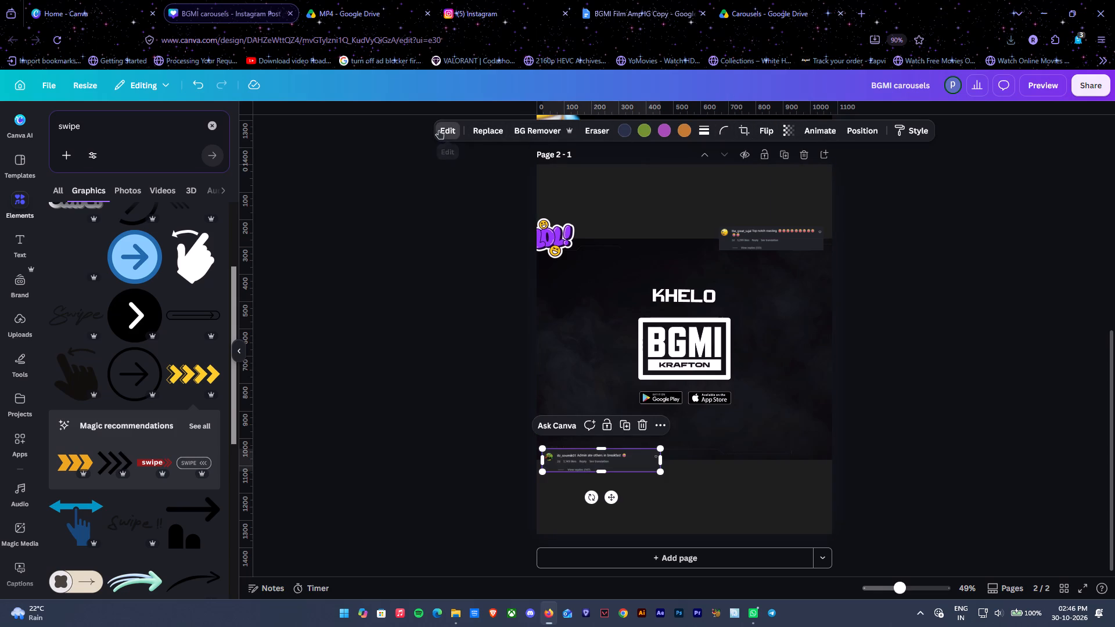
{"action": "scroll", "coordinate": [137, 528], "scroll_direction": "down", "scroll_amount": 5}
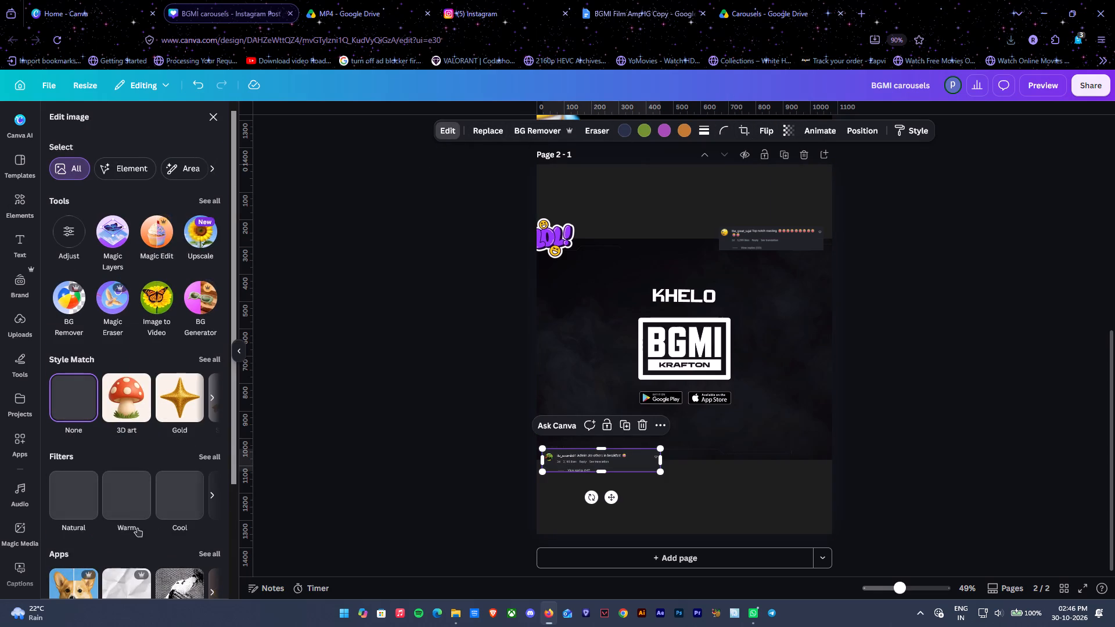
{"action": "scroll", "coordinate": [137, 526], "scroll_direction": "down", "scroll_amount": 5}
{"action": "left_click", "coordinate": [190, 563]}
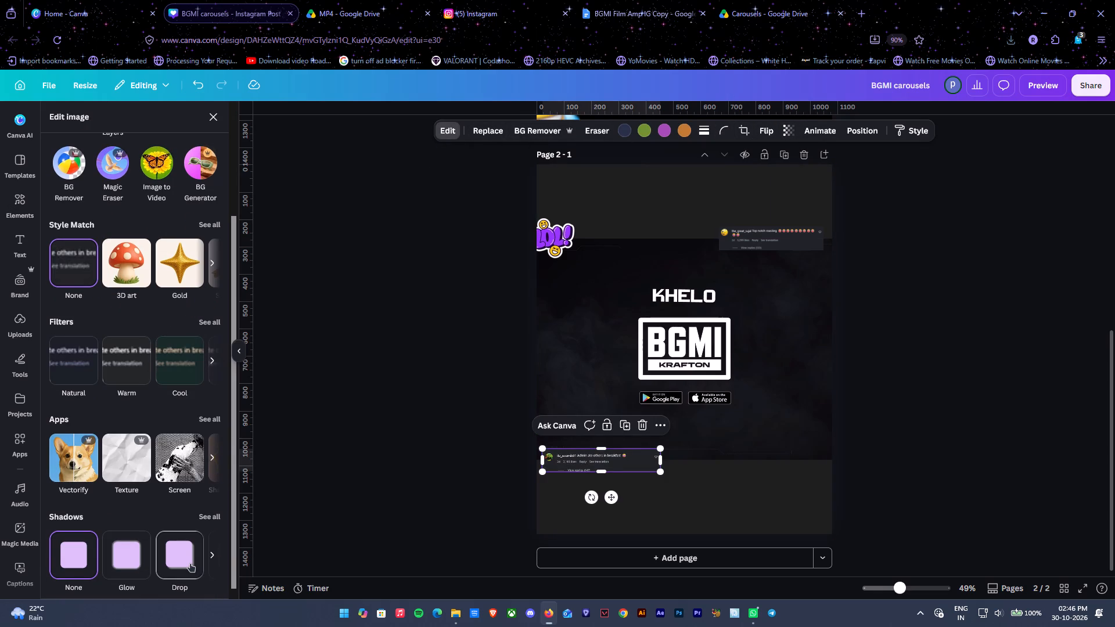
{"action": "left_click", "coordinate": [180, 556]}
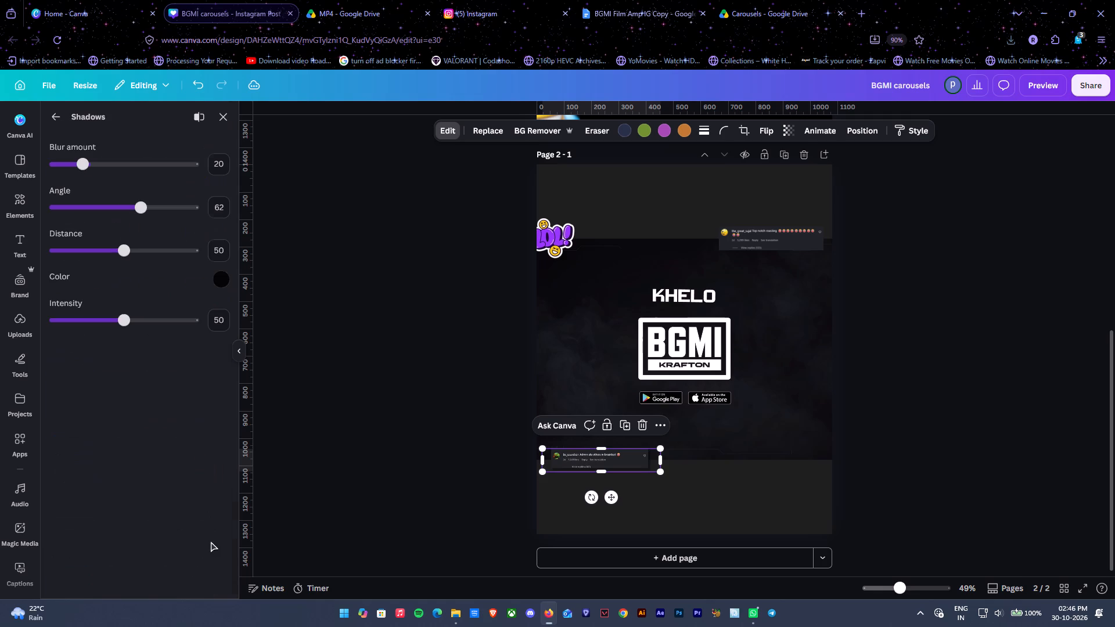
Open the colour setting of the comment screenshot's drop shadow.
{"action": "left_click", "coordinate": [218, 276]}
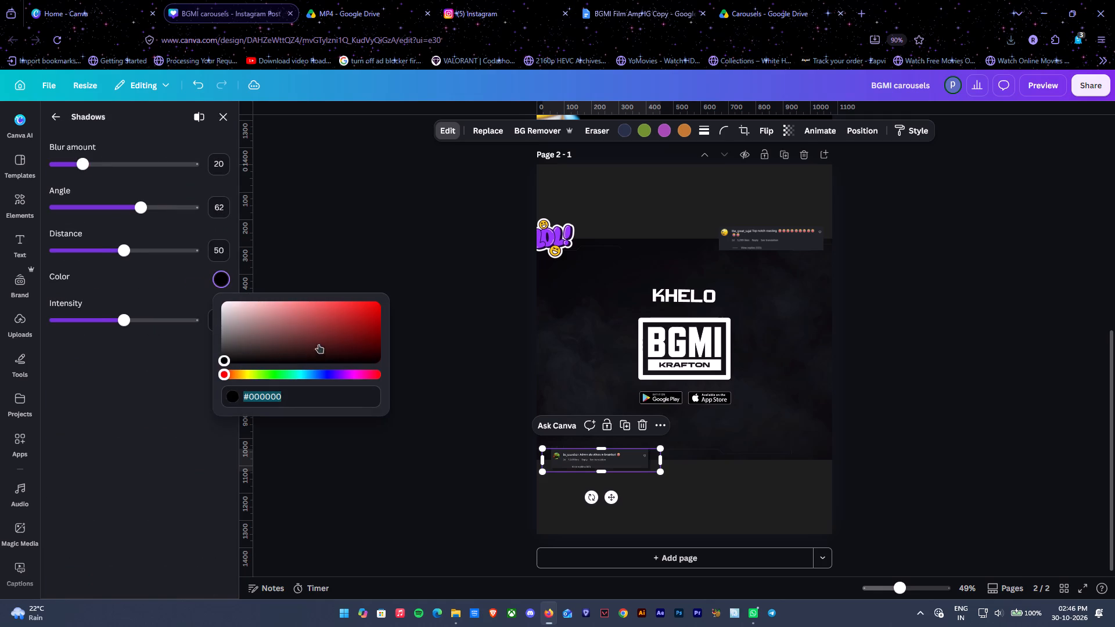
Set the shadow of page 2's "Admin ate others in breakfast" comment image to colour #FFFFFF, intensity 100, blur 0 and distance 33.
{"action": "left_click_drag", "start_coordinate": [318, 344], "coordinate": [450, 246]}
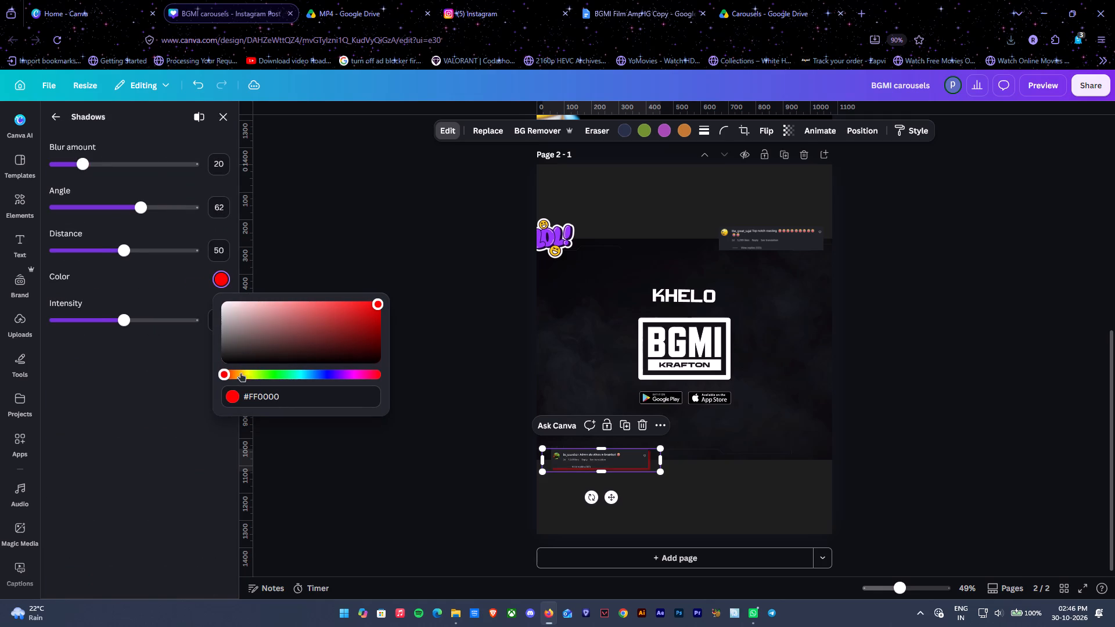
{"action": "left_click_drag", "start_coordinate": [242, 373], "coordinate": [166, 219]}
{"action": "left_click_drag", "start_coordinate": [238, 322], "coordinate": [140, 256]}
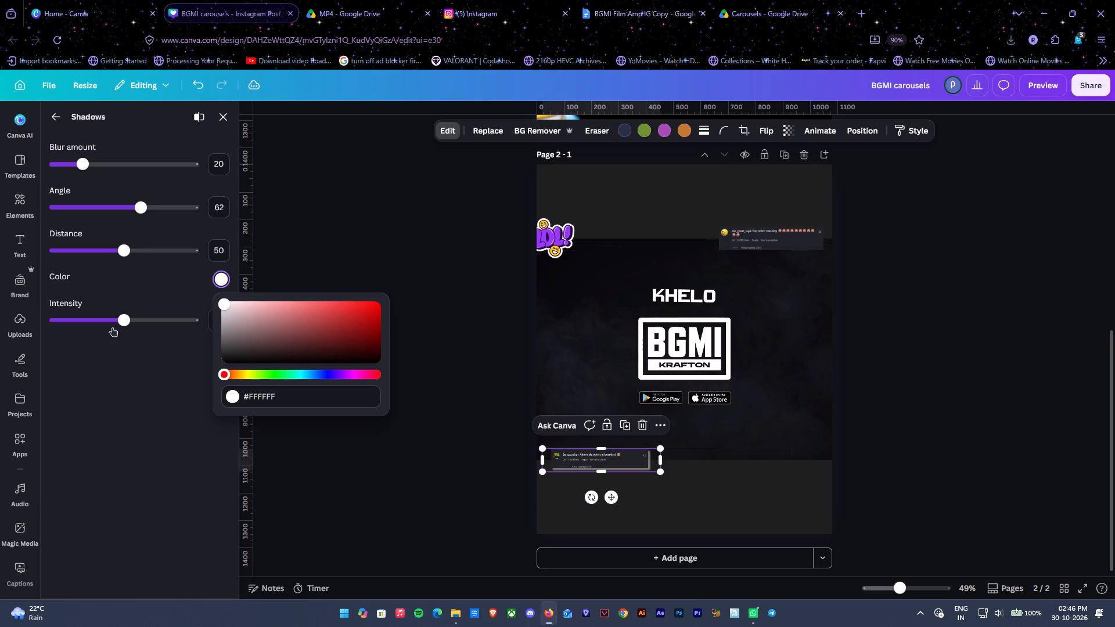
{"action": "left_click_drag", "start_coordinate": [128, 322], "coordinate": [238, 298]}
{"action": "left_click_drag", "start_coordinate": [86, 165], "coordinate": [0, 168]}
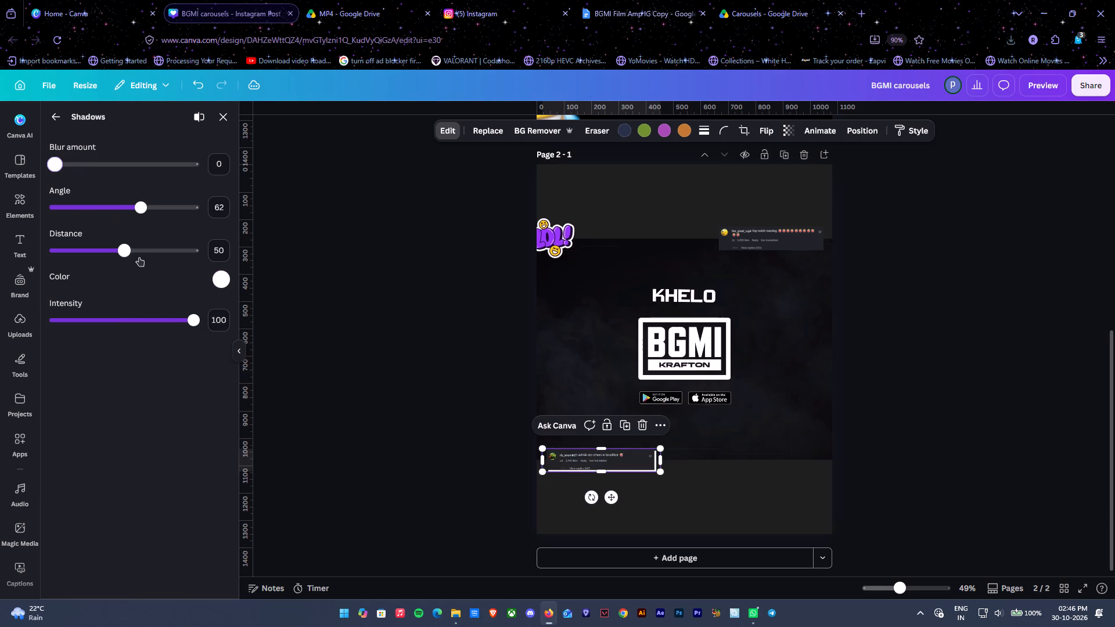
{"action": "left_click_drag", "start_coordinate": [124, 251], "coordinate": [100, 254]}
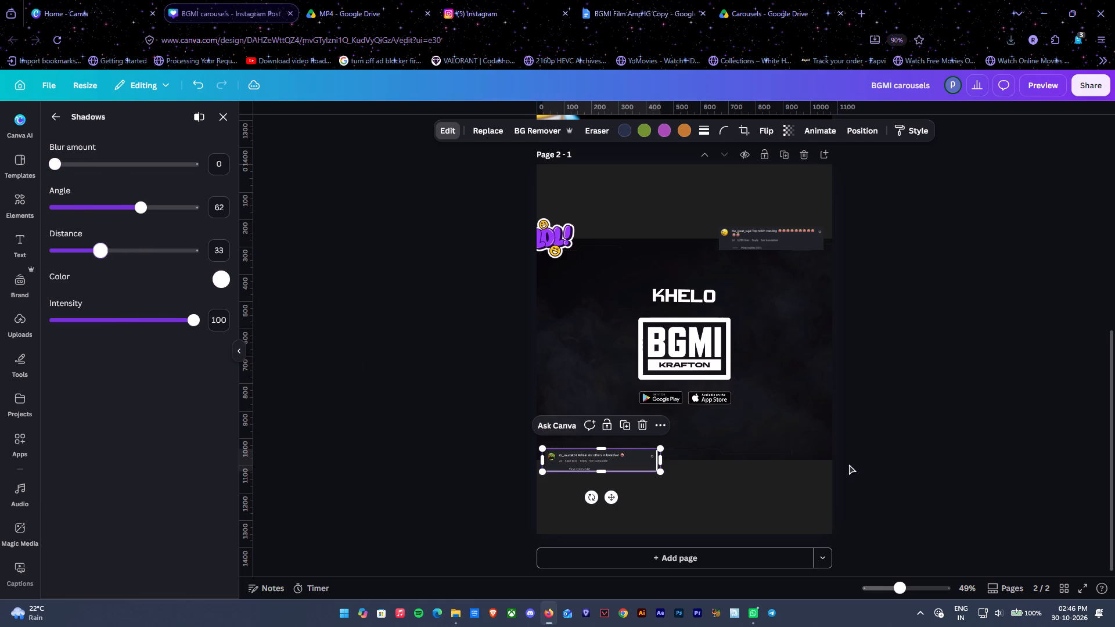
{"action": "double_click", "coordinate": [880, 467]}
Move the "Admin ate others in breakfast" comment image flush against page 2's left edge.
{"action": "scroll", "coordinate": [831, 475], "scroll_direction": "up", "scroll_amount": 3, "text": "ctrl+alt"}
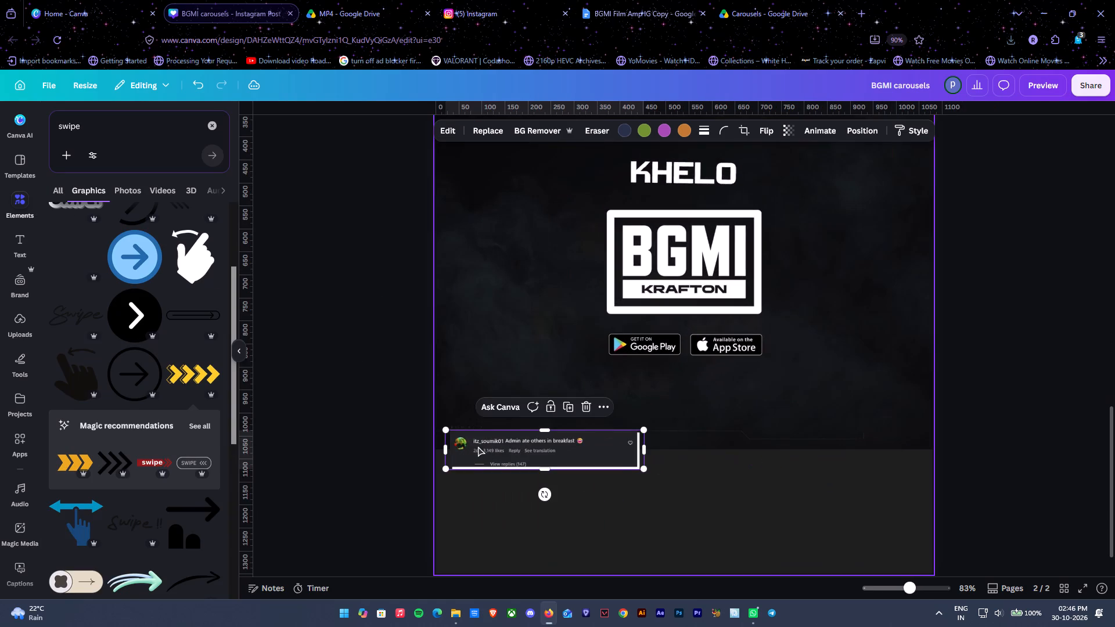
{"action": "left_click_drag", "start_coordinate": [480, 445], "coordinate": [469, 446]}
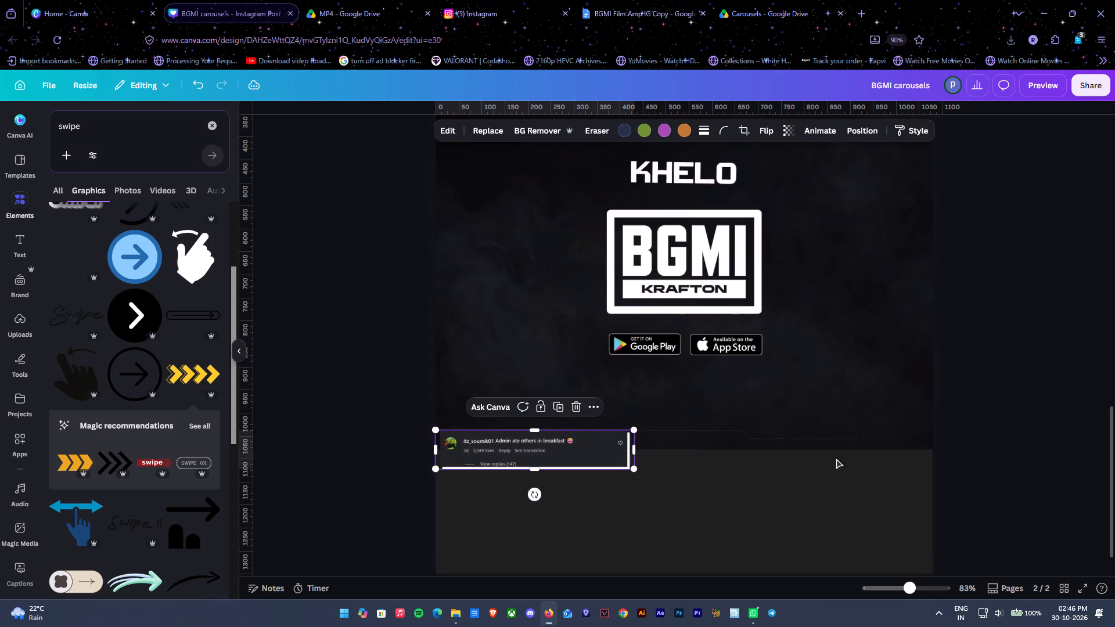
{"action": "left_click", "coordinate": [1034, 456]}
Apply a Drop shadow to page 2's "Top notch roasting" comment image and open the shadow's settings.
{"action": "scroll", "coordinate": [1016, 442], "scroll_direction": "up", "scroll_amount": 2}
{"action": "left_click", "coordinate": [783, 182]}
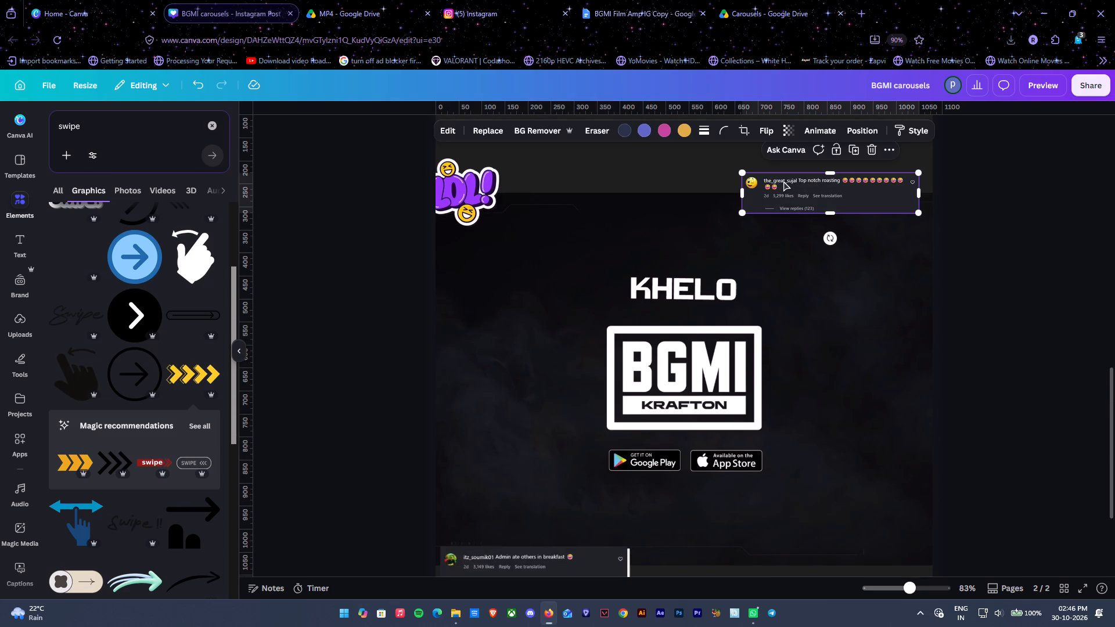
{"action": "left_click", "coordinate": [447, 131]}
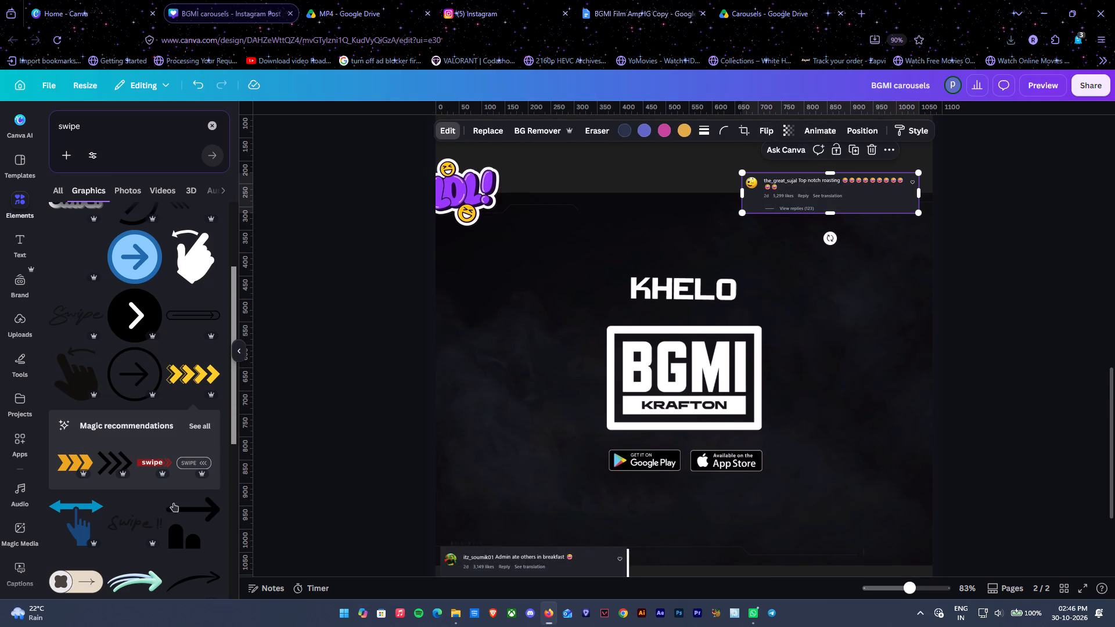
{"action": "scroll", "coordinate": [143, 496], "scroll_direction": "up", "scroll_amount": 1}
{"action": "scroll", "coordinate": [143, 496], "scroll_direction": "down", "scroll_amount": 1}
{"action": "scroll", "coordinate": [166, 551], "scroll_direction": "down", "scroll_amount": 4}
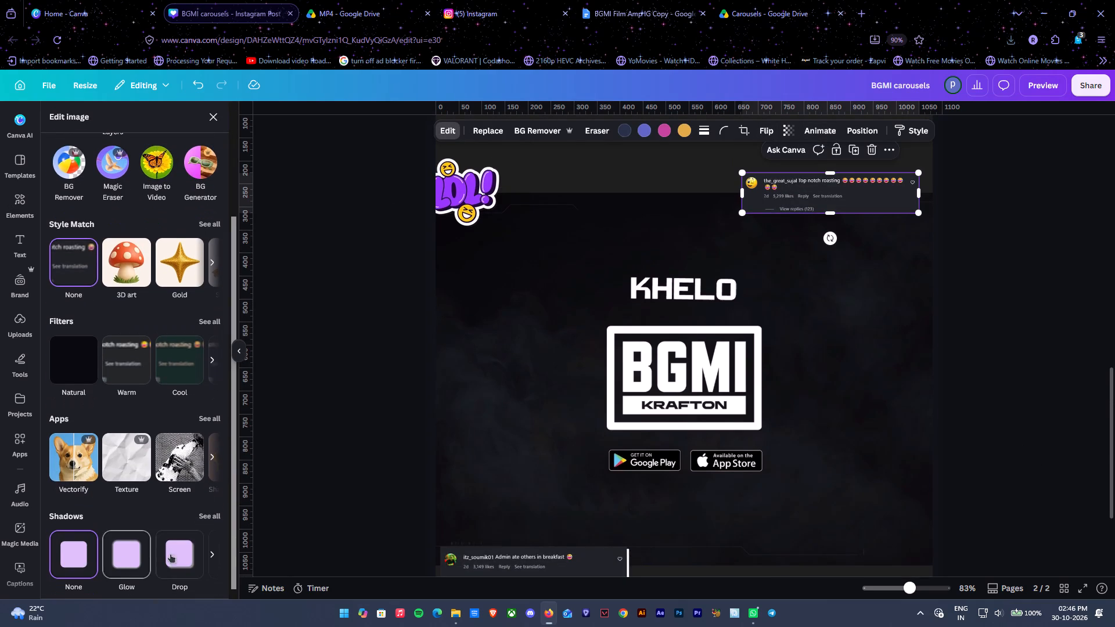
{"action": "left_click", "coordinate": [178, 553]}
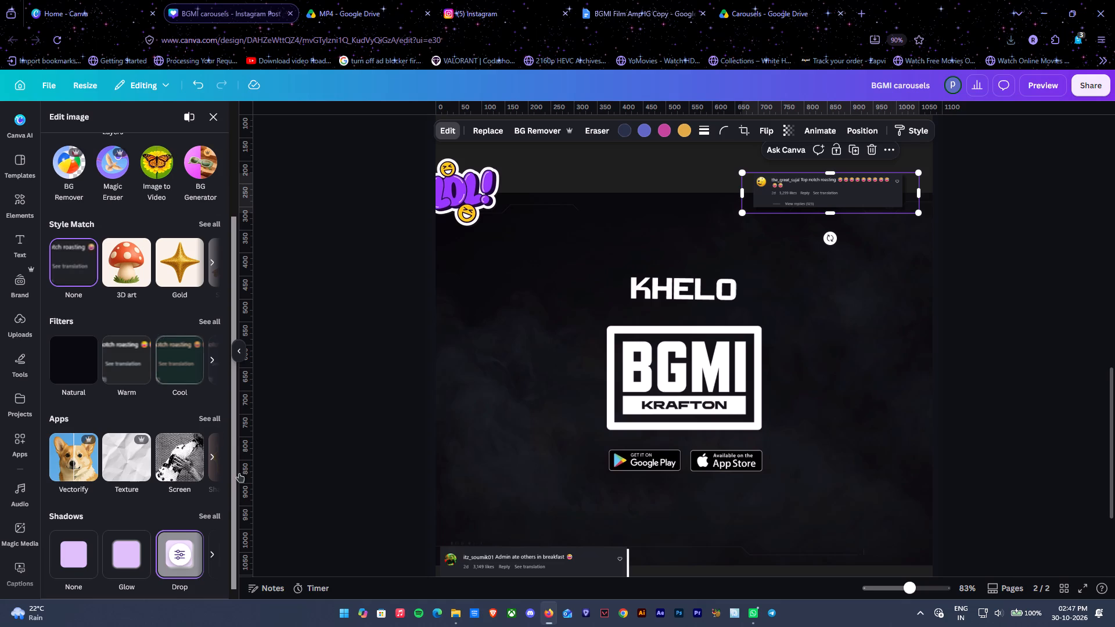
{"action": "left_click", "coordinate": [188, 552]}
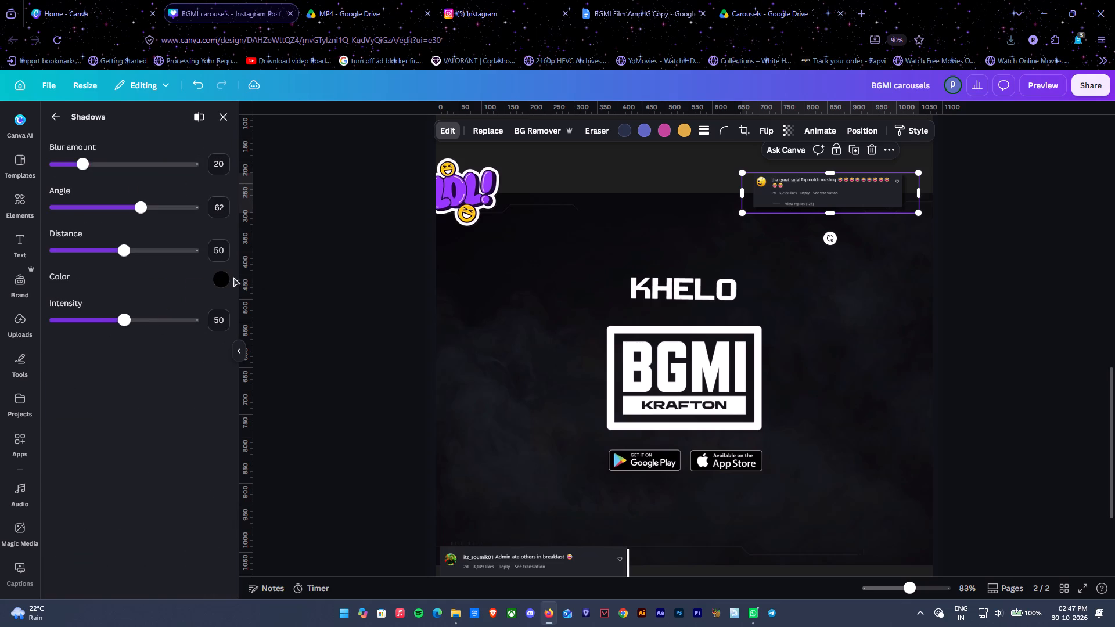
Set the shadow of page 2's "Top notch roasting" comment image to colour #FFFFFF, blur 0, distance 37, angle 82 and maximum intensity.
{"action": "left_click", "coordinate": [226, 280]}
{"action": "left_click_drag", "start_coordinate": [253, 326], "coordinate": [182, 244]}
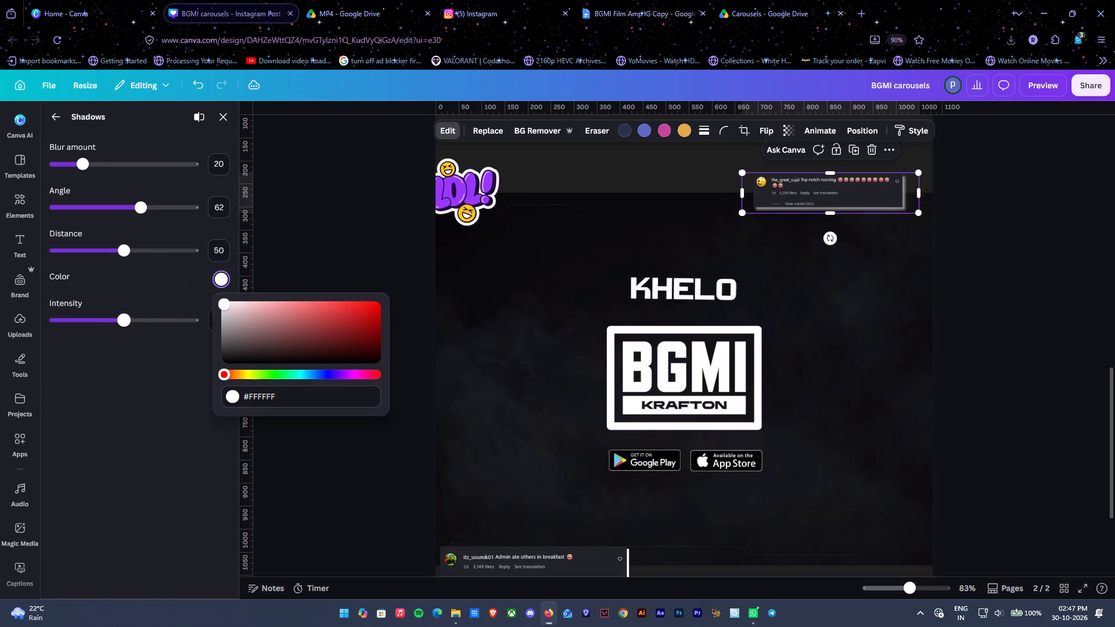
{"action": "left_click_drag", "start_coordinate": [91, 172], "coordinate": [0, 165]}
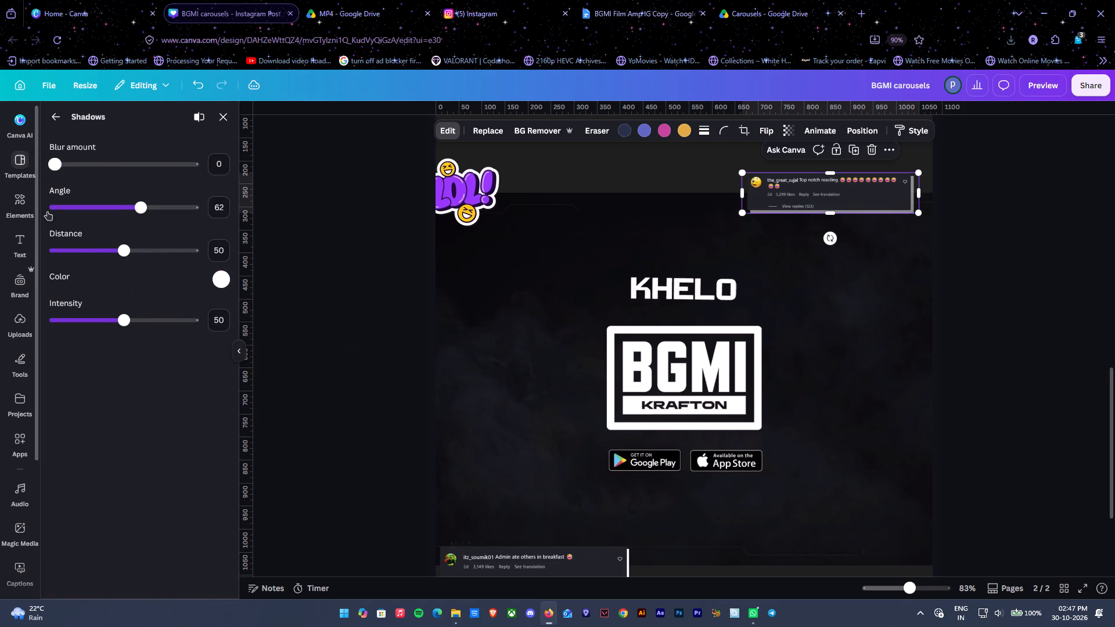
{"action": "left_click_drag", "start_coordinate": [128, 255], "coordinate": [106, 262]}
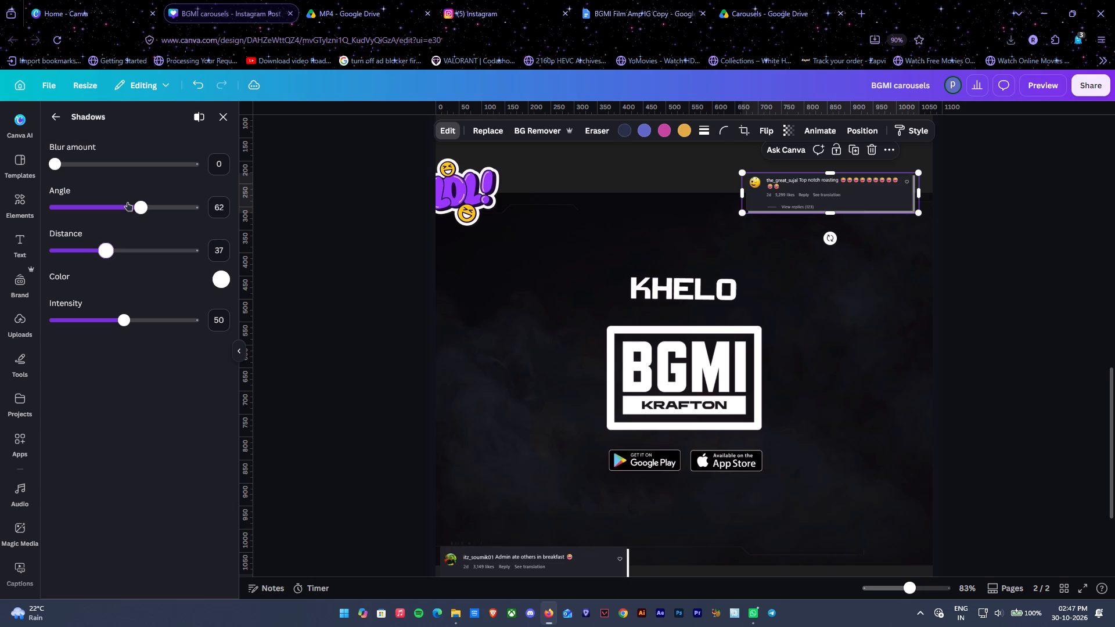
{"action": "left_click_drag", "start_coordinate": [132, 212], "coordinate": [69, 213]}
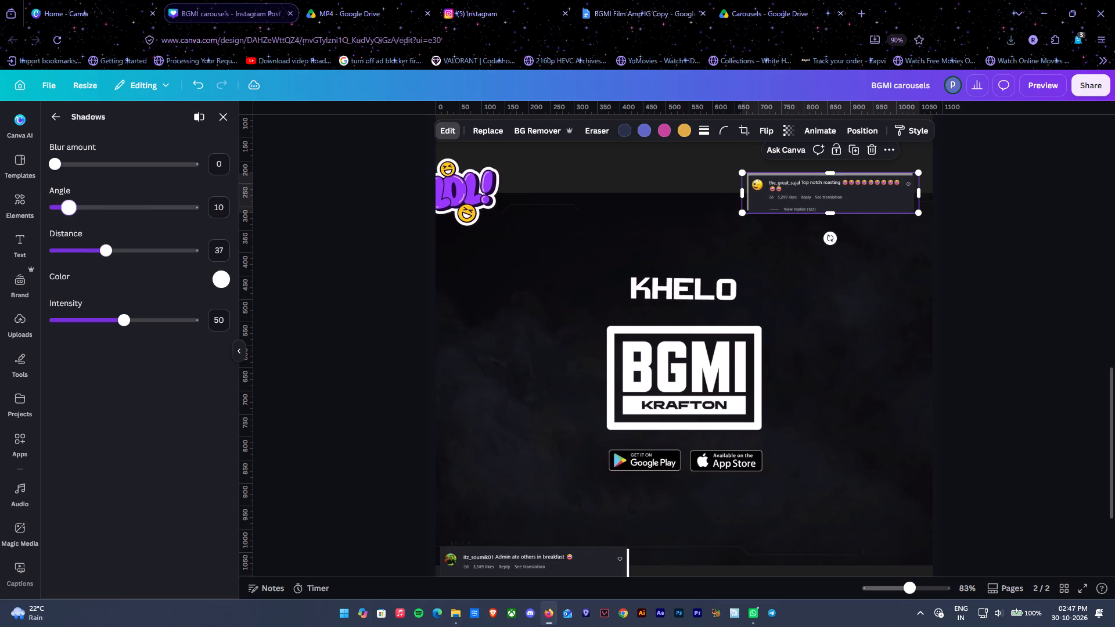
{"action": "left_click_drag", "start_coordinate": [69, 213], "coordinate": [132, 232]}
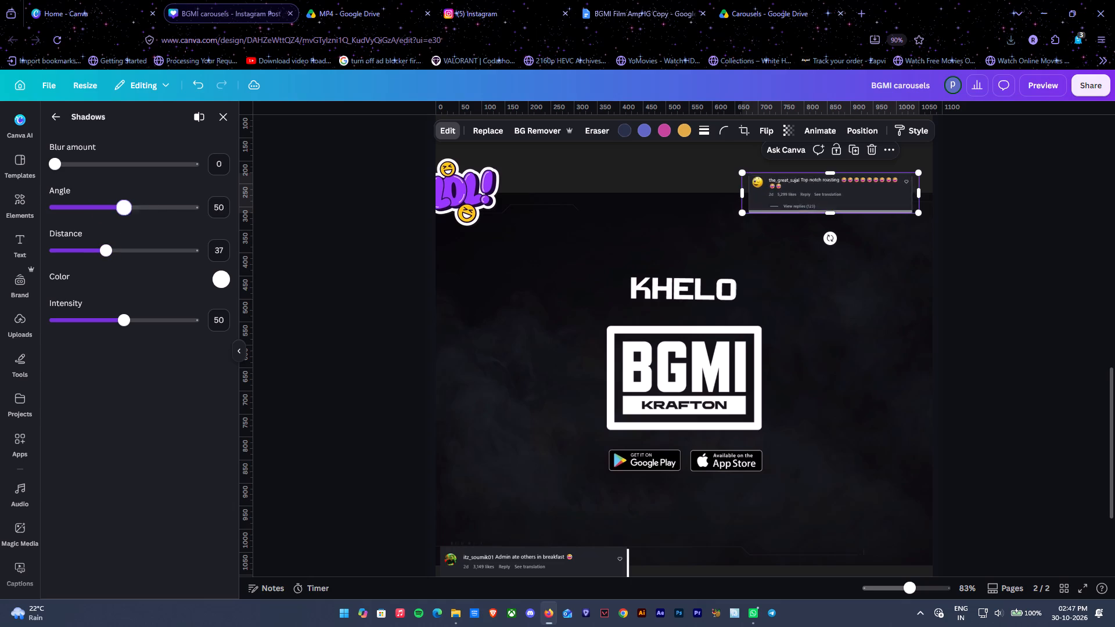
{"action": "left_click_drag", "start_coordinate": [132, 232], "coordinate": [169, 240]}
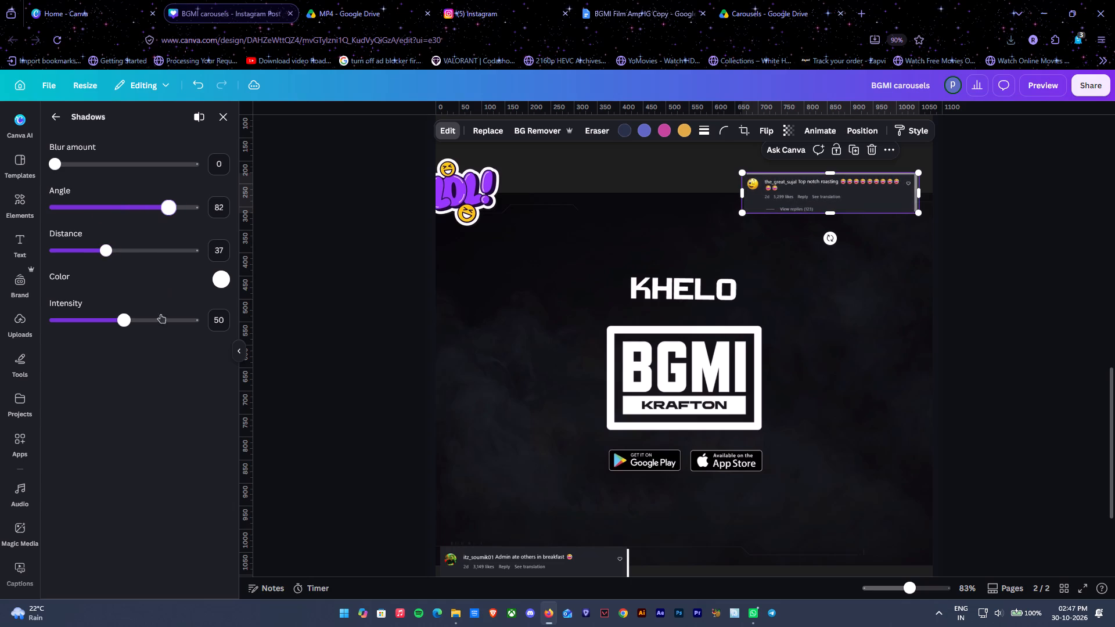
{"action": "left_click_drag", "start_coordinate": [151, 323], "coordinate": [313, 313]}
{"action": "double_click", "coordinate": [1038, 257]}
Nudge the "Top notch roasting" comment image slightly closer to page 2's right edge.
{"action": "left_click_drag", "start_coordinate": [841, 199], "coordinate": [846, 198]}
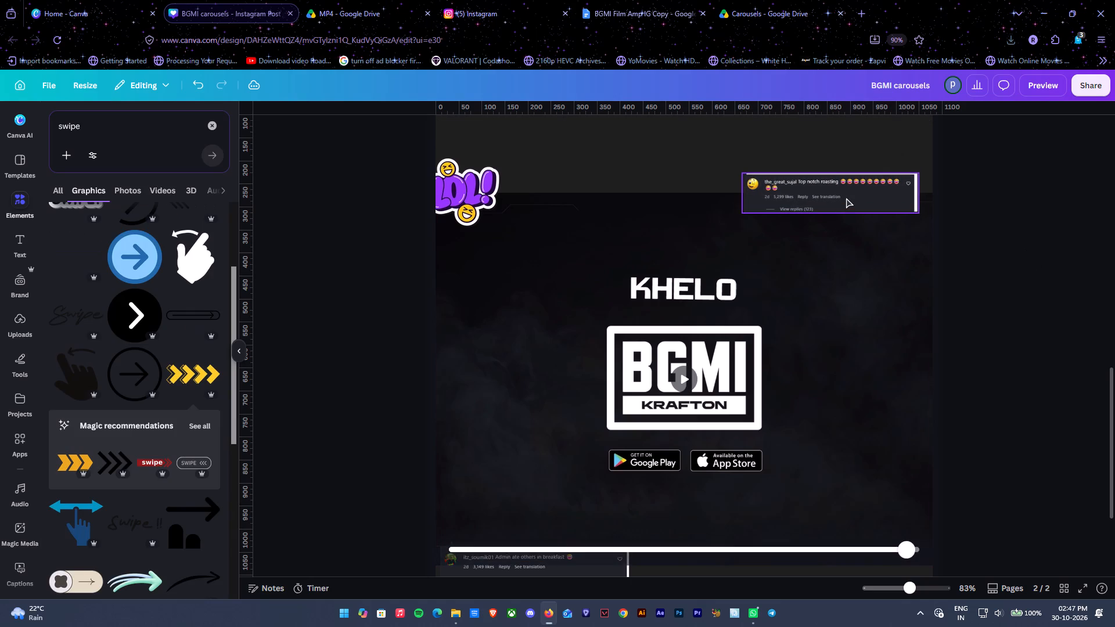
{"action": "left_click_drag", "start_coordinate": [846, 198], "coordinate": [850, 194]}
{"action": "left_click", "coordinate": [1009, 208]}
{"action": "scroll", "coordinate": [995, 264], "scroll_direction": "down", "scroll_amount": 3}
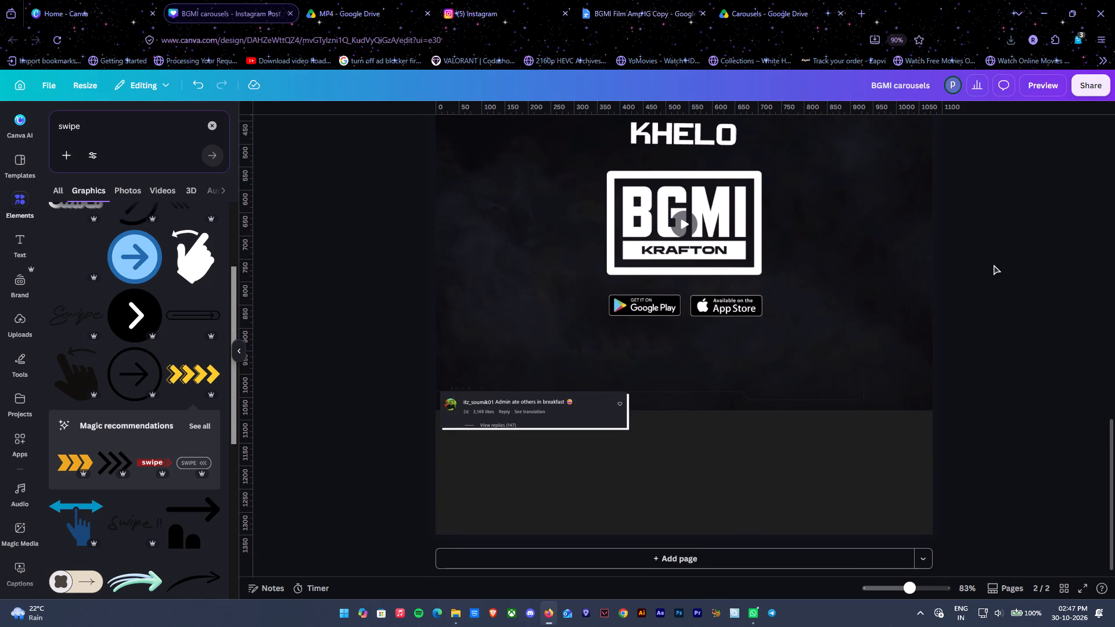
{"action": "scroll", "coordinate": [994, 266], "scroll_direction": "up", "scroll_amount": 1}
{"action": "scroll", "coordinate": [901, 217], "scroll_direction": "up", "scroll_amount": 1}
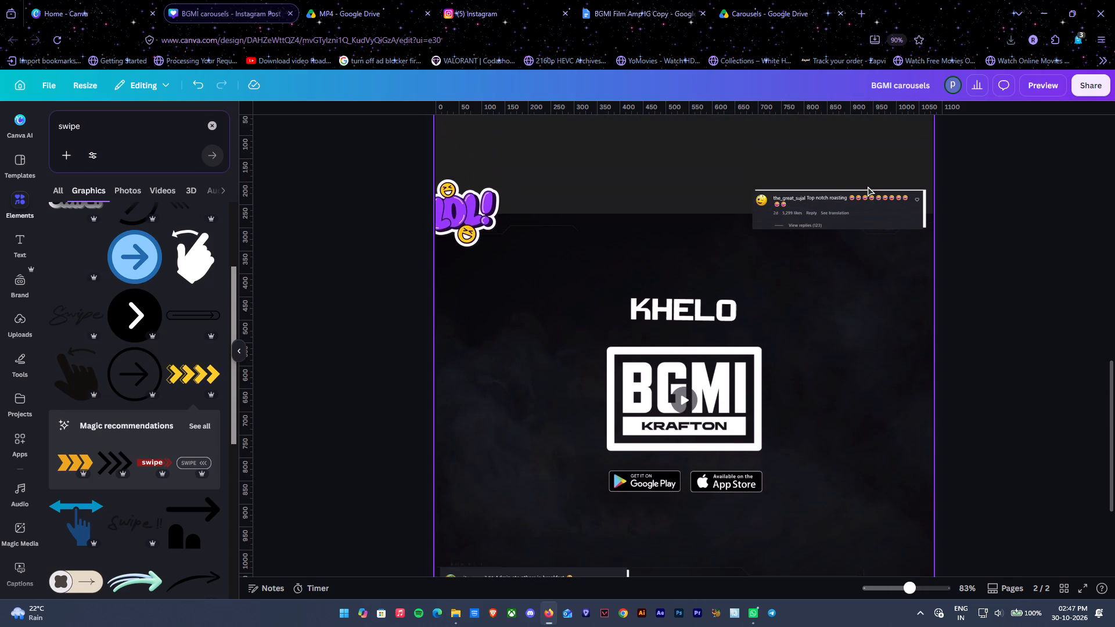
Remove the shadow from page 2's "Top notch roasting" comment image.
{"action": "left_click", "coordinate": [868, 186]}
{"action": "left_click", "coordinate": [865, 206]}
{"action": "left_click", "coordinate": [433, 129]}
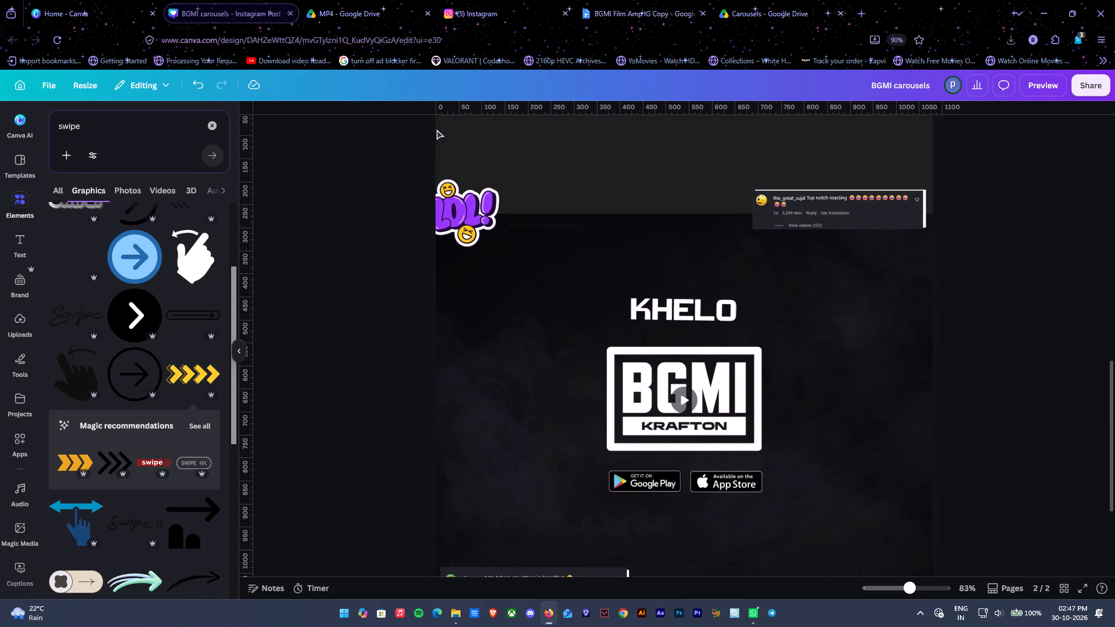
{"action": "left_click", "coordinate": [437, 129]}
{"action": "left_click", "coordinate": [834, 186]}
{"action": "left_click", "coordinate": [831, 201]}
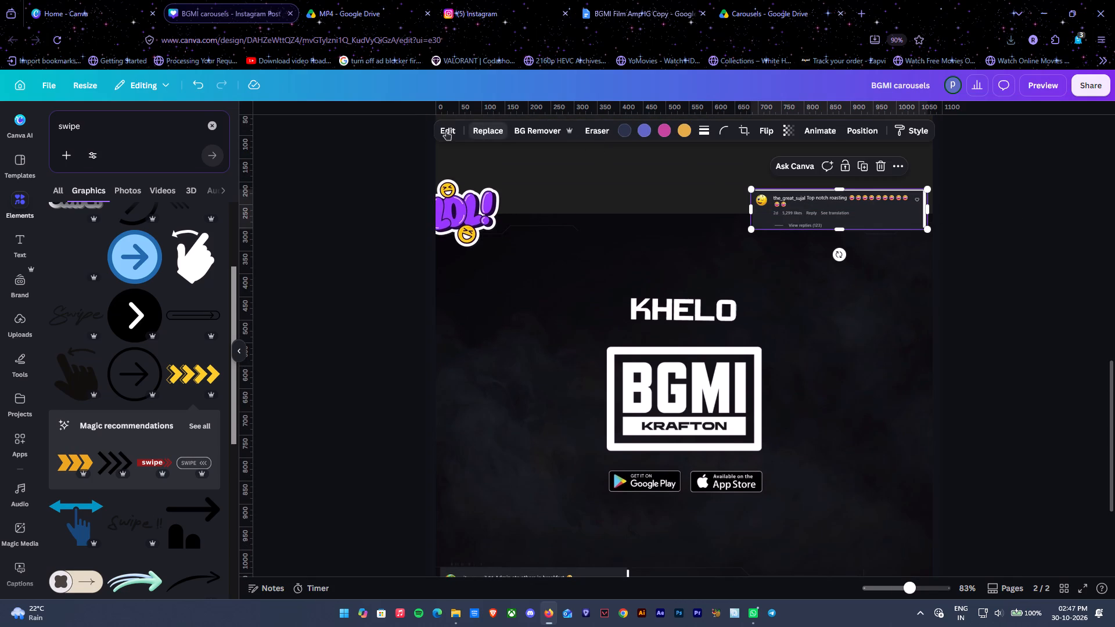
{"action": "left_click", "coordinate": [444, 131]}
{"action": "scroll", "coordinate": [163, 430], "scroll_direction": "down", "scroll_amount": 4}
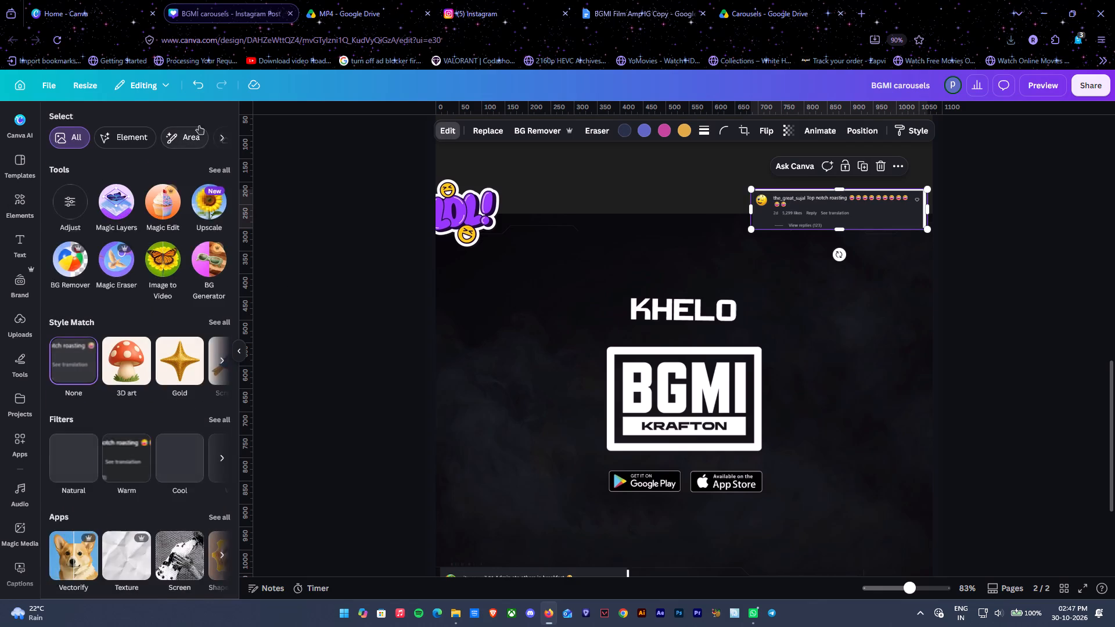
{"action": "scroll", "coordinate": [149, 524], "scroll_direction": "down", "scroll_amount": 6}
{"action": "left_click", "coordinate": [80, 567]}
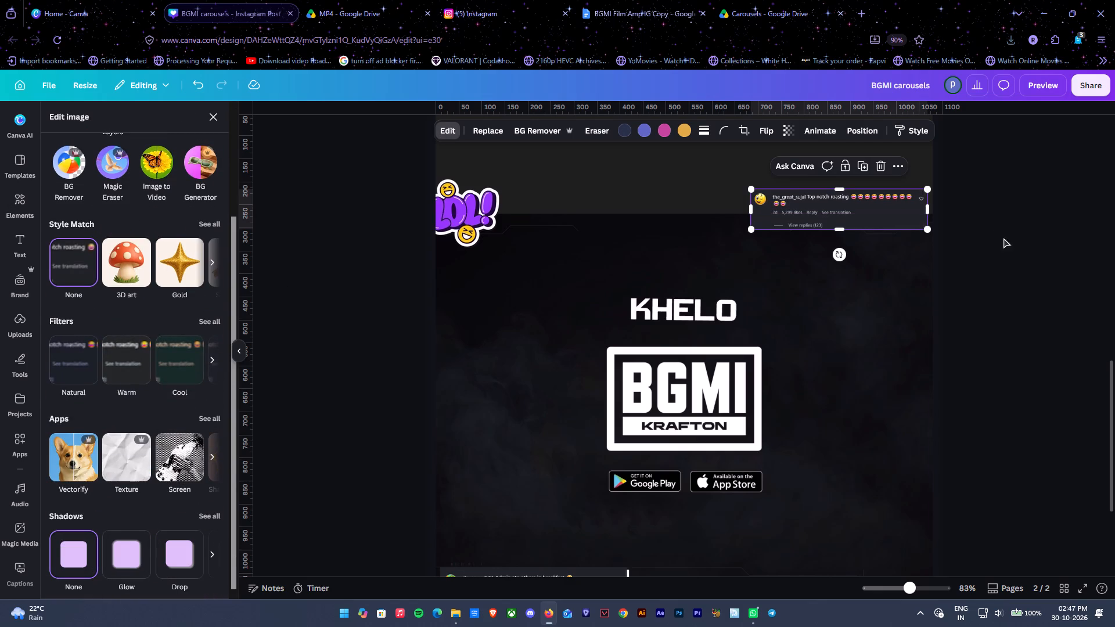
Add a thin solid border in yellow to the "Top notch roasting" comment image.
{"action": "left_click", "coordinate": [709, 131]}
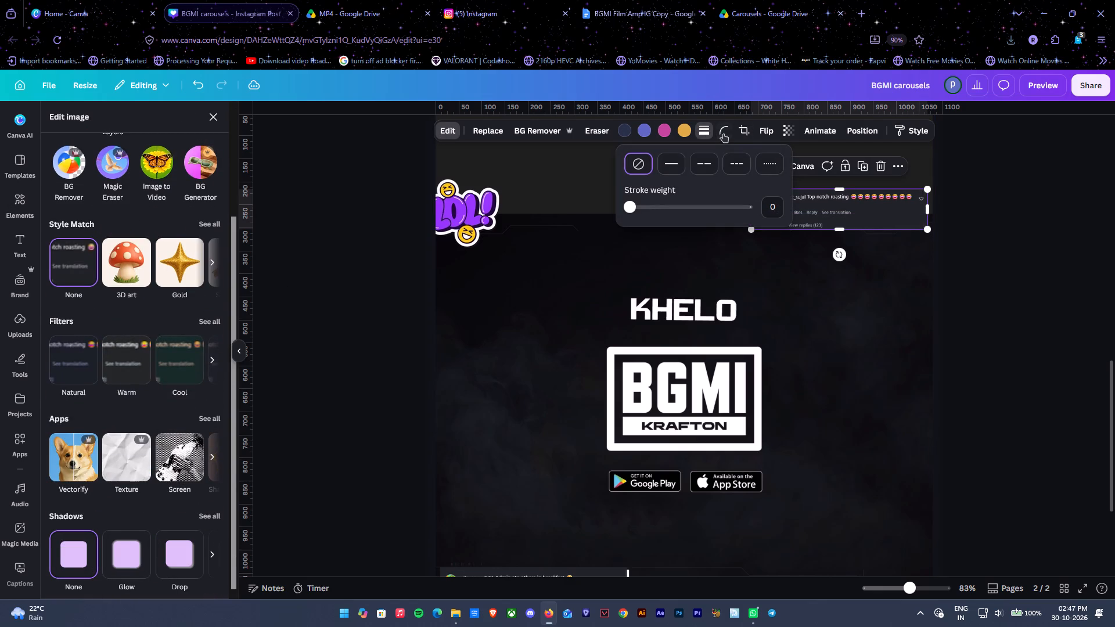
{"action": "left_click", "coordinate": [660, 165]}
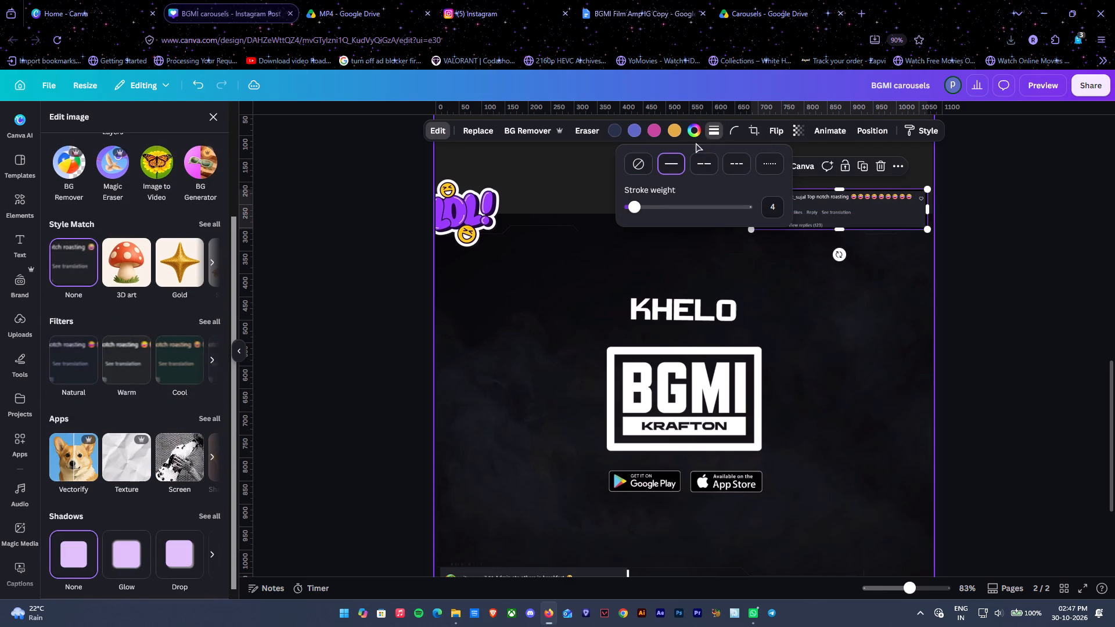
{"action": "left_click", "coordinate": [694, 129]}
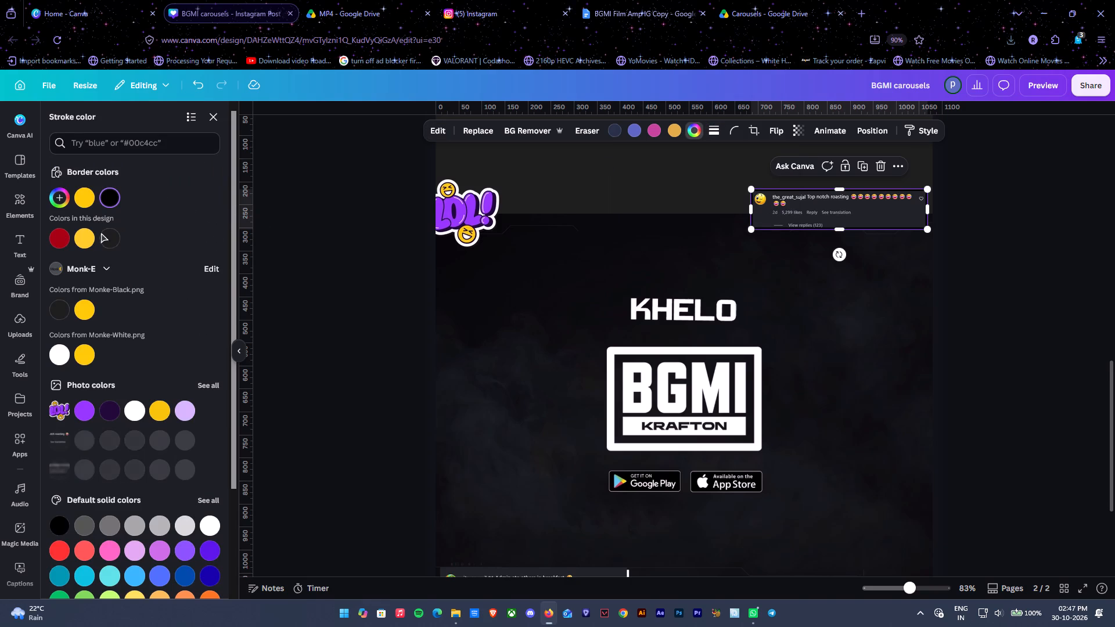
{"action": "left_click", "coordinate": [87, 200]}
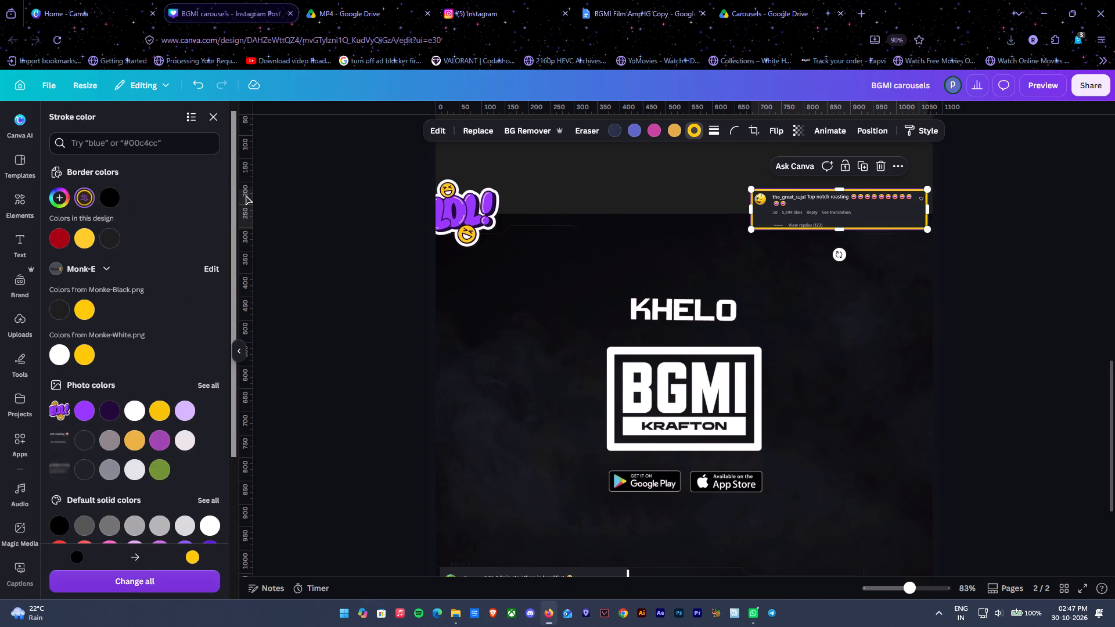
{"action": "left_click", "coordinate": [715, 127]}
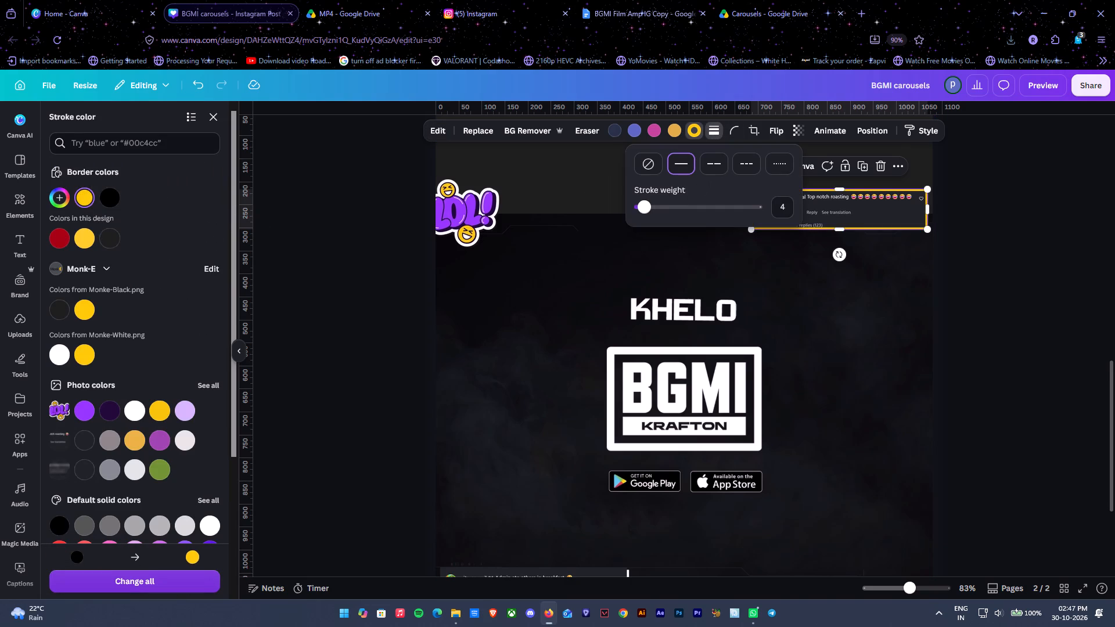
{"action": "left_click", "coordinate": [644, 209]}
{"action": "double_click", "coordinate": [1100, 198]}
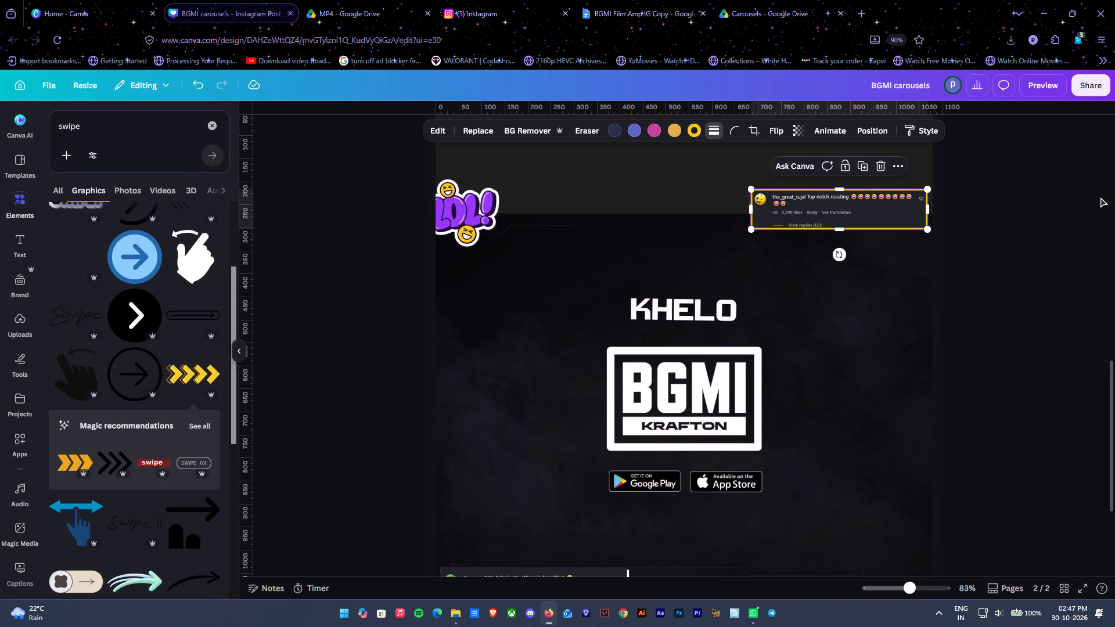
Remove the shadow from page 2's "Admin ate others in breakfast" comment image.
{"action": "scroll", "coordinate": [1037, 188], "scroll_direction": "down", "scroll_amount": 2}
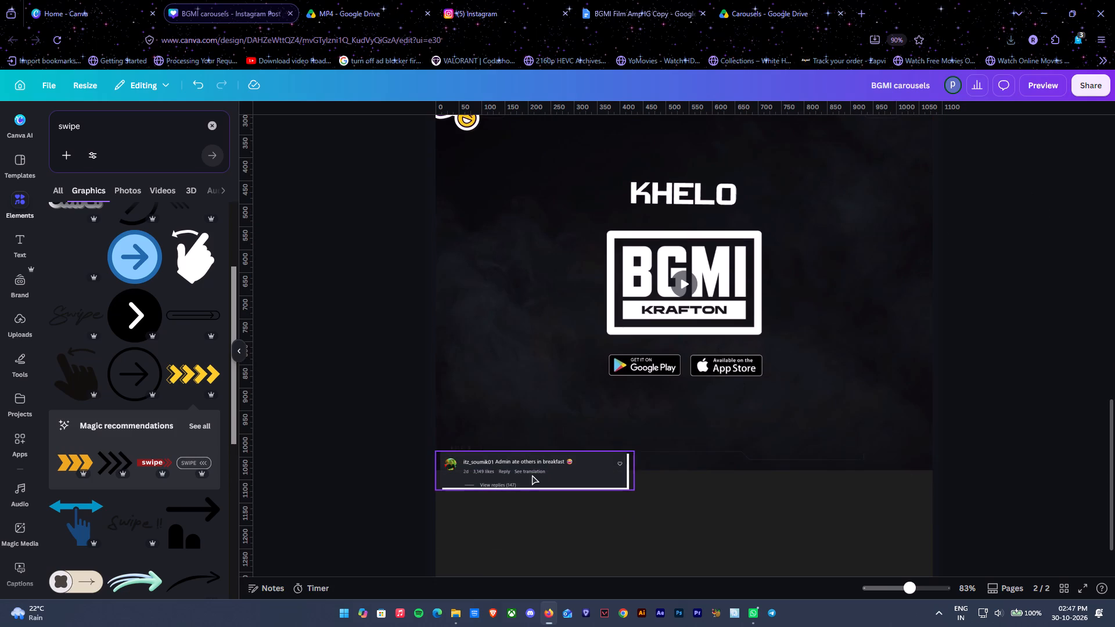
{"action": "left_click", "coordinate": [532, 475]}
{"action": "left_click", "coordinate": [444, 129]}
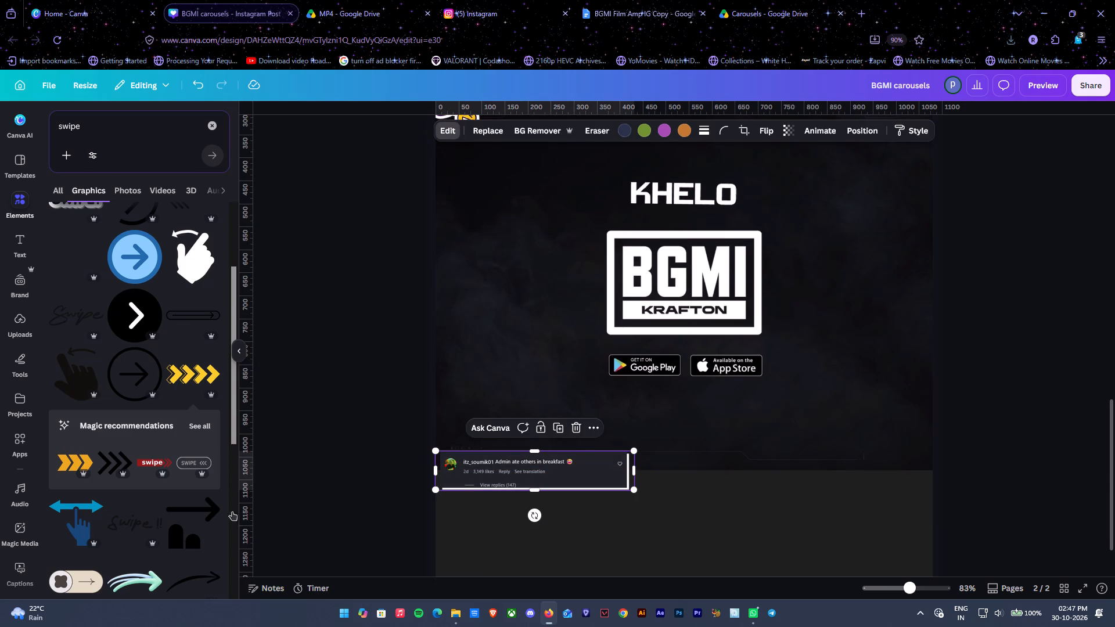
{"action": "scroll", "coordinate": [170, 541], "scroll_direction": "down", "scroll_amount": 6}
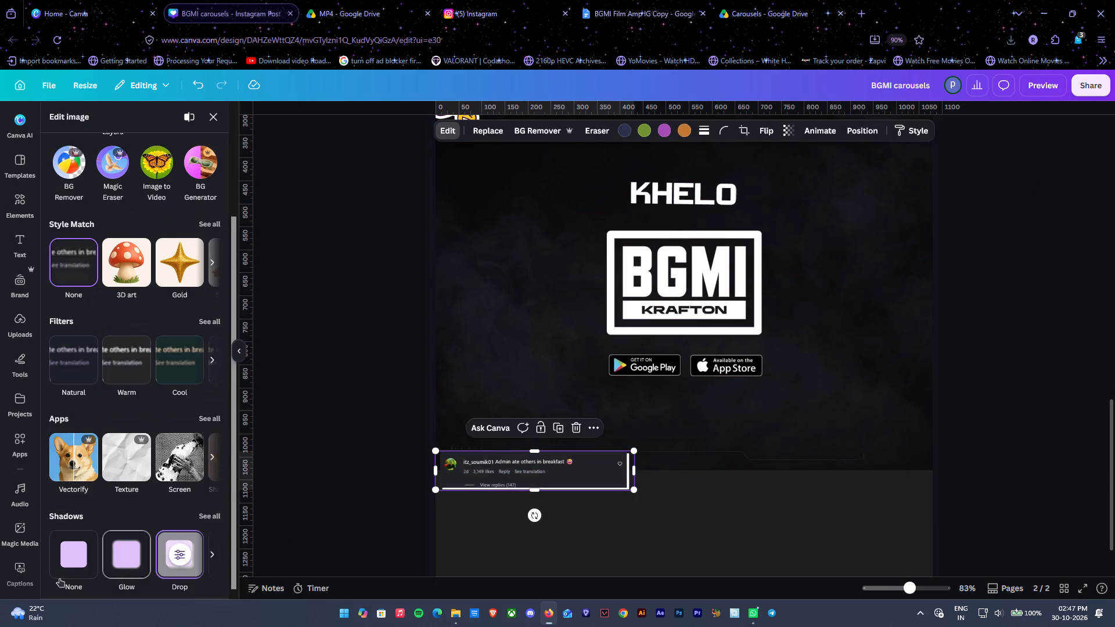
{"action": "left_click", "coordinate": [59, 578]}
Add a solid white border with stroke weight 4 to the "Admin ate others in breakfast" comment image.
{"action": "left_click", "coordinate": [705, 128]}
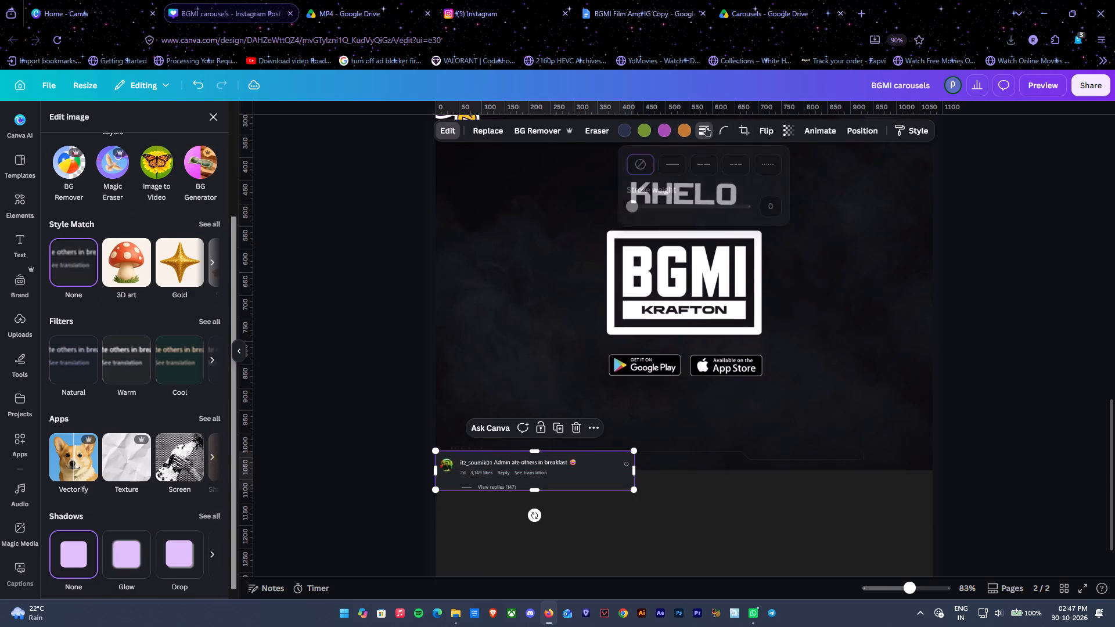
{"action": "left_click", "coordinate": [667, 165]}
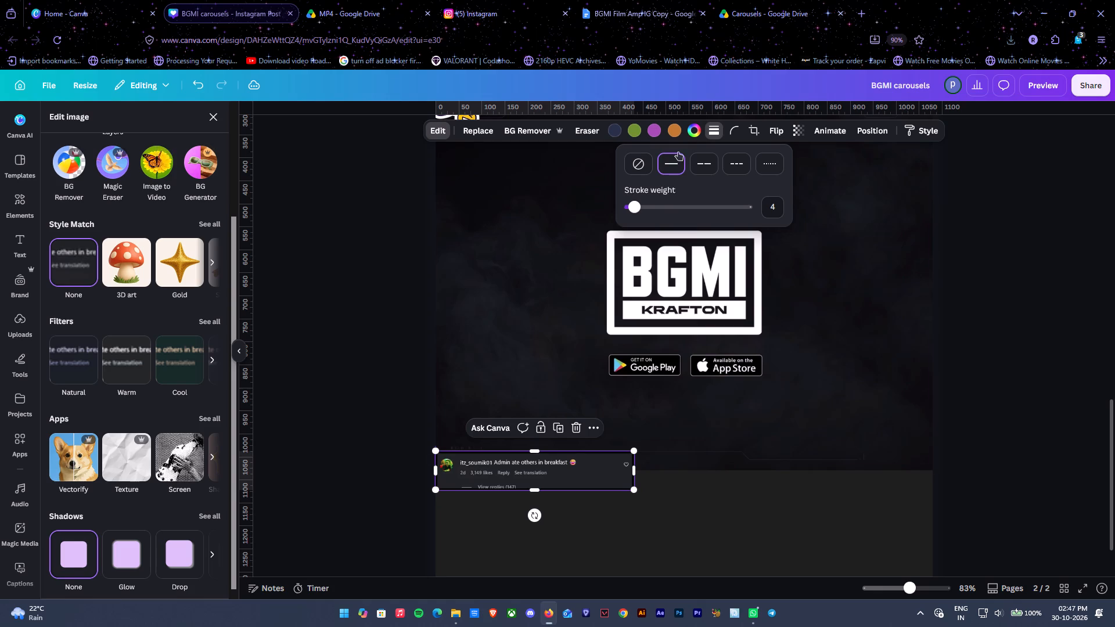
{"action": "left_click", "coordinate": [696, 134]}
{"action": "left_click", "coordinate": [57, 359]}
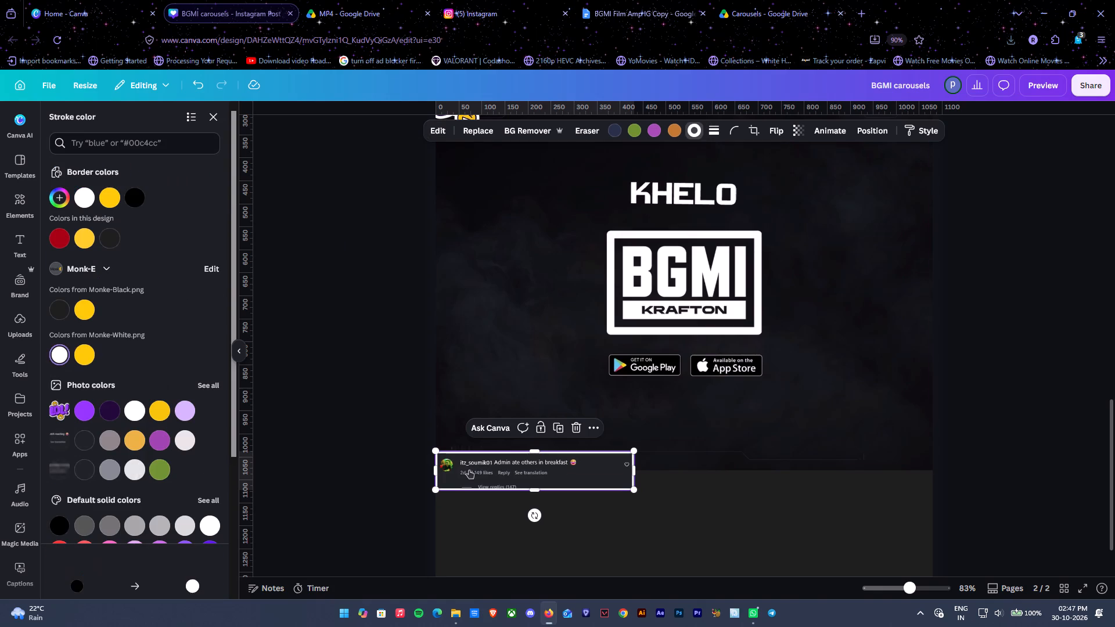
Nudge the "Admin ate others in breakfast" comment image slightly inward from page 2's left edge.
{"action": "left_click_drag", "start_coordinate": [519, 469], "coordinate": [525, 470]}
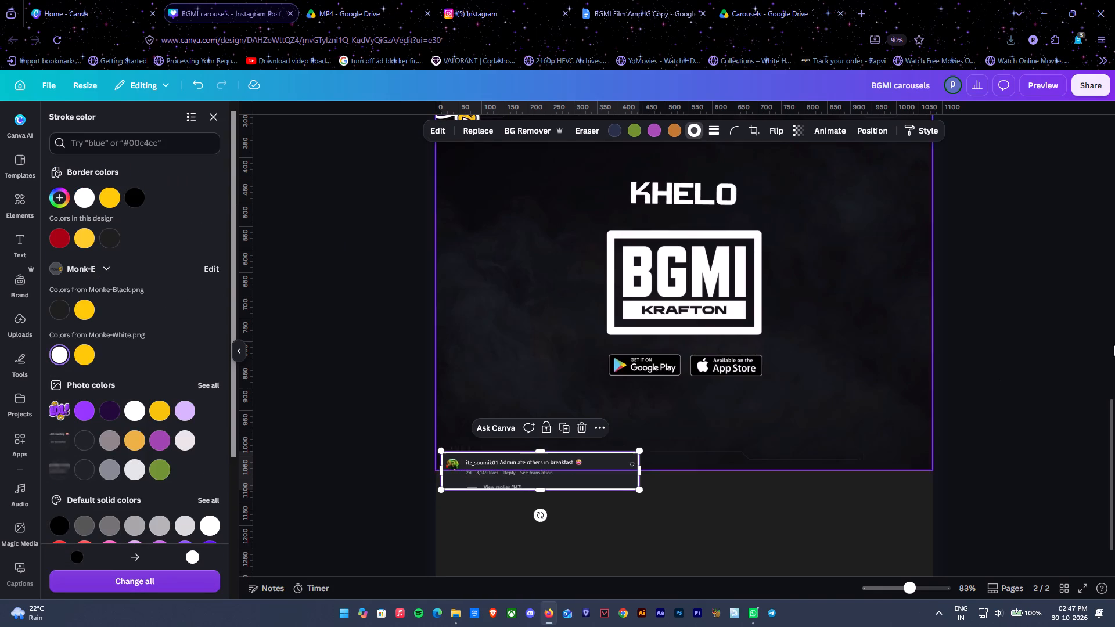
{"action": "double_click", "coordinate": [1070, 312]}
Play page 2's video from about 14.7 s to check how the overlays sit over its scenes.
{"action": "scroll", "coordinate": [1092, 286], "scroll_direction": "down", "scroll_amount": 5, "text": "ctrl+alt"}
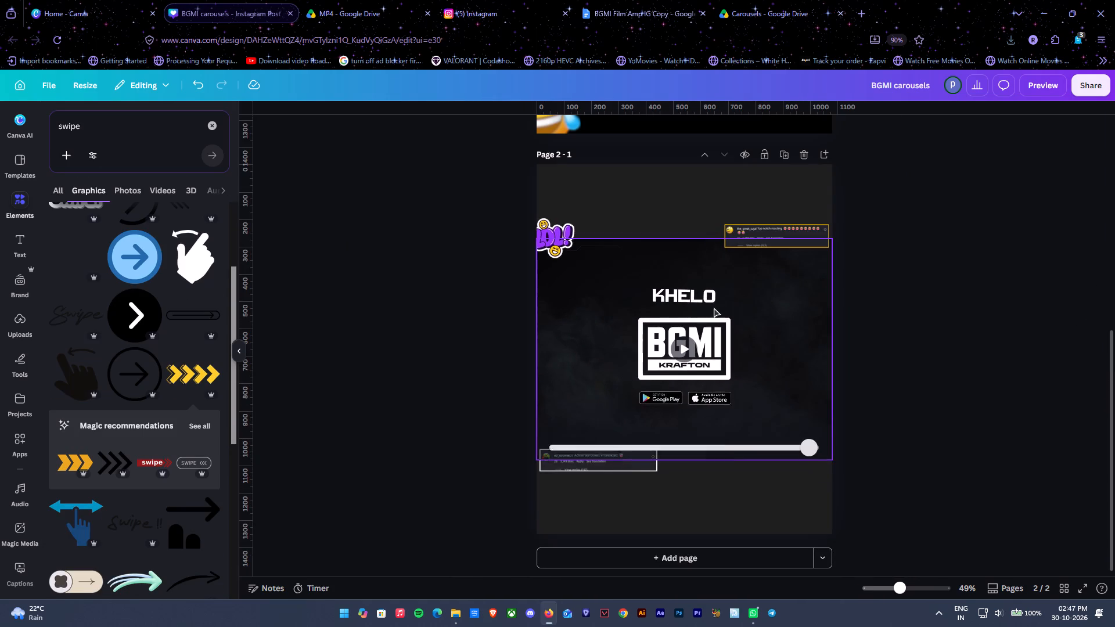
{"action": "left_click", "coordinate": [688, 342]}
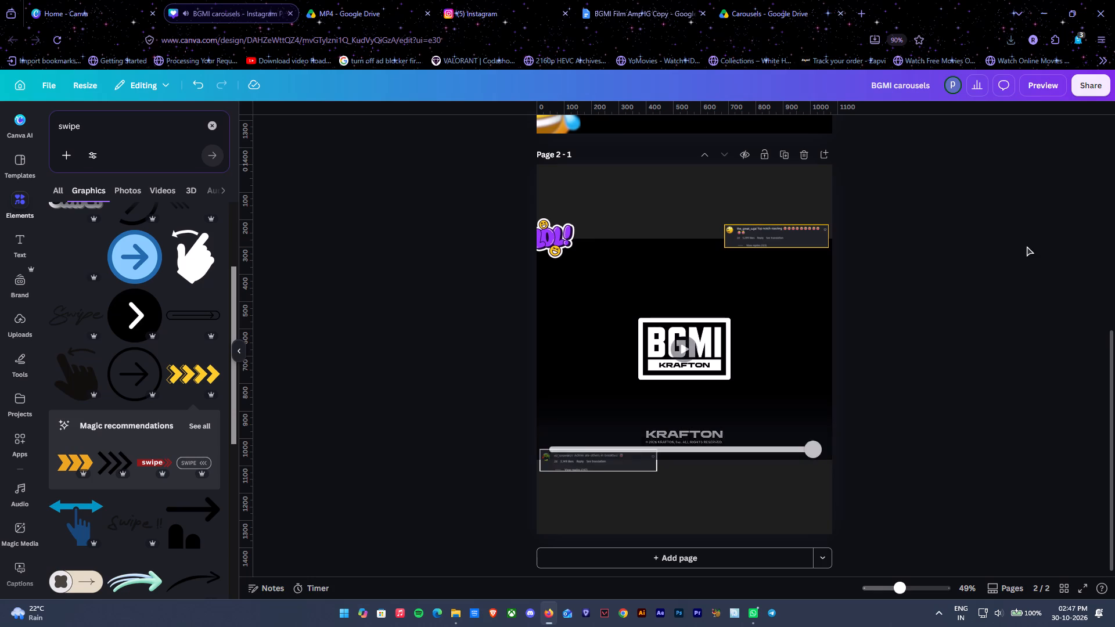
{"action": "left_click", "coordinate": [623, 440]}
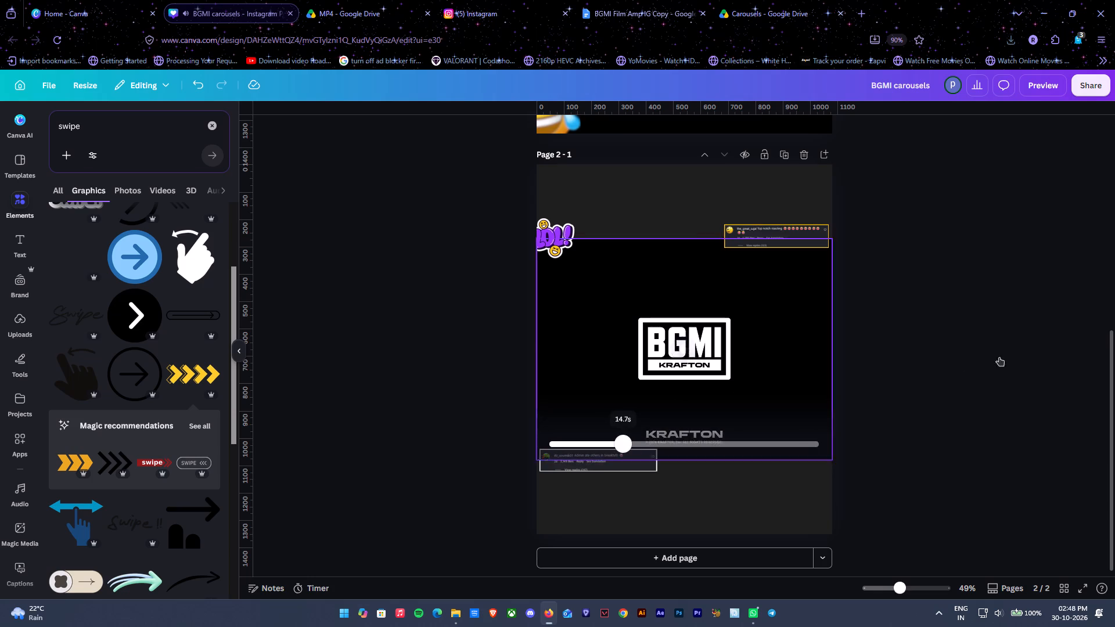
{"action": "left_click", "coordinate": [679, 345]}
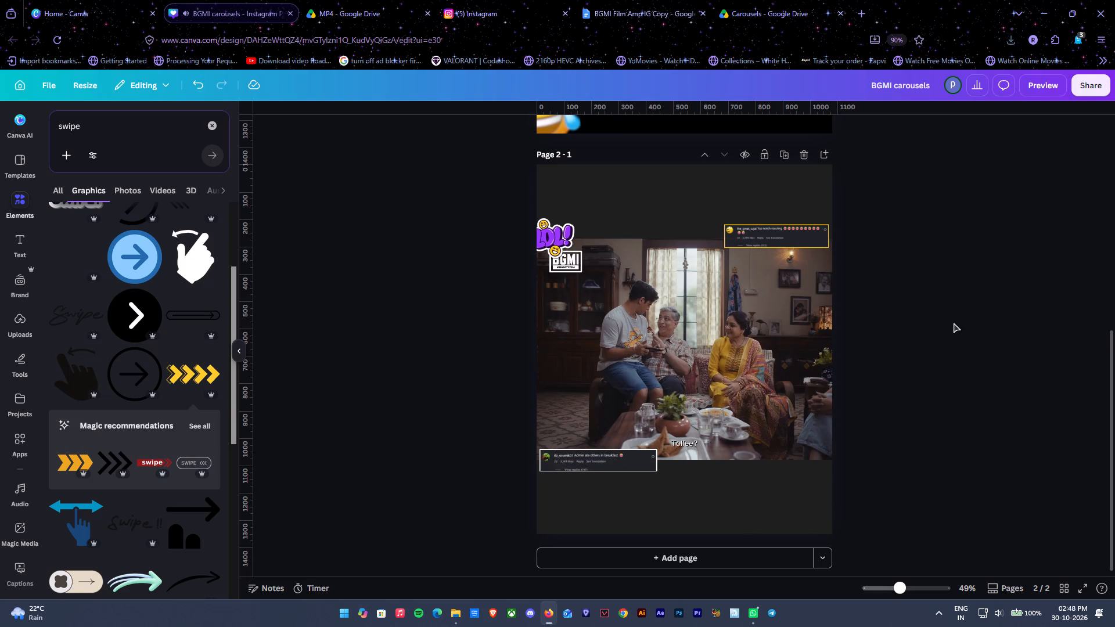
Move page 2's comment images off the video, placing "Top notch roasting" above it and "Admin ate others in breakfast" below it.
{"action": "left_click_drag", "start_coordinate": [799, 235], "coordinate": [782, 232]}
{"action": "left_click", "coordinate": [794, 230]}
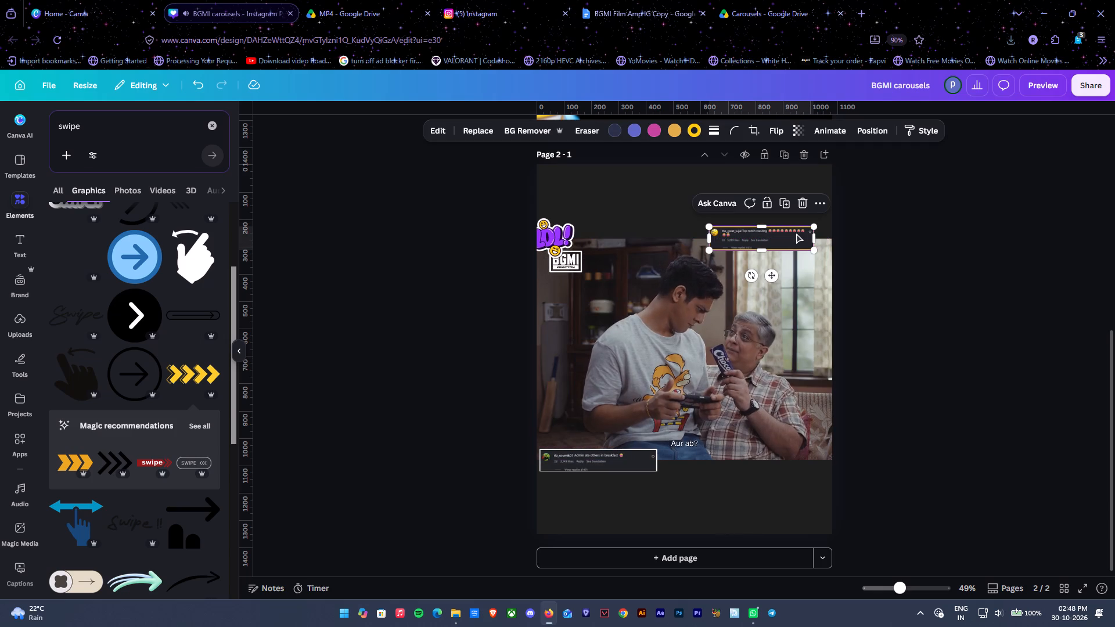
{"action": "left_click_drag", "start_coordinate": [616, 459], "coordinate": [619, 464]}
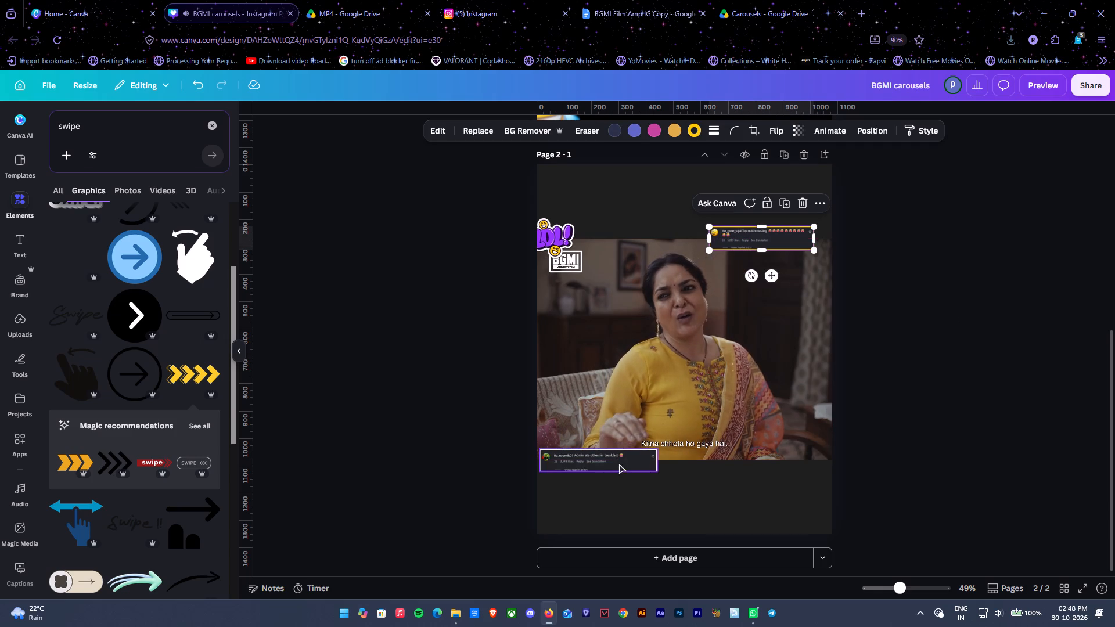
{"action": "left_click_drag", "start_coordinate": [619, 464], "coordinate": [622, 481]}
{"action": "left_click_drag", "start_coordinate": [759, 235], "coordinate": [767, 217]}
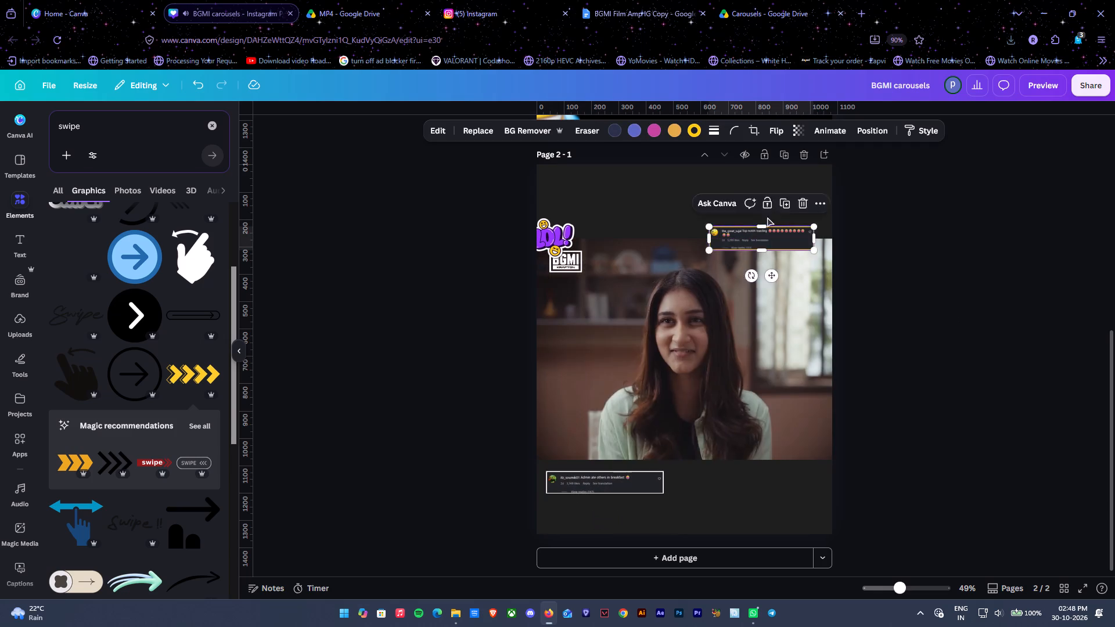
{"action": "left_click_drag", "start_coordinate": [767, 217], "coordinate": [768, 210]}
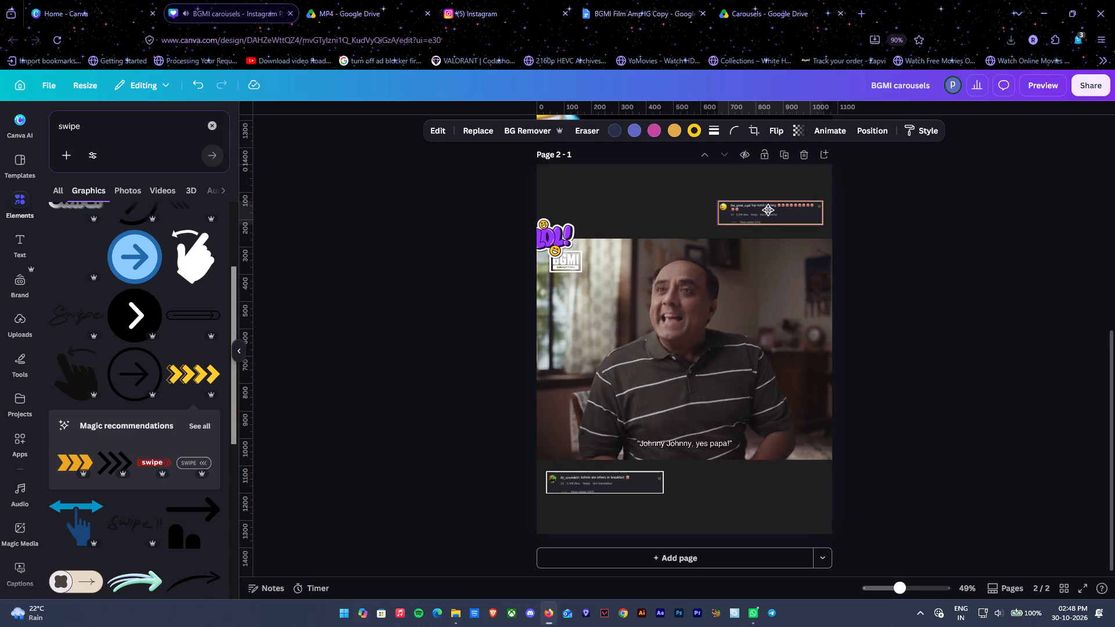
Find a "lol" graphic and add the yellow HA HA HA sticker, shrunk to about 107 by 170, at the lower-right corner of page 2's video.
{"action": "left_click_drag", "start_coordinate": [95, 125], "coordinate": [31, 121]}
{"action": "type", "text": "lol"}
{"action": "key", "text": "Return"}
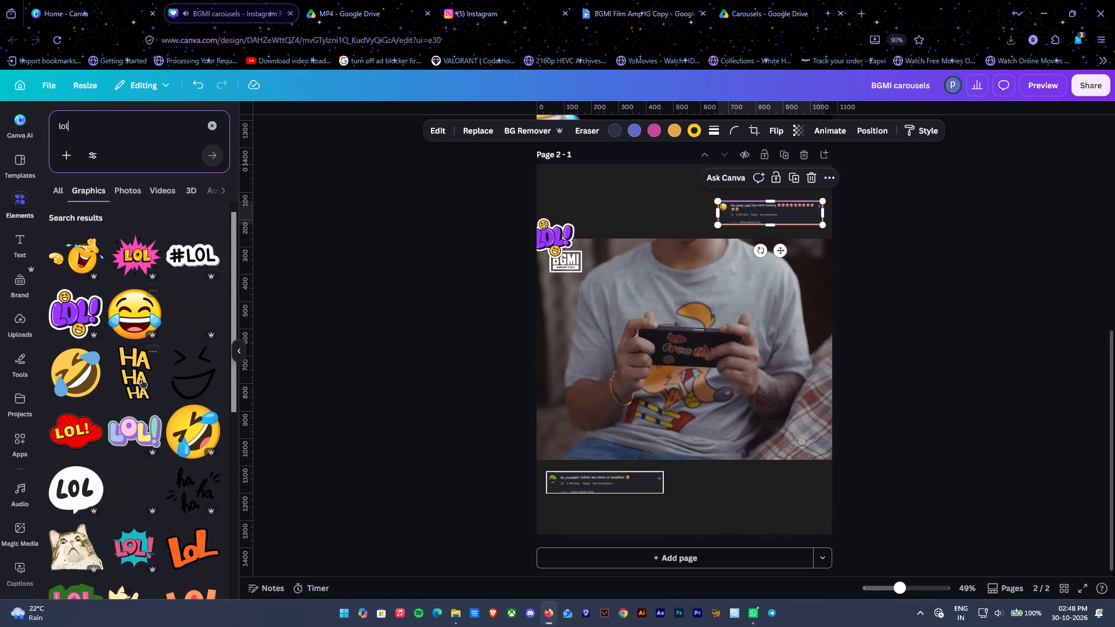
{"action": "left_click", "coordinate": [141, 379]}
{"action": "left_click_drag", "start_coordinate": [708, 356], "coordinate": [839, 461]}
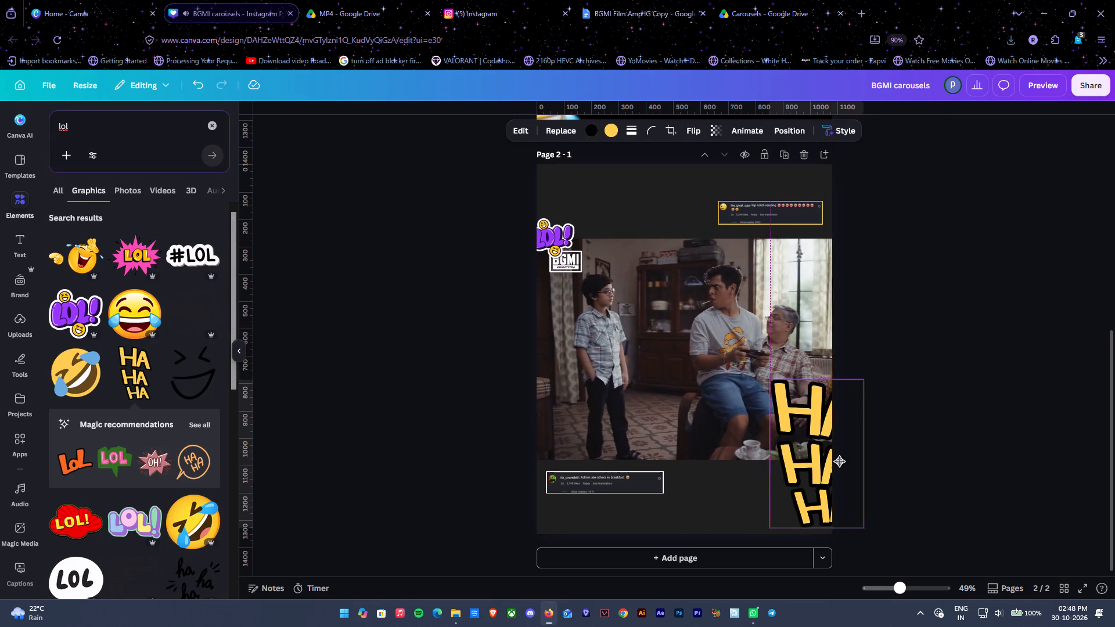
{"action": "left_click_drag", "start_coordinate": [839, 461], "coordinate": [831, 473]}
{"action": "left_click_drag", "start_coordinate": [857, 392], "coordinate": [803, 499]}
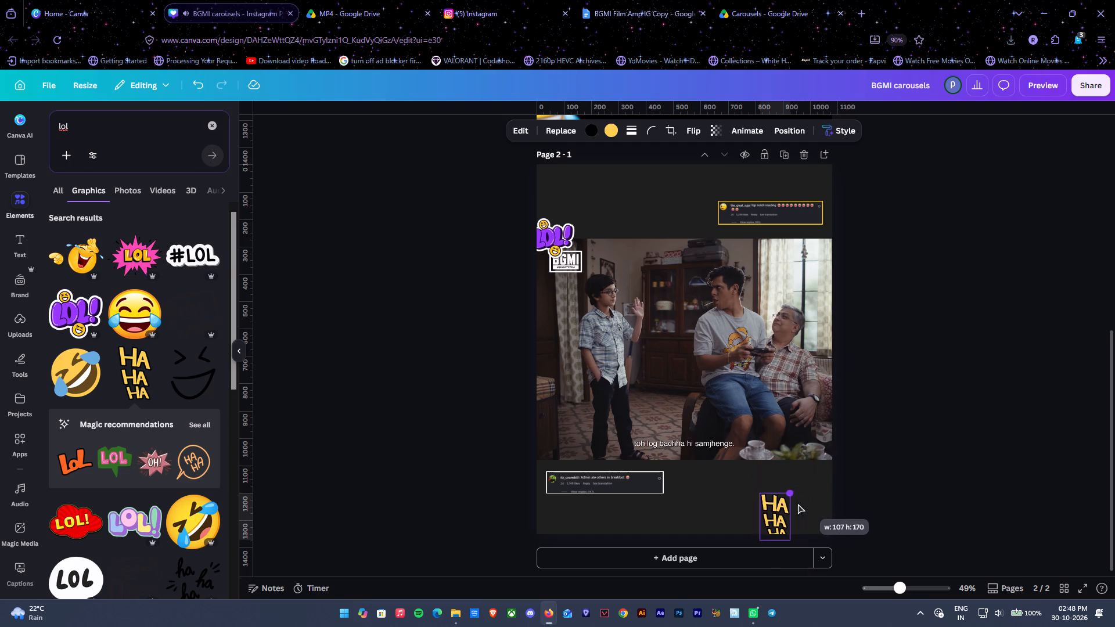
{"action": "left_click_drag", "start_coordinate": [777, 520], "coordinate": [822, 444]}
{"action": "left_click", "coordinate": [935, 418]}
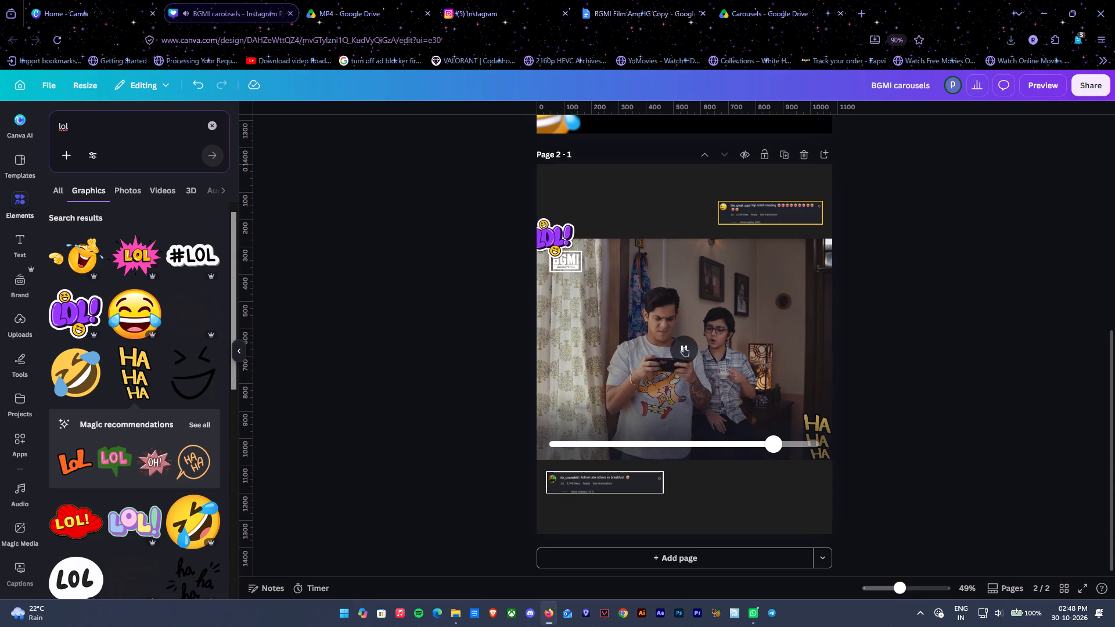
{"action": "left_click", "coordinate": [684, 347]}
Download all pages of the design as PNG at 1,080 × 1,350 px with High quality.
{"action": "scroll", "coordinate": [890, 344], "scroll_direction": "up", "scroll_amount": 5}
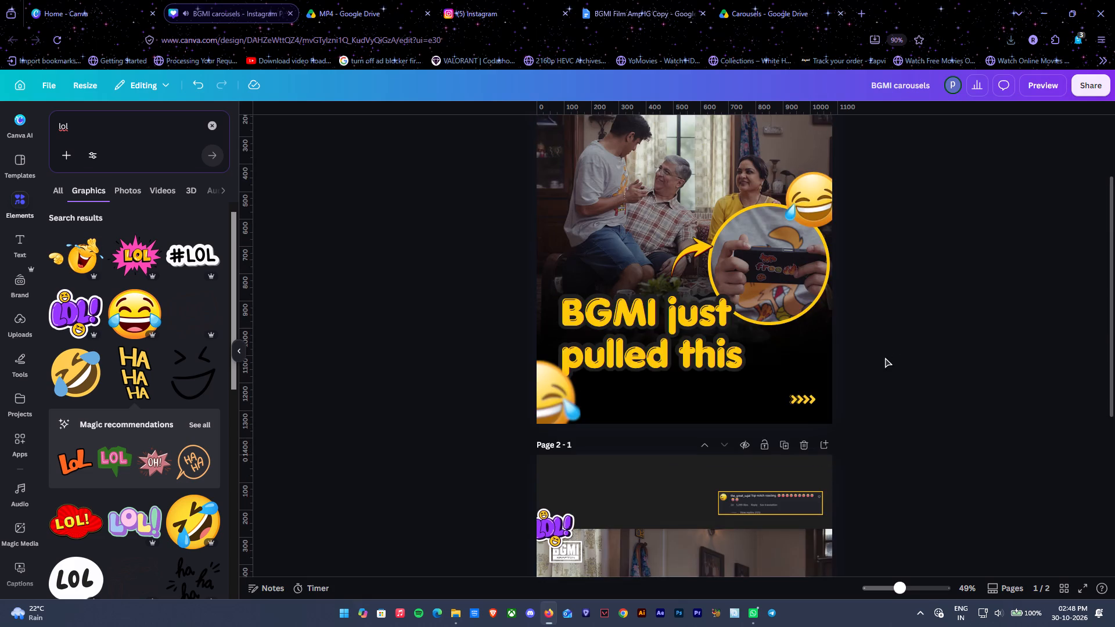
{"action": "scroll", "coordinate": [903, 347], "scroll_direction": "up", "scroll_amount": 5}
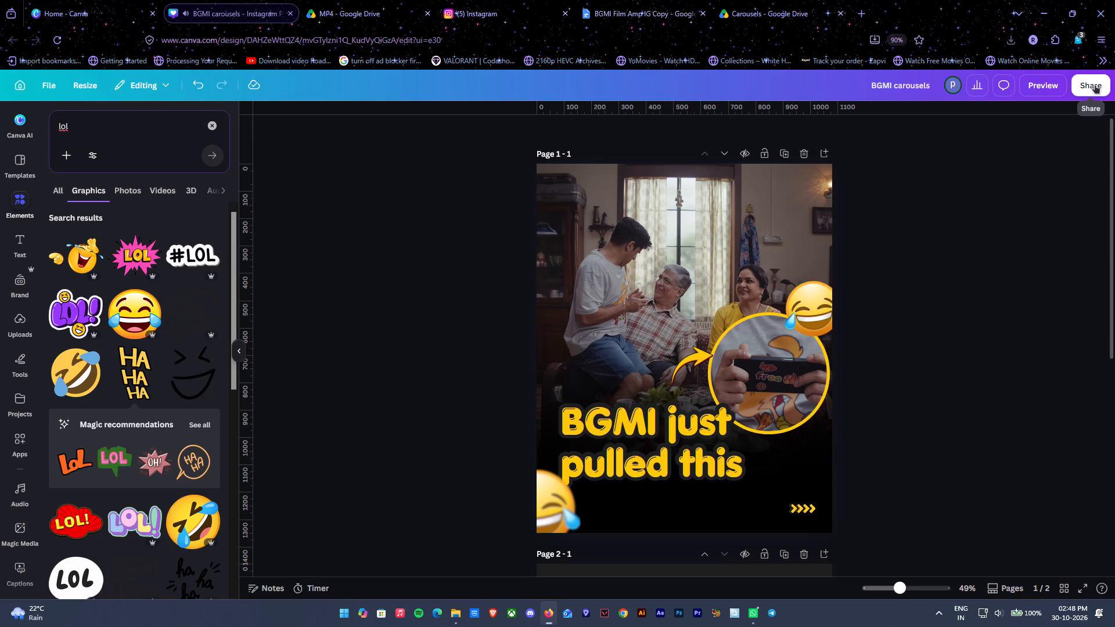
{"action": "left_click", "coordinate": [1095, 85]}
{"action": "left_click", "coordinate": [922, 331]}
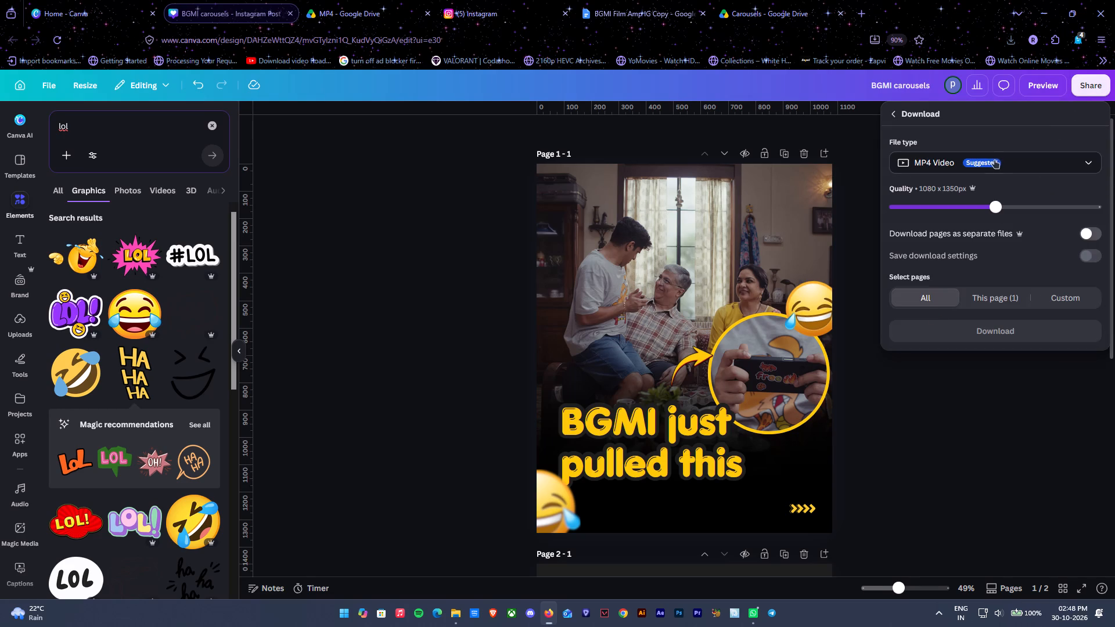
{"action": "scroll", "coordinate": [803, 437], "scroll_direction": "down", "scroll_amount": 6}
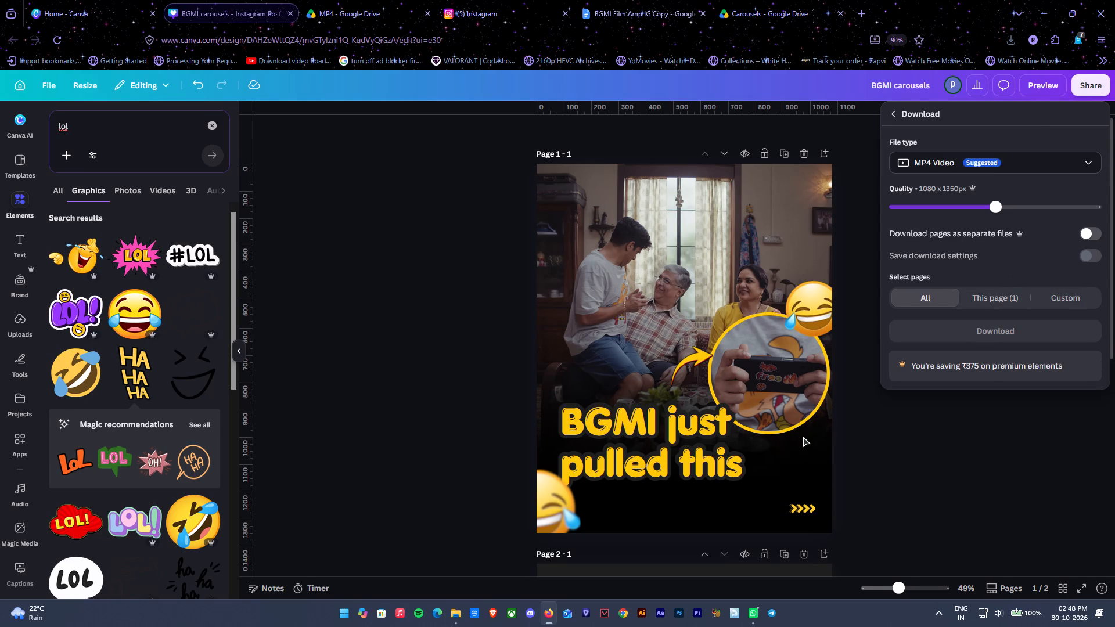
{"action": "scroll", "coordinate": [740, 413], "scroll_direction": "down", "scroll_amount": 7}
{"action": "scroll", "coordinate": [725, 515], "scroll_direction": "up", "scroll_amount": 2}
{"action": "scroll", "coordinate": [725, 515], "scroll_direction": "down", "scroll_amount": 7}
{"action": "left_click", "coordinate": [996, 161]}
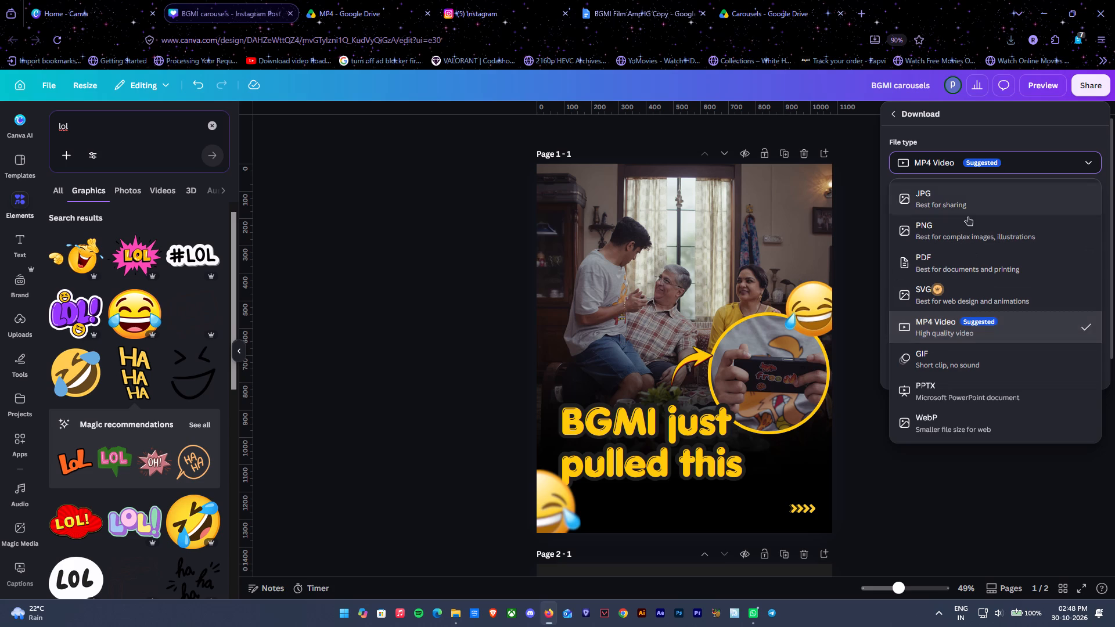
{"action": "left_click", "coordinate": [967, 226]}
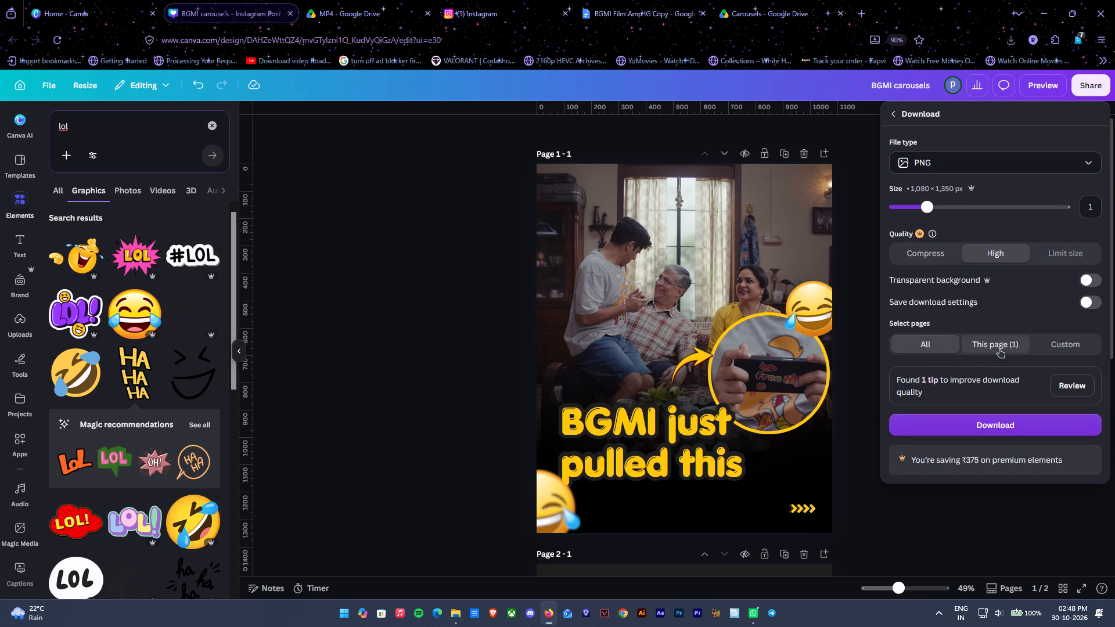
{"action": "left_click", "coordinate": [976, 426]}
Download only page 2 as an MP4 Video at 1080 x 1350px.
{"action": "scroll", "coordinate": [980, 420], "scroll_direction": "down", "scroll_amount": 7}
{"action": "scroll", "coordinate": [980, 420], "scroll_direction": "up", "scroll_amount": 1}
{"action": "left_click", "coordinate": [1102, 97]}
{"action": "left_click", "coordinate": [1101, 87]}
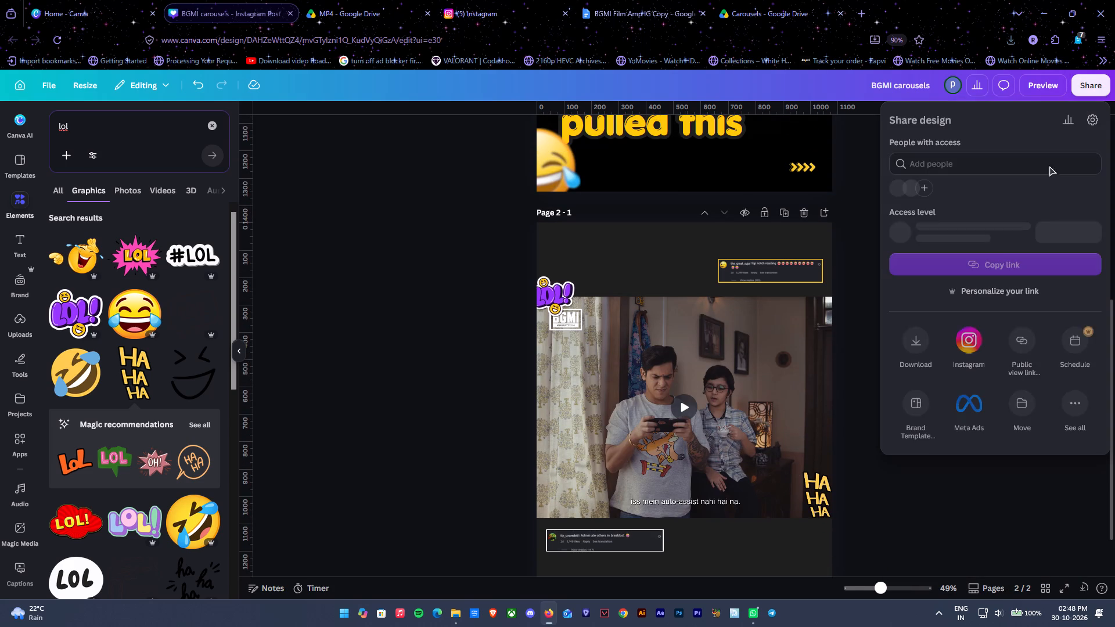
{"action": "left_click", "coordinate": [897, 367]}
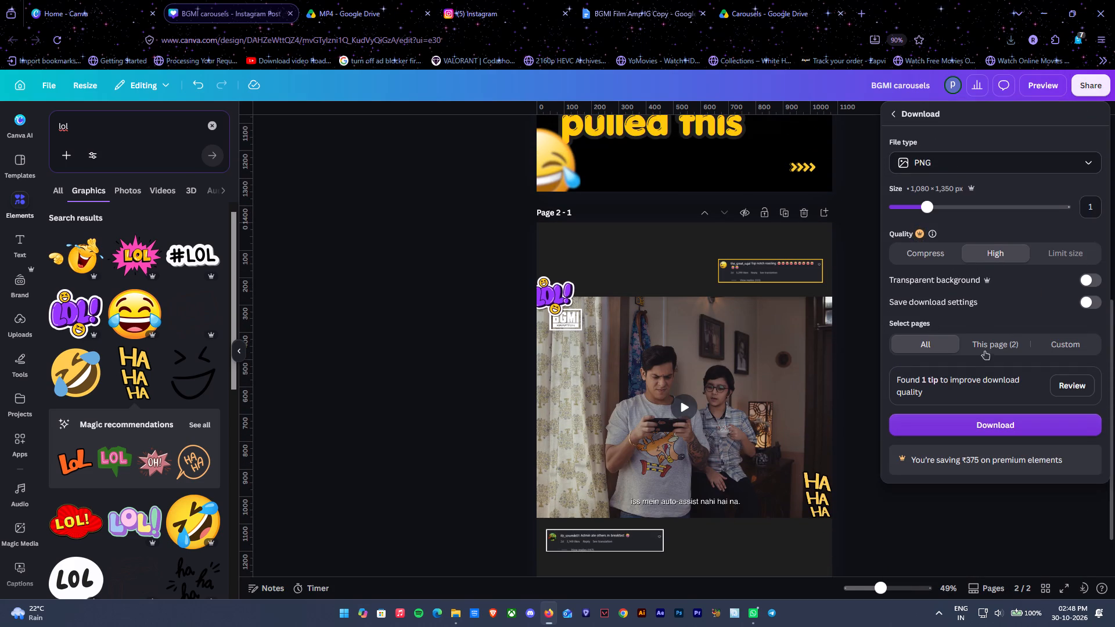
{"action": "left_click", "coordinate": [992, 344]}
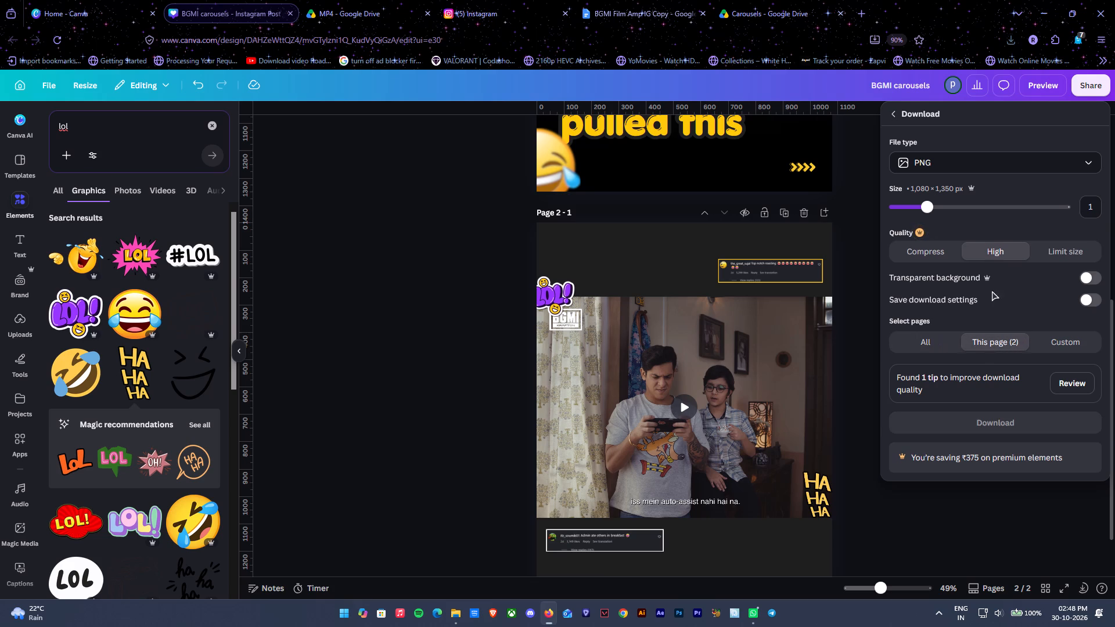
{"action": "left_click", "coordinate": [973, 158]}
{"action": "left_click", "coordinate": [955, 327]}
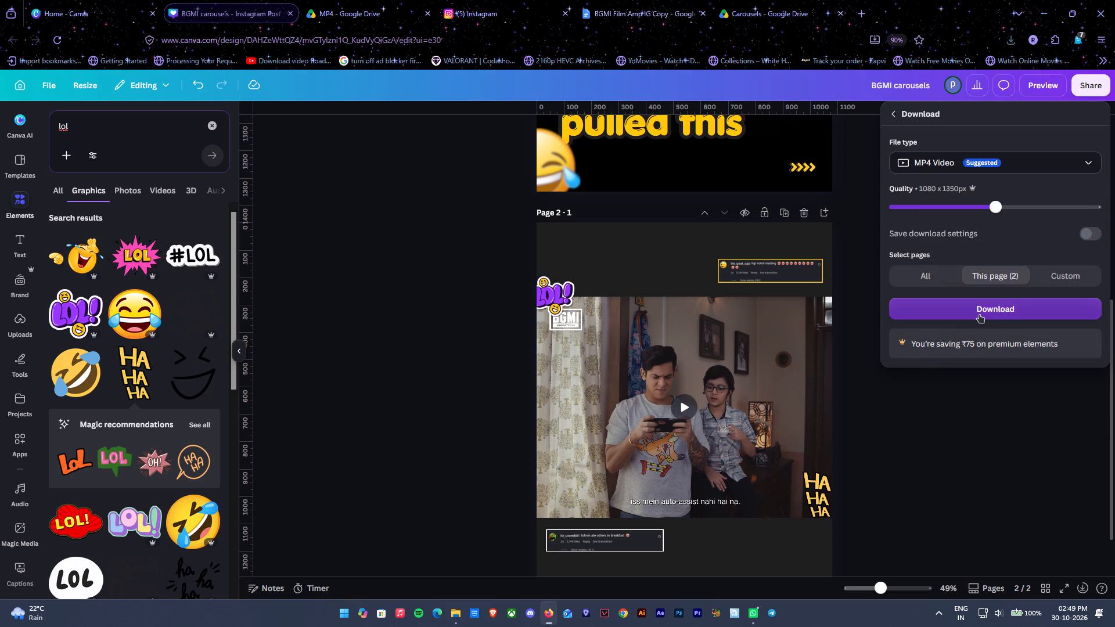
{"action": "left_click", "coordinate": [979, 314]}
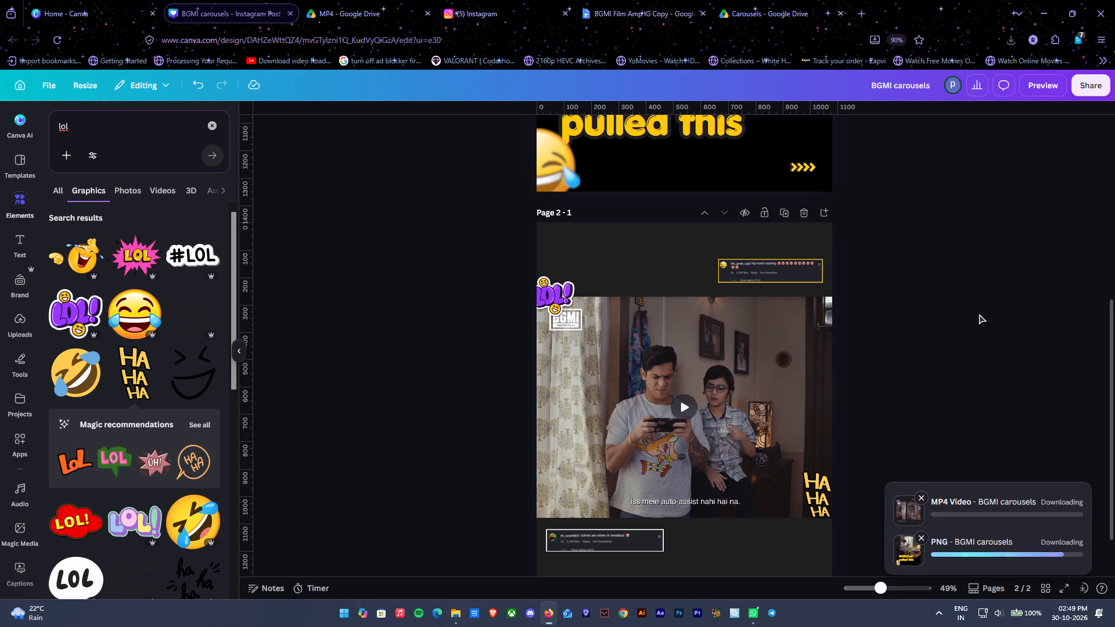
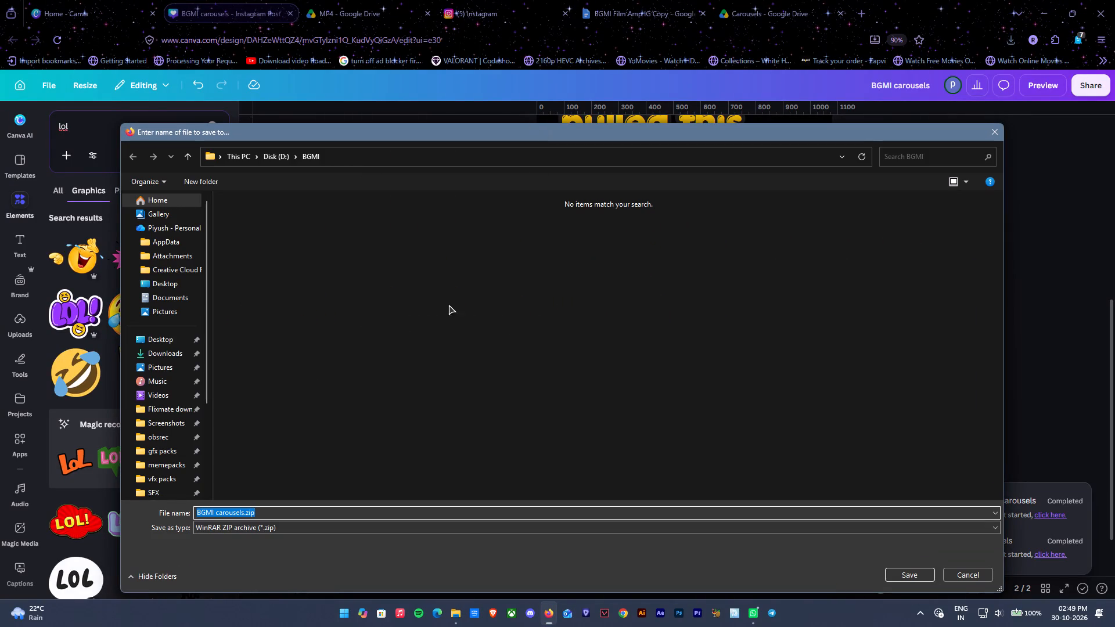
Create a folder named "carousels" inside D:\BGMI and save BGMI carousels.zip in it.
{"action": "left_click", "coordinate": [316, 159]}
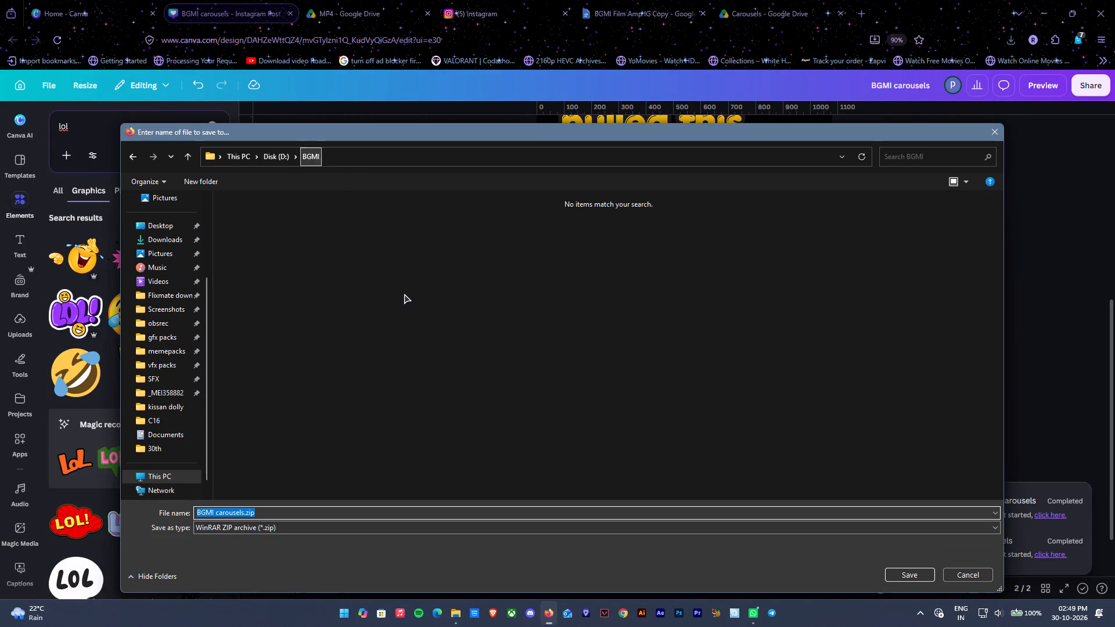
{"action": "right_click", "coordinate": [424, 395]}
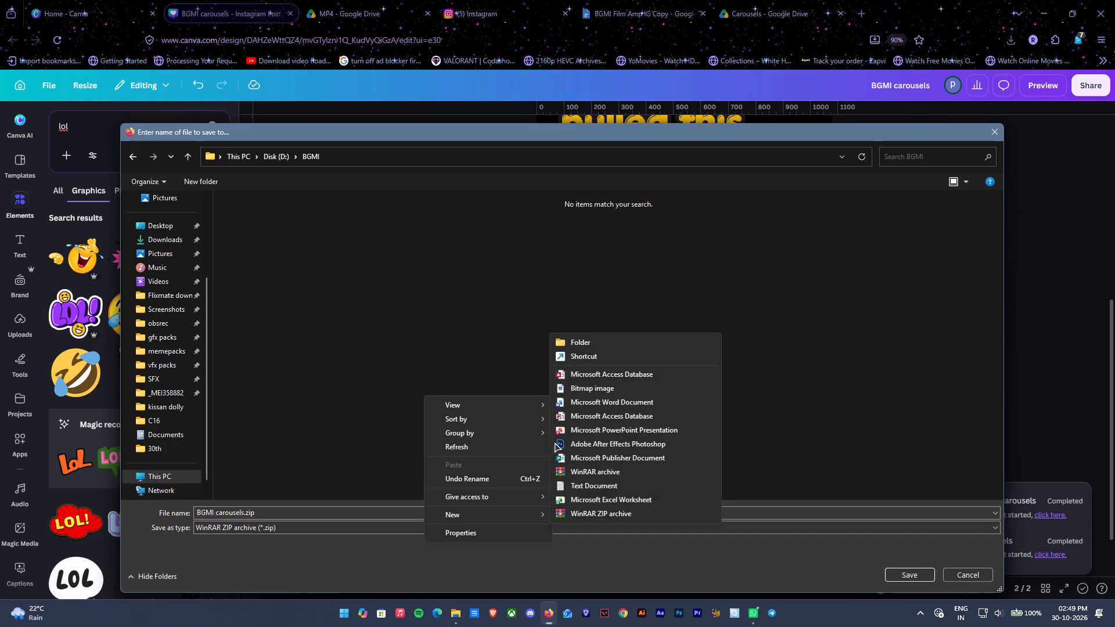
{"action": "left_click", "coordinate": [573, 343]}
{"action": "type", "text": "carousels"}
{"action": "left_click", "coordinate": [255, 206]}
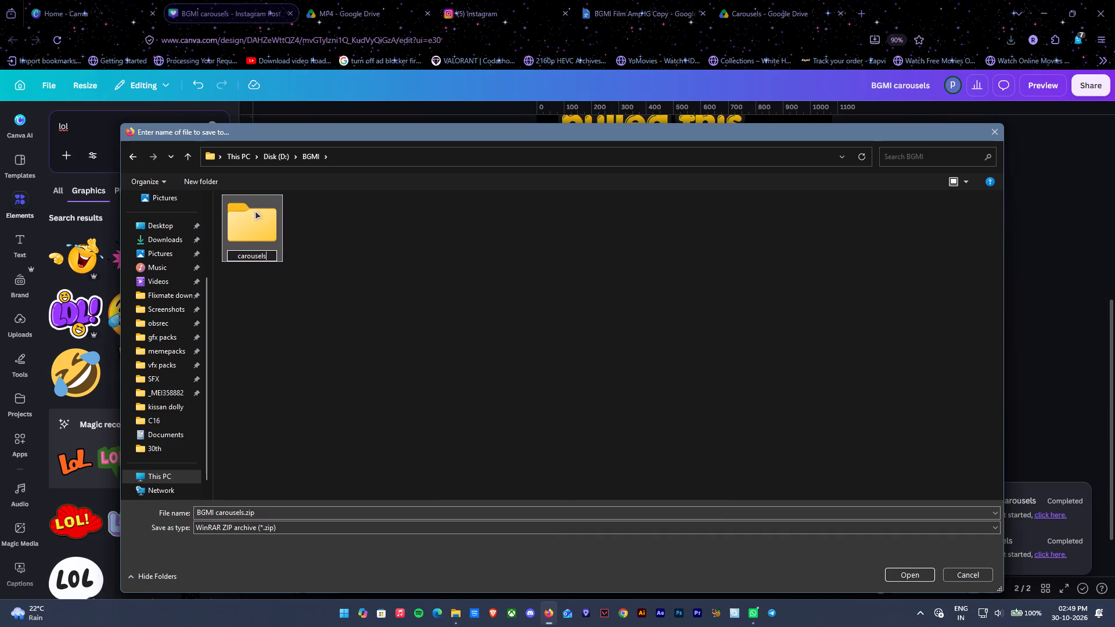
{"action": "double_click", "coordinate": [261, 228]}
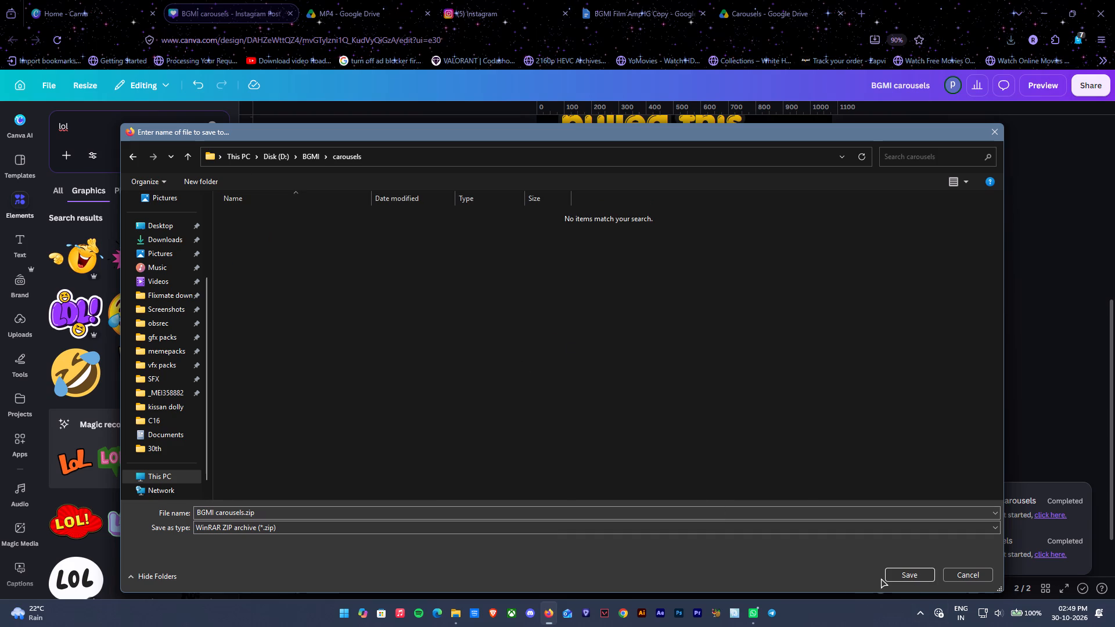
{"action": "left_click", "coordinate": [893, 574]}
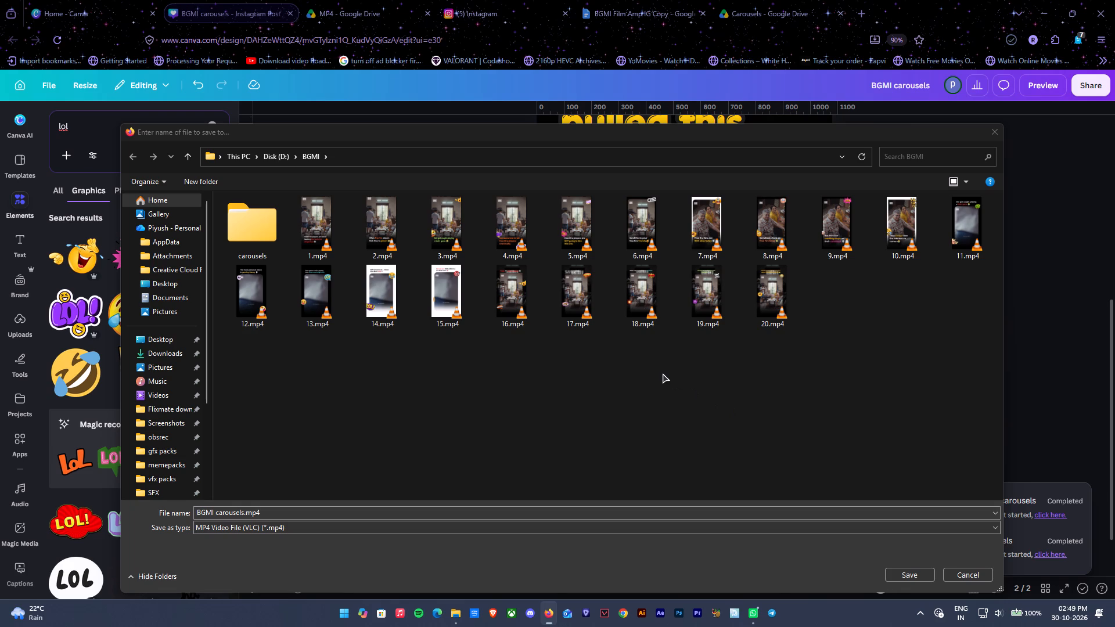
Save BGMI carousels.mp4 into the D:\BGMI\carousels folder.
{"action": "double_click", "coordinate": [260, 229]}
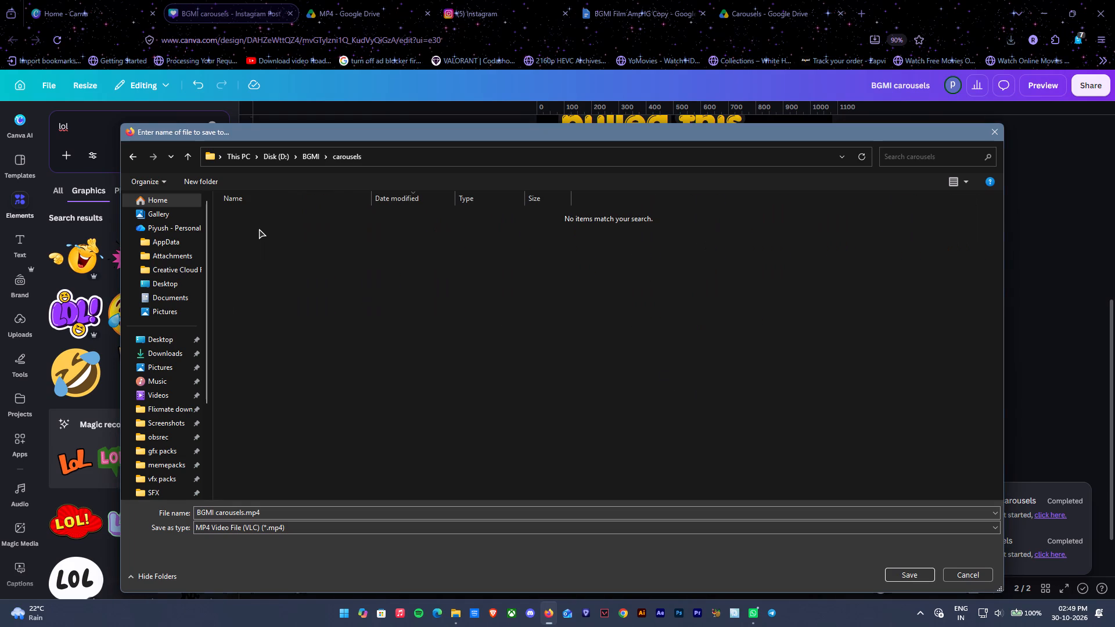
{"action": "left_click", "coordinate": [905, 571]}
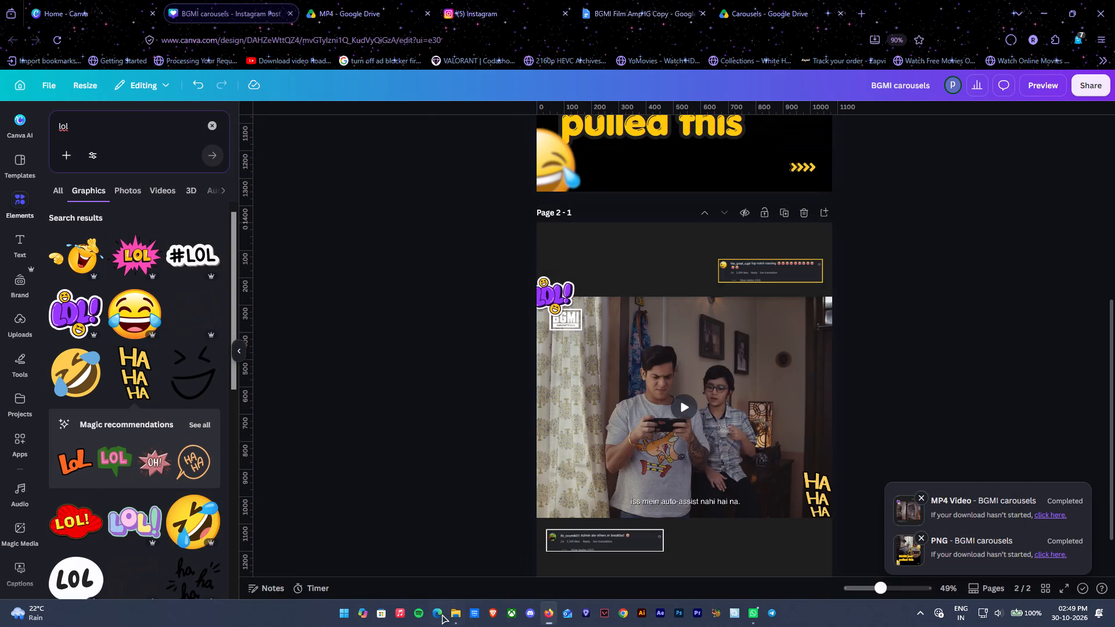
In File Explorer, go to D:\BGMI\carousels and extract BGMI carousels.zip directly into that folder.
{"action": "left_click", "coordinate": [452, 612]}
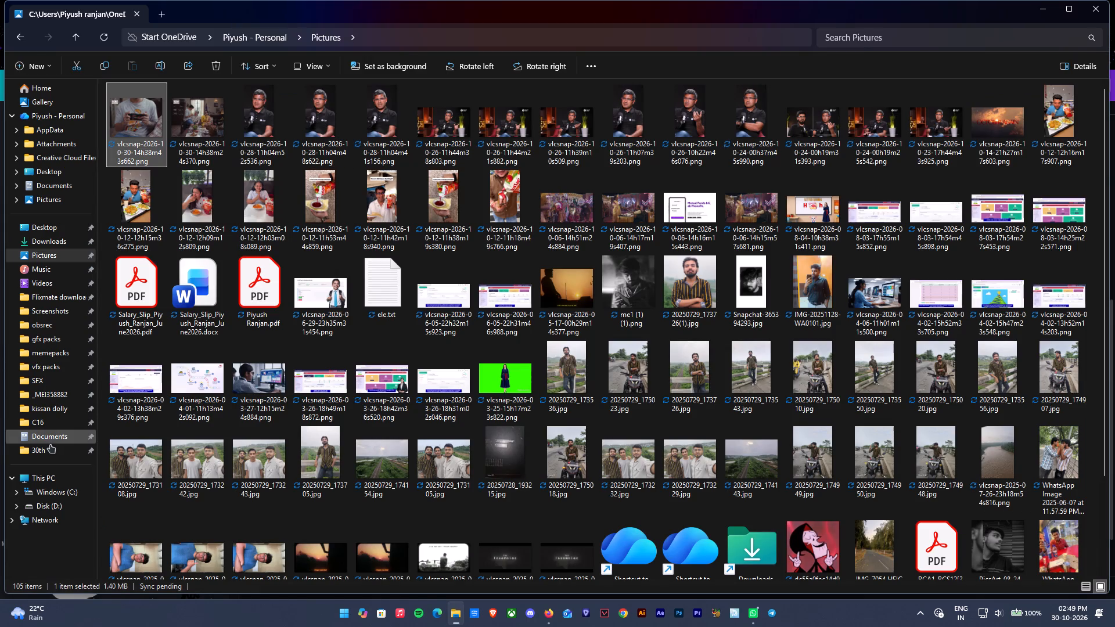
{"action": "left_click", "coordinate": [56, 506]}
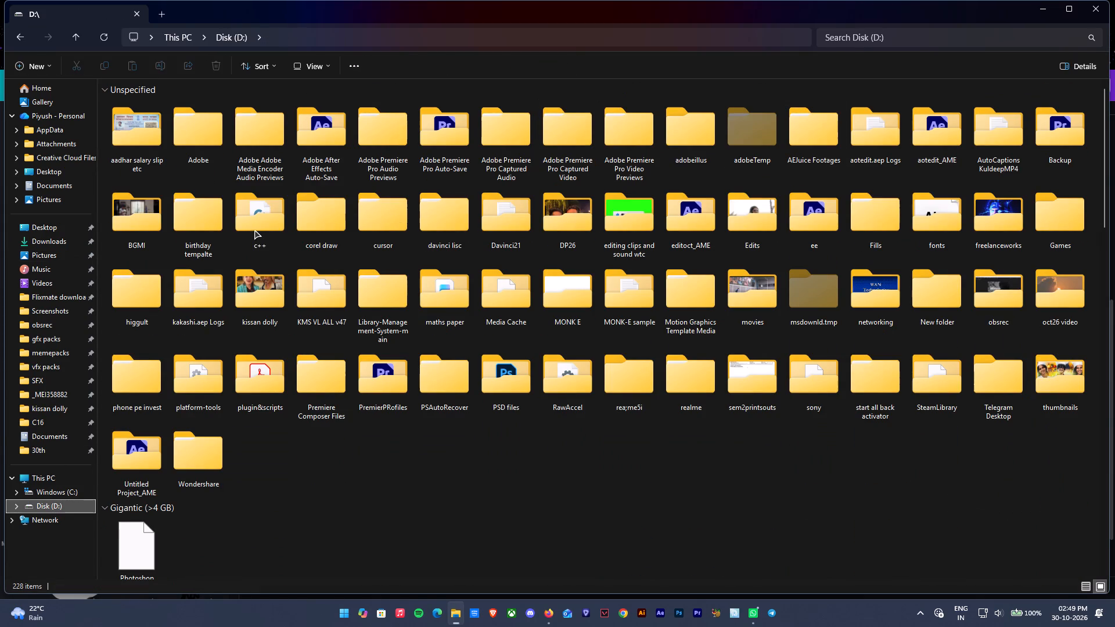
{"action": "double_click", "coordinate": [157, 221]}
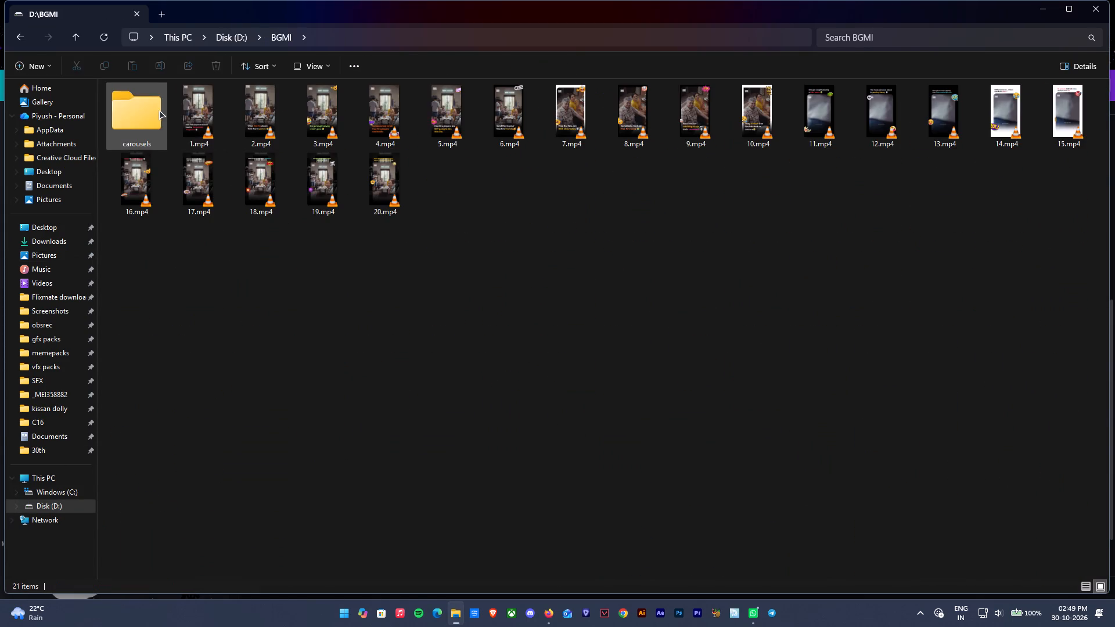
{"action": "double_click", "coordinate": [159, 110]}
{"action": "left_click", "coordinate": [213, 113]}
{"action": "right_click", "coordinate": [213, 112]}
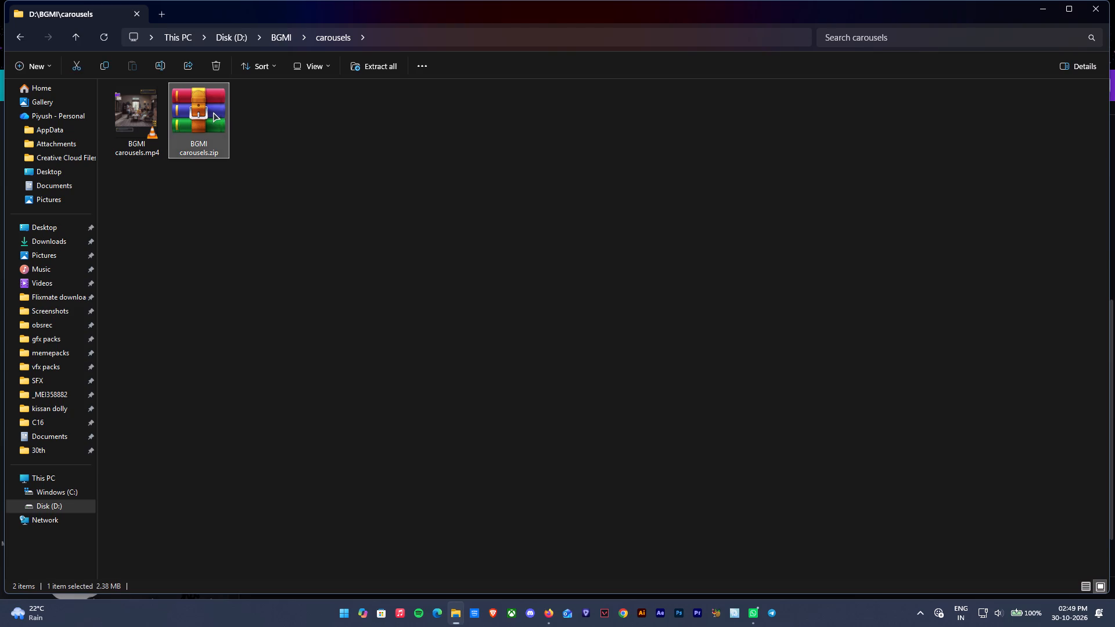
{"action": "left_click", "coordinate": [454, 391]}
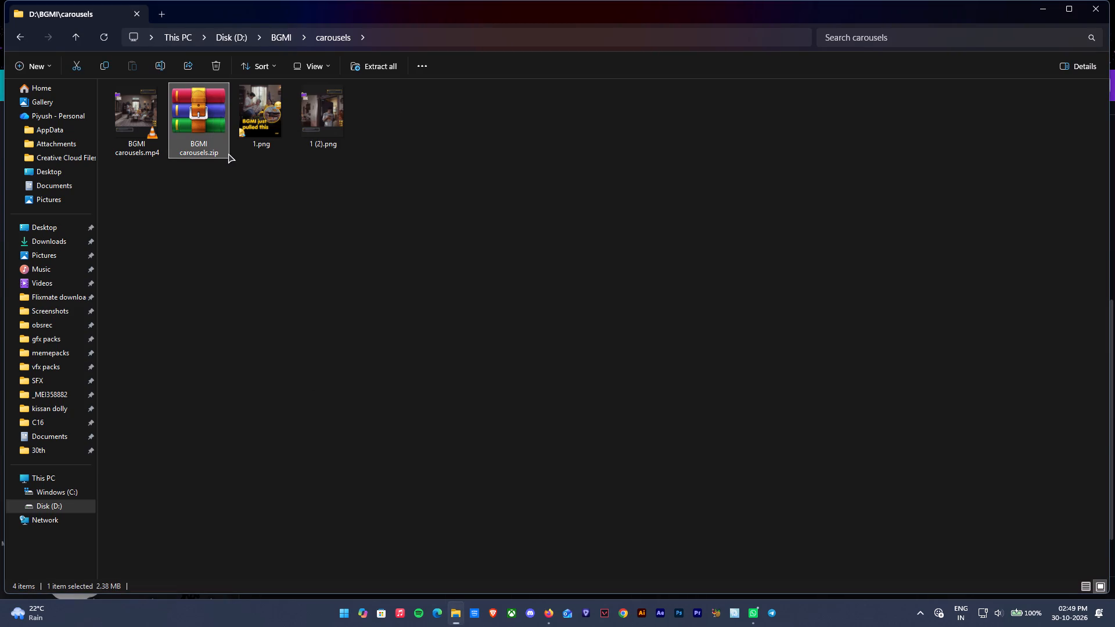
Permanently delete BGMI carousels.zip and the page 2 still 1 (2).png from the carousels folder.
{"action": "left_click", "coordinate": [220, 141]}
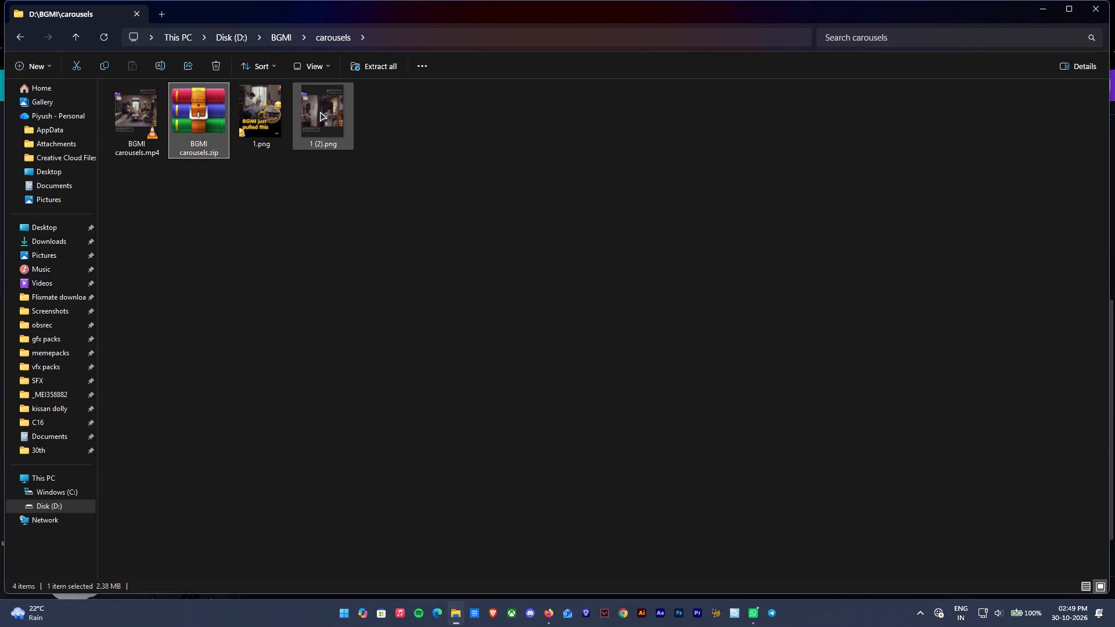
{"action": "left_click", "coordinate": [320, 111], "text": "shift"}
{"action": "left_click", "coordinate": [359, 113]}
{"action": "left_click", "coordinate": [303, 93]}
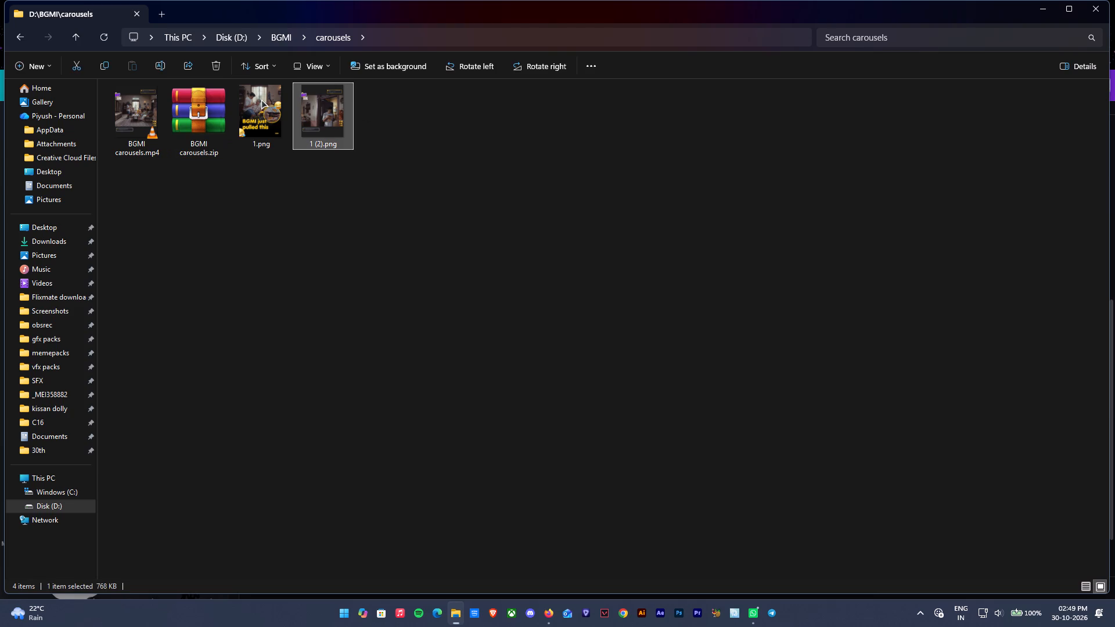
{"action": "left_click", "coordinate": [197, 106], "text": "ctrl"}
{"action": "key", "text": "shift+Delete"}
{"action": "key", "text": "Return"}
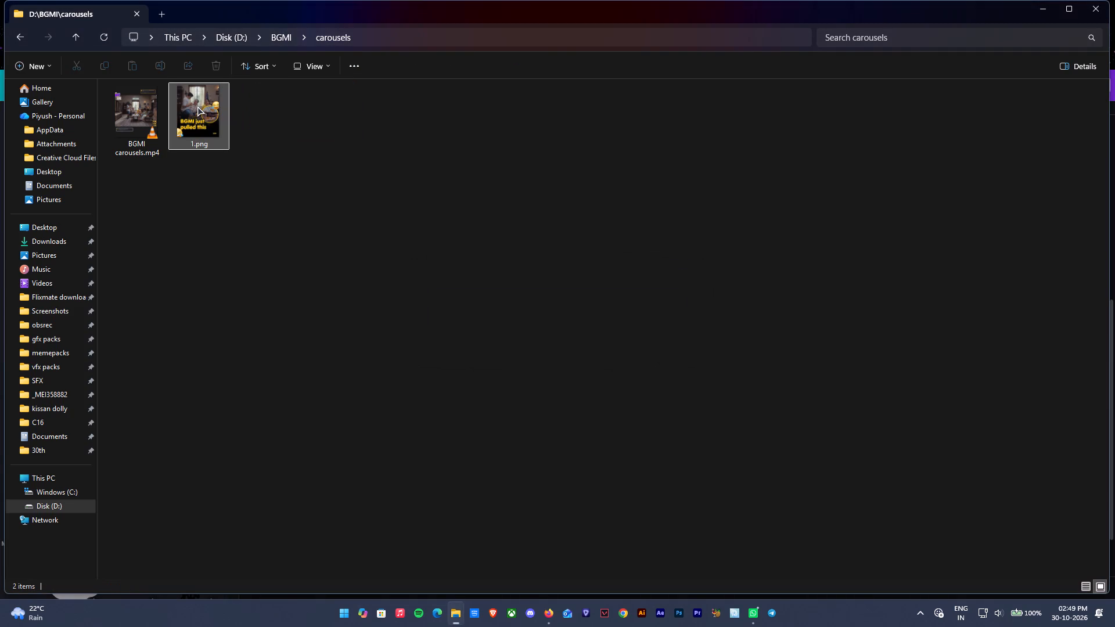
Open the exported cover image 1.png to check it.
{"action": "double_click", "coordinate": [197, 106]}
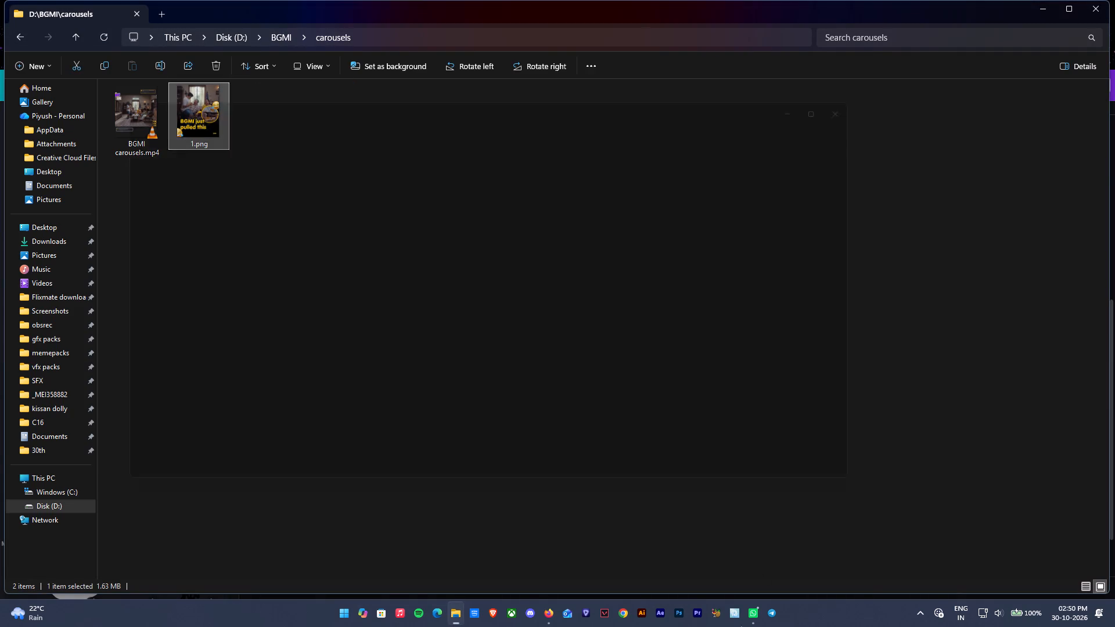
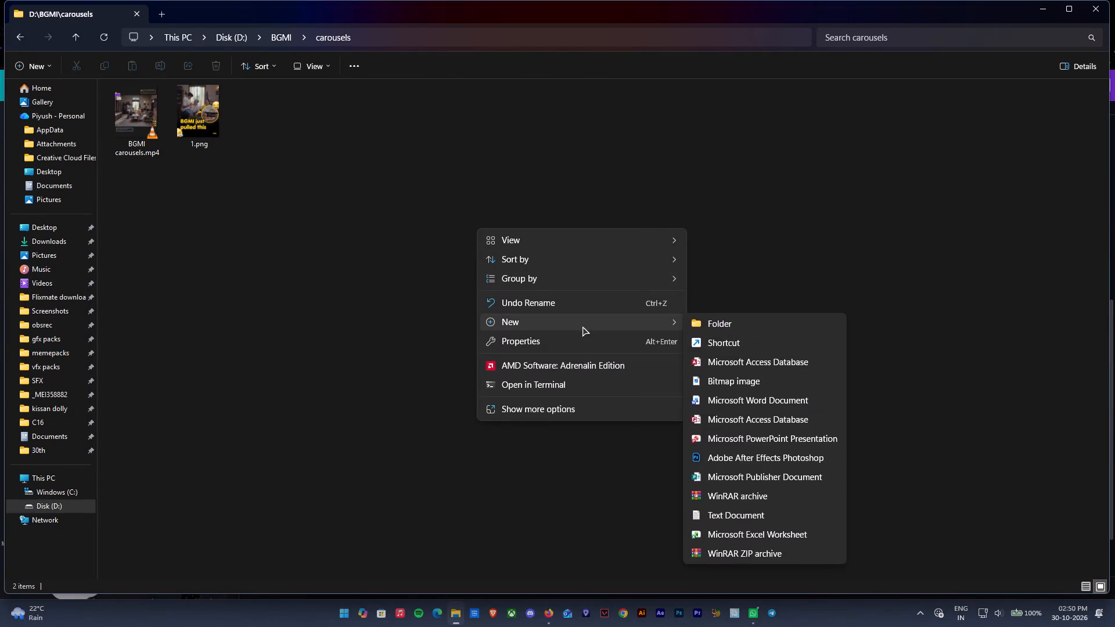
Create a folder named 1 inside carousels and move 1.png and BGMI carousels.mp4 into it.
{"action": "left_click", "coordinate": [735, 327]}
{"action": "key", "text": "1"}
{"action": "left_click", "coordinate": [443, 197]}
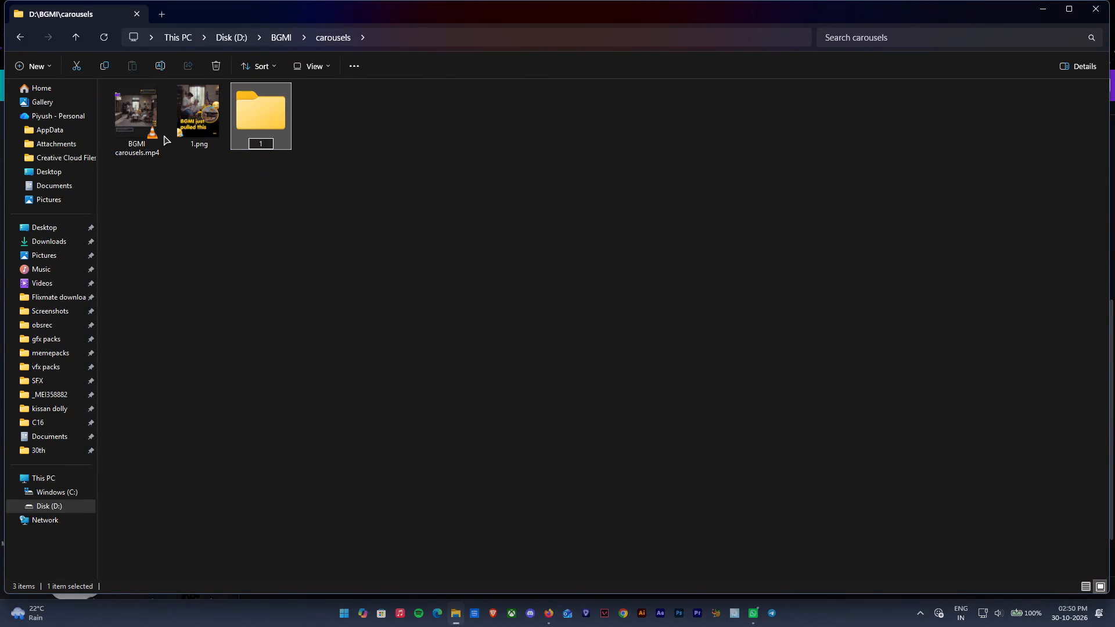
{"action": "left_click_drag", "start_coordinate": [202, 117], "coordinate": [248, 123]}
{"action": "left_click_drag", "start_coordinate": [132, 124], "coordinate": [172, 128]}
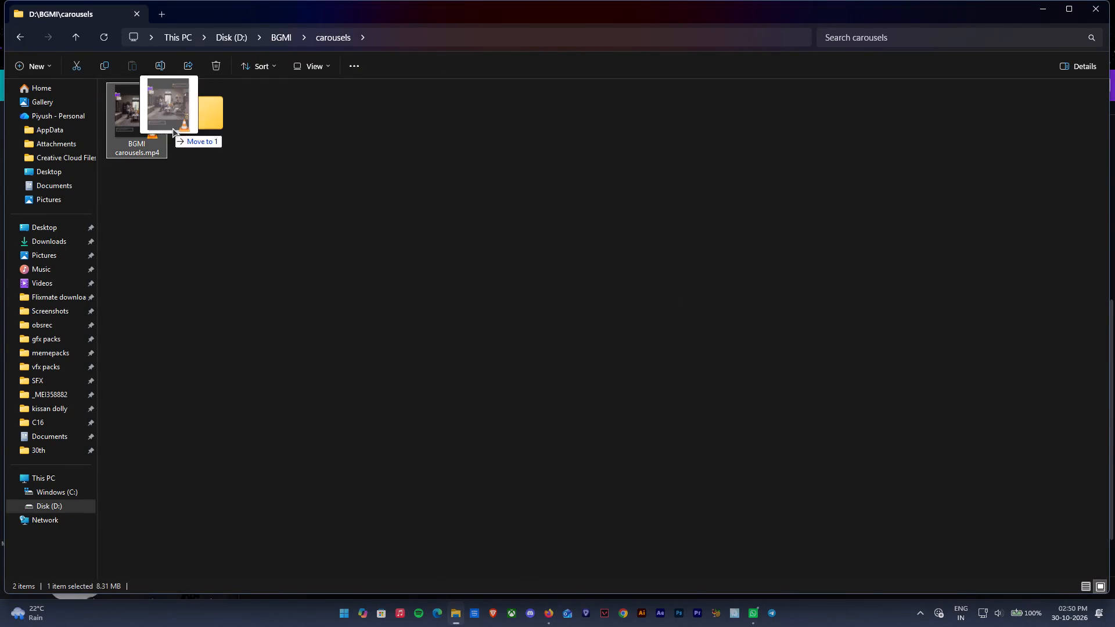
{"action": "left_click_drag", "start_coordinate": [172, 128], "coordinate": [173, 128]}
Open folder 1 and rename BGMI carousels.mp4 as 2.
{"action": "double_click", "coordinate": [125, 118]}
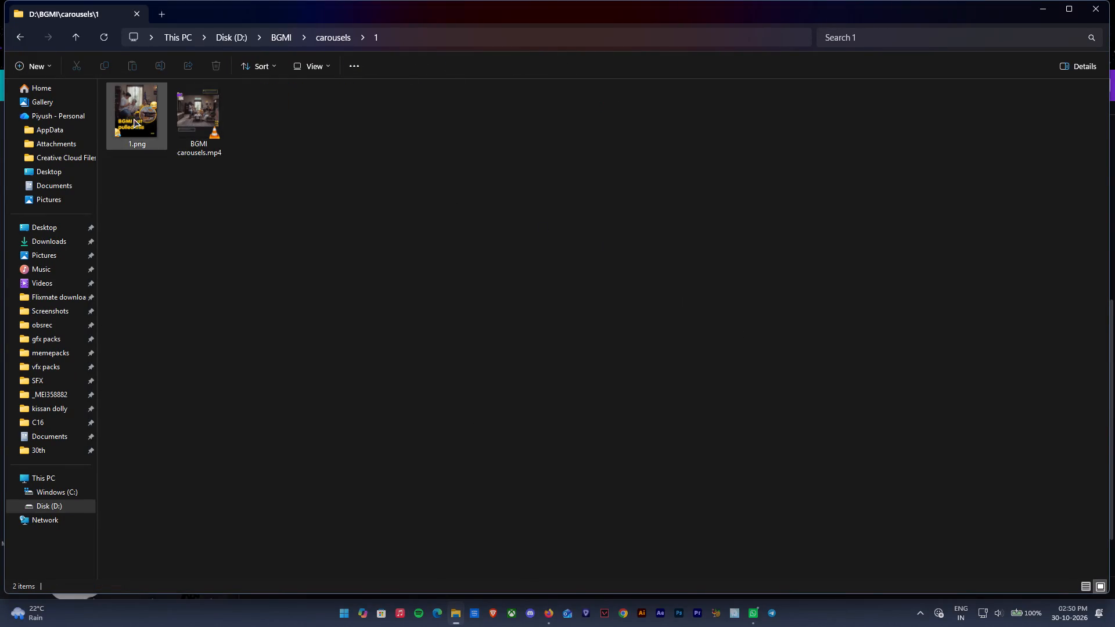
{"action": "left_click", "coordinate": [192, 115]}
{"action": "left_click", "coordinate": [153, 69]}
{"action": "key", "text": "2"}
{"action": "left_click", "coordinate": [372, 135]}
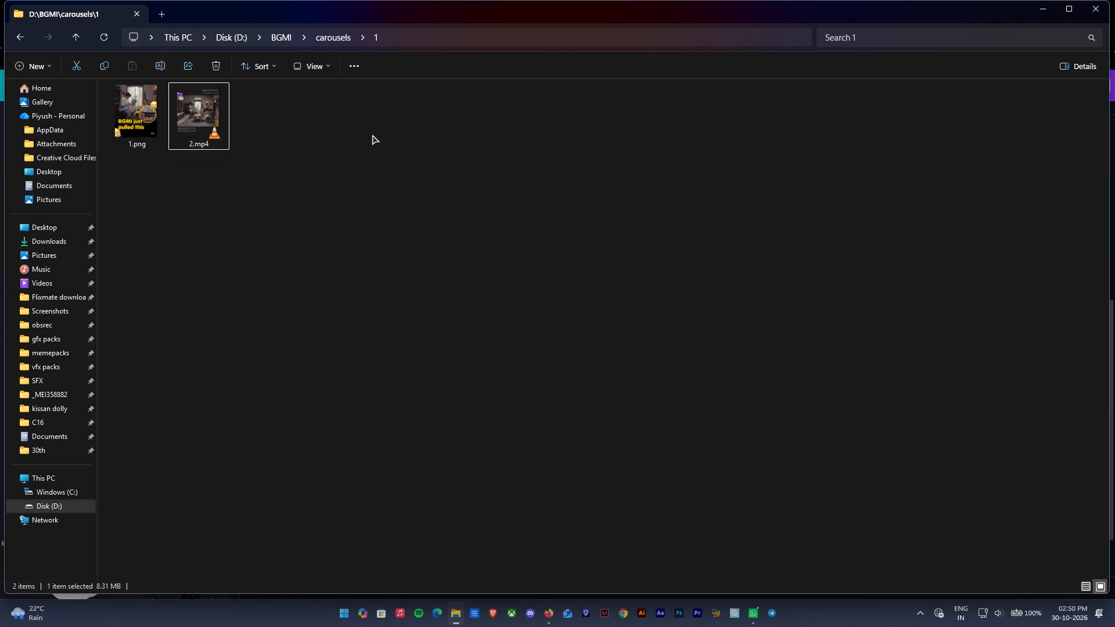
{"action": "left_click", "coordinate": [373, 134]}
Play 2.mp4 full screen to check the exported carousel video, and close the player.
{"action": "double_click", "coordinate": [196, 120]}
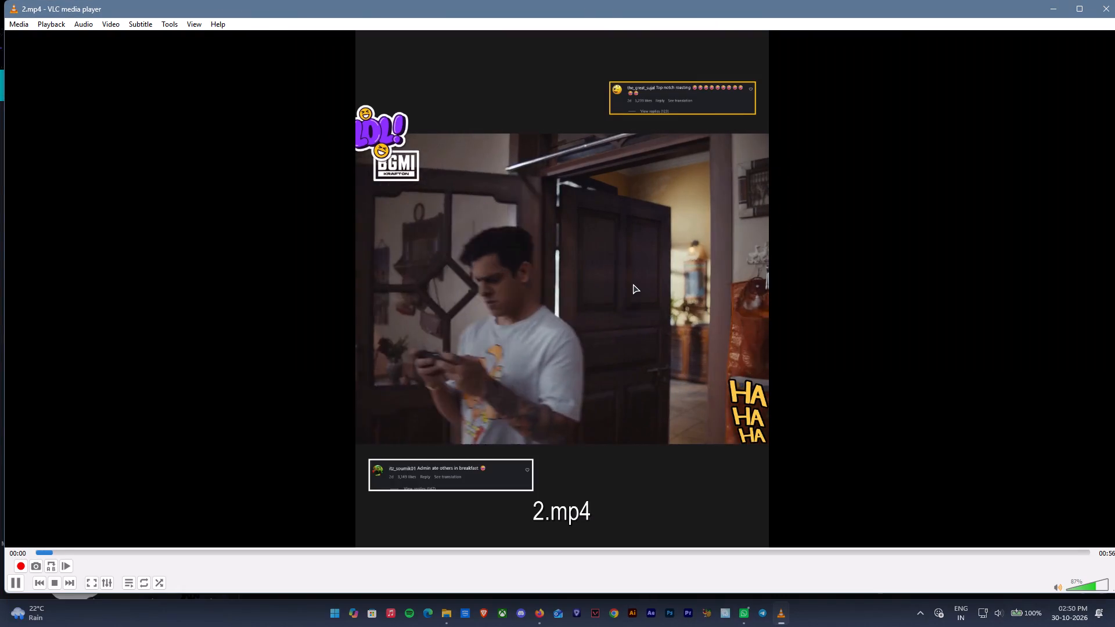
{"action": "double_click", "coordinate": [633, 283]}
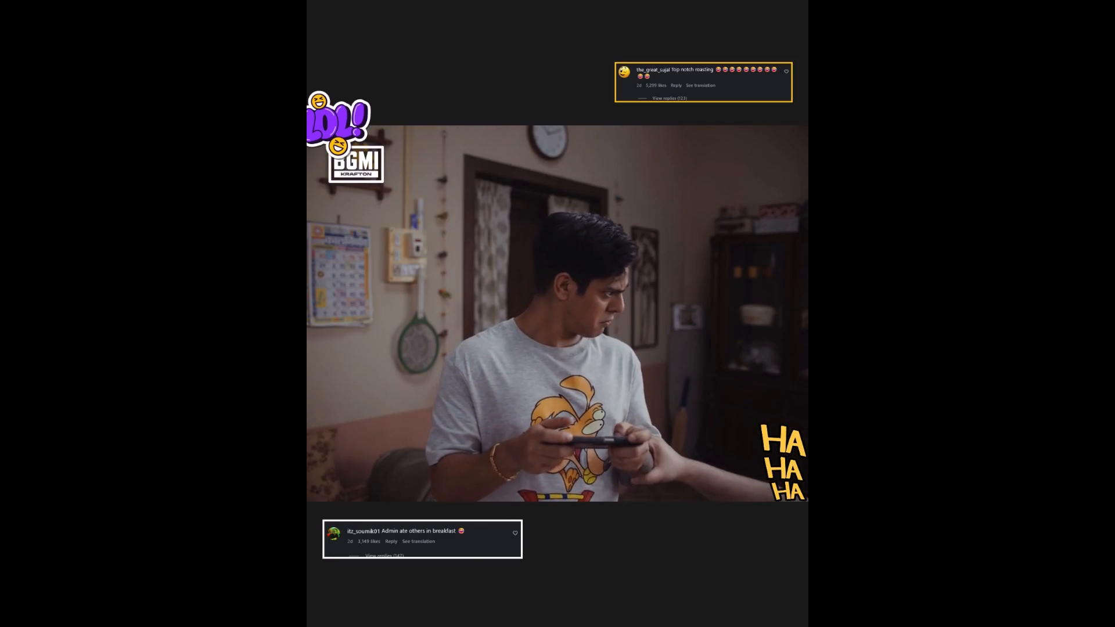
{"action": "left_click", "coordinate": [958, 224]}
{"action": "double_click", "coordinate": [830, 273]}
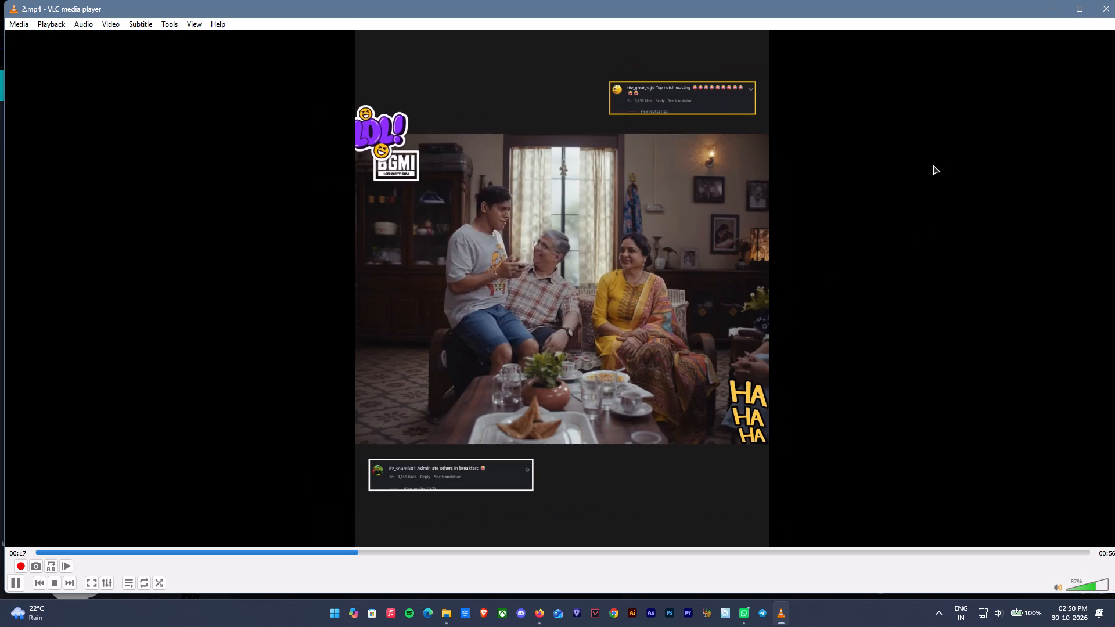
{"action": "left_click", "coordinate": [1112, 8]}
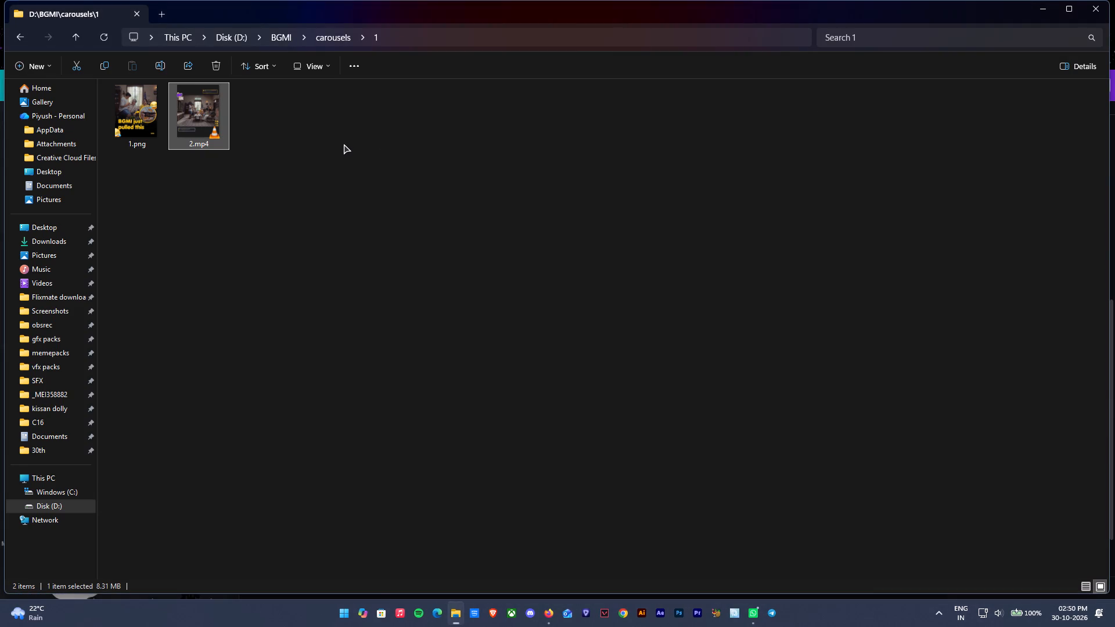
Permanently delete 2.mp4 from folder 1.
{"action": "key", "text": "shift+Delete"}
{"action": "key", "text": "Return"}
Back in the Canva design, enlarge both comment screenshots on page 2 to about half the page width each.
{"action": "left_click", "coordinate": [551, 614]}
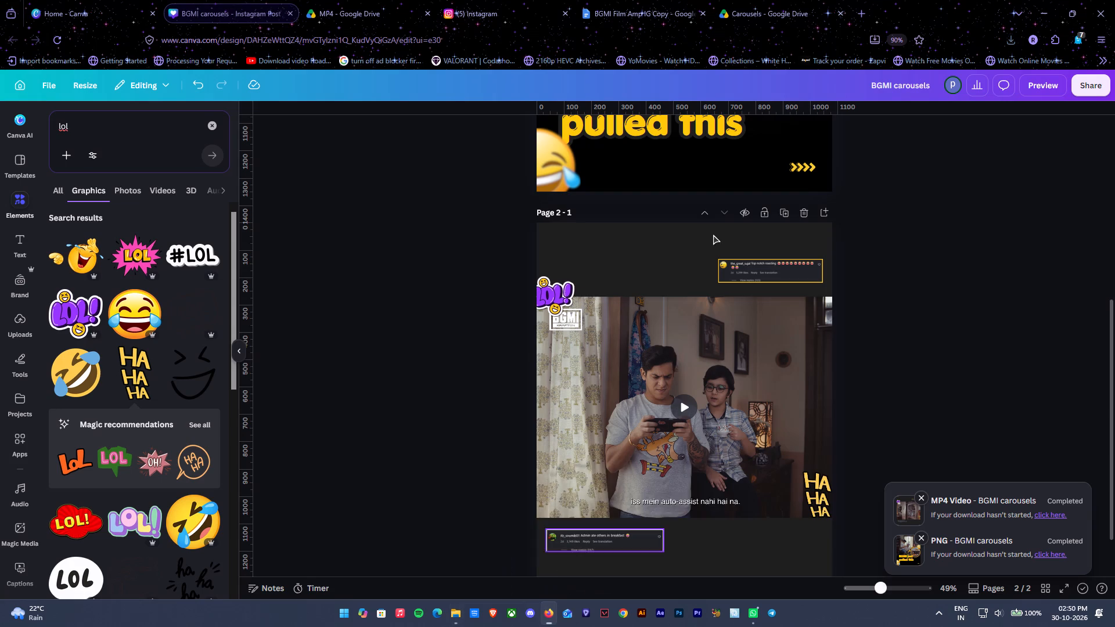
{"action": "left_click", "coordinate": [747, 282]}
{"action": "left_click_drag", "start_coordinate": [718, 286], "coordinate": [683, 286]}
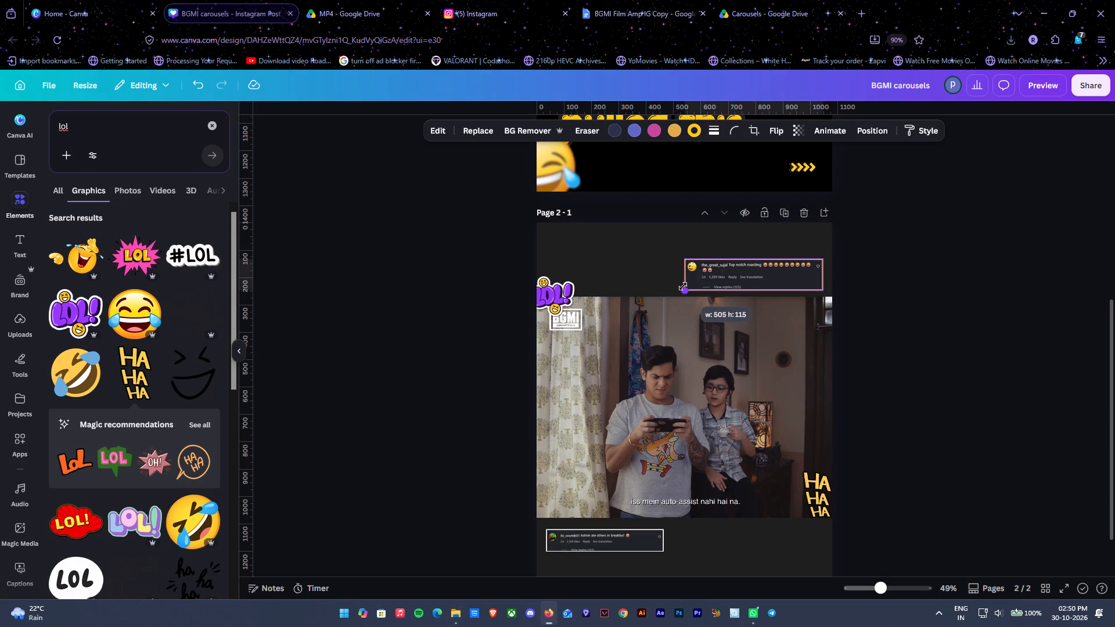
{"action": "left_click_drag", "start_coordinate": [683, 286], "coordinate": [688, 286]}
{"action": "left_click", "coordinate": [646, 546]}
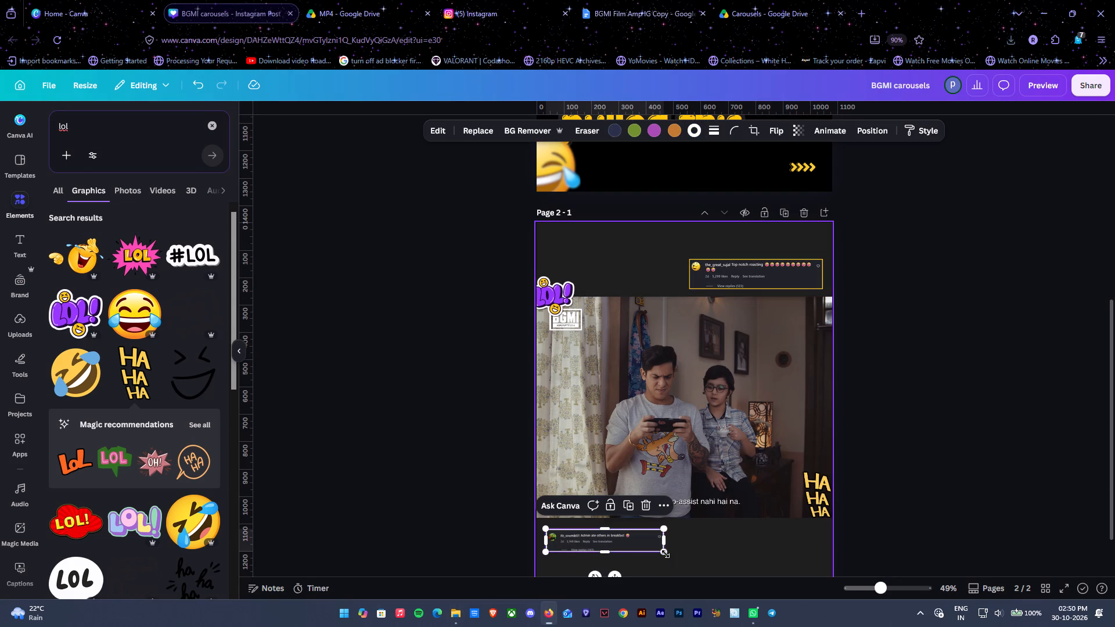
{"action": "left_click_drag", "start_coordinate": [666, 553], "coordinate": [704, 556]}
{"action": "left_click", "coordinate": [886, 494]}
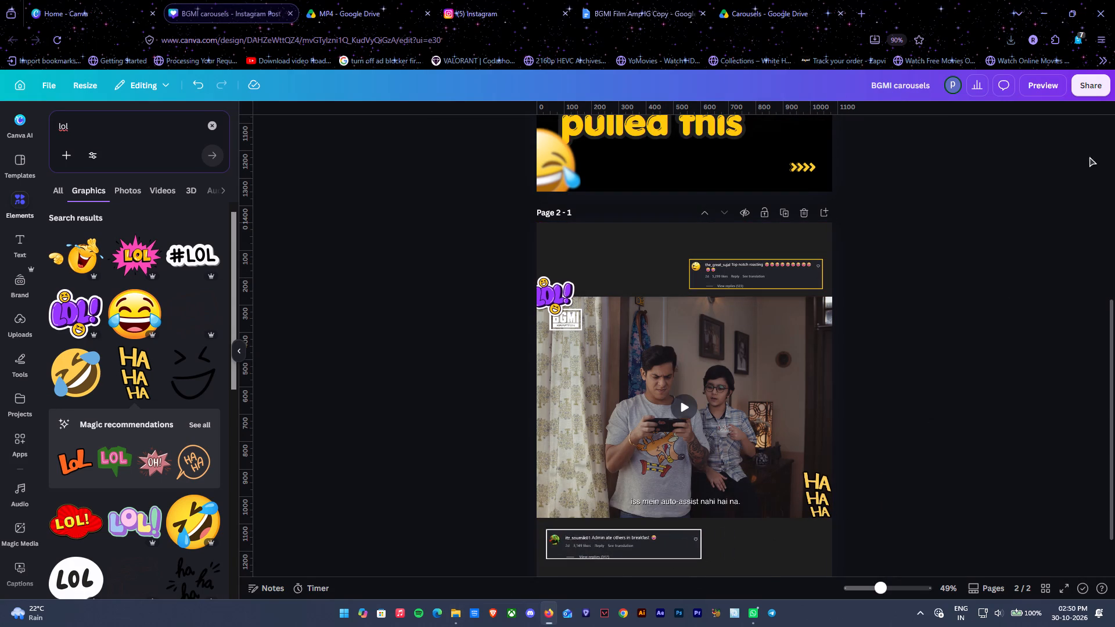
Download only page 2 as an MP4 video at 1080 x 1350 px.
{"action": "left_click", "coordinate": [1093, 85]}
{"action": "left_click", "coordinate": [921, 362]}
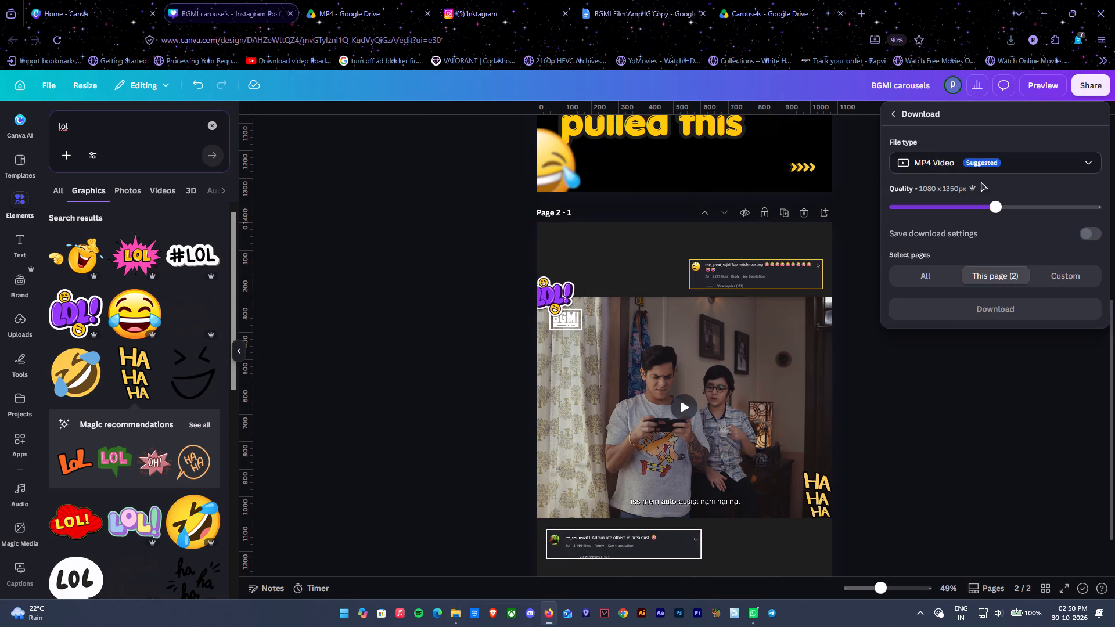
{"action": "left_click", "coordinate": [991, 313]}
{"action": "left_click", "coordinate": [1009, 330]}
Add two blank pages after page 2 and title both page 3 and page 4 as 2.
{"action": "scroll", "coordinate": [1009, 330], "scroll_direction": "down", "scroll_amount": 4}
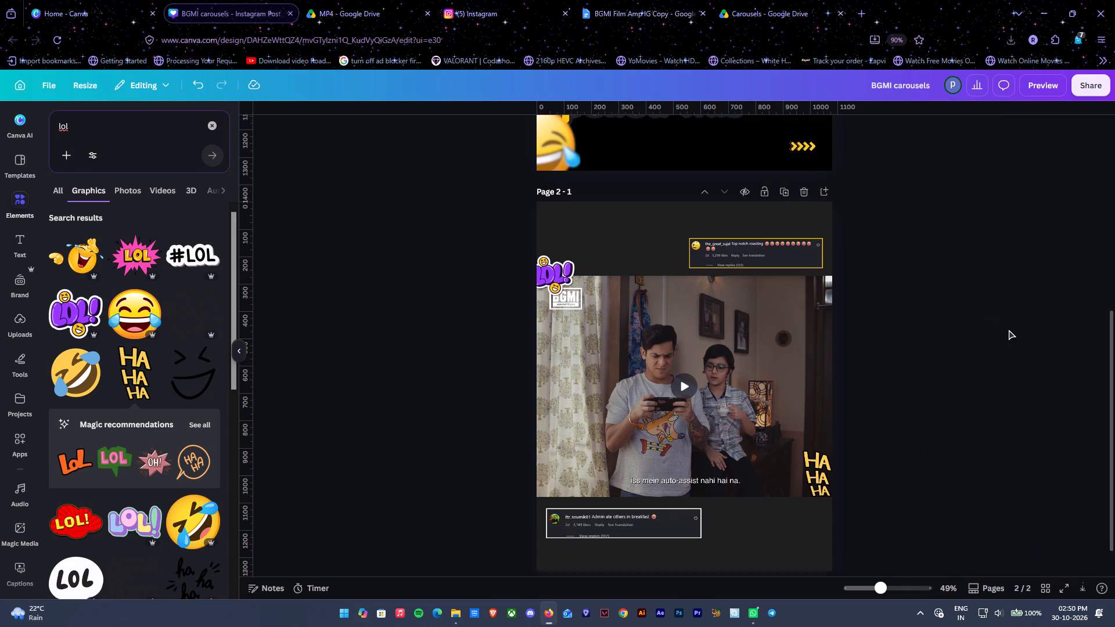
{"action": "scroll", "coordinate": [1009, 330], "scroll_direction": "down", "scroll_amount": 7}
{"action": "left_click", "coordinate": [797, 567]}
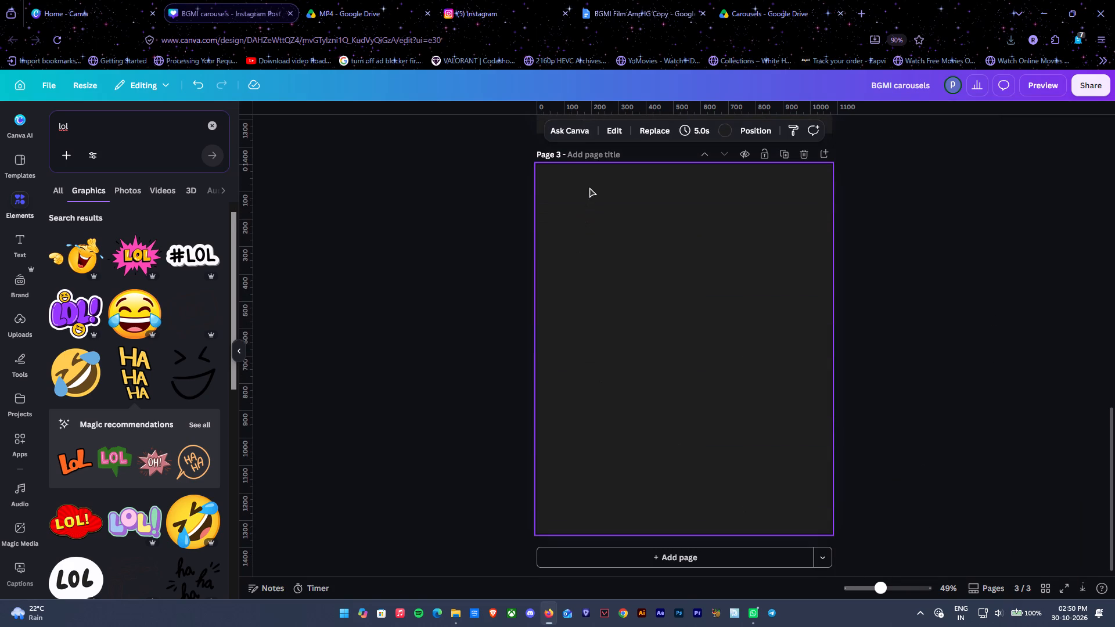
{"action": "left_click", "coordinate": [593, 153]}
{"action": "key", "text": "2"}
{"action": "left_click", "coordinate": [663, 557]}
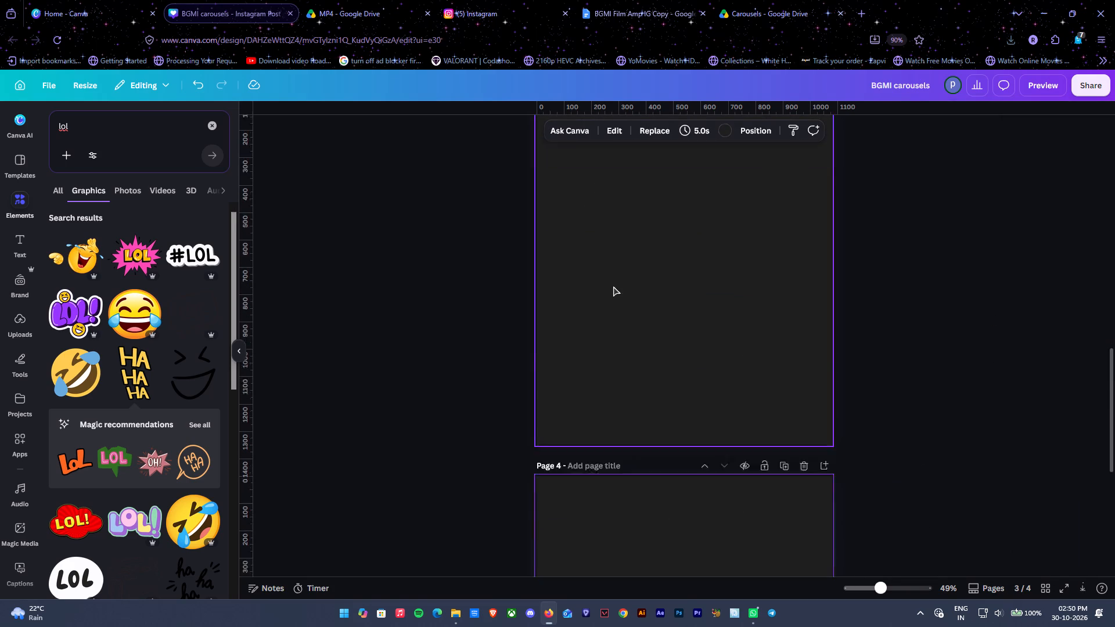
{"action": "left_click", "coordinate": [586, 153]}
{"action": "key", "text": "2"}
{"action": "left_click", "coordinate": [947, 216]}
{"action": "scroll", "coordinate": [889, 313], "scroll_direction": "up", "scroll_amount": 11}
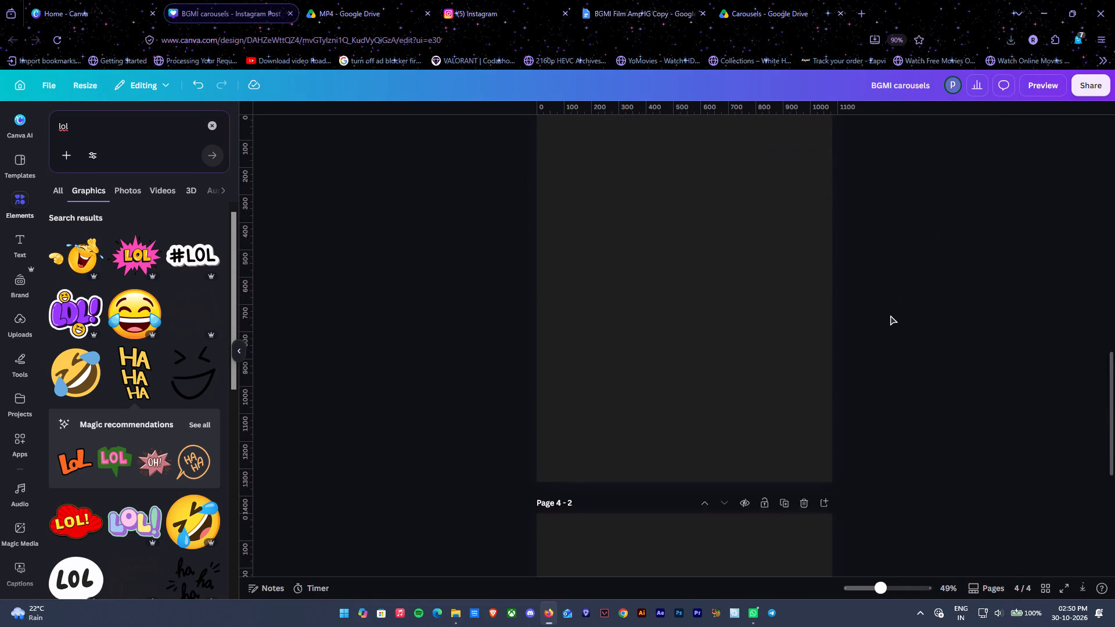
{"action": "scroll", "coordinate": [890, 315], "scroll_direction": "up", "scroll_amount": 9}
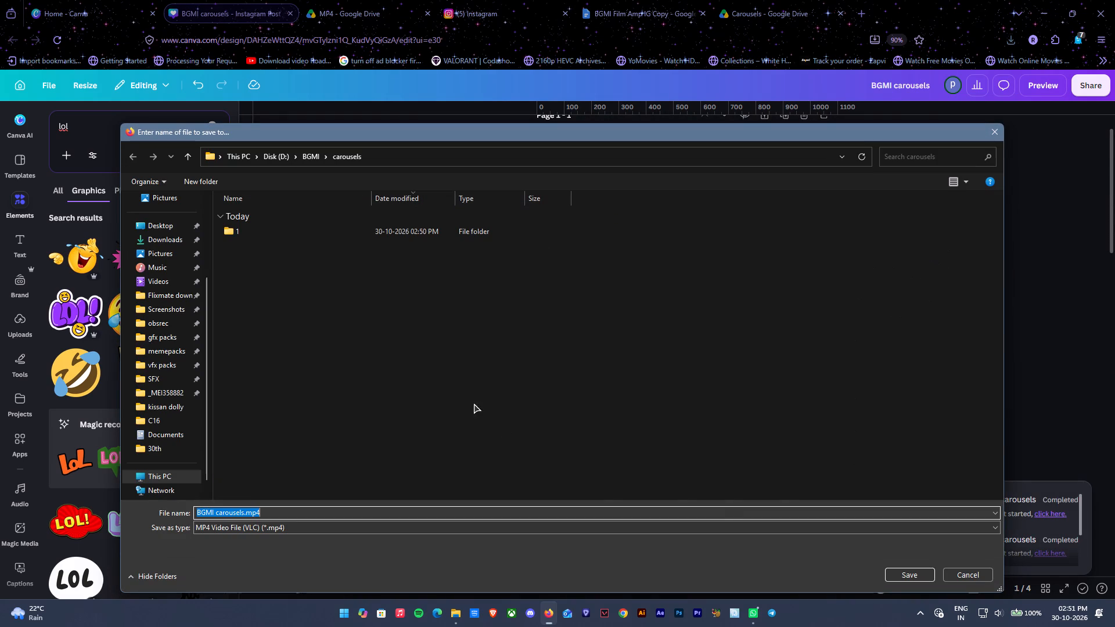
Save the downloaded video under the name 2 in the carousels folder's subfolder 1.
{"action": "double_click", "coordinate": [334, 232]}
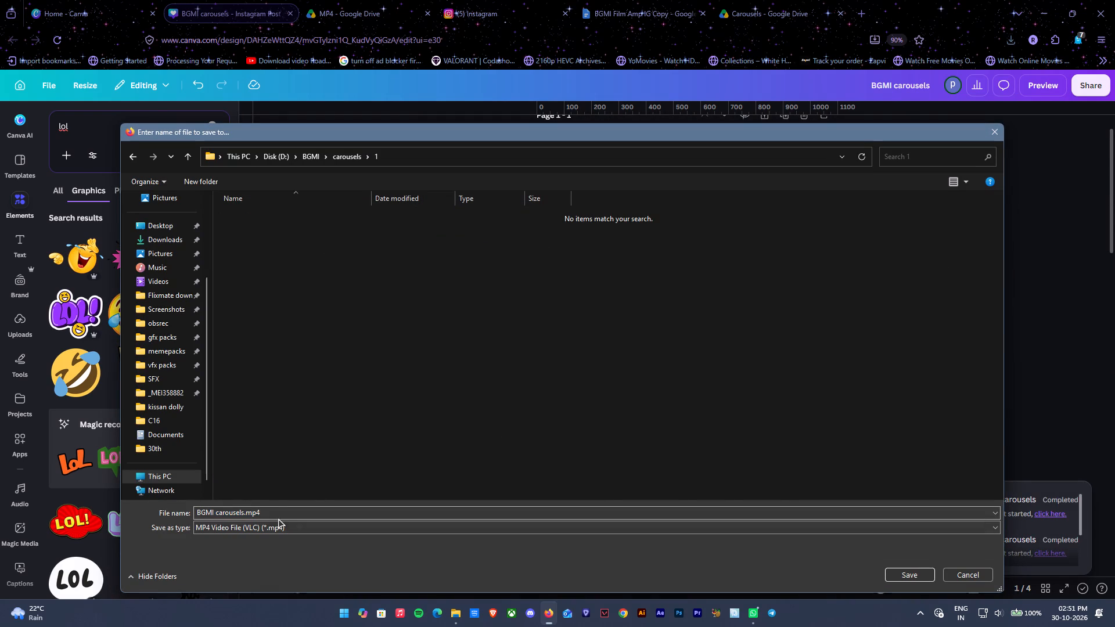
{"action": "left_click", "coordinate": [280, 511]}
{"action": "key", "text": "2"}
{"action": "left_click", "coordinate": [915, 574]}
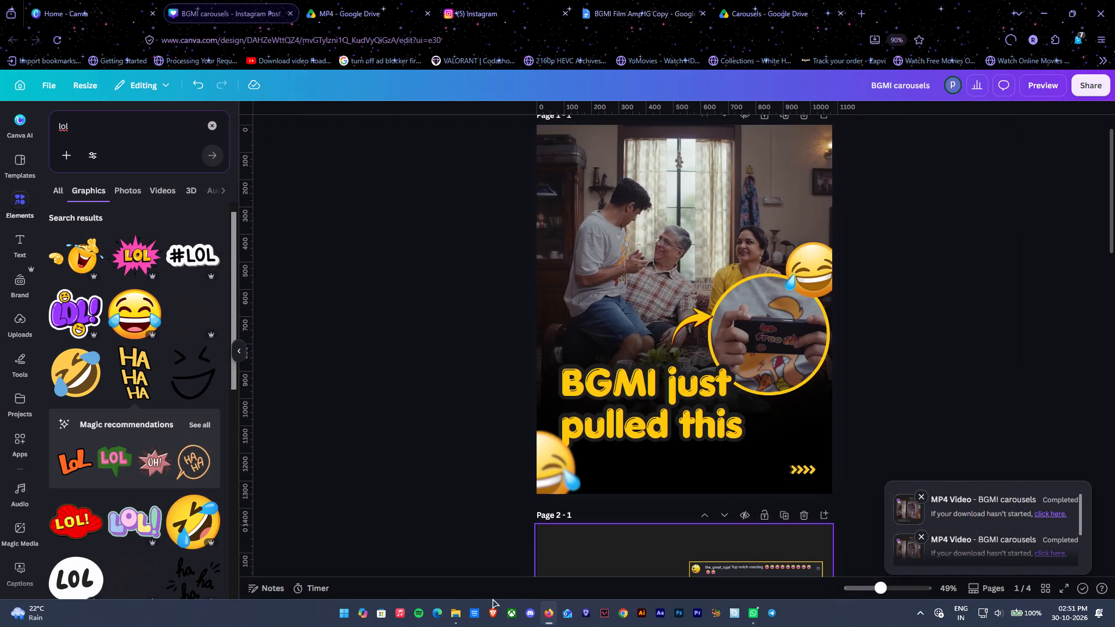
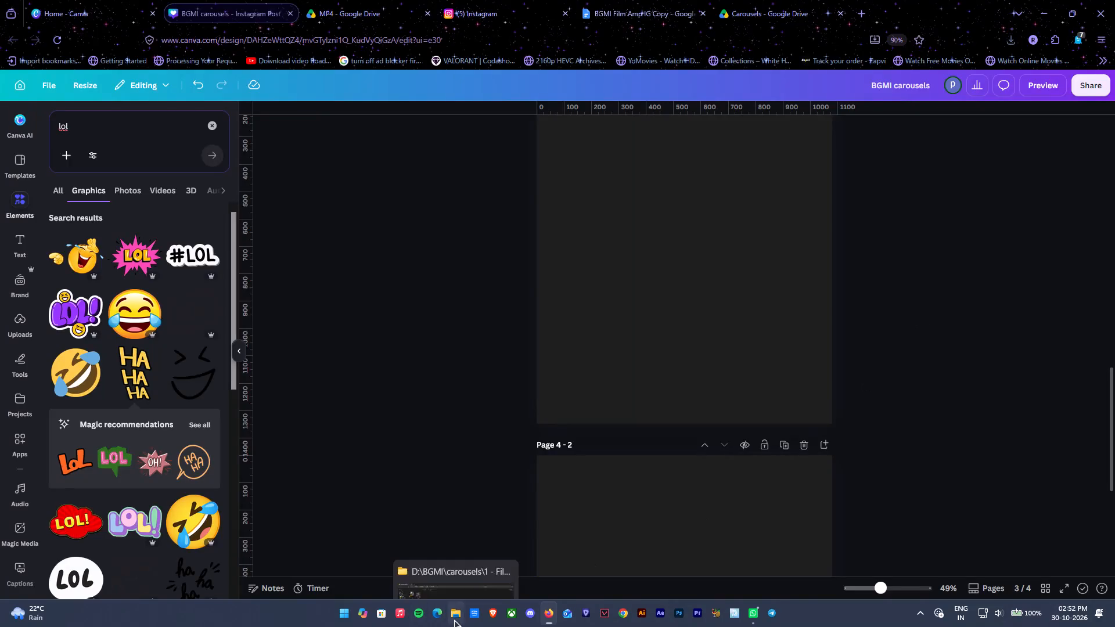
Bring BGMI_F2_49SEC_271026 V06.mp4 from the Downloads folder into the Canva design, placing it on the blank page 4.
{"action": "left_click", "coordinate": [454, 619]}
{"action": "left_click", "coordinate": [13, 38]}
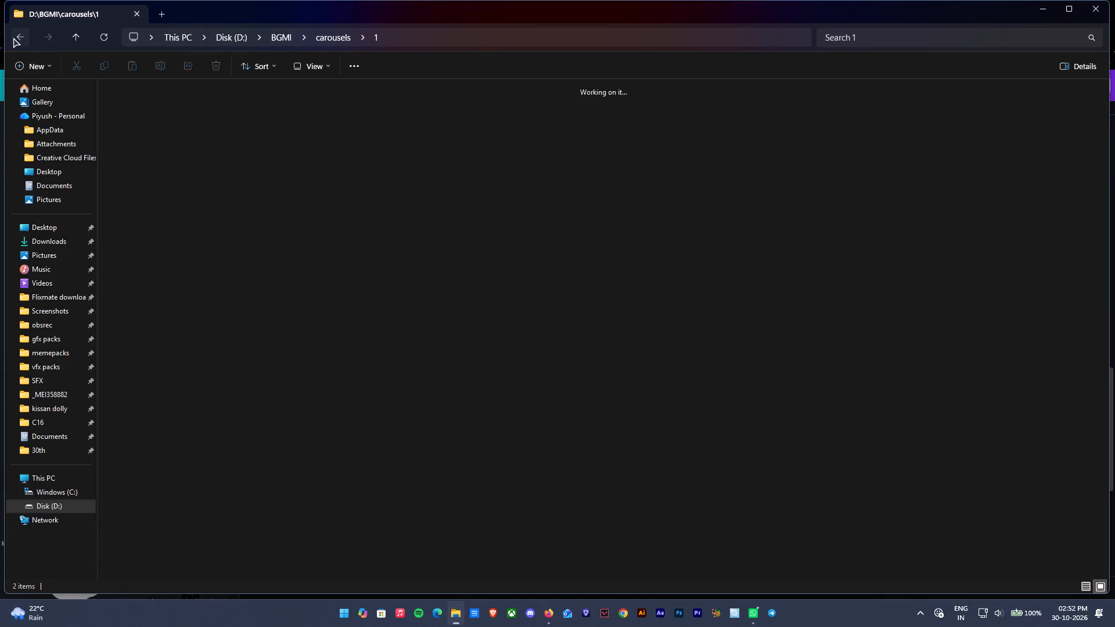
{"action": "left_click", "coordinate": [20, 36]}
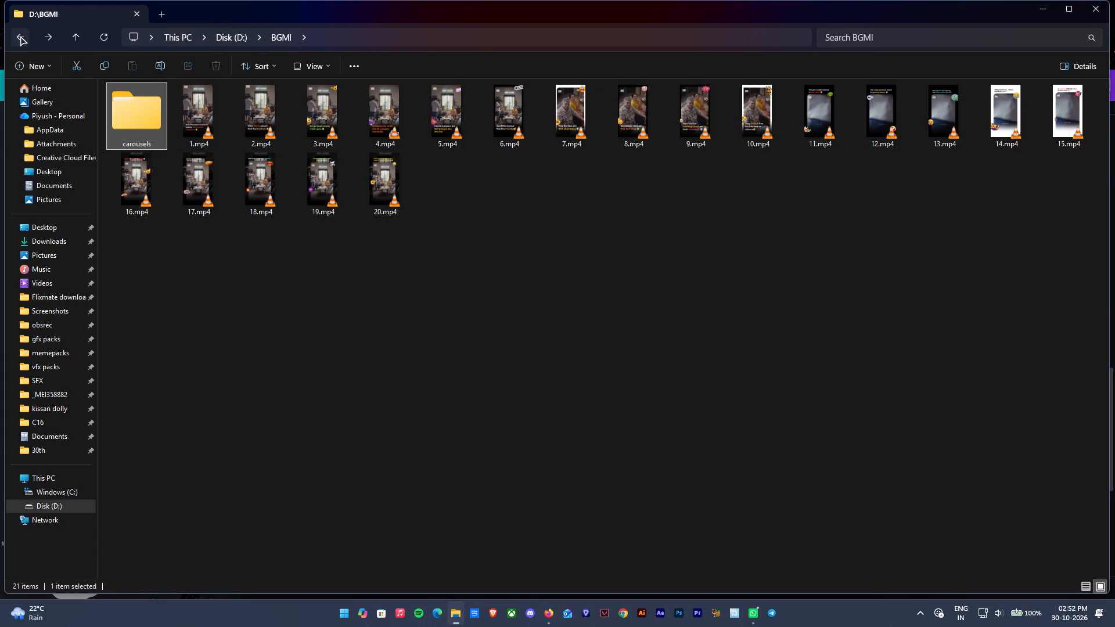
{"action": "left_click", "coordinate": [55, 233]}
{"action": "left_click", "coordinate": [53, 240]}
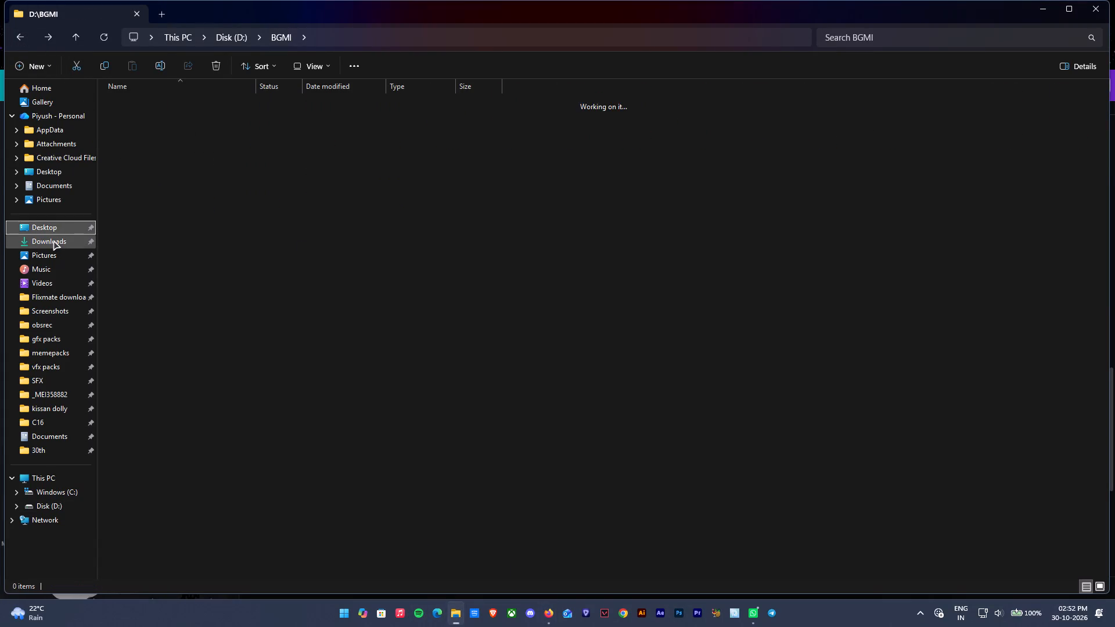
{"action": "left_click", "coordinate": [201, 134]}
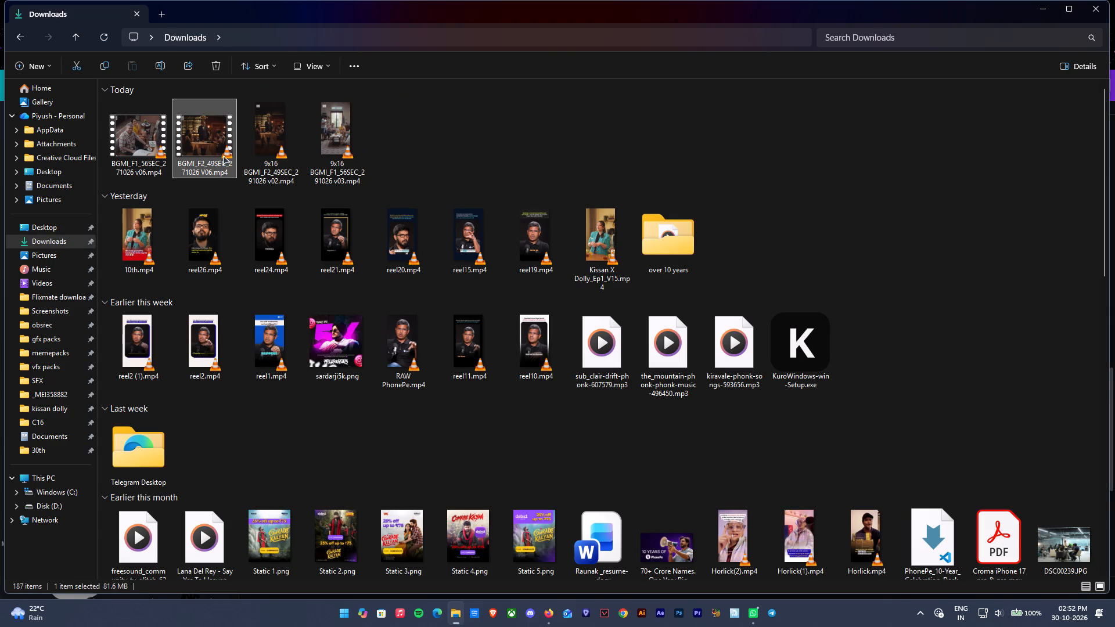
{"action": "left_click_drag", "start_coordinate": [208, 135], "coordinate": [552, 609]}
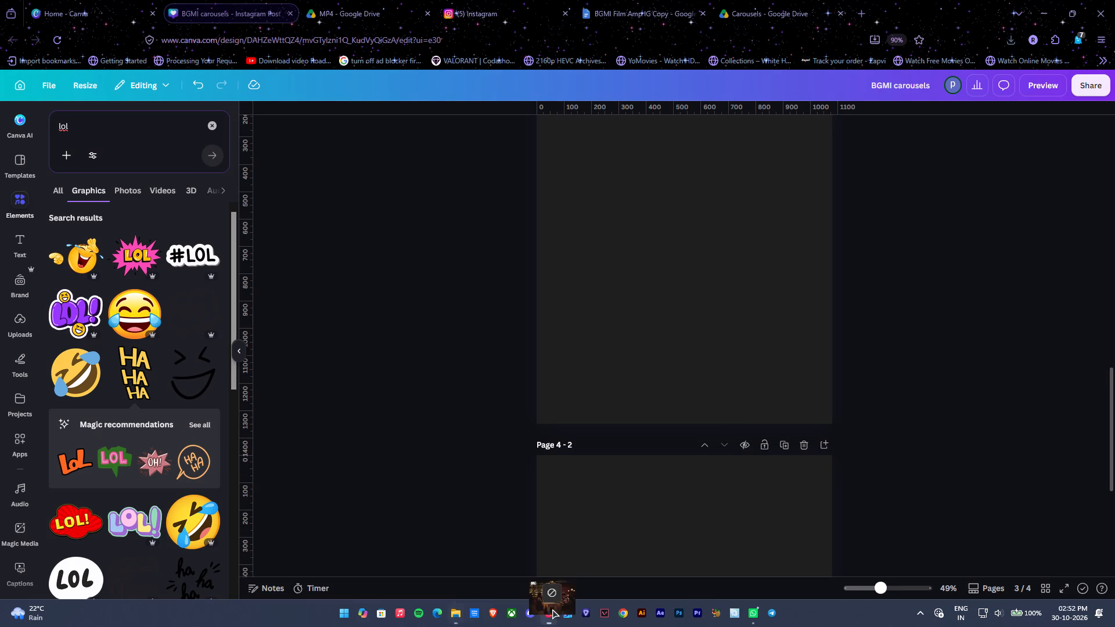
{"action": "left_click_drag", "start_coordinate": [552, 609], "coordinate": [712, 407]}
{"action": "scroll", "coordinate": [707, 412], "scroll_direction": "up", "scroll_amount": 4}
{"action": "scroll", "coordinate": [708, 411], "scroll_direction": "down", "scroll_amount": 5}
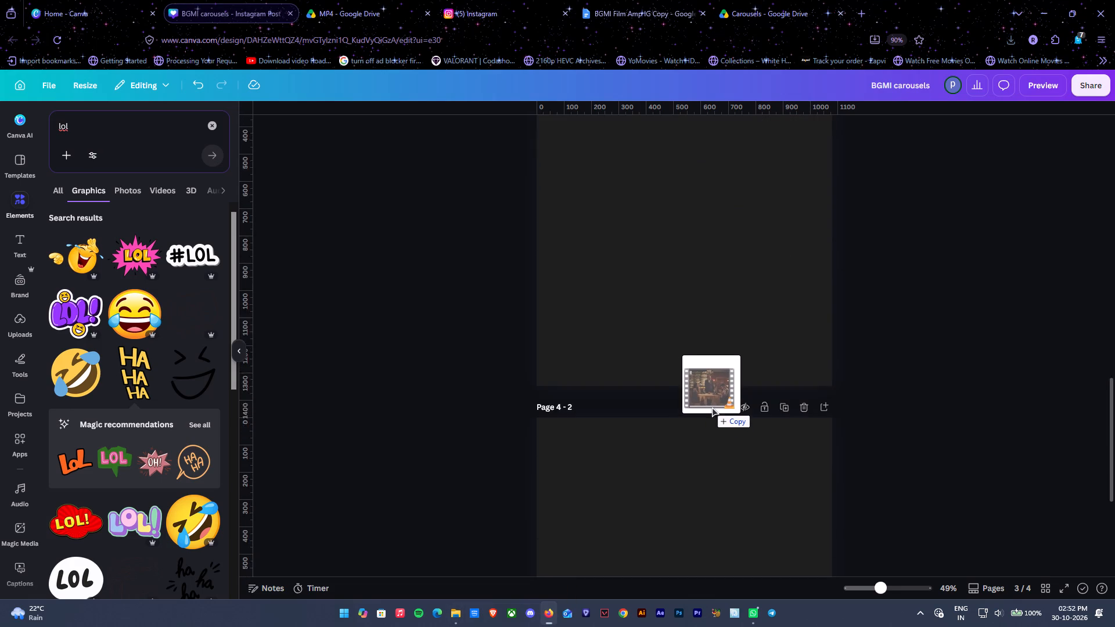
{"action": "left_click_drag", "start_coordinate": [712, 407], "coordinate": [711, 392]}
{"action": "scroll", "coordinate": [713, 405], "scroll_direction": "down", "scroll_amount": 4}
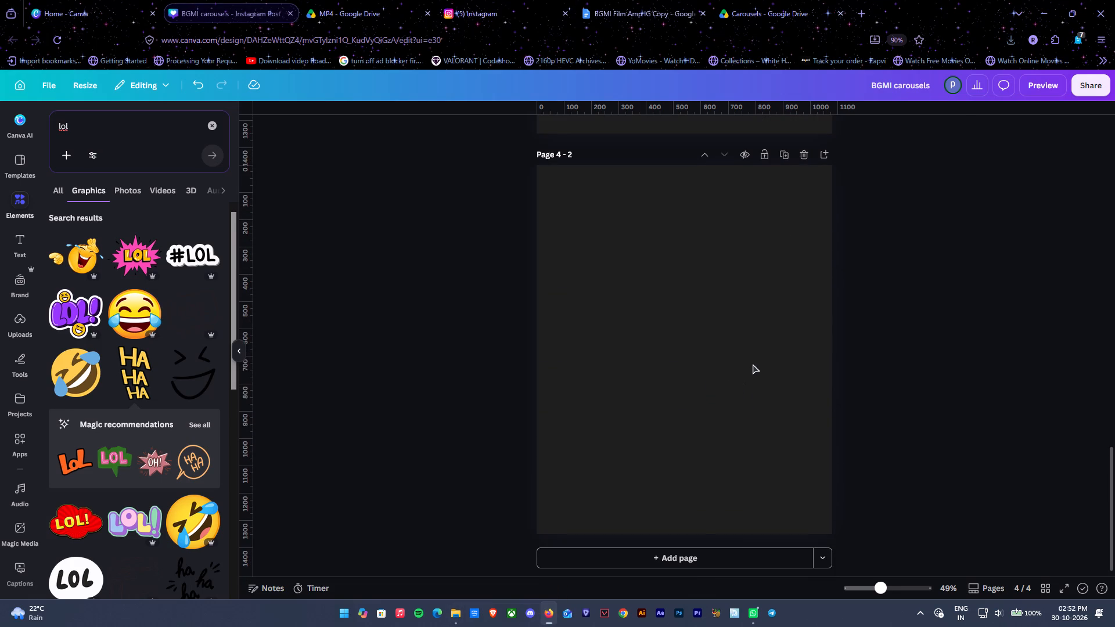
Enlarge the film video on page 4 to the full page width and centre it vertically on the page.
{"action": "left_click_drag", "start_coordinate": [763, 341], "coordinate": [738, 323]}
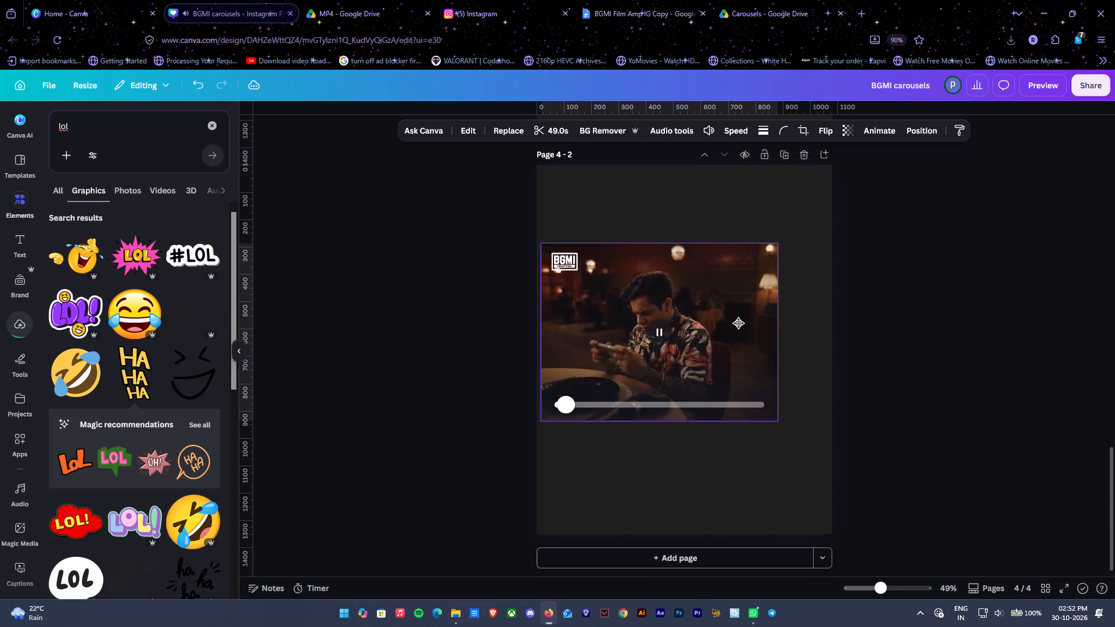
{"action": "left_click_drag", "start_coordinate": [738, 323], "coordinate": [737, 323]}
{"action": "left_click_drag", "start_coordinate": [774, 420], "coordinate": [848, 444]}
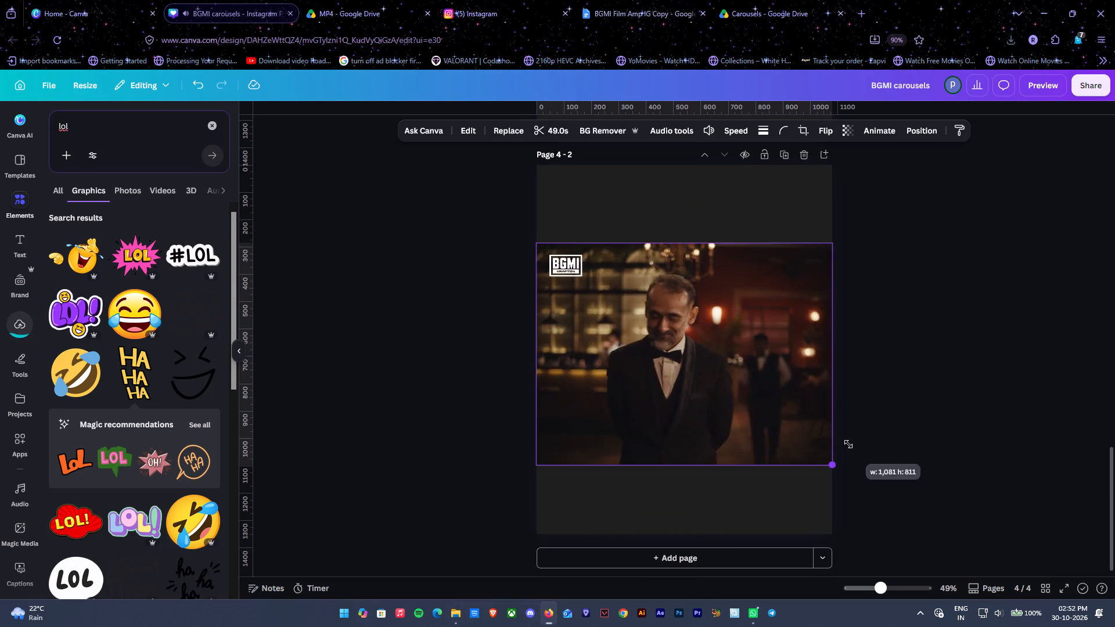
{"action": "left_click_drag", "start_coordinate": [848, 444], "coordinate": [844, 443]}
{"action": "left_click_drag", "start_coordinate": [781, 383], "coordinate": [781, 374]}
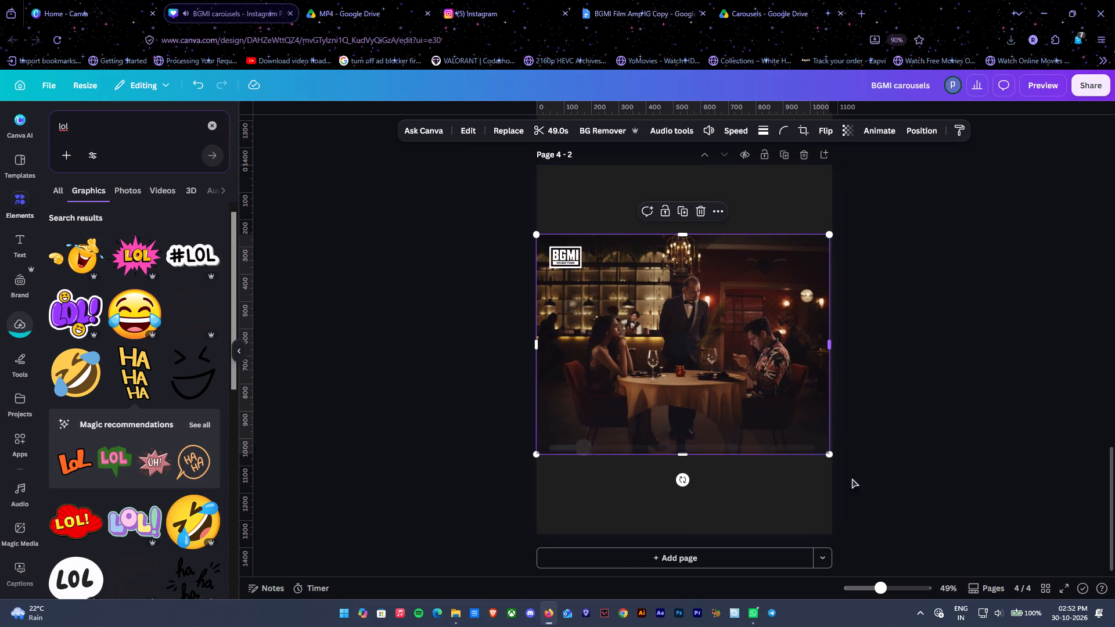
{"action": "left_click", "coordinate": [827, 453]}
{"action": "left_click_drag", "start_coordinate": [830, 456], "coordinate": [837, 457]}
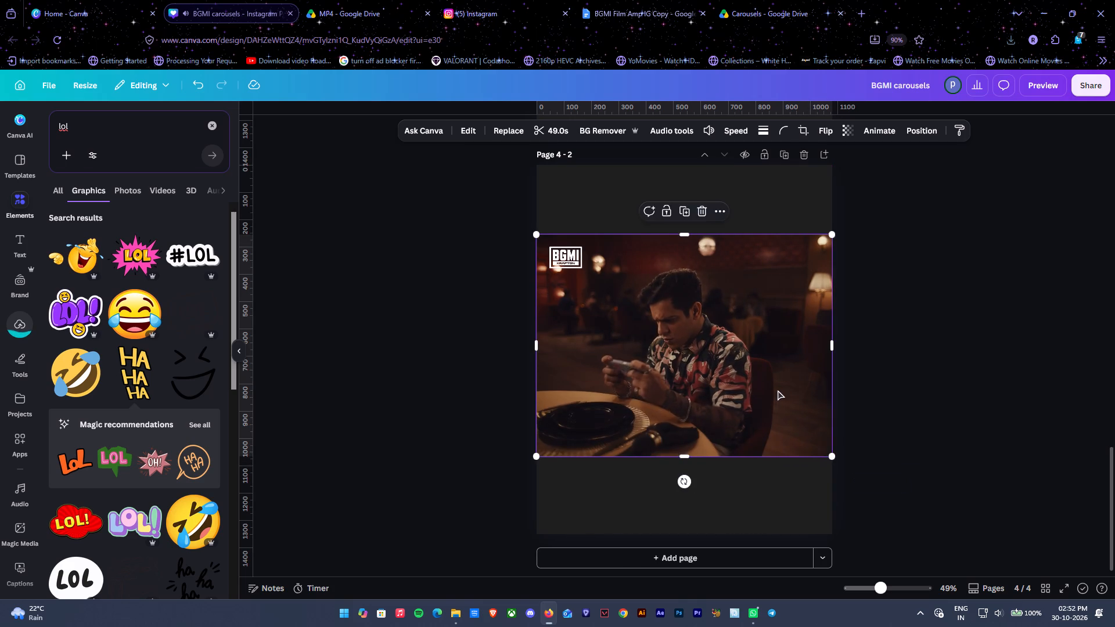
{"action": "left_click", "coordinate": [776, 390]}
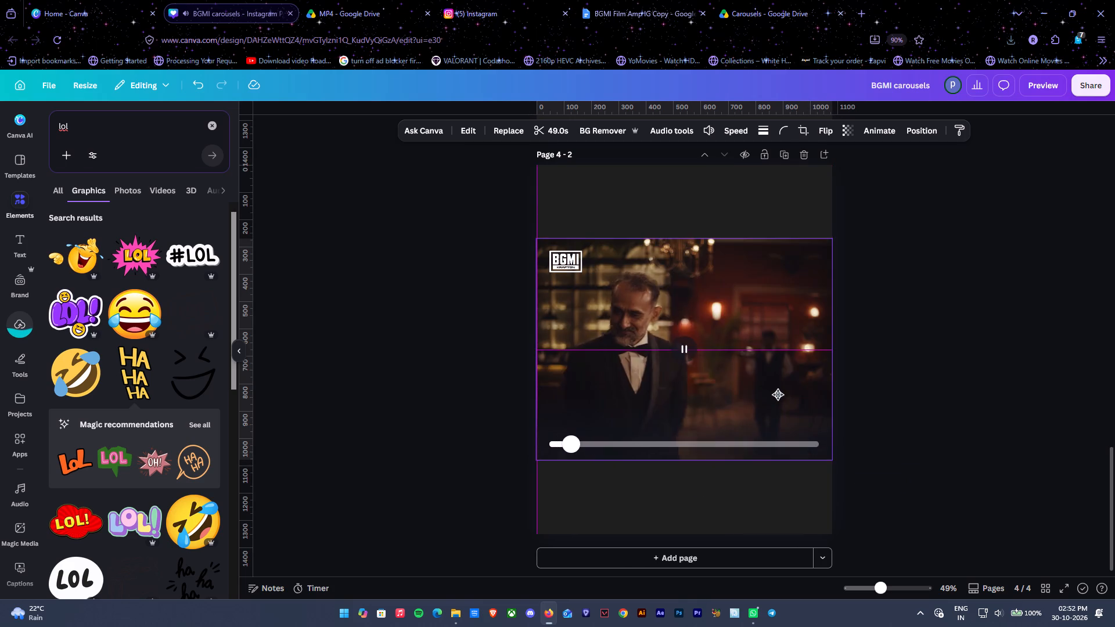
{"action": "left_click", "coordinate": [910, 318]}
Select the background of page 4 for a background colour change.
{"action": "left_click", "coordinate": [801, 190]}
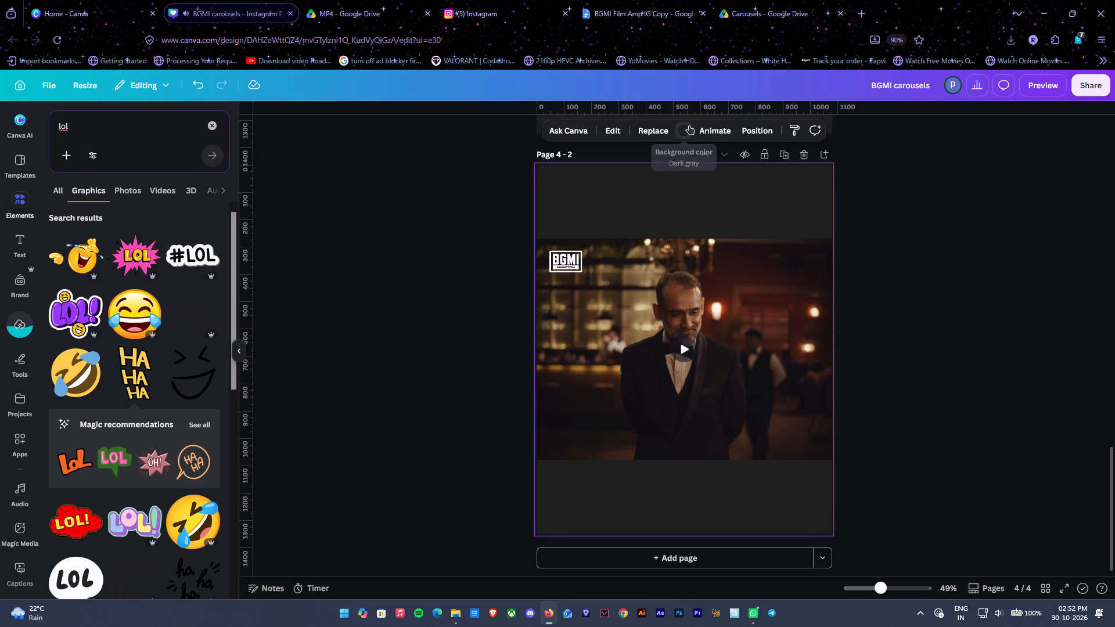
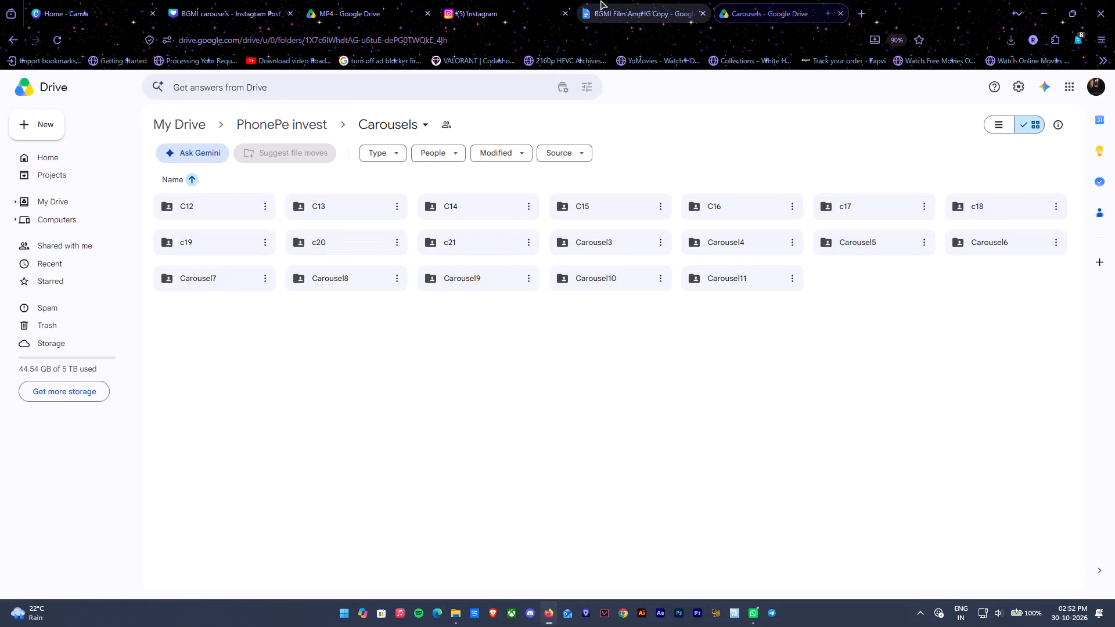
Create a new folder named Carousels inside the BGMI copies folder in My Drive.
{"action": "left_click", "coordinate": [380, 0]}
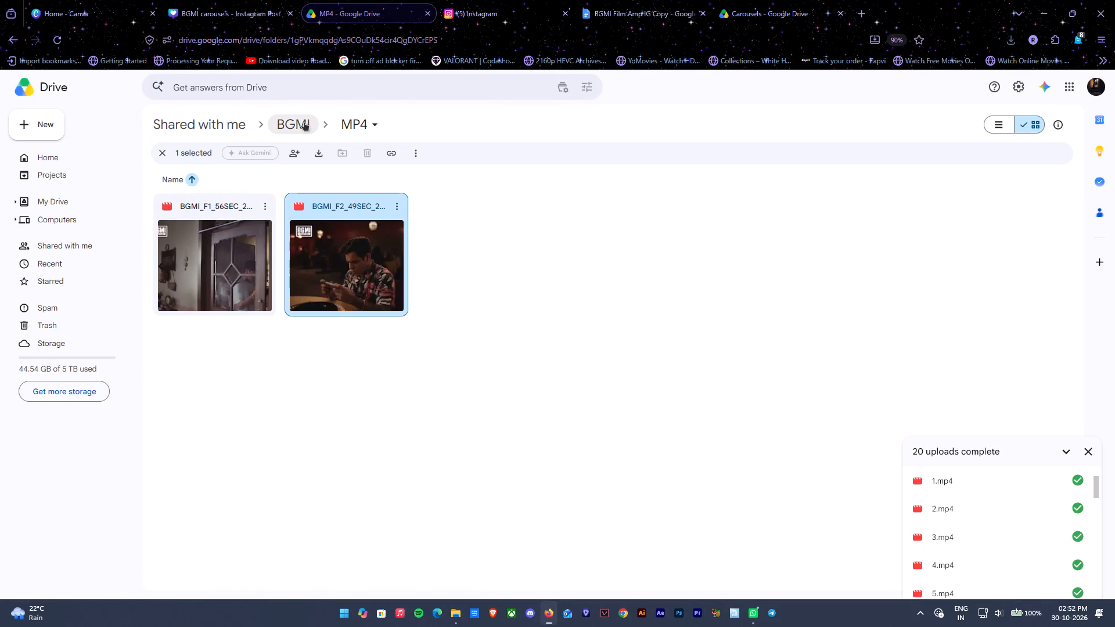
{"action": "left_click", "coordinate": [303, 121]}
{"action": "left_click", "coordinate": [776, 0]}
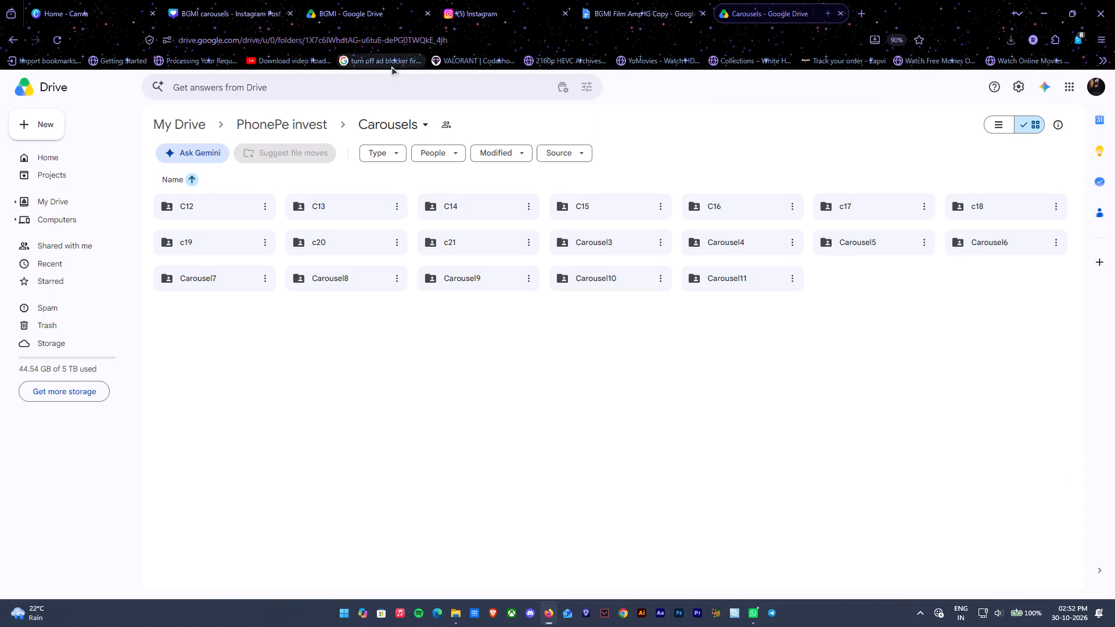
{"action": "left_click", "coordinate": [64, 198]}
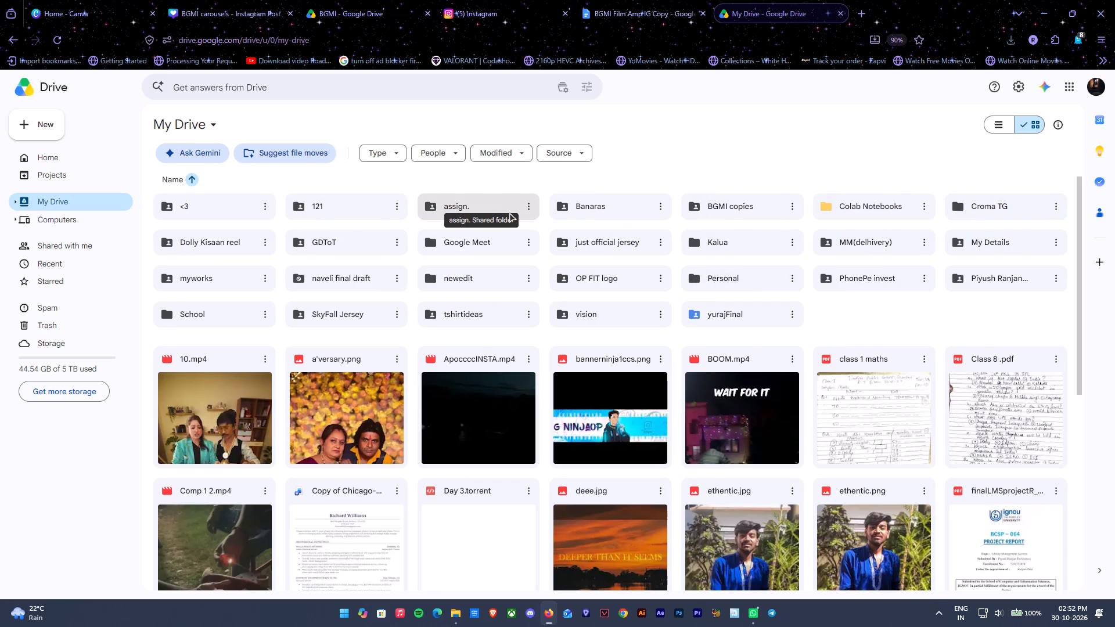
{"action": "double_click", "coordinate": [774, 213]}
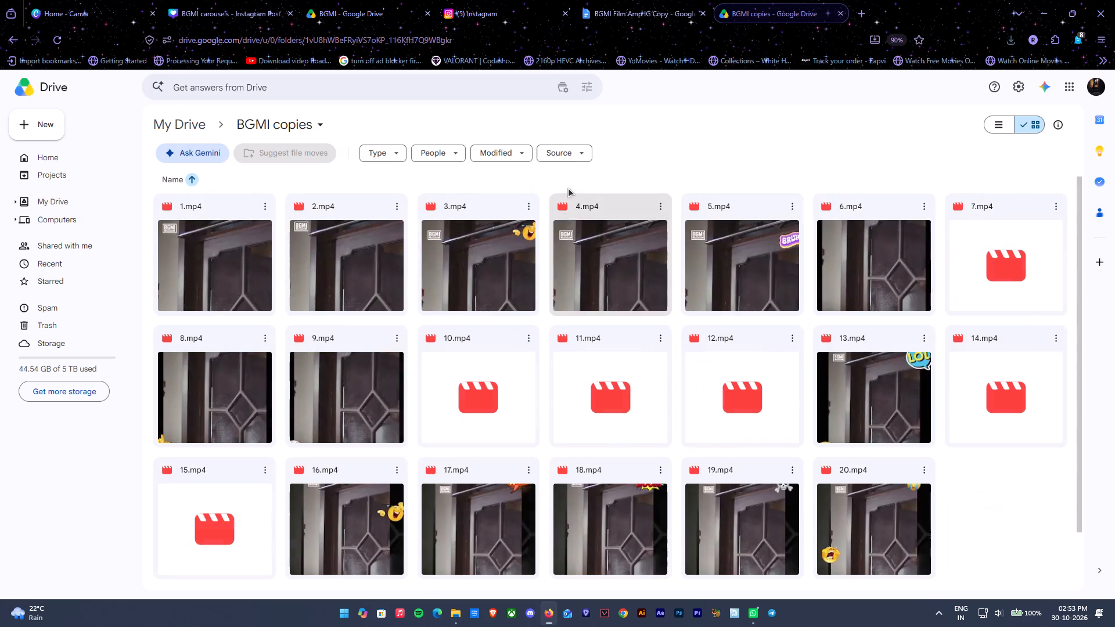
{"action": "right_click", "coordinate": [573, 163]}
{"action": "right_click", "coordinate": [695, 170]}
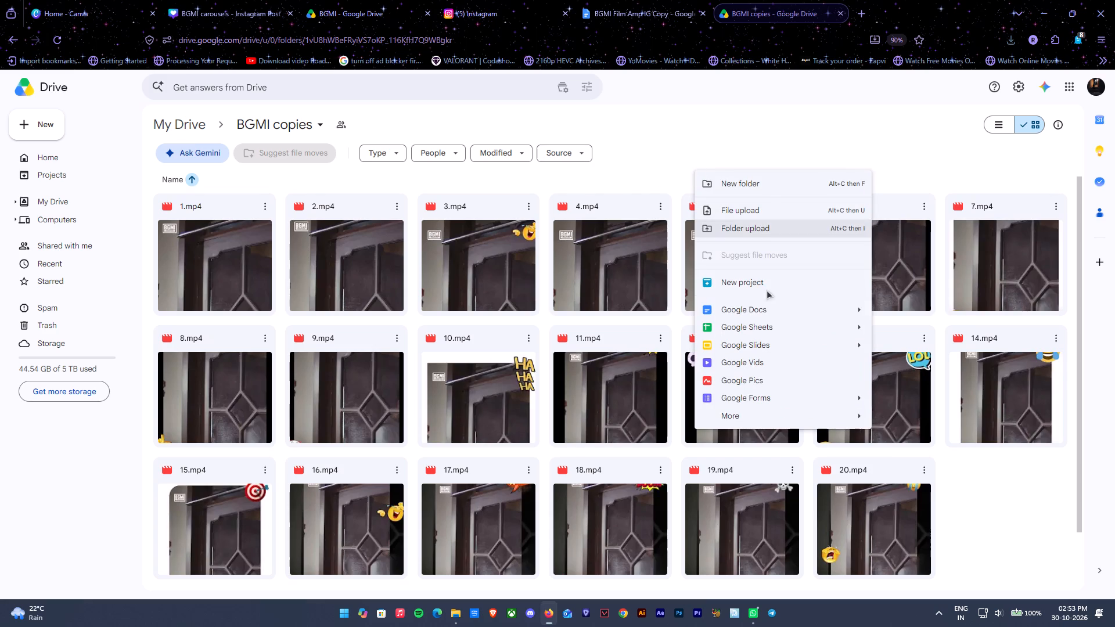
{"action": "left_click", "coordinate": [765, 187]}
{"action": "type", "text": "Carousels"}
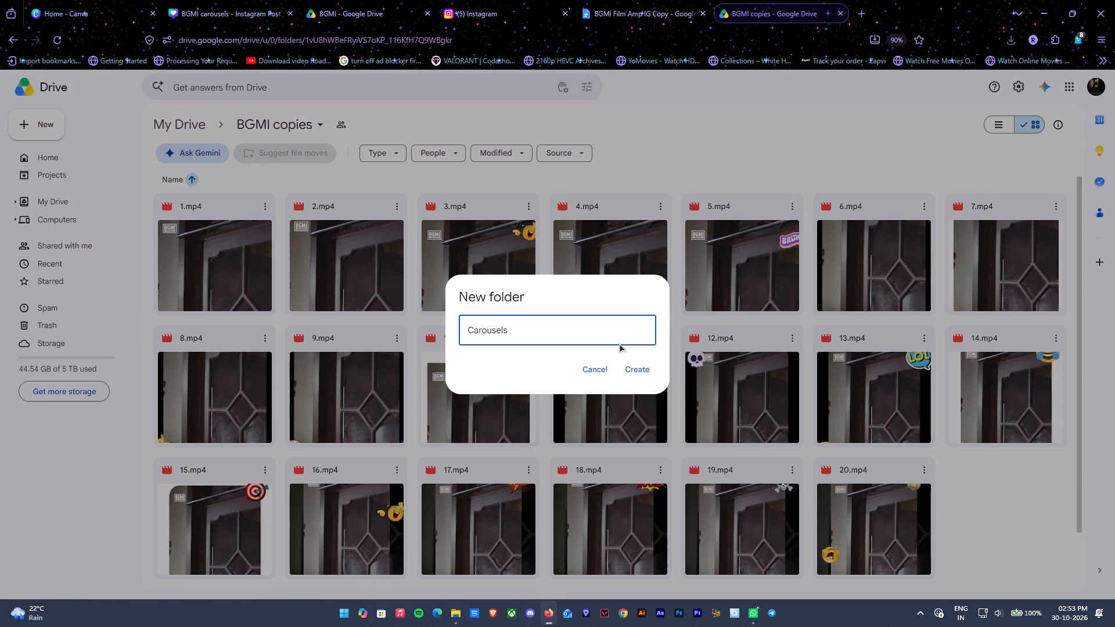
{"action": "left_click", "coordinate": [641, 370]}
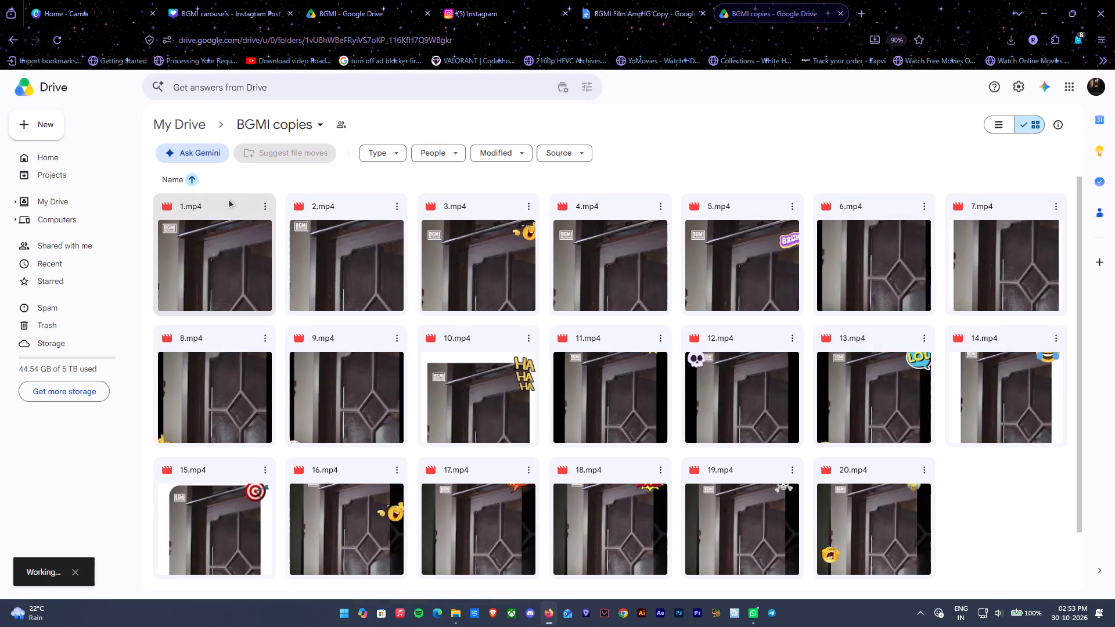
Open the new Carousels folder in Drive and upload folder 1 from D:\BGMI\carousels into it.
{"action": "double_click", "coordinate": [230, 203]}
{"action": "right_click", "coordinate": [271, 203]}
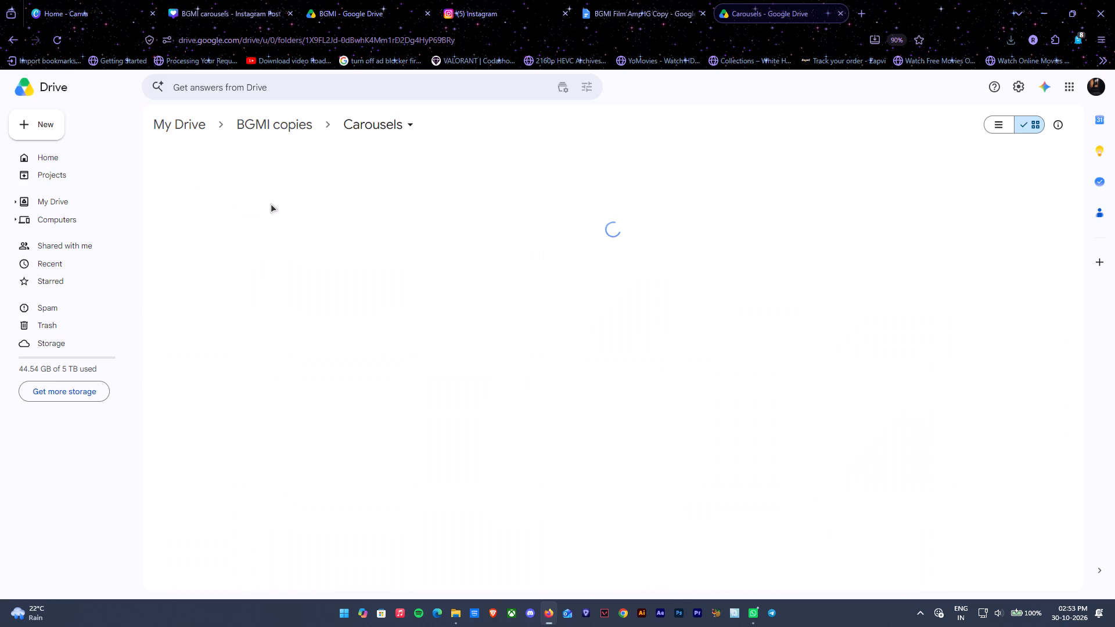
{"action": "right_click", "coordinate": [271, 203]}
{"action": "left_click", "coordinate": [314, 260]}
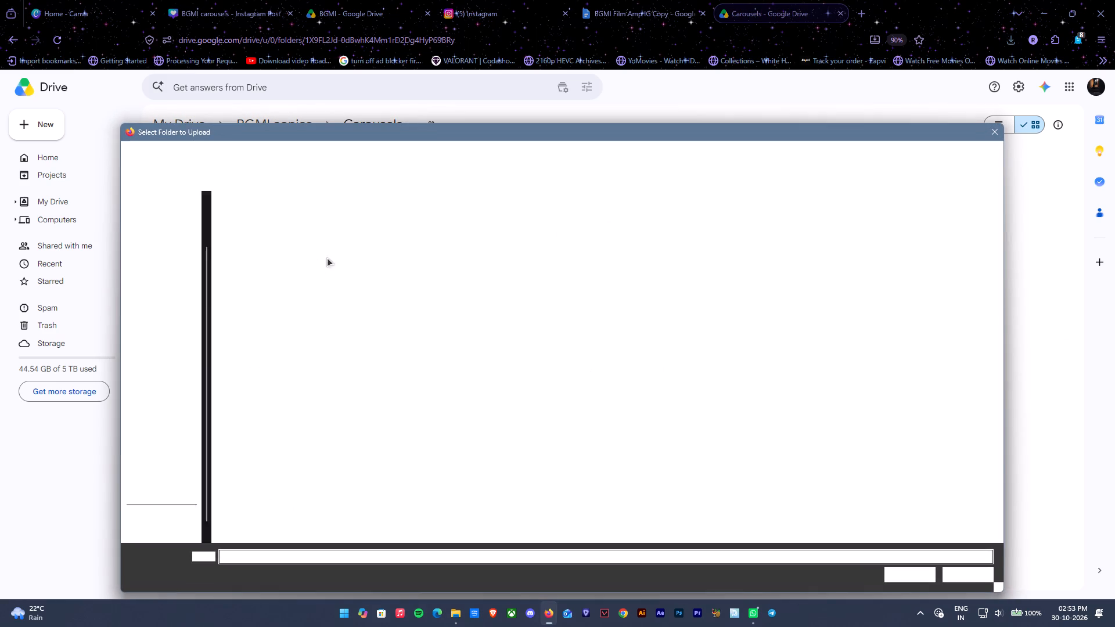
{"action": "double_click", "coordinate": [262, 232]}
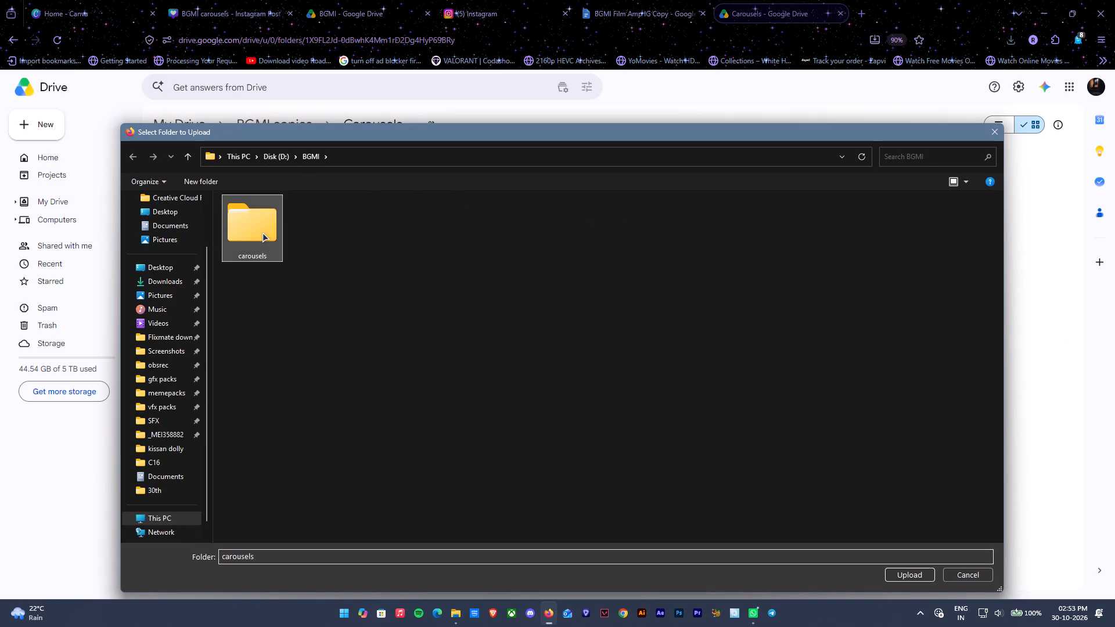
{"action": "left_click", "coordinate": [253, 230]}
{"action": "left_click", "coordinate": [916, 574]}
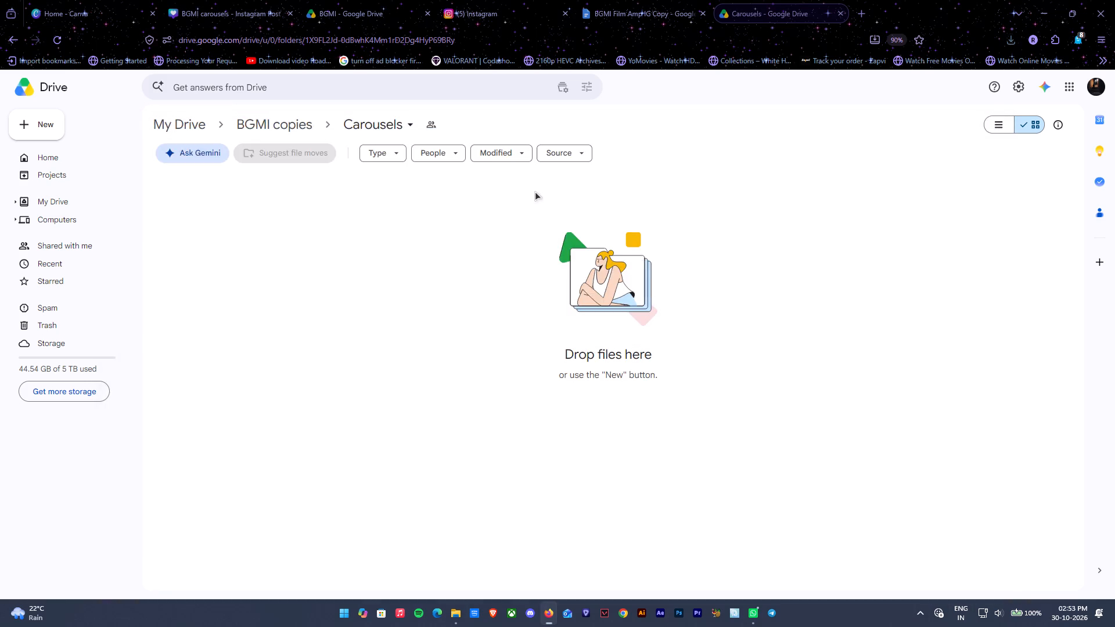
{"action": "left_click", "coordinate": [593, 136]}
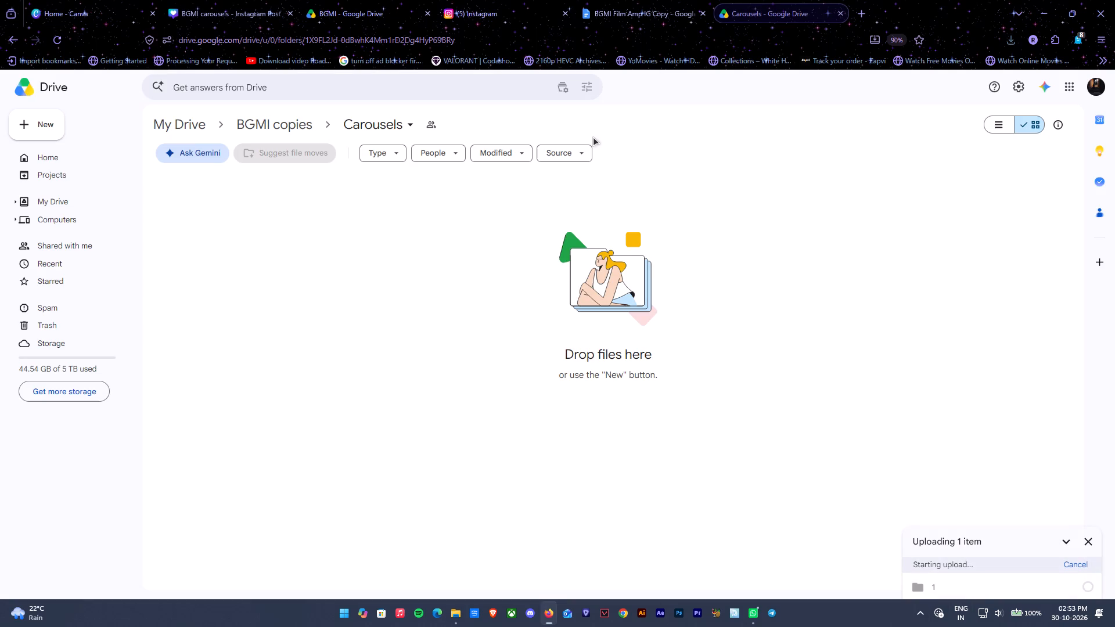
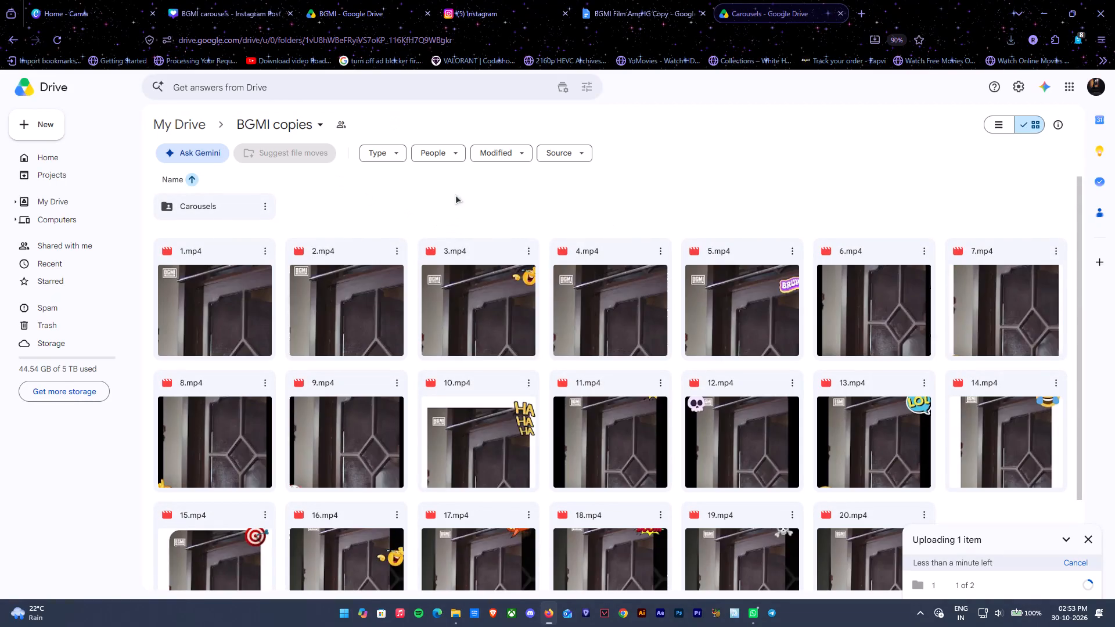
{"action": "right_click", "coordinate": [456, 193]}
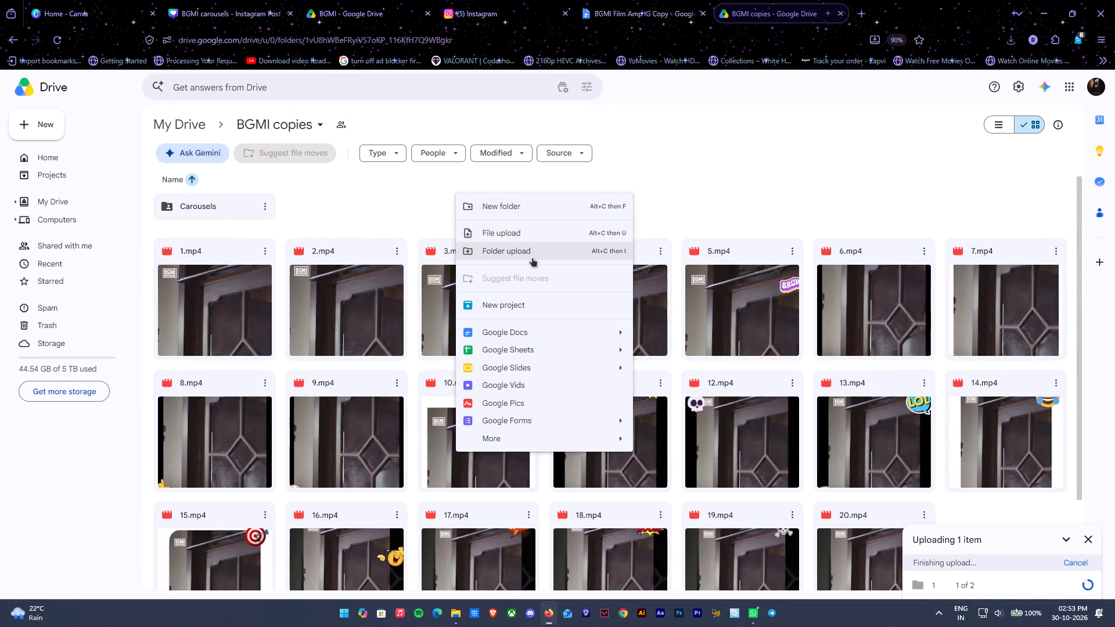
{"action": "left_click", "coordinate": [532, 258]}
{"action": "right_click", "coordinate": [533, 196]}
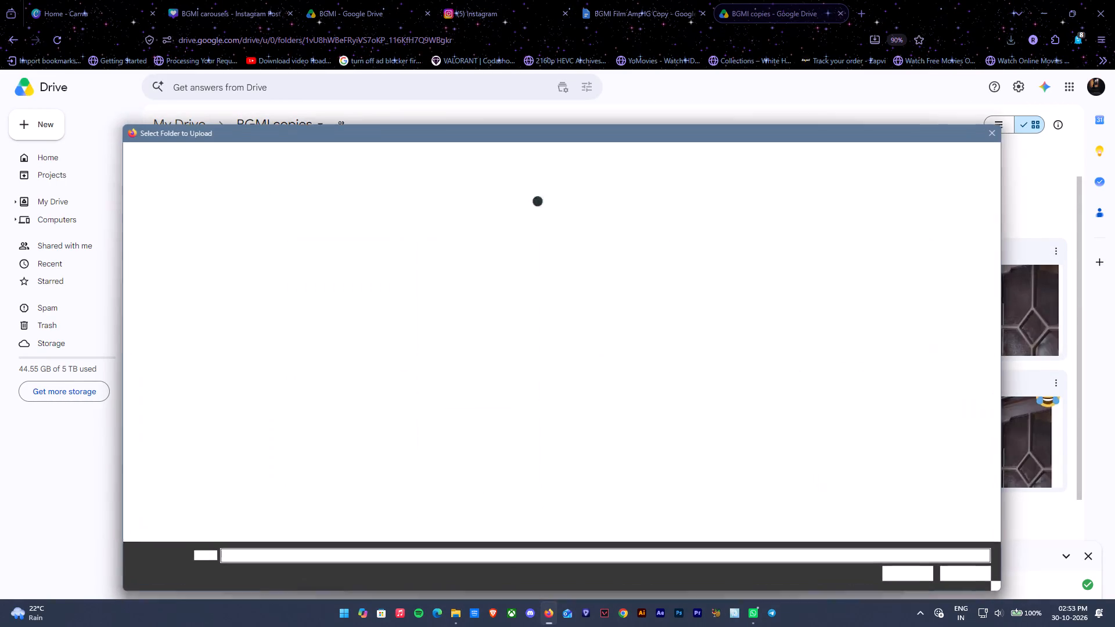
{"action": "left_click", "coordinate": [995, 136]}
Create a new folder named Reels inside the BGMI copies folder.
{"action": "right_click", "coordinate": [521, 183]}
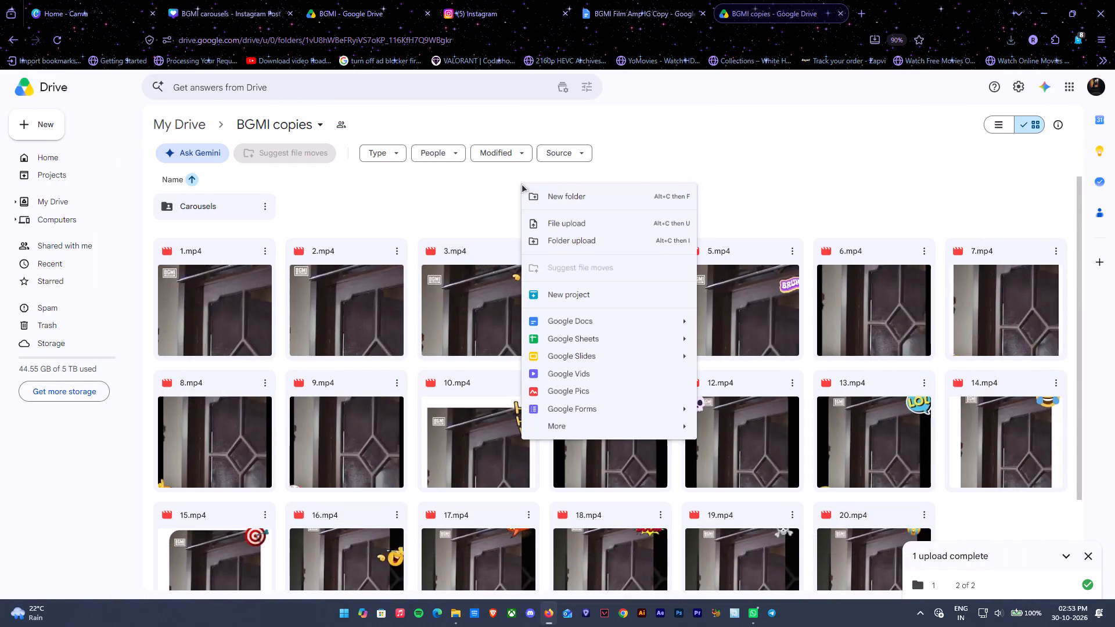
{"action": "left_click", "coordinate": [576, 197]}
{"action": "type", "text": "Reels"}
{"action": "left_click", "coordinate": [653, 364]}
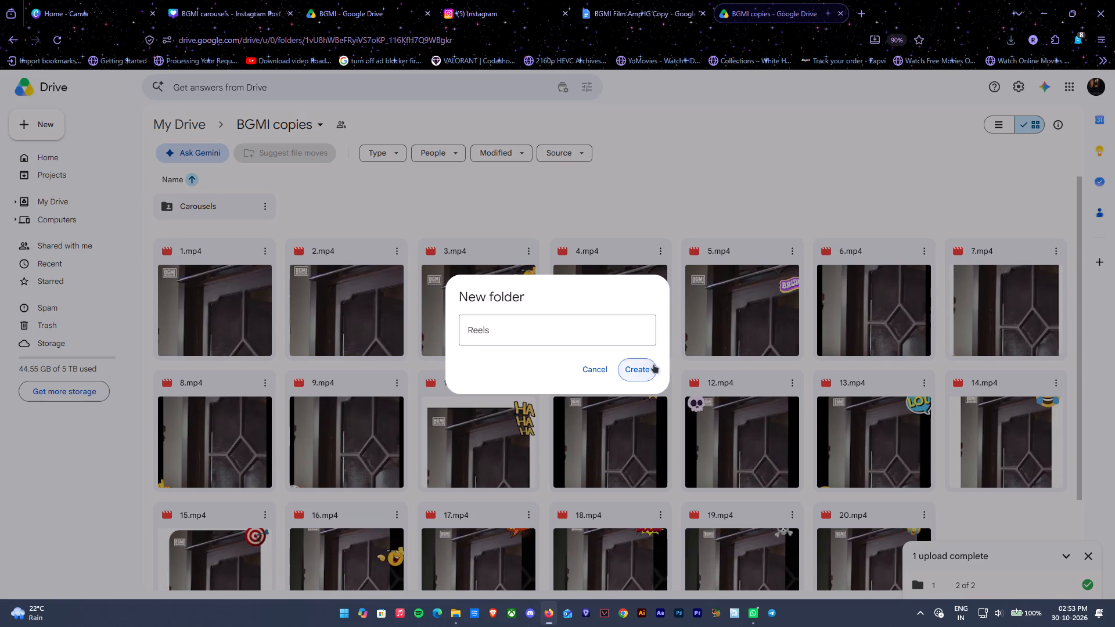
Move all the numbered videos, 1.mp4 to 20.mp4, from BGMI copies into the Reels folder, accepting the access change.
{"action": "left_click", "coordinate": [247, 265]}
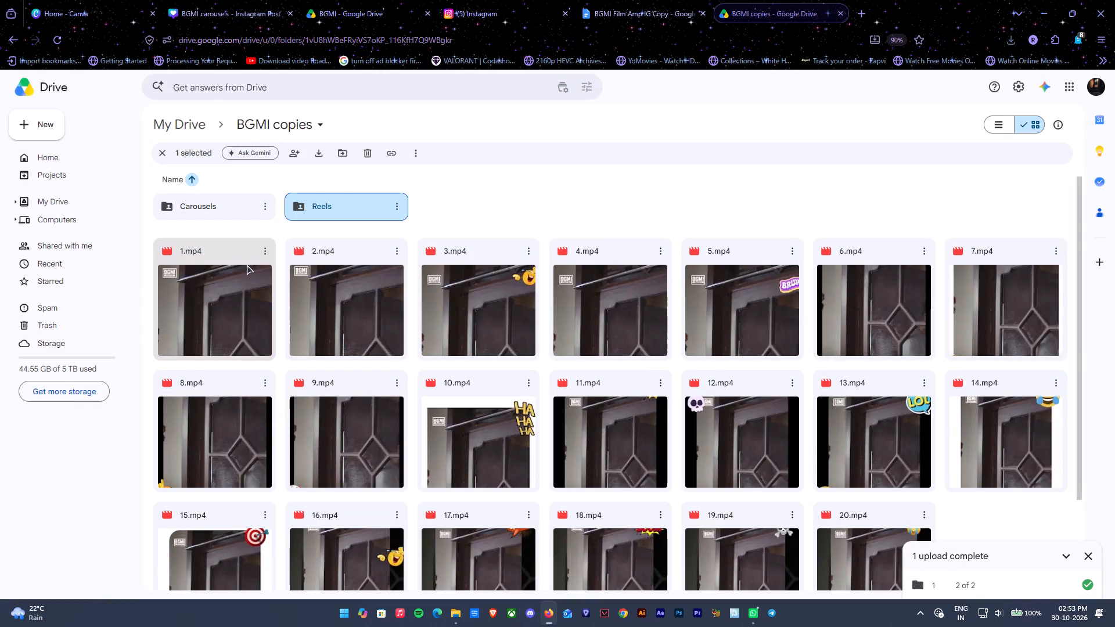
{"action": "key", "text": "ctrl+a"}
{"action": "left_click", "coordinate": [225, 206], "text": "ctrl"}
{"action": "left_click", "coordinate": [286, 206], "text": "ctrl"}
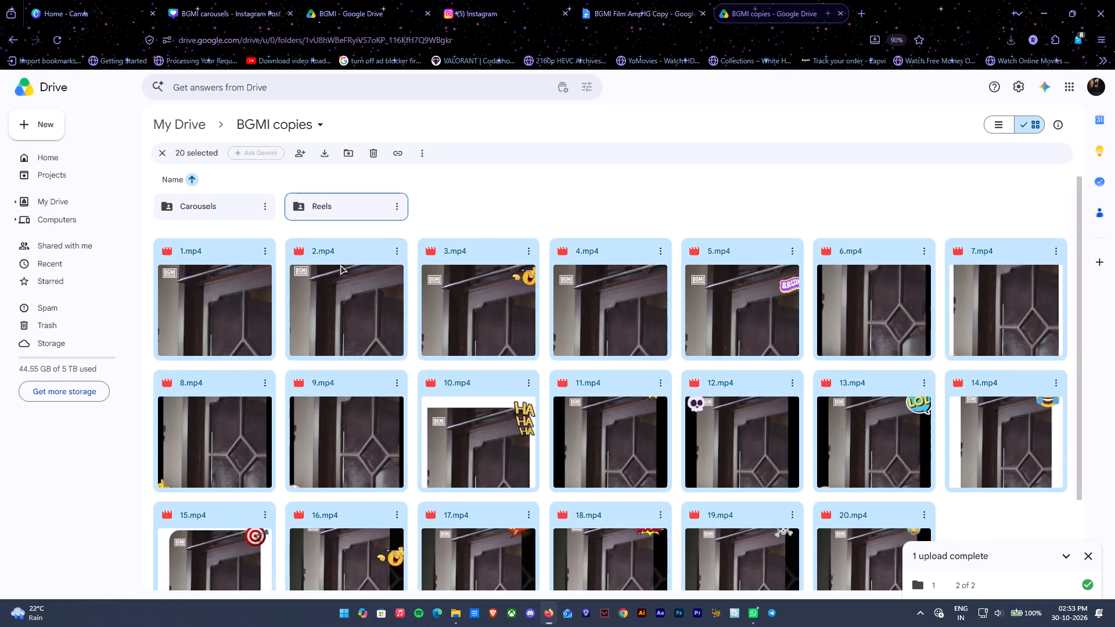
{"action": "left_click_drag", "start_coordinate": [348, 255], "coordinate": [347, 210]}
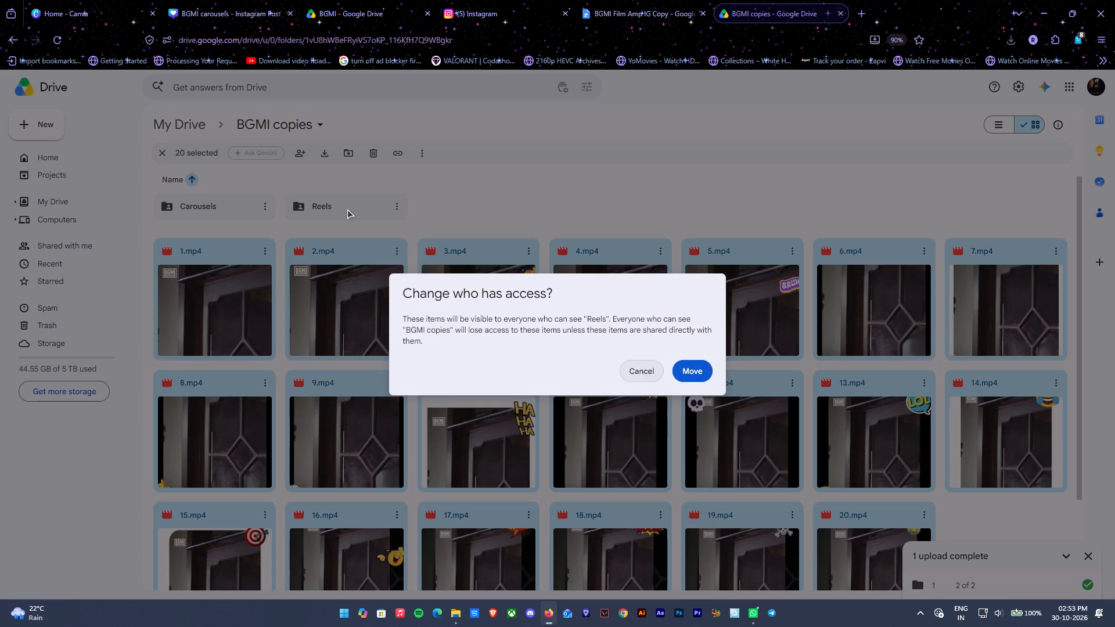
{"action": "left_click", "coordinate": [692, 369]}
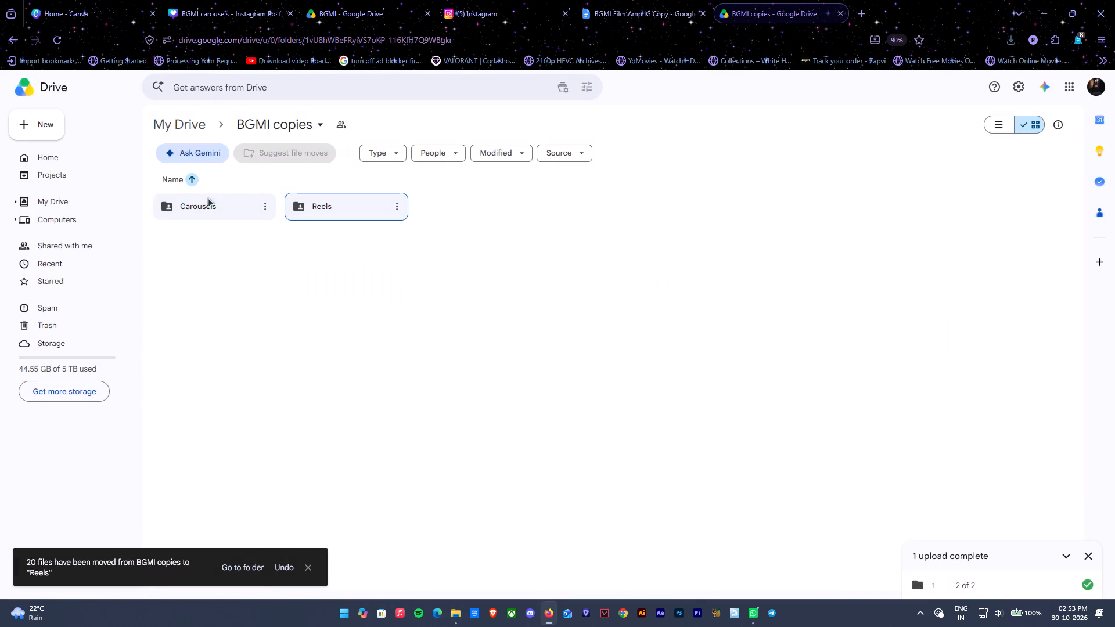
Open the Carousels folder inside BGMI copies.
{"action": "double_click", "coordinate": [207, 198]}
{"action": "left_click", "coordinate": [207, 199]}
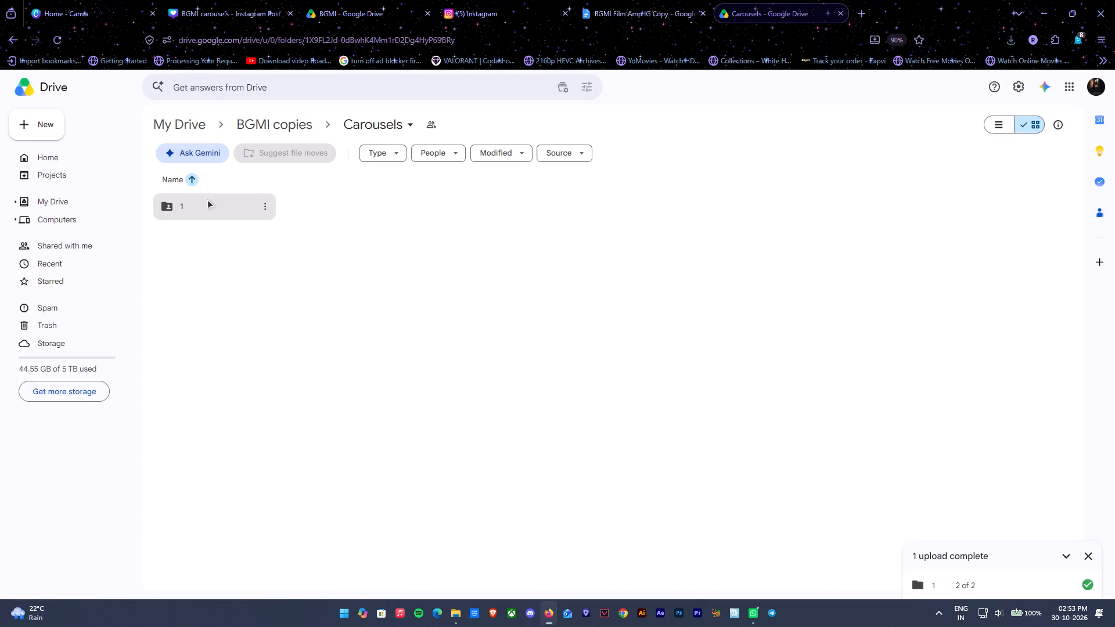
Check the contents of folder 1 inside Carousels and of the Reels folder, ending back in BGMI copies.
{"action": "left_click", "coordinate": [291, 240]}
{"action": "double_click", "coordinate": [205, 203]}
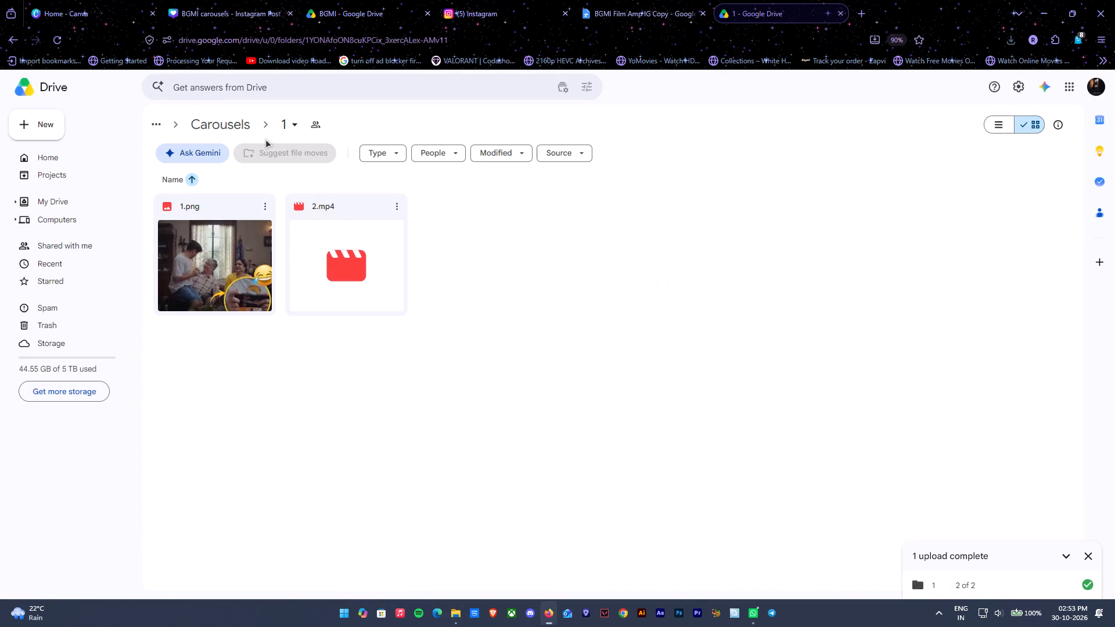
{"action": "left_click", "coordinate": [238, 125]}
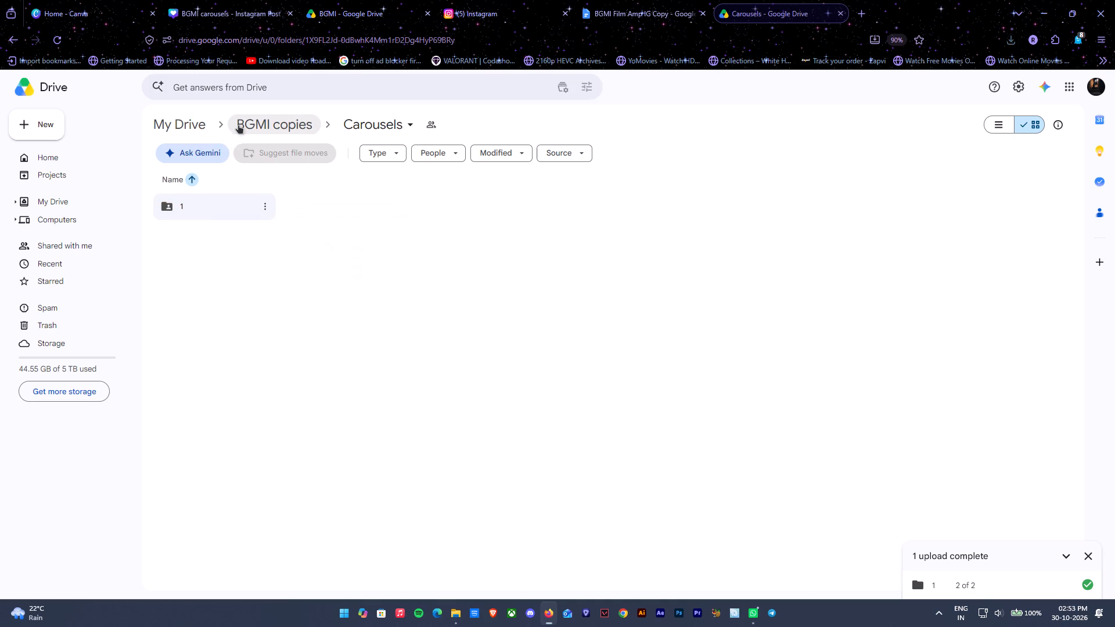
{"action": "left_click", "coordinate": [206, 203]}
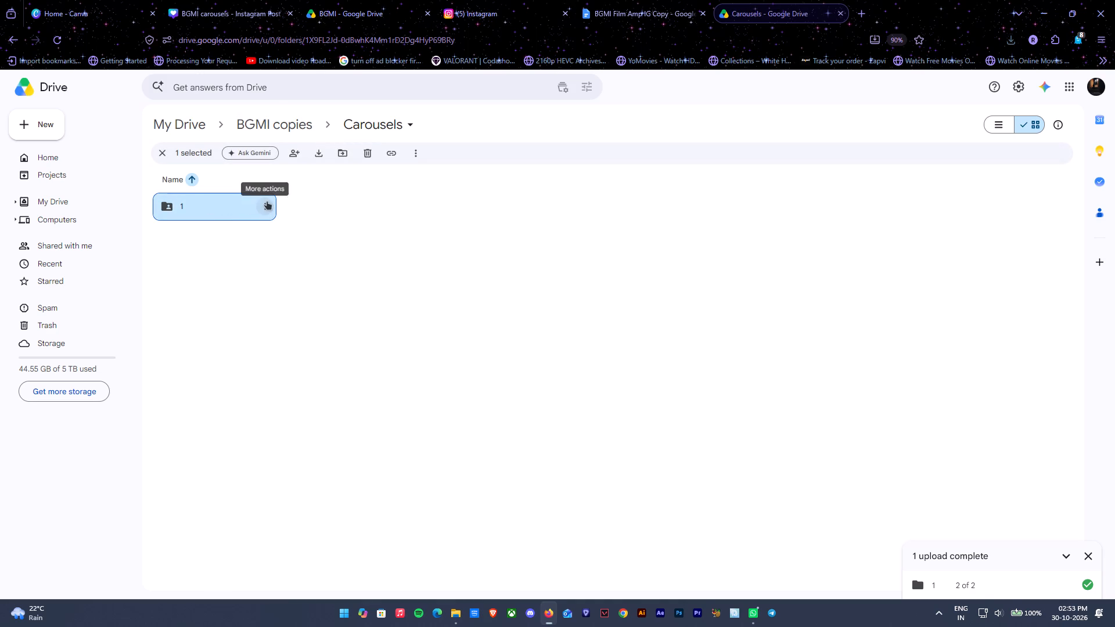
{"action": "left_click", "coordinate": [323, 219]}
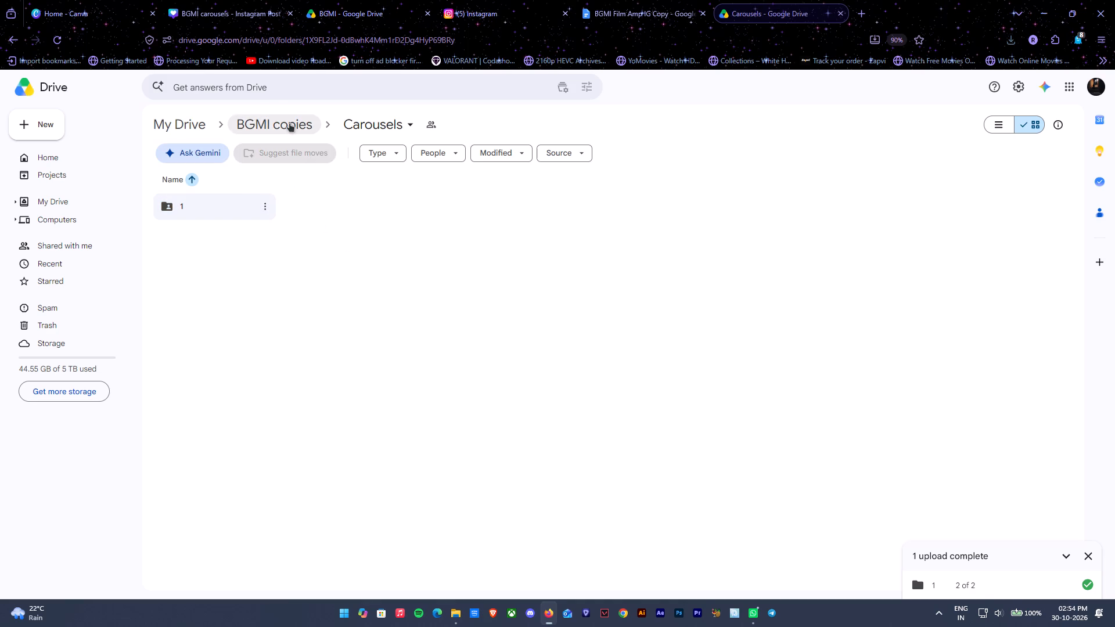
{"action": "left_click", "coordinate": [289, 123]}
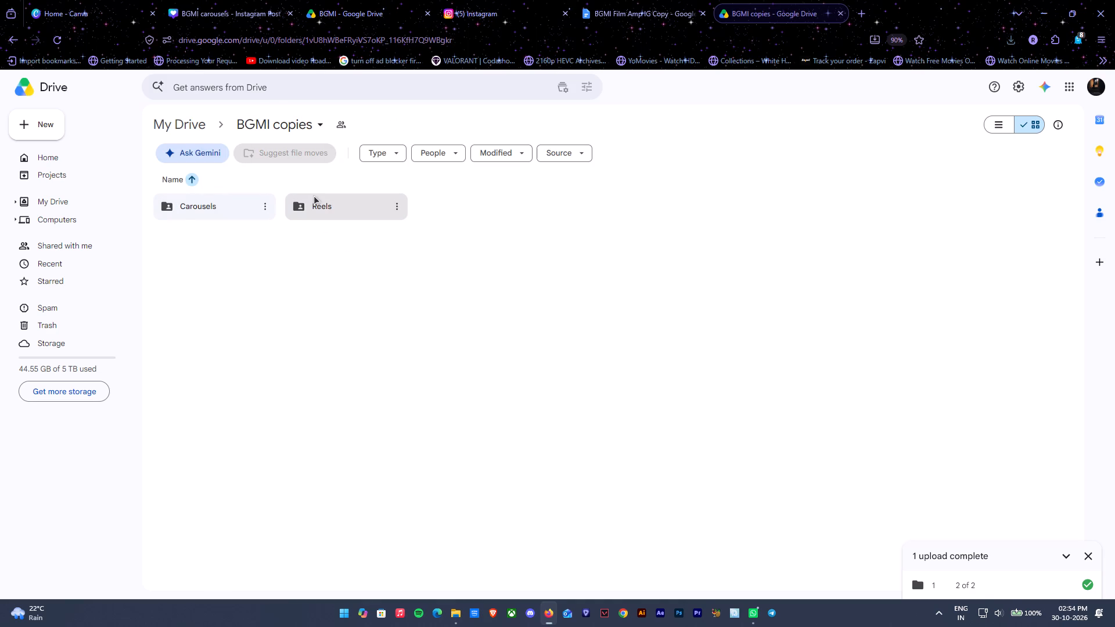
{"action": "double_click", "coordinate": [325, 207]}
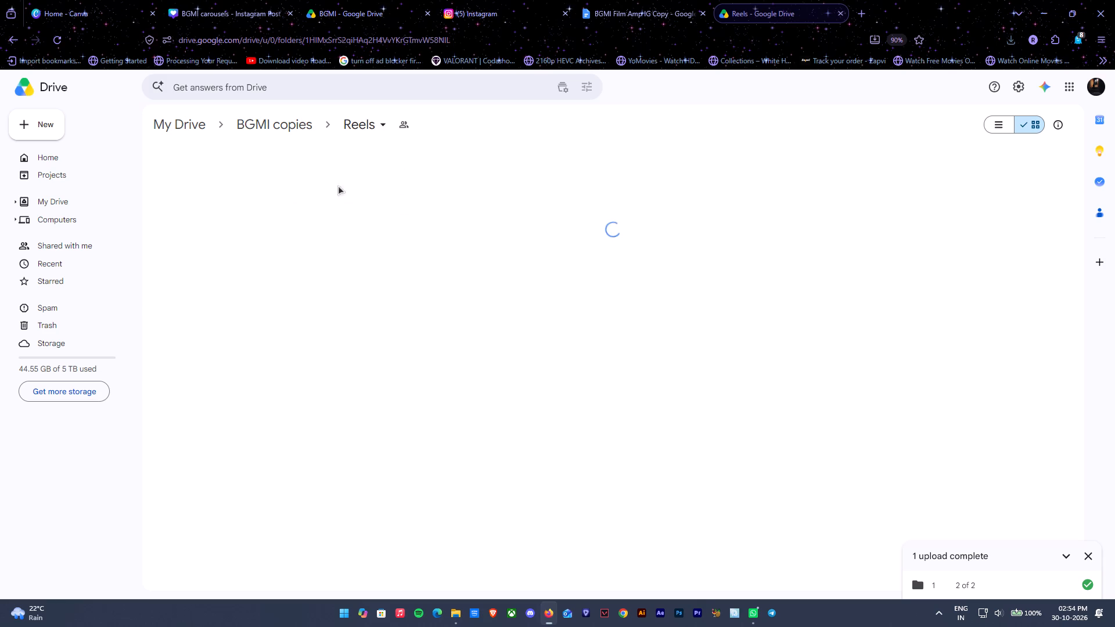
{"action": "left_click", "coordinate": [275, 120]}
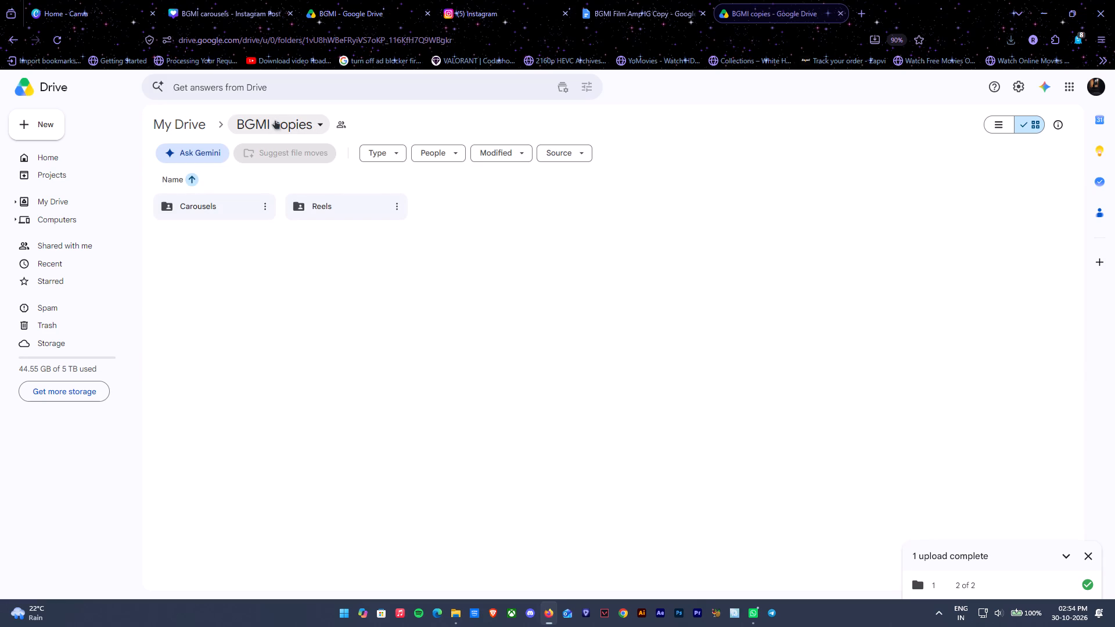
{"action": "double_click", "coordinate": [242, 210]}
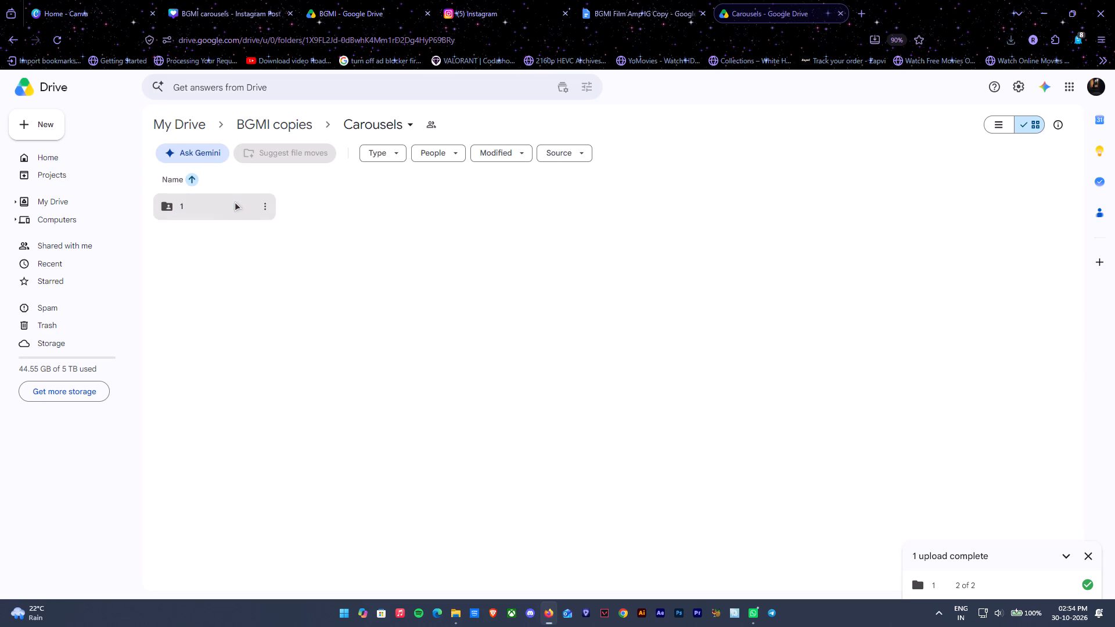
{"action": "double_click", "coordinate": [228, 197]}
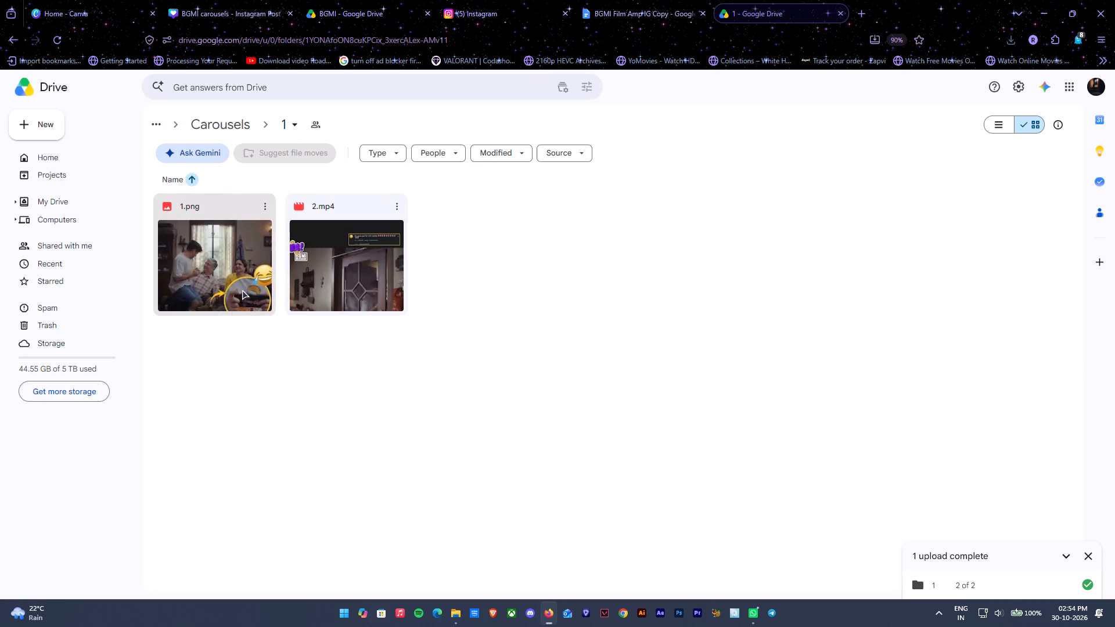
{"action": "left_click", "coordinate": [225, 118]}
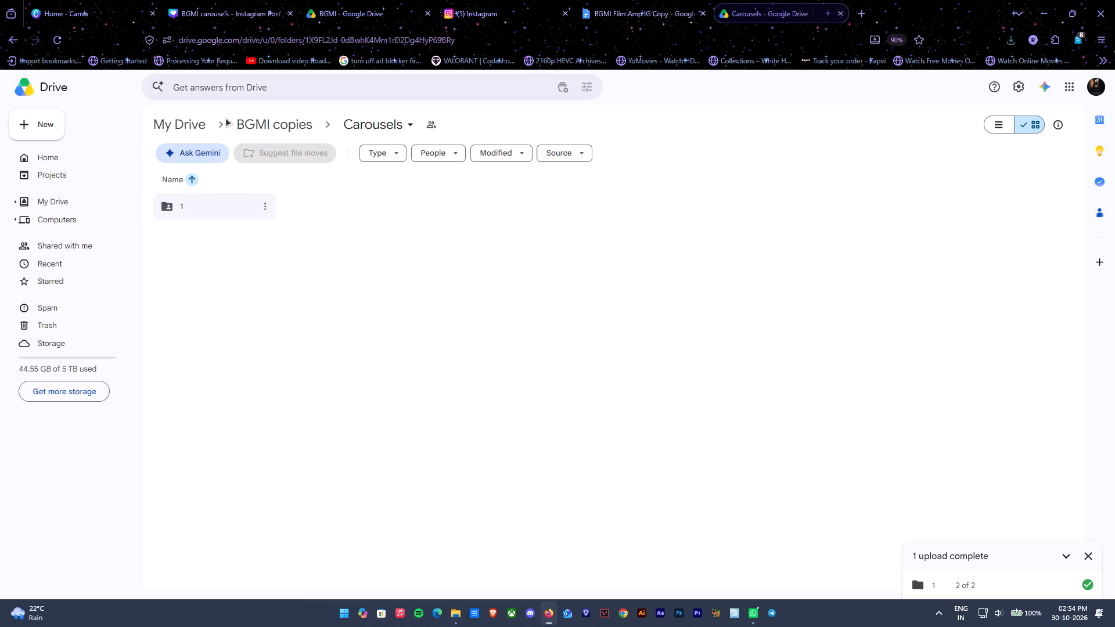
{"action": "left_click", "coordinate": [289, 129]}
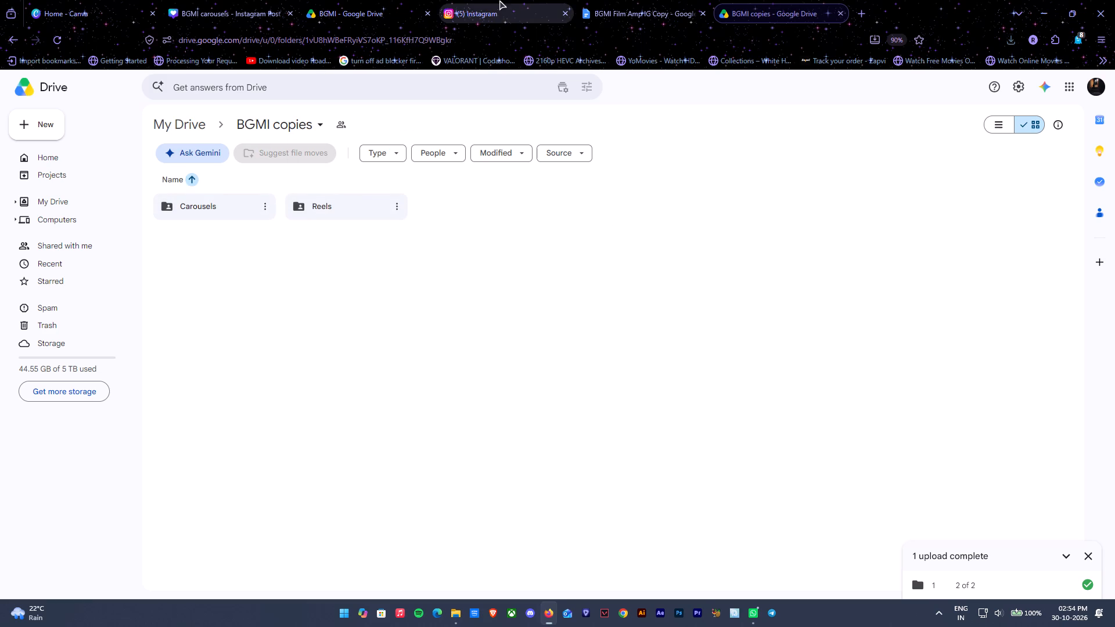
Switch to the BGMI carousels design in Canva.
{"action": "left_click", "coordinate": [383, 0]}
{"action": "left_click", "coordinate": [261, 0]}
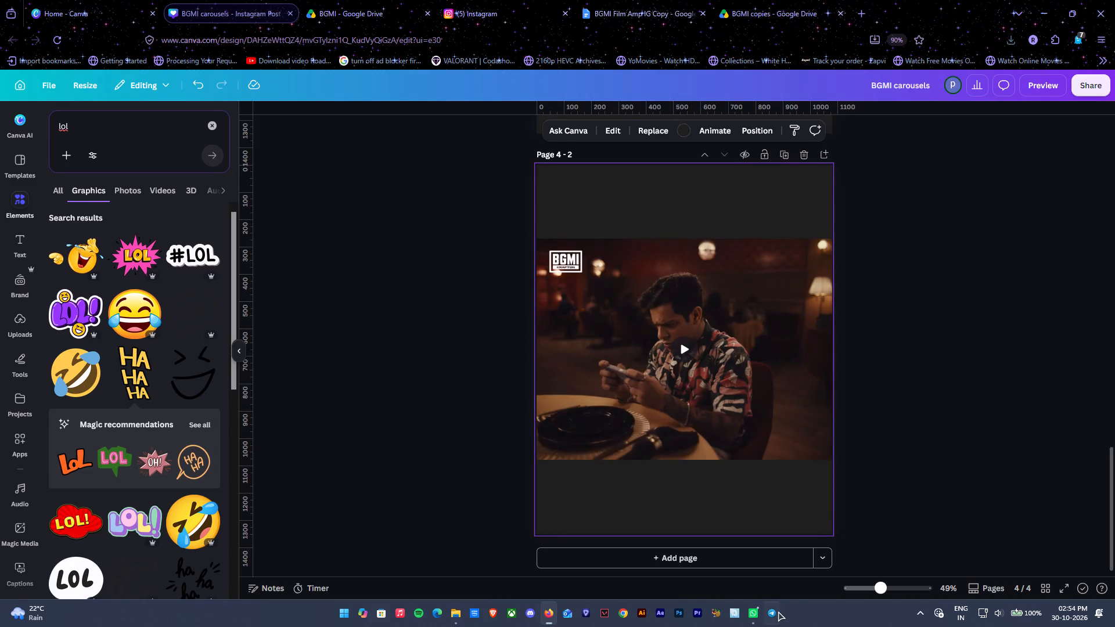
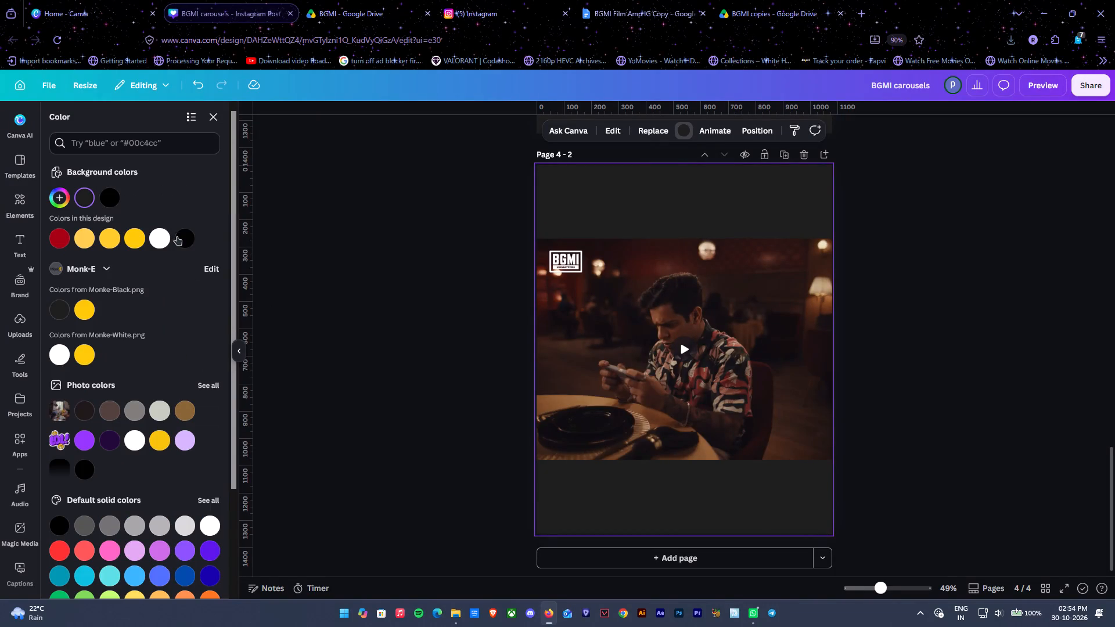
Set the background of page 4, with the restaurant film clip, to the black already used in the design.
{"action": "left_click", "coordinate": [177, 236]}
{"action": "double_click", "coordinate": [995, 237]}
{"action": "left_click", "coordinate": [791, 293]}
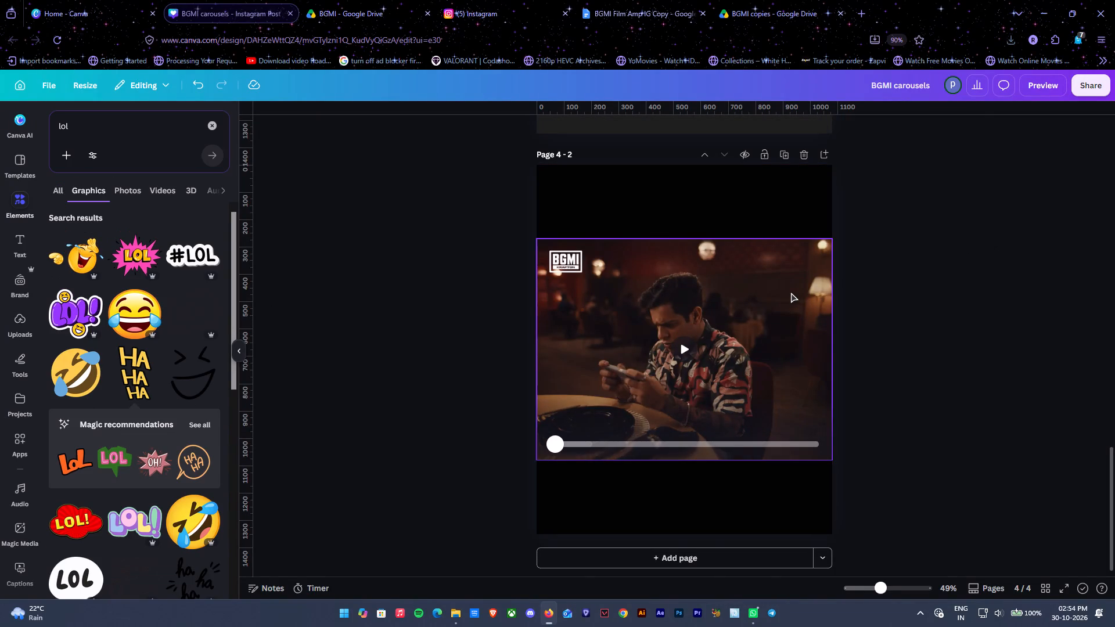
{"action": "left_click", "coordinate": [970, 276]}
Go back to page 2 and play its film clip to review the first carousel.
{"action": "scroll", "coordinate": [970, 277], "scroll_direction": "up", "scroll_amount": 10}
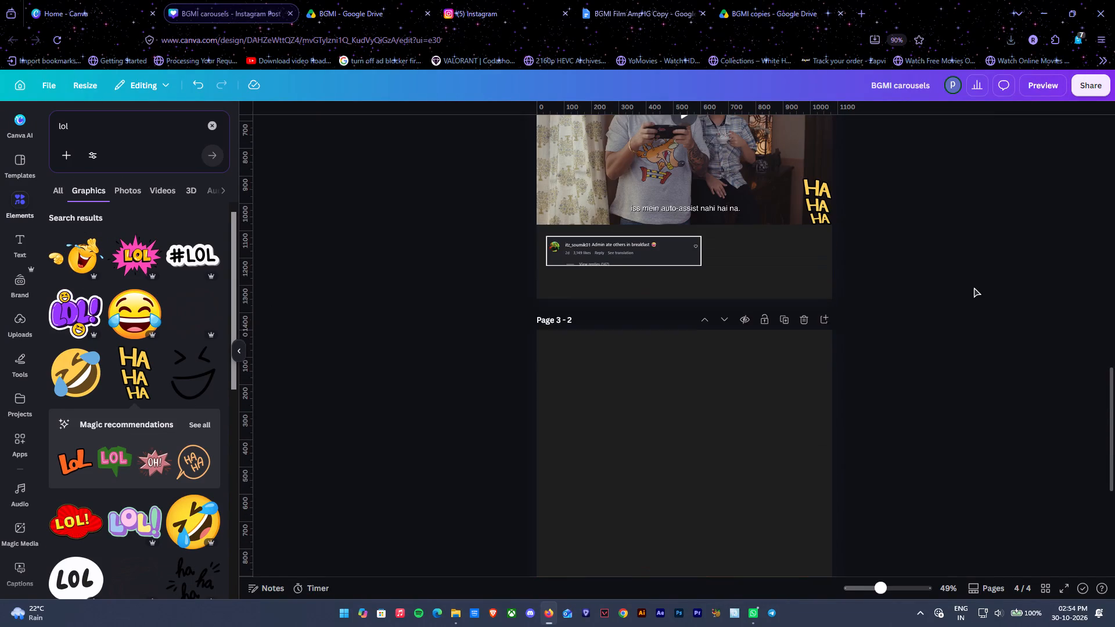
{"action": "scroll", "coordinate": [747, 325], "scroll_direction": "up", "scroll_amount": 7}
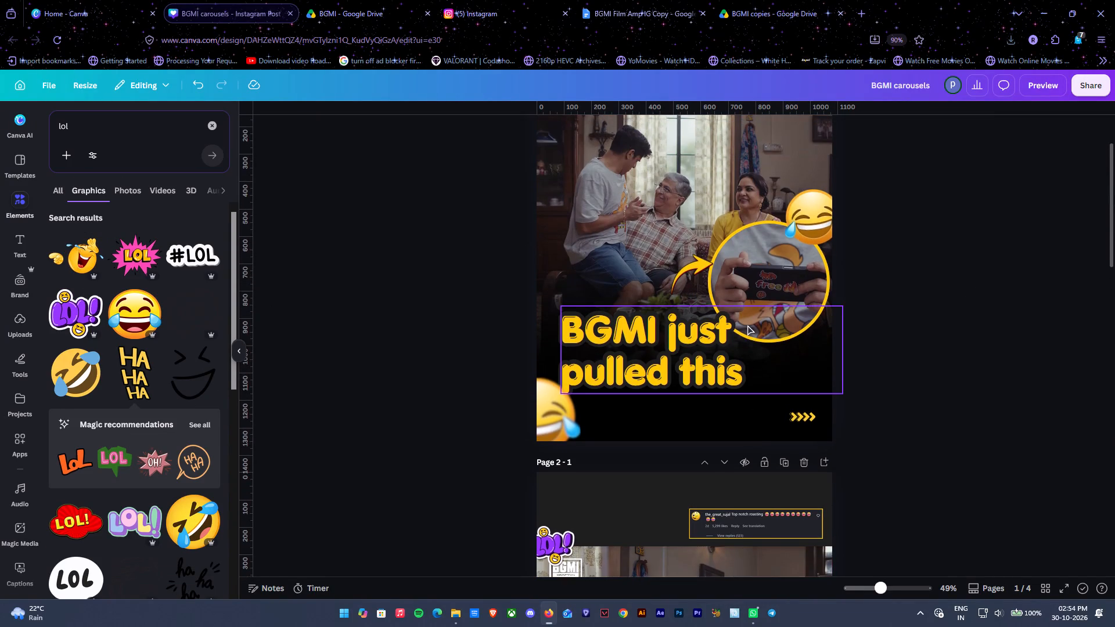
{"action": "scroll", "coordinate": [747, 325], "scroll_direction": "down", "scroll_amount": 2}
{"action": "left_click", "coordinate": [685, 426]}
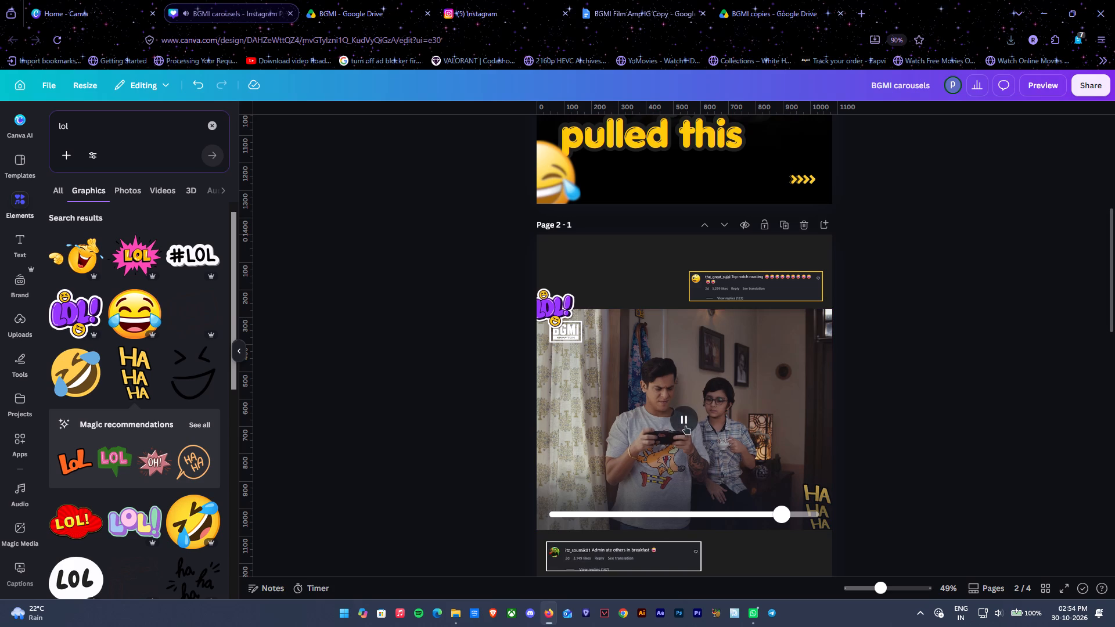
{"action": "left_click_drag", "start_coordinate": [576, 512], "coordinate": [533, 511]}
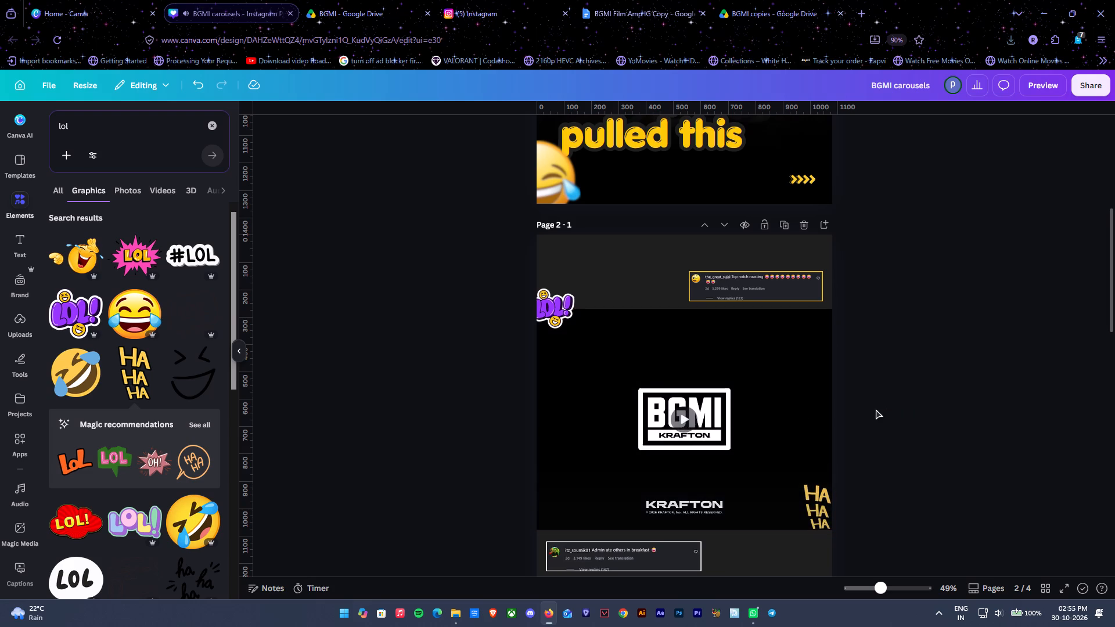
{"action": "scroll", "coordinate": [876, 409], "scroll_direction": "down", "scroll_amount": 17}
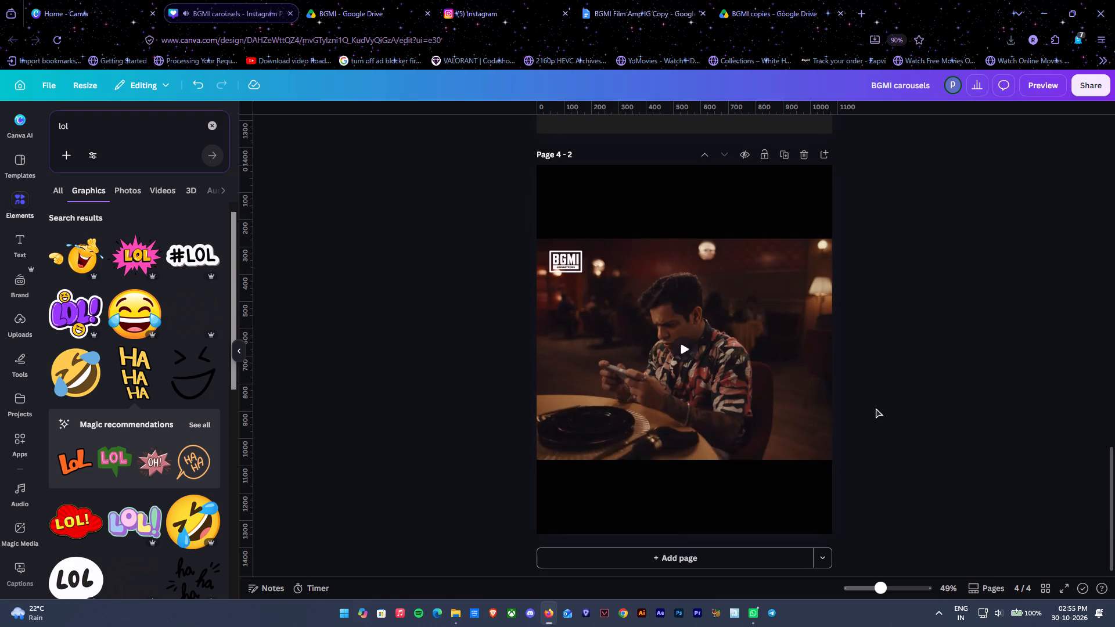
Open BGMI_F2_49SEC_271026 V06.mp4 from Downloads and save a snapshot of the "Ek Dum Fire" frame at 00:39.
{"action": "left_click", "coordinate": [455, 617]}
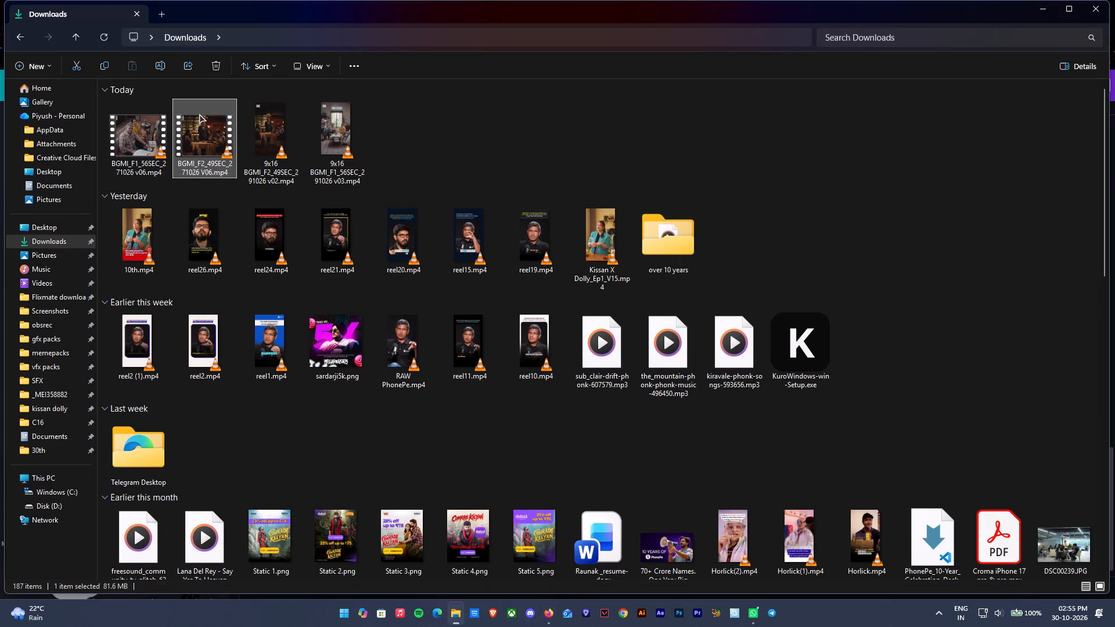
{"action": "double_click", "coordinate": [185, 152]}
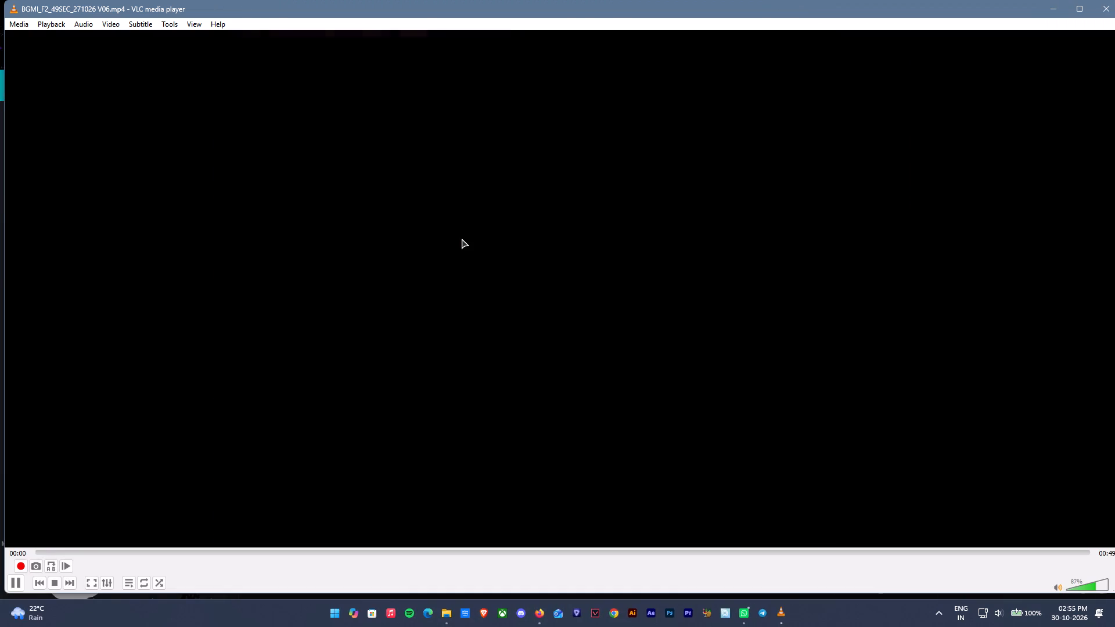
{"action": "double_click", "coordinate": [462, 237]}
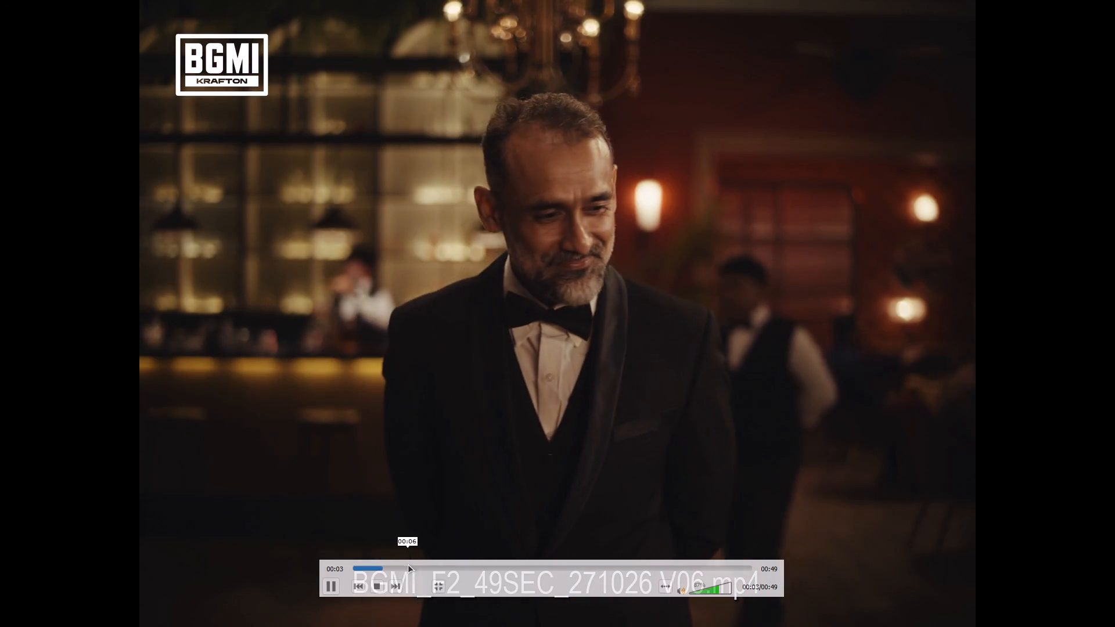
{"action": "left_click_drag", "start_coordinate": [389, 565], "coordinate": [472, 567]}
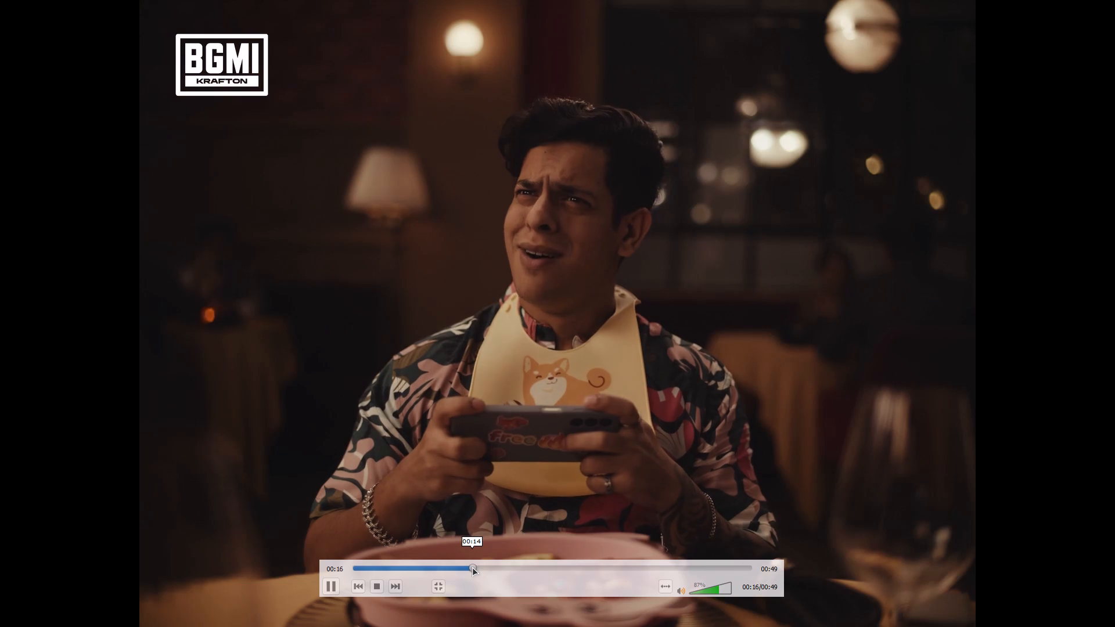
{"action": "left_click_drag", "start_coordinate": [472, 567], "coordinate": [485, 567]}
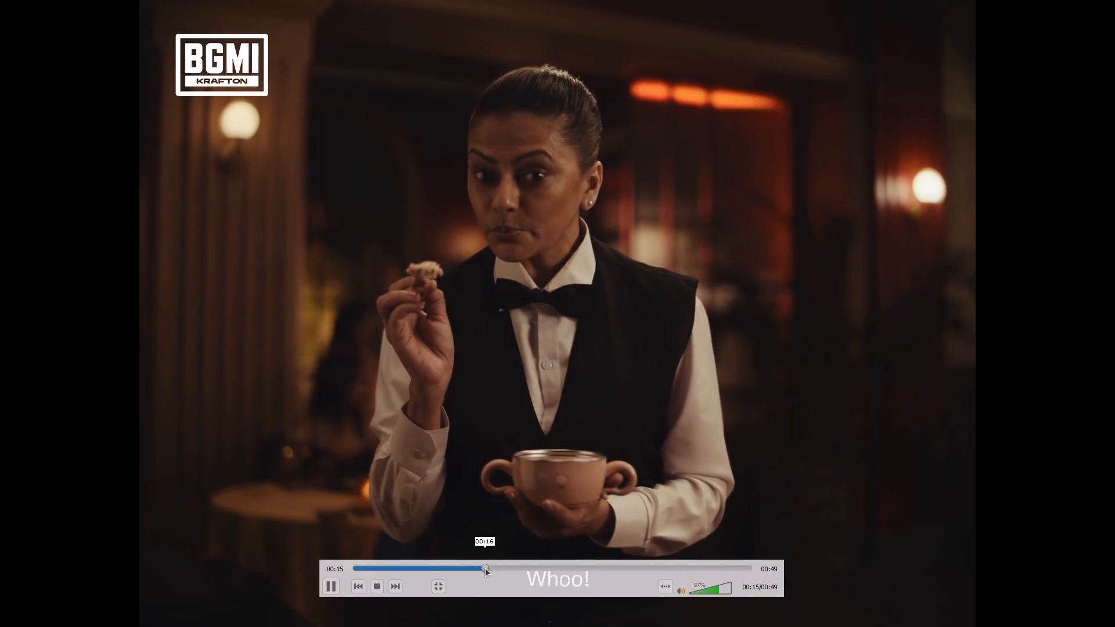
{"action": "left_click_drag", "start_coordinate": [485, 567], "coordinate": [616, 574]}
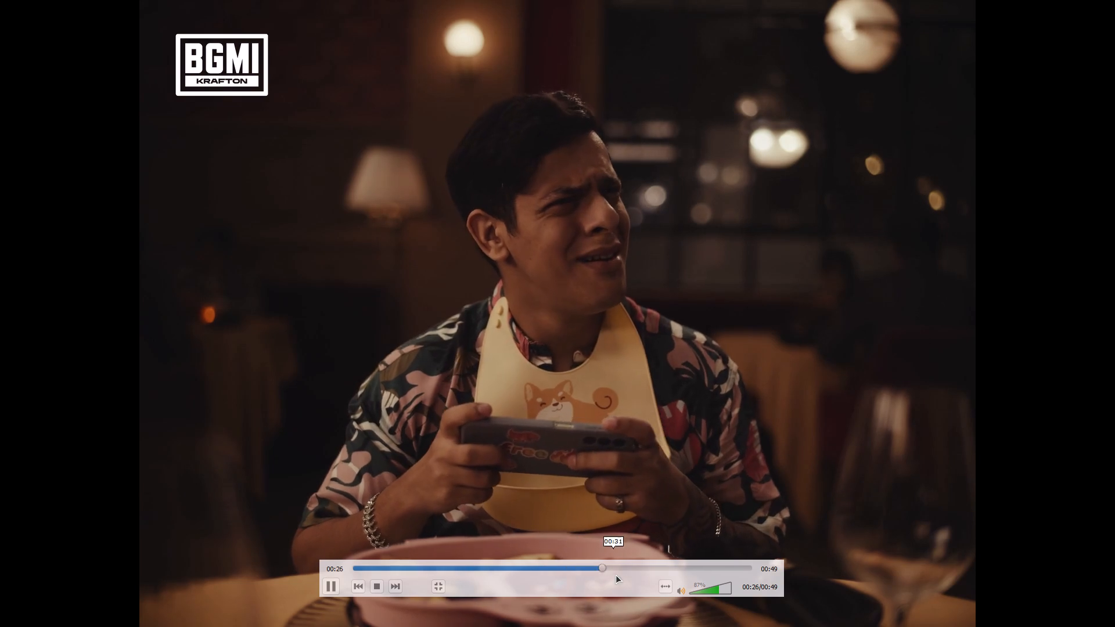
{"action": "left_click_drag", "start_coordinate": [616, 574], "coordinate": [654, 574]}
{"action": "double_click", "coordinate": [729, 346]}
{"action": "key", "text": "space"}
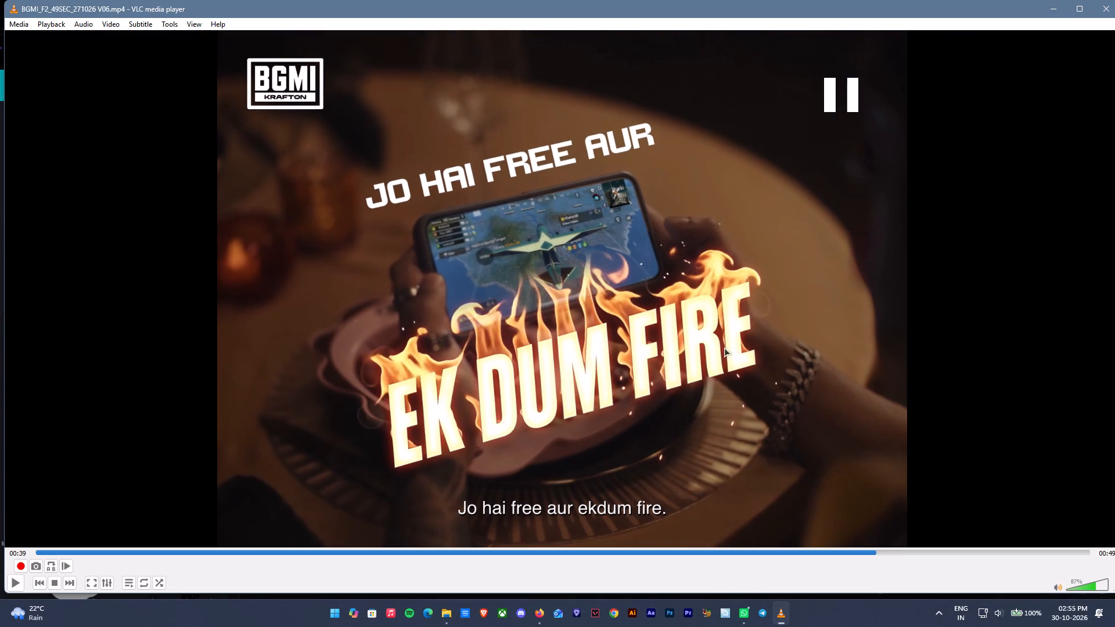
{"action": "left_click", "coordinate": [34, 564]}
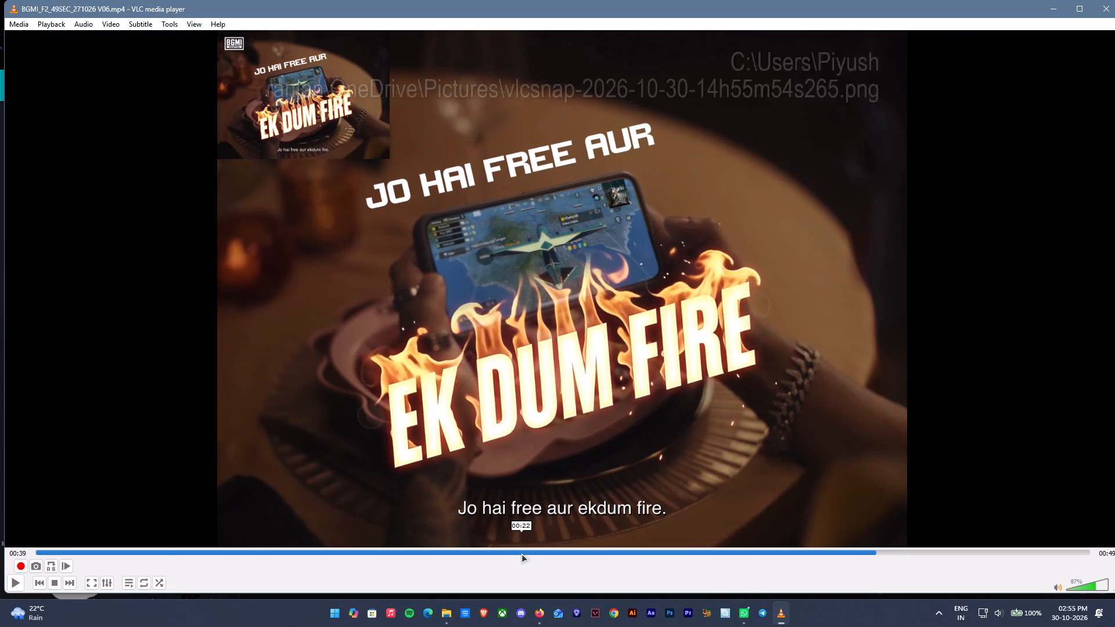
Save a snapshot of the frame at 00:15 where the waiter puts the bib on the man, and close the video.
{"action": "left_click_drag", "start_coordinate": [521, 553], "coordinate": [361, 560]}
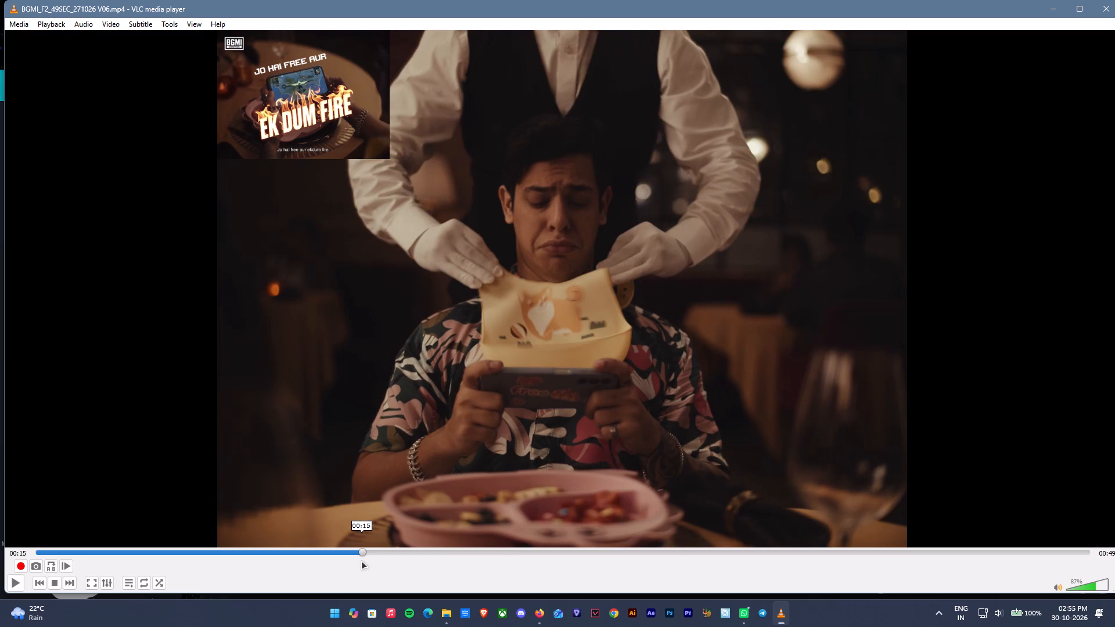
{"action": "left_click_drag", "start_coordinate": [361, 560], "coordinate": [386, 565]}
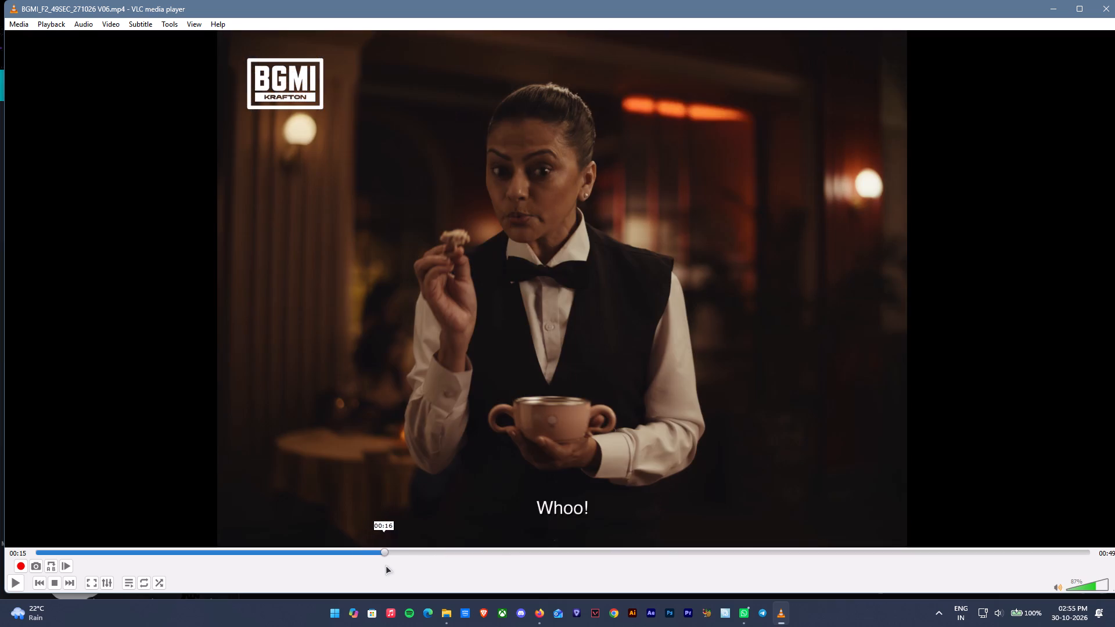
{"action": "left_click_drag", "start_coordinate": [386, 565], "coordinate": [350, 567]}
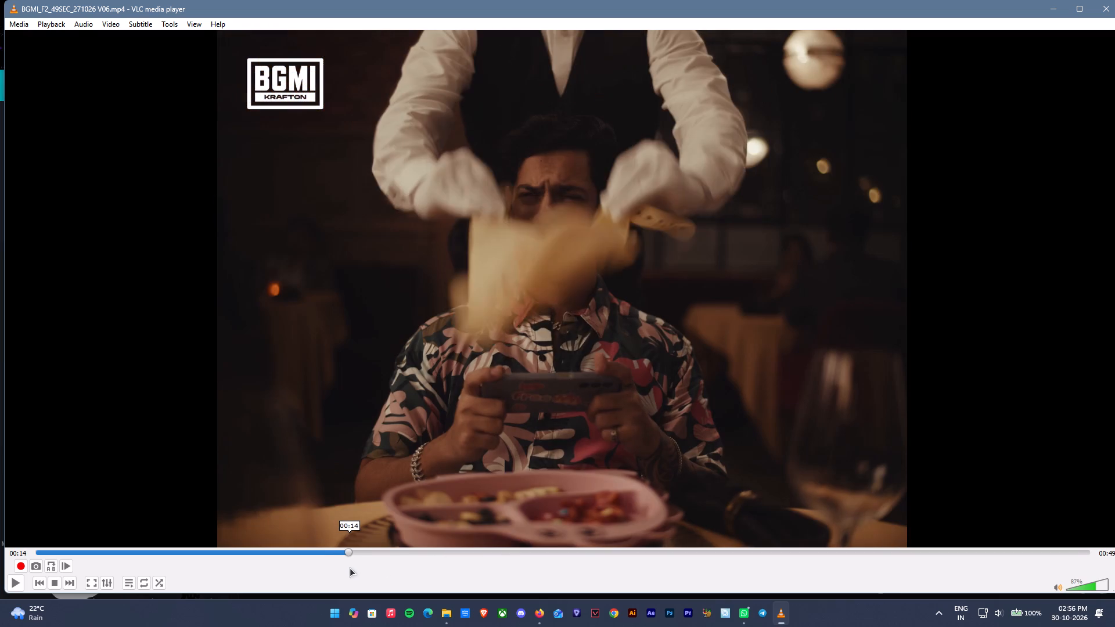
{"action": "left_click_drag", "start_coordinate": [350, 567], "coordinate": [358, 568]}
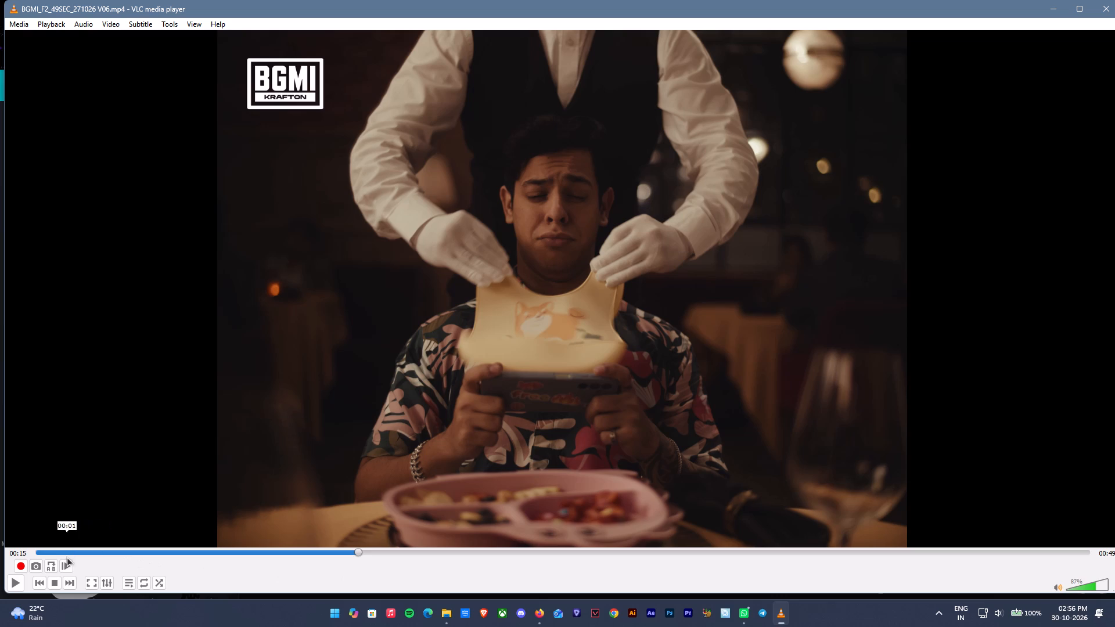
{"action": "left_click_drag", "start_coordinate": [361, 549], "coordinate": [366, 550]}
{"action": "left_click", "coordinate": [39, 567]}
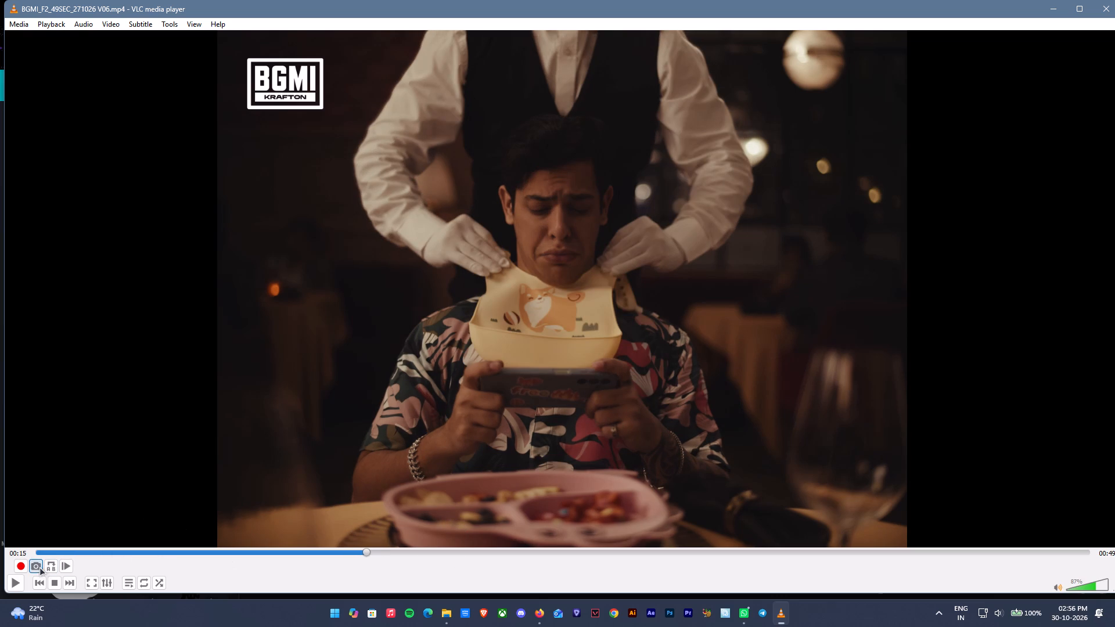
{"action": "double_click", "coordinate": [770, 336]}
{"action": "double_click", "coordinate": [1114, 116]}
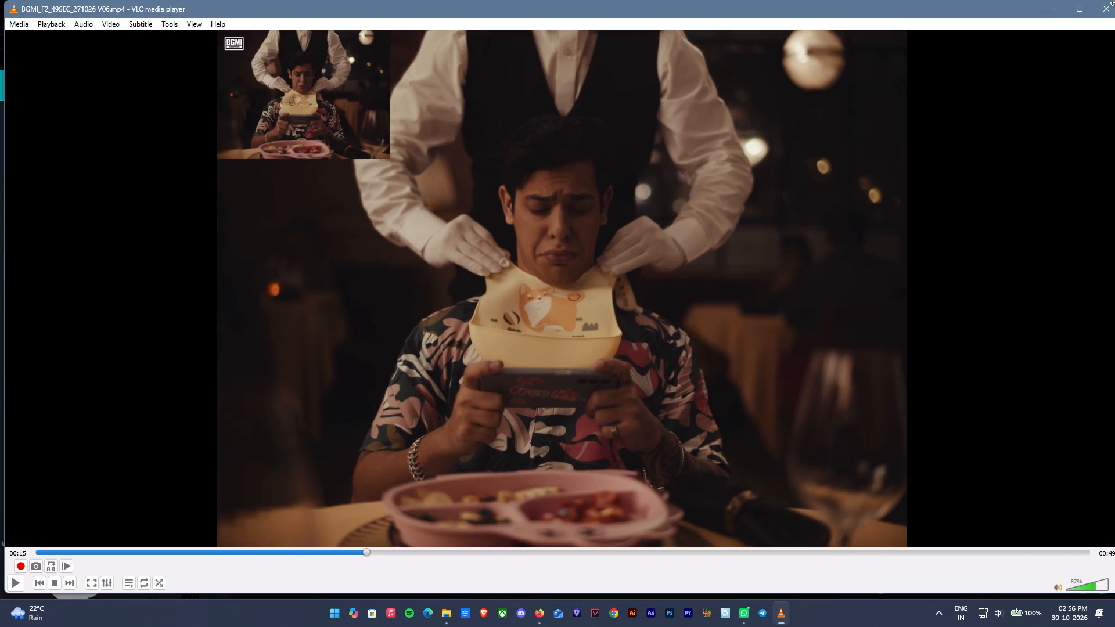
{"action": "left_click", "coordinate": [1112, 17]}
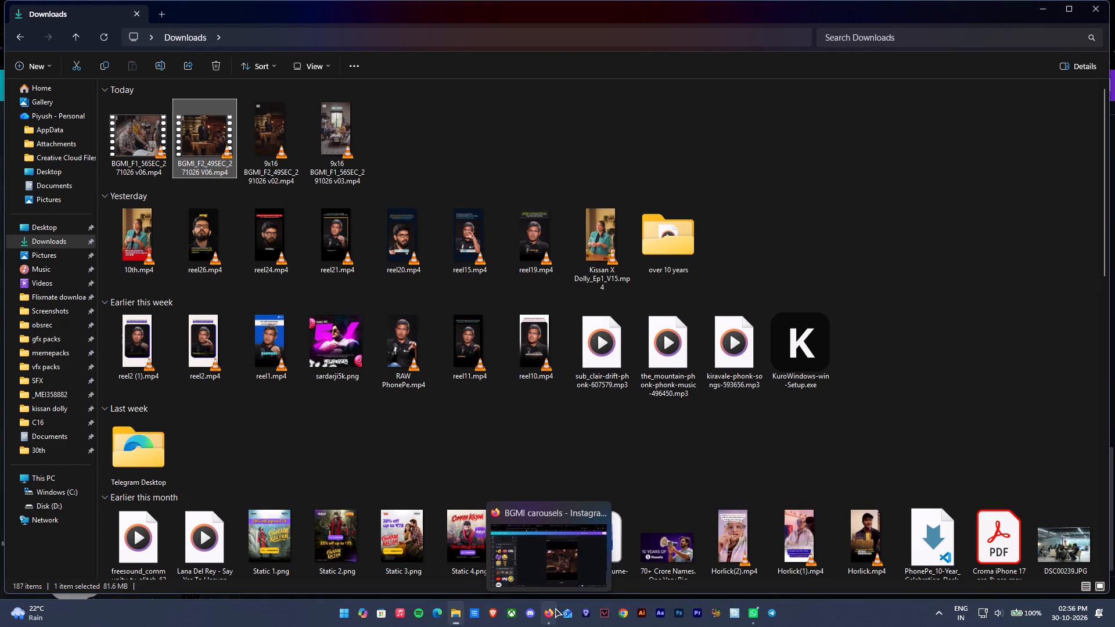
Insert the new bib snapshot from the Pictures folder onto the blank page 3 of the BGMI carousels design.
{"action": "left_click", "coordinate": [49, 258]}
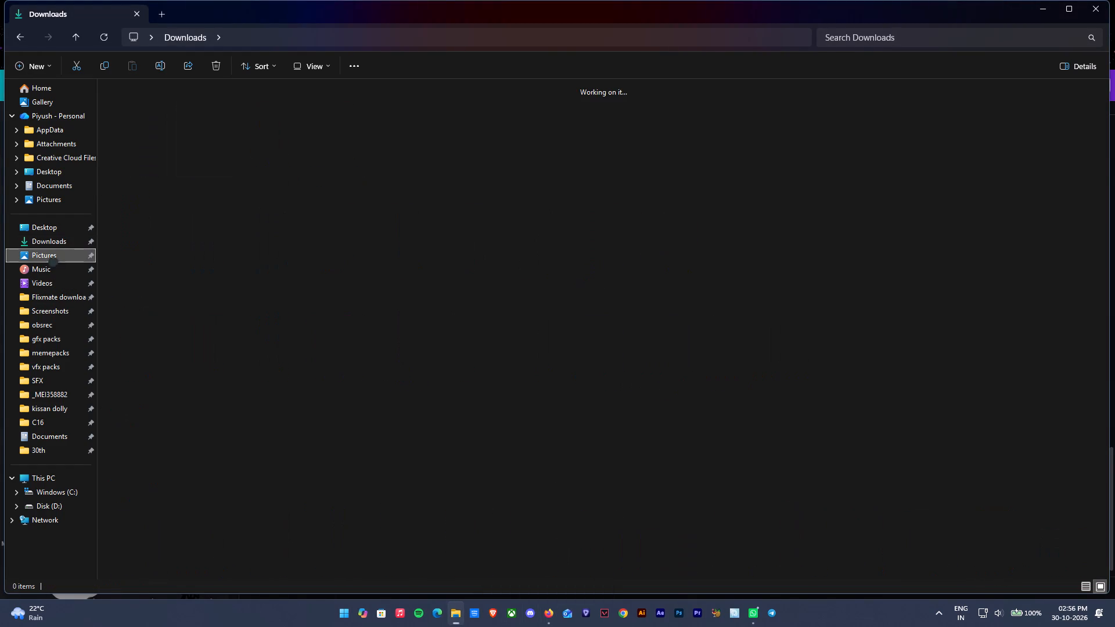
{"action": "left_click", "coordinate": [118, 116]}
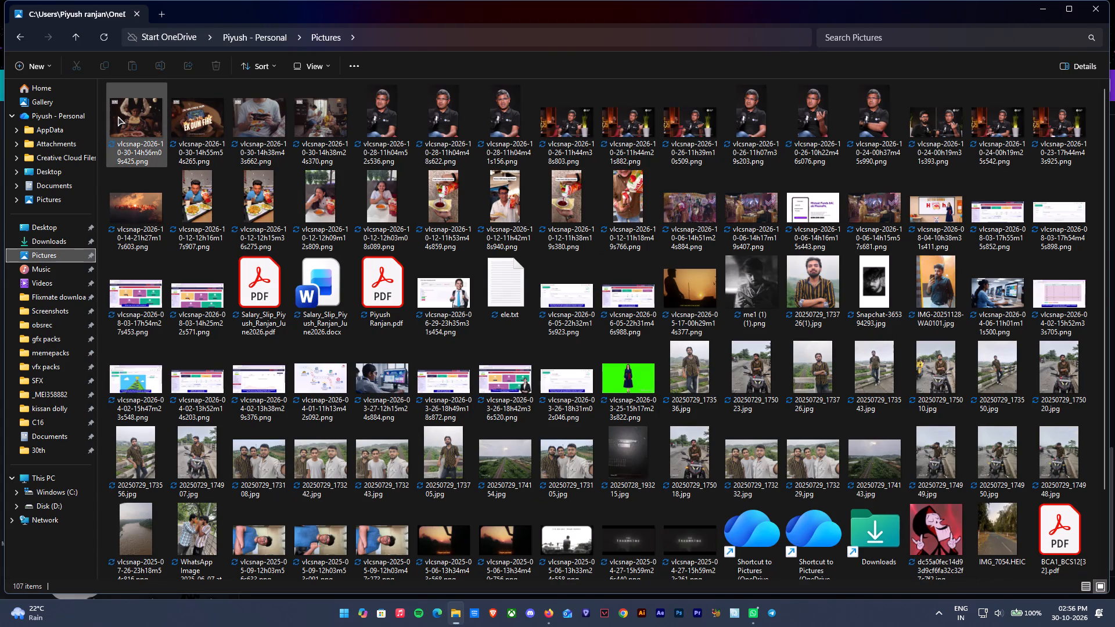
{"action": "left_click_drag", "start_coordinate": [128, 113], "coordinate": [662, 362]}
{"action": "right_click_drag", "start_coordinate": [661, 371], "coordinate": [662, 362]}
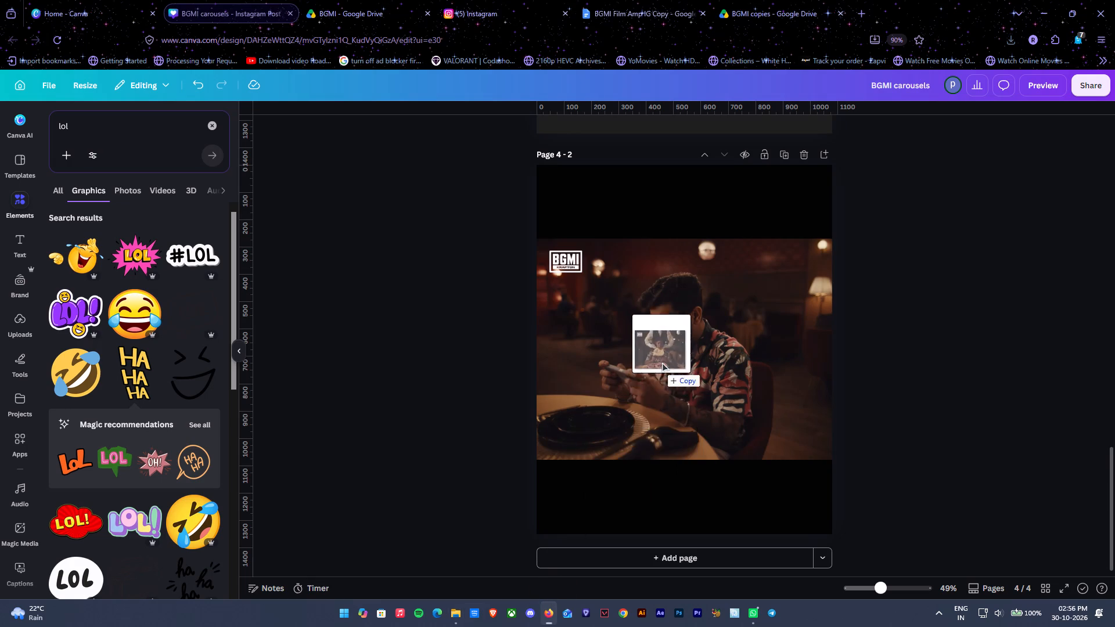
{"action": "right_click_drag", "start_coordinate": [662, 362], "coordinate": [665, 354]}
{"action": "left_click_drag", "start_coordinate": [662, 362], "coordinate": [676, 454]}
{"action": "scroll", "coordinate": [665, 355], "scroll_direction": "up", "scroll_amount": 5}
{"action": "scroll", "coordinate": [670, 395], "scroll_direction": "down", "scroll_amount": 2}
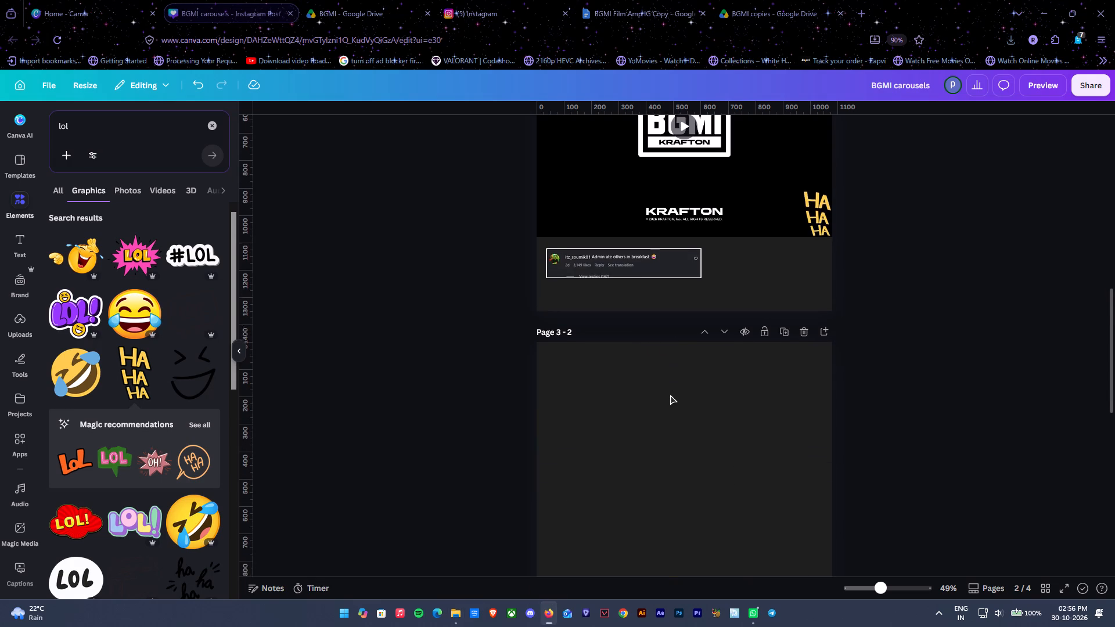
{"action": "left_click", "coordinate": [460, 613]}
{"action": "left_click_drag", "start_coordinate": [142, 116], "coordinate": [607, 475]}
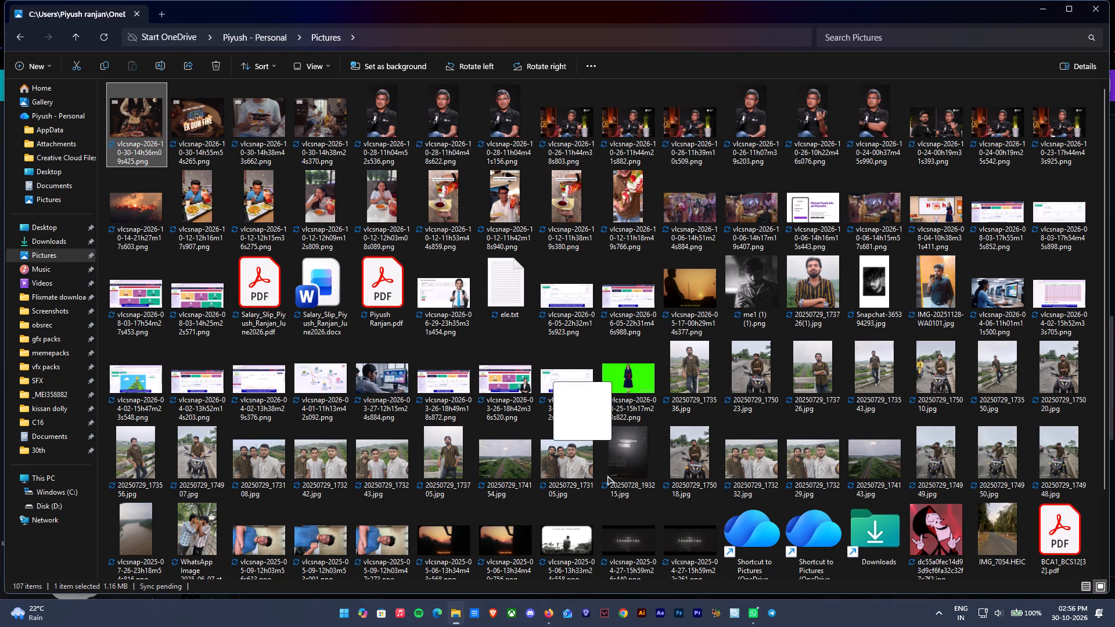
{"action": "left_click_drag", "start_coordinate": [607, 475], "coordinate": [651, 365]}
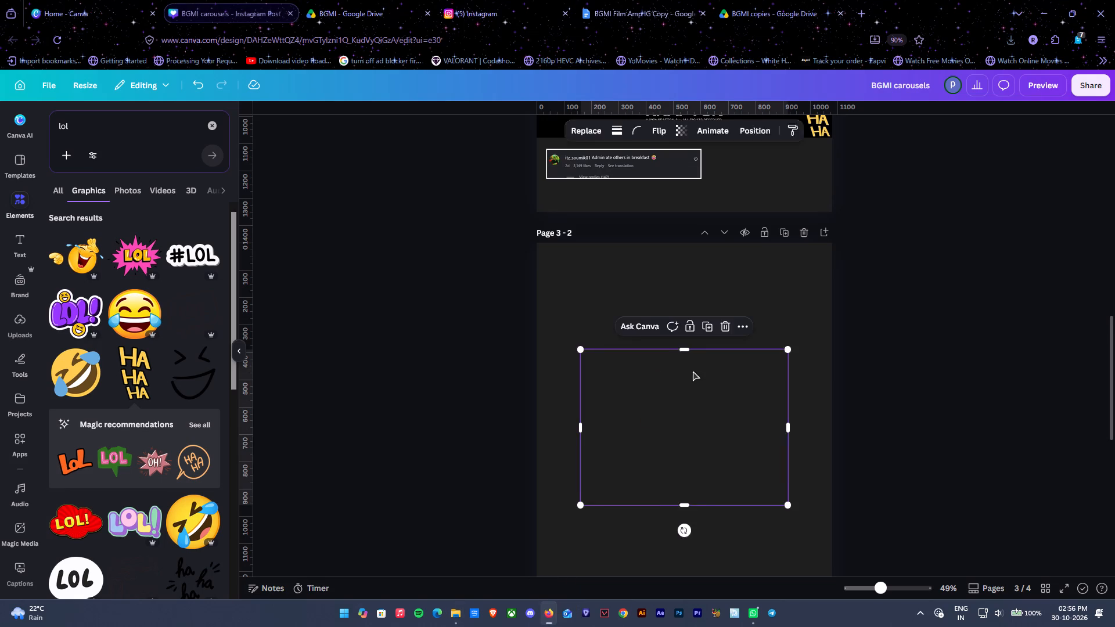
Enlarge the bib snapshot to cover the full height of page 3 and centre it horizontally on the page.
{"action": "scroll", "coordinate": [693, 370], "scroll_direction": "down", "scroll_amount": 1}
{"action": "left_click_drag", "start_coordinate": [789, 450], "coordinate": [1110, 580]}
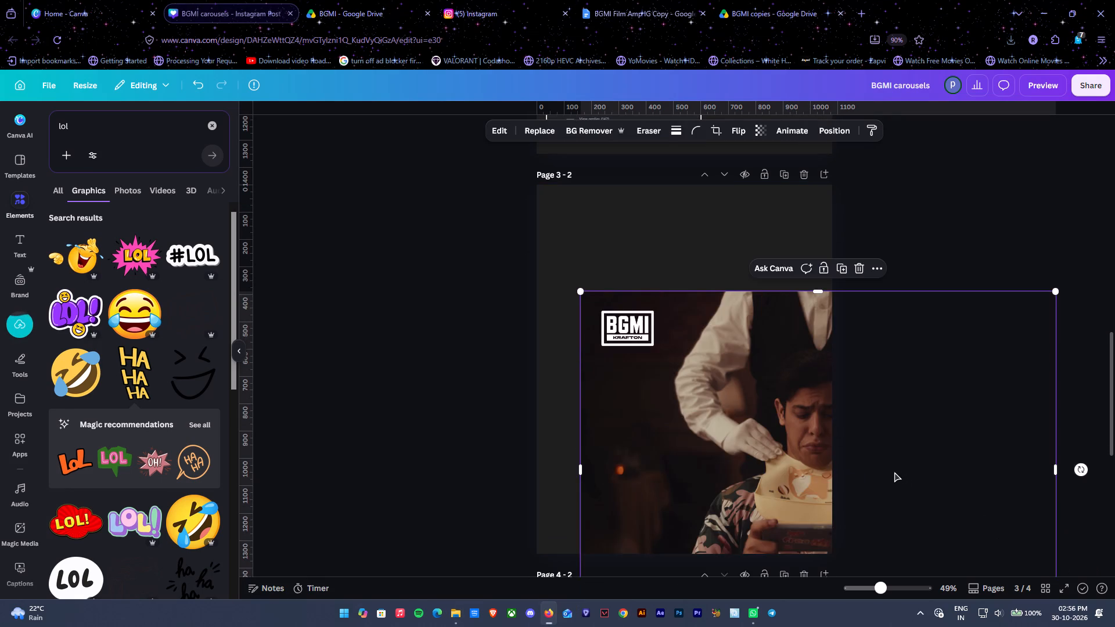
{"action": "left_click_drag", "start_coordinate": [883, 464], "coordinate": [756, 355]}
{"action": "left_click_drag", "start_coordinate": [692, 540], "coordinate": [692, 556]}
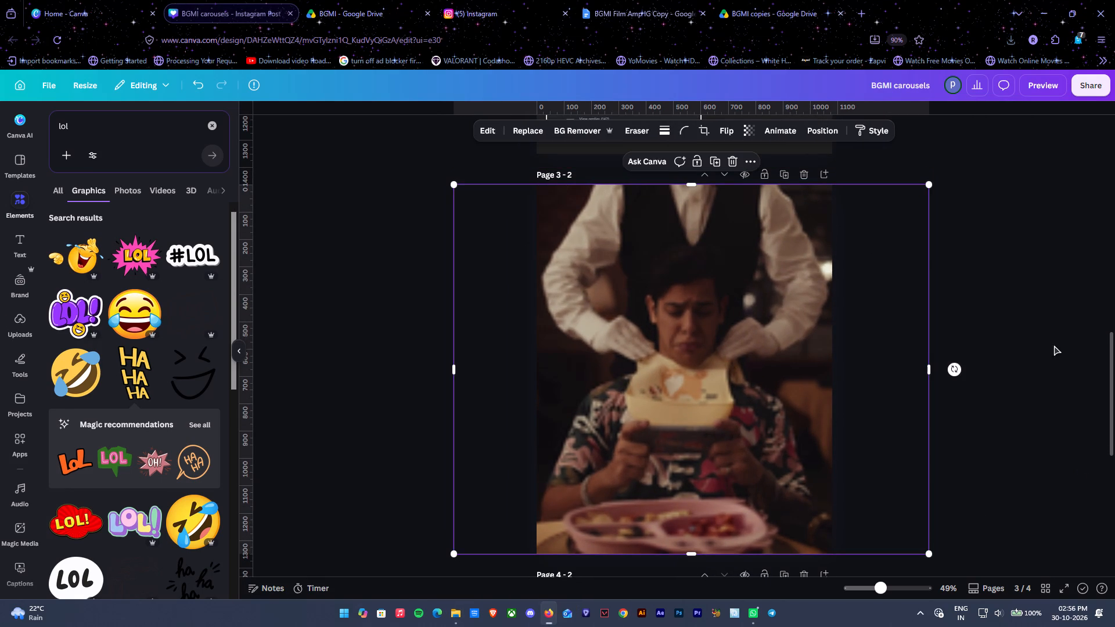
{"action": "left_click", "coordinate": [1063, 337]}
{"action": "left_click", "coordinate": [1033, 318]}
{"action": "left_click_drag", "start_coordinate": [732, 320], "coordinate": [721, 320]}
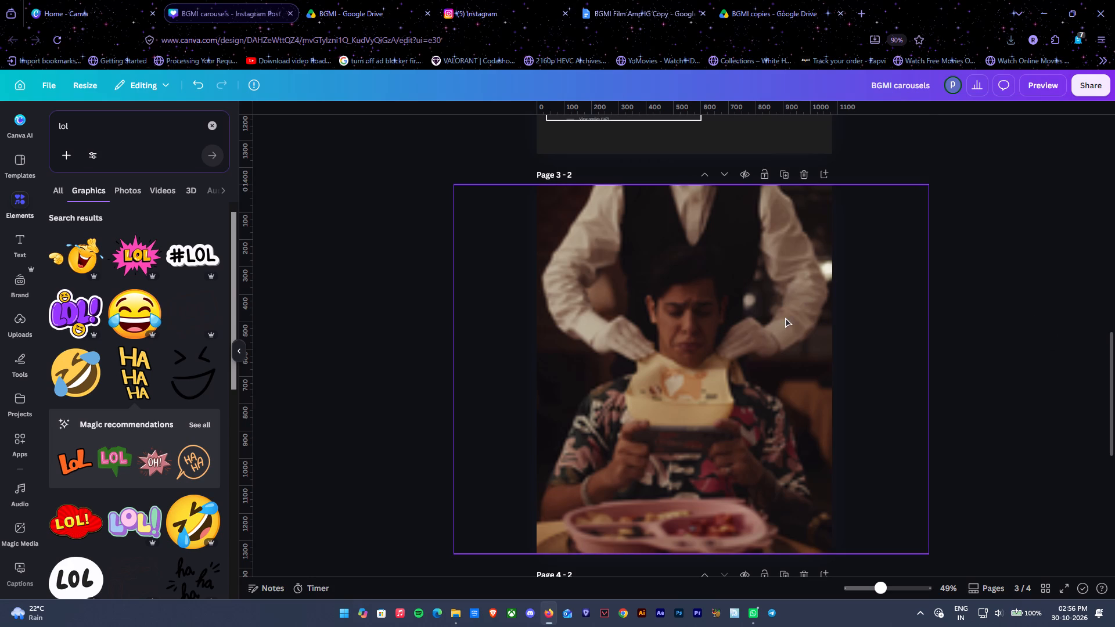
{"action": "left_click", "coordinate": [785, 318]}
{"action": "left_click_drag", "start_coordinate": [796, 322], "coordinate": [786, 323]}
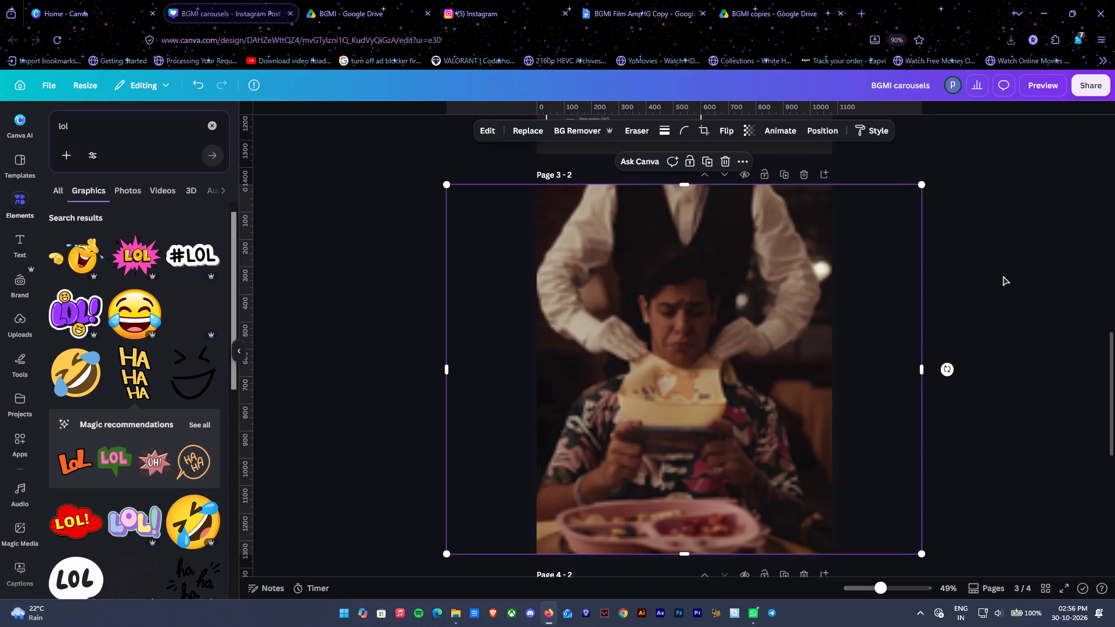
{"action": "left_click", "coordinate": [1003, 276]}
{"action": "scroll", "coordinate": [940, 315], "scroll_direction": "down", "scroll_amount": 7}
{"action": "scroll", "coordinate": [938, 318], "scroll_direction": "up", "scroll_amount": 6}
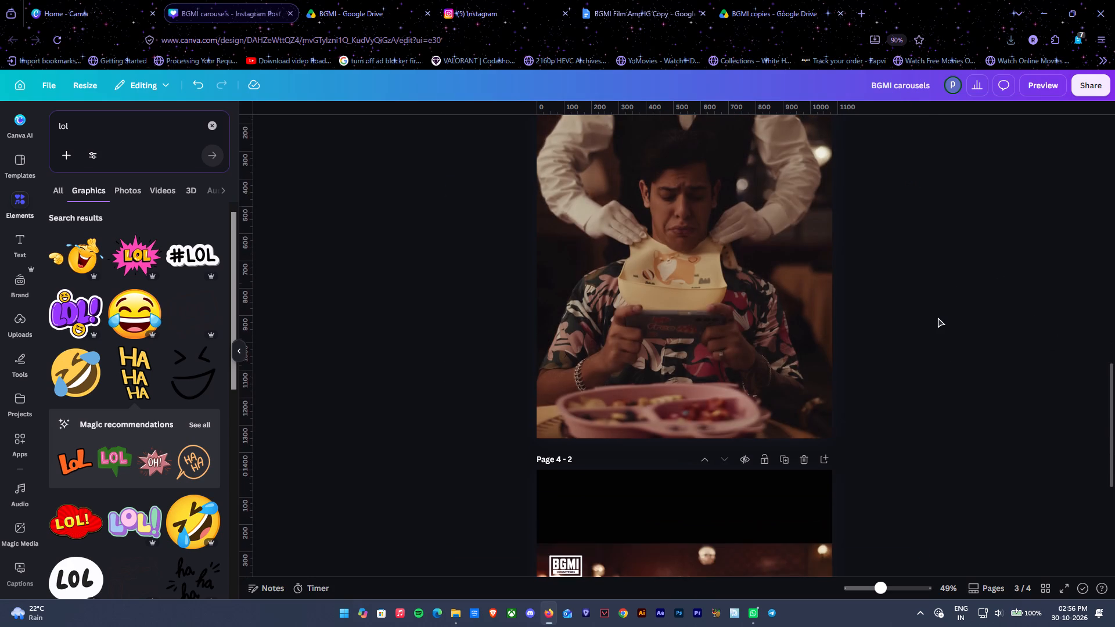
{"action": "scroll", "coordinate": [938, 318], "scroll_direction": "up", "scroll_amount": 1}
{"action": "left_click_drag", "start_coordinate": [742, 302], "coordinate": [749, 302]}
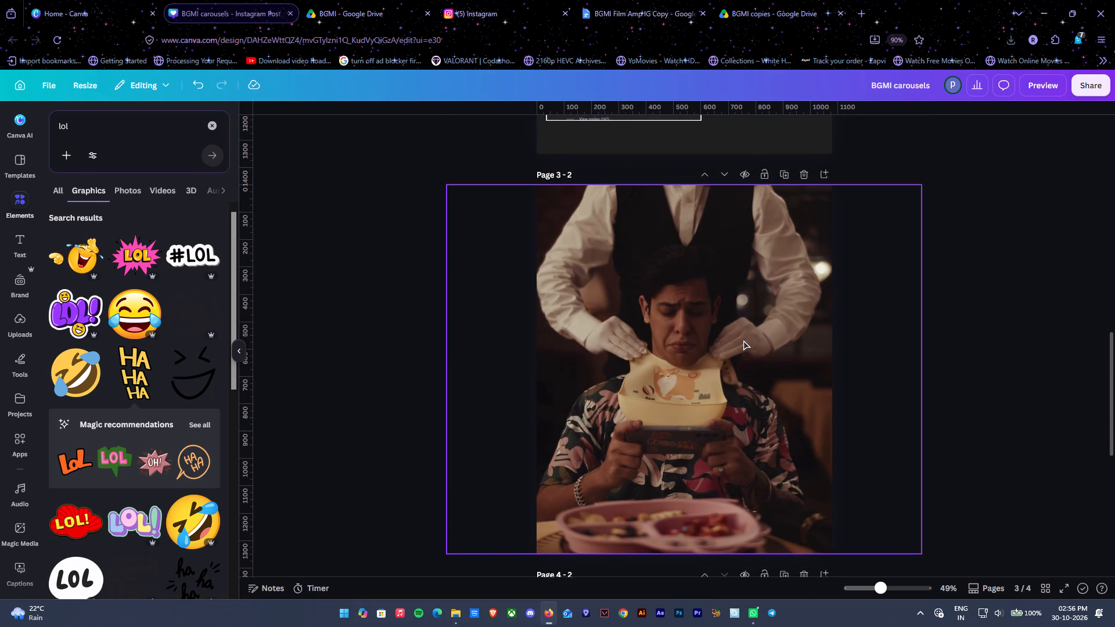
{"action": "left_click", "coordinate": [743, 340]}
Copy the yellow-bordered circular photo frame from page 1 onto page 3, beside the man.
{"action": "scroll", "coordinate": [815, 284], "scroll_direction": "up", "scroll_amount": 10}
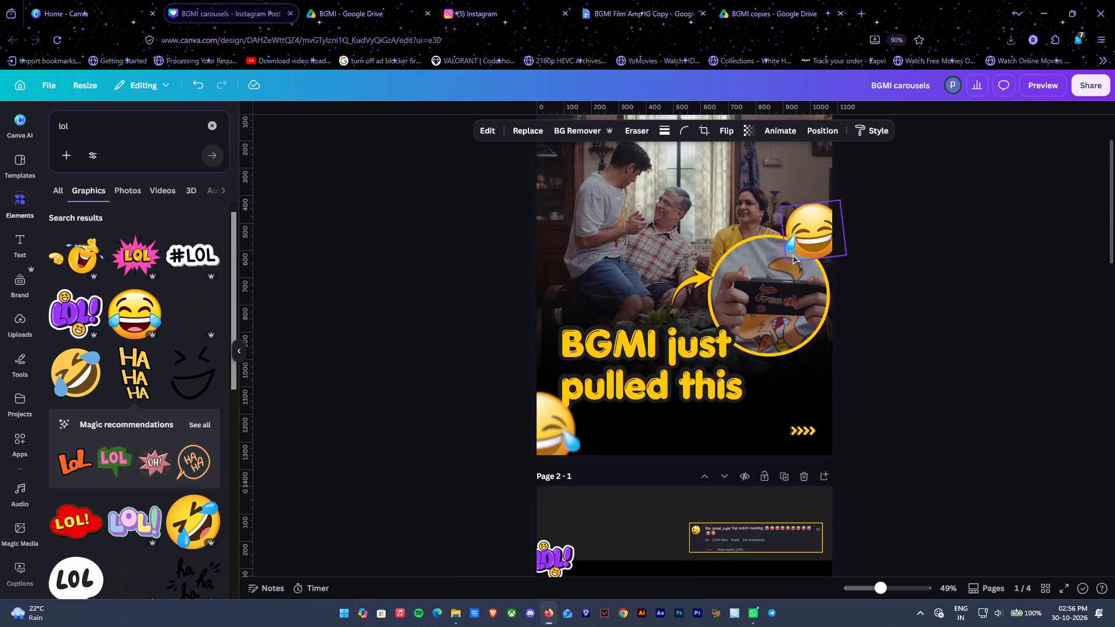
{"action": "left_click", "coordinate": [761, 301]}
{"action": "key", "text": "ctrl+c"}
{"action": "scroll", "coordinate": [761, 301], "scroll_direction": "down", "scroll_amount": 13}
{"action": "key", "text": "ctrl+v"}
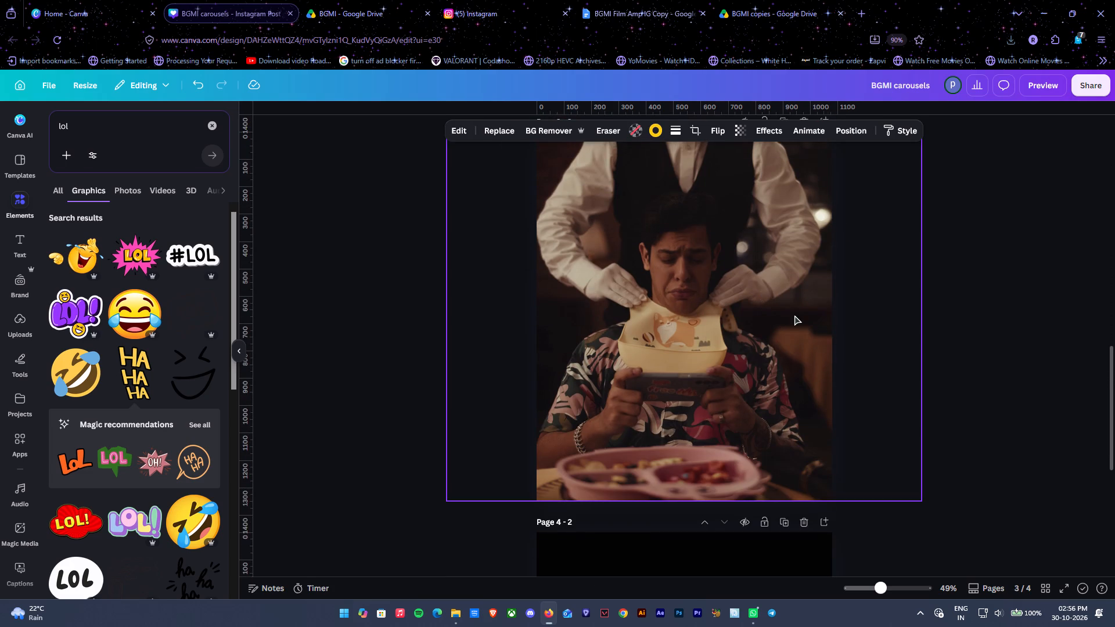
{"action": "left_click_drag", "start_coordinate": [774, 345], "coordinate": [763, 340]}
Replace the photo inside page 3's circular frame with the "Ek Dum Fire" snapshot and position the circle beside the man's shoulder.
{"action": "double_click", "coordinate": [763, 340]}
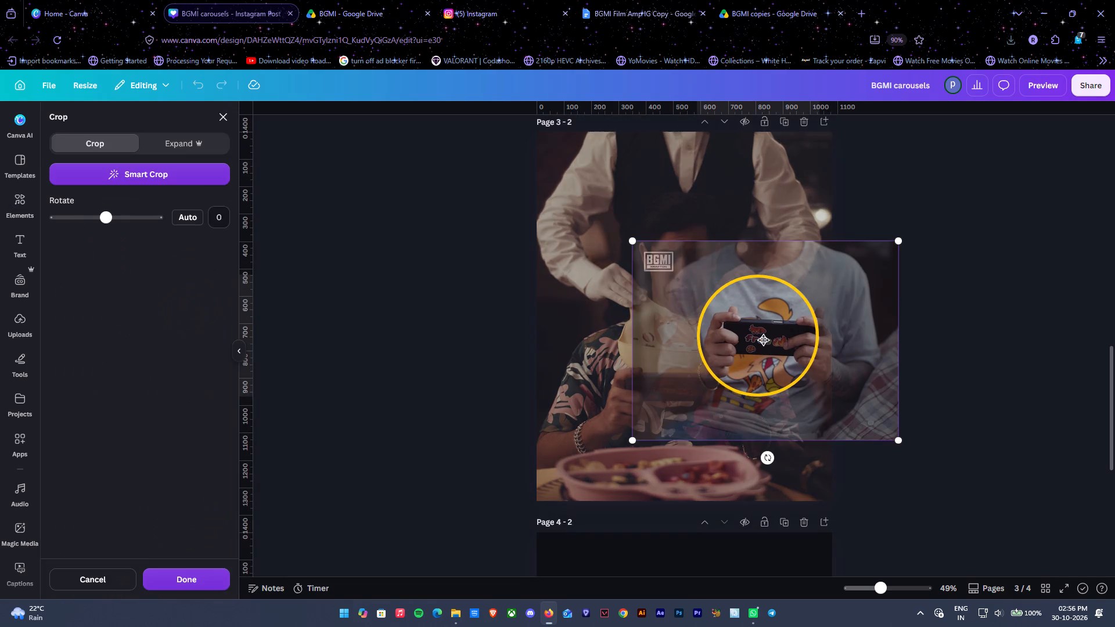
{"action": "key", "text": "Delete"}
{"action": "left_click", "coordinate": [951, 318]}
{"action": "left_click", "coordinate": [449, 610]}
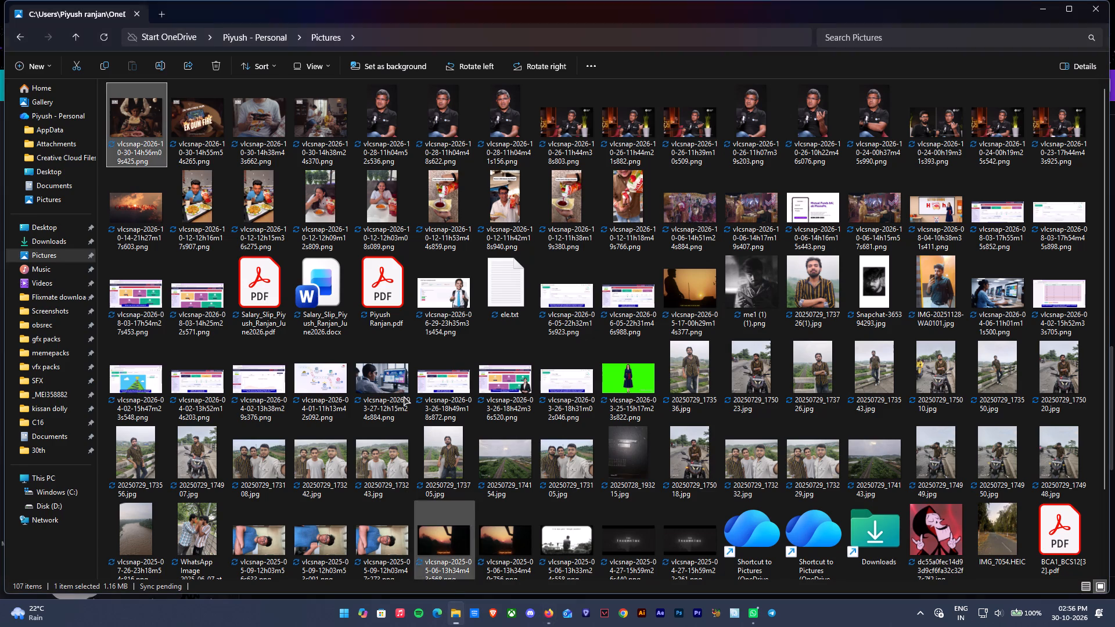
{"action": "left_click", "coordinate": [183, 113]}
{"action": "left_click_drag", "start_coordinate": [201, 117], "coordinate": [551, 622]}
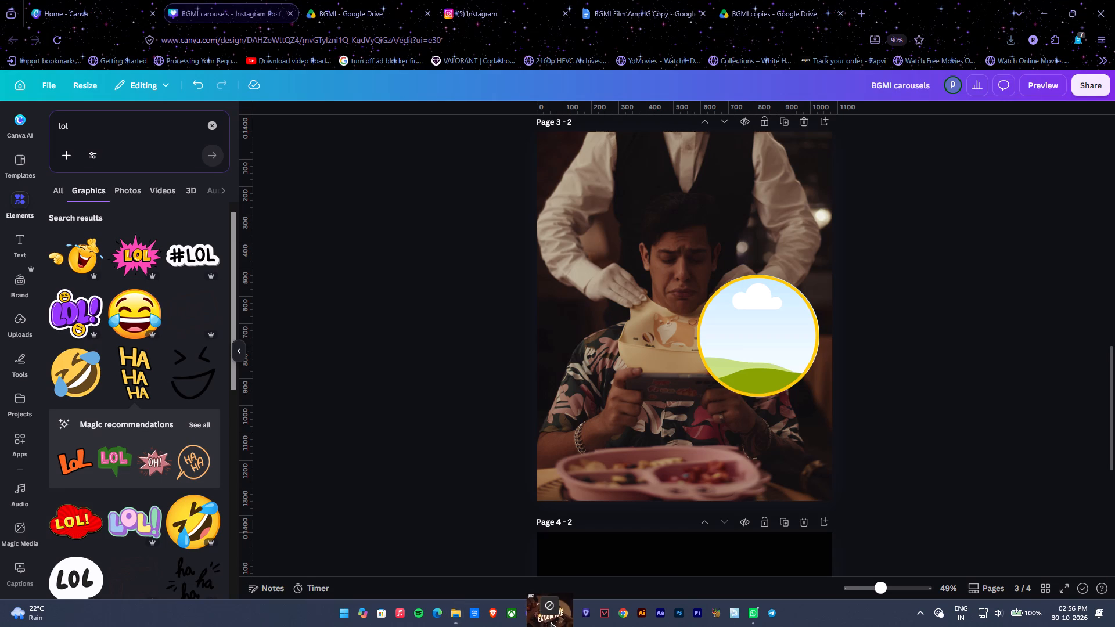
{"action": "left_click_drag", "start_coordinate": [551, 622], "coordinate": [723, 344]}
{"action": "left_click_drag", "start_coordinate": [677, 297], "coordinate": [751, 329]}
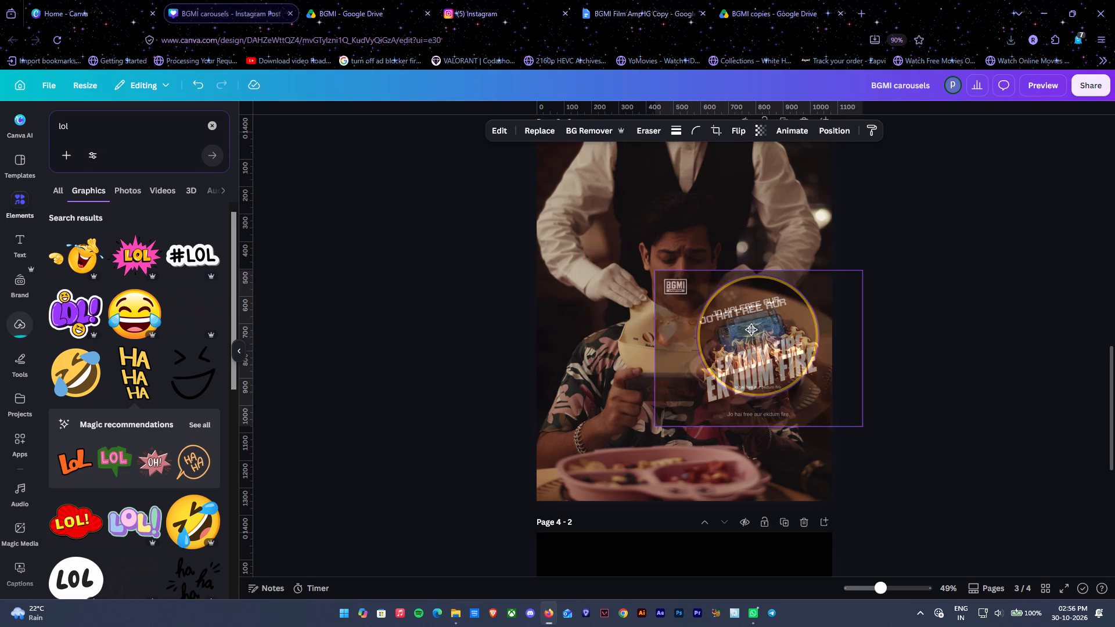
{"action": "left_click_drag", "start_coordinate": [751, 329], "coordinate": [754, 329]}
{"action": "left_click_drag", "start_coordinate": [754, 326], "coordinate": [760, 320]}
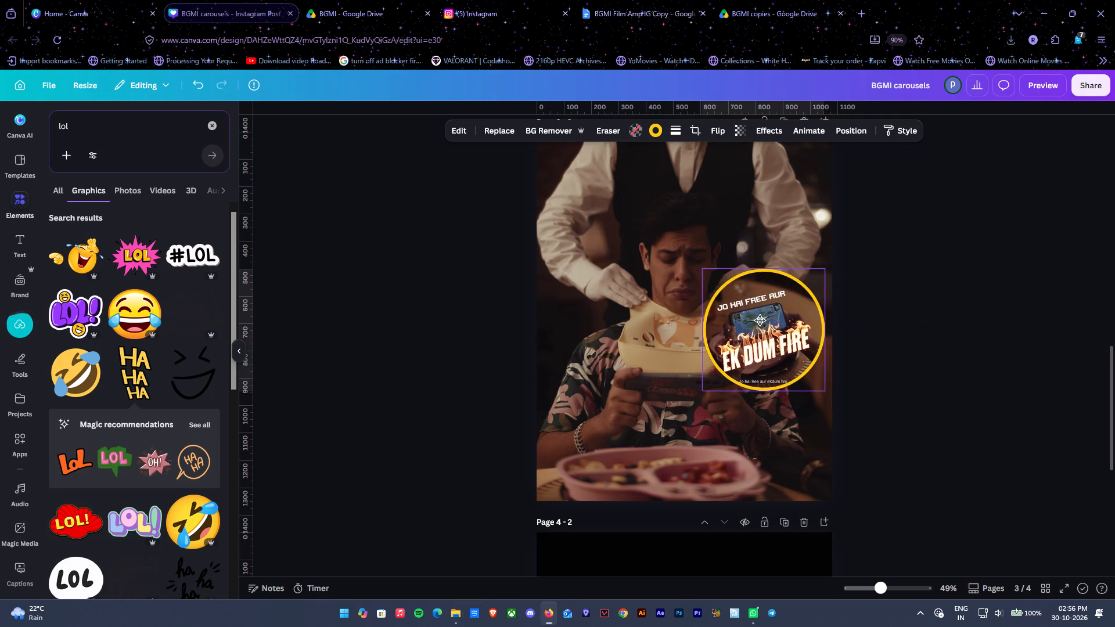
{"action": "left_click_drag", "start_coordinate": [760, 320], "coordinate": [760, 330]}
Change the border colour of page 3's circular frame to white.
{"action": "left_click", "coordinate": [650, 131]}
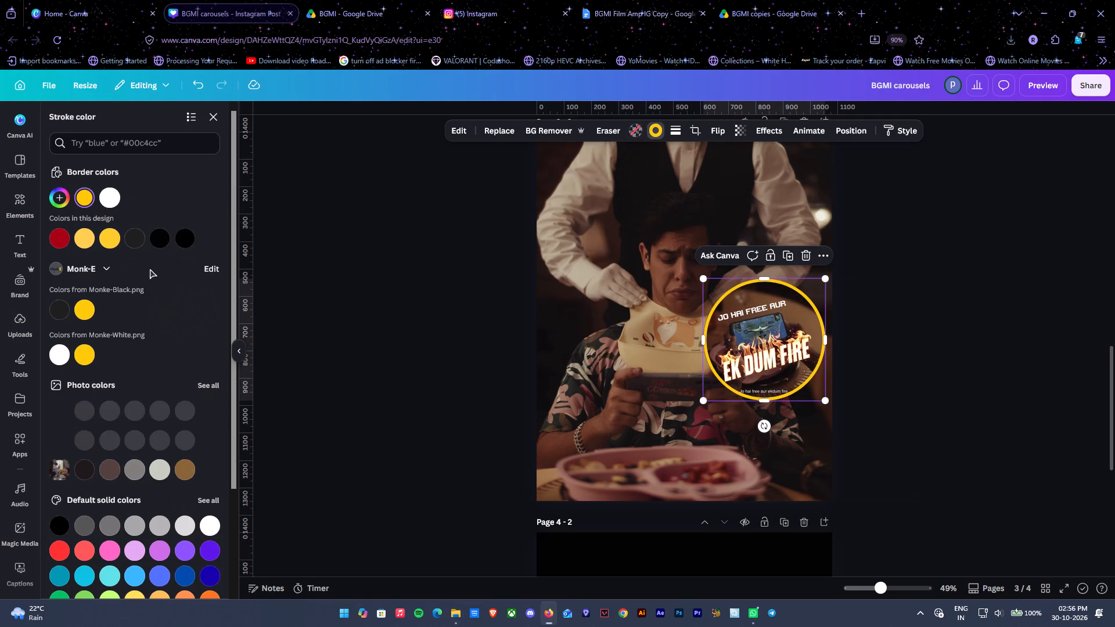
{"action": "left_click", "coordinate": [111, 200]}
{"action": "double_click", "coordinate": [987, 240]}
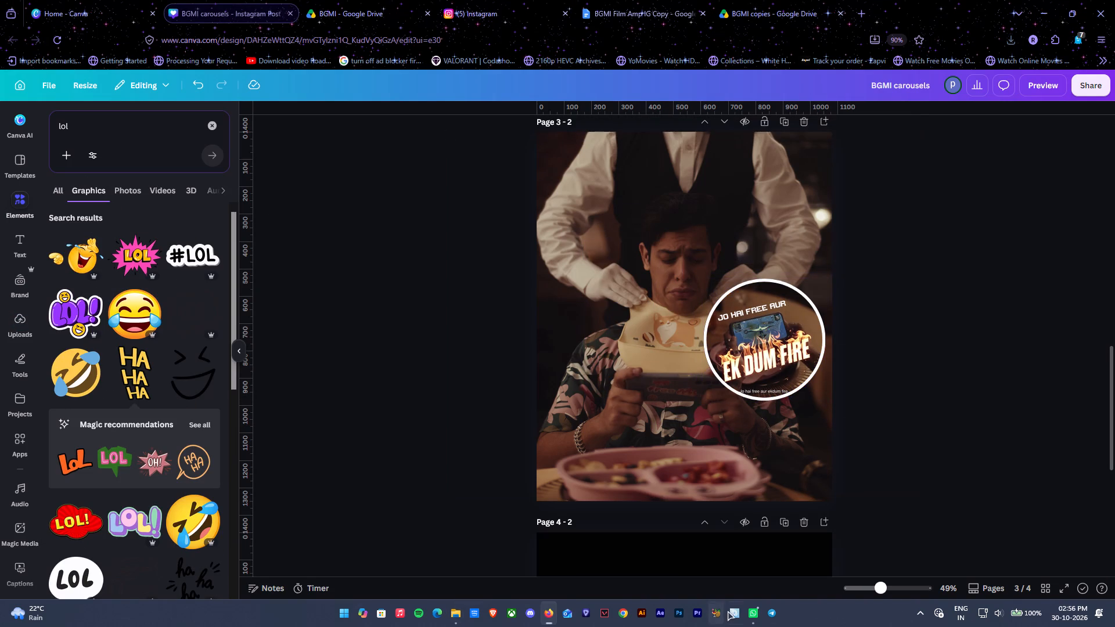
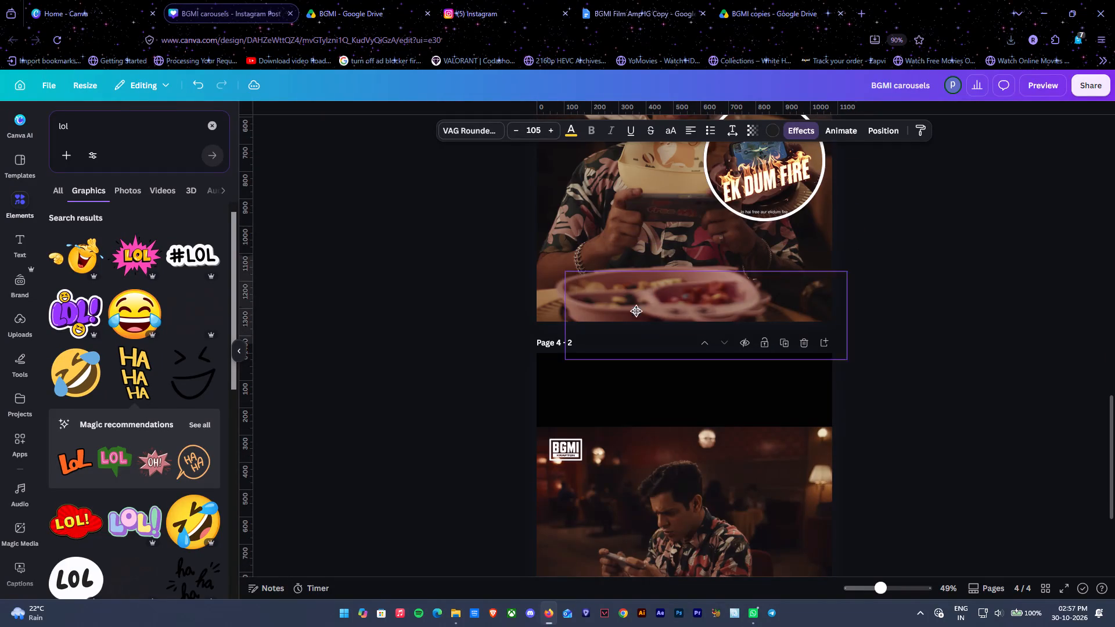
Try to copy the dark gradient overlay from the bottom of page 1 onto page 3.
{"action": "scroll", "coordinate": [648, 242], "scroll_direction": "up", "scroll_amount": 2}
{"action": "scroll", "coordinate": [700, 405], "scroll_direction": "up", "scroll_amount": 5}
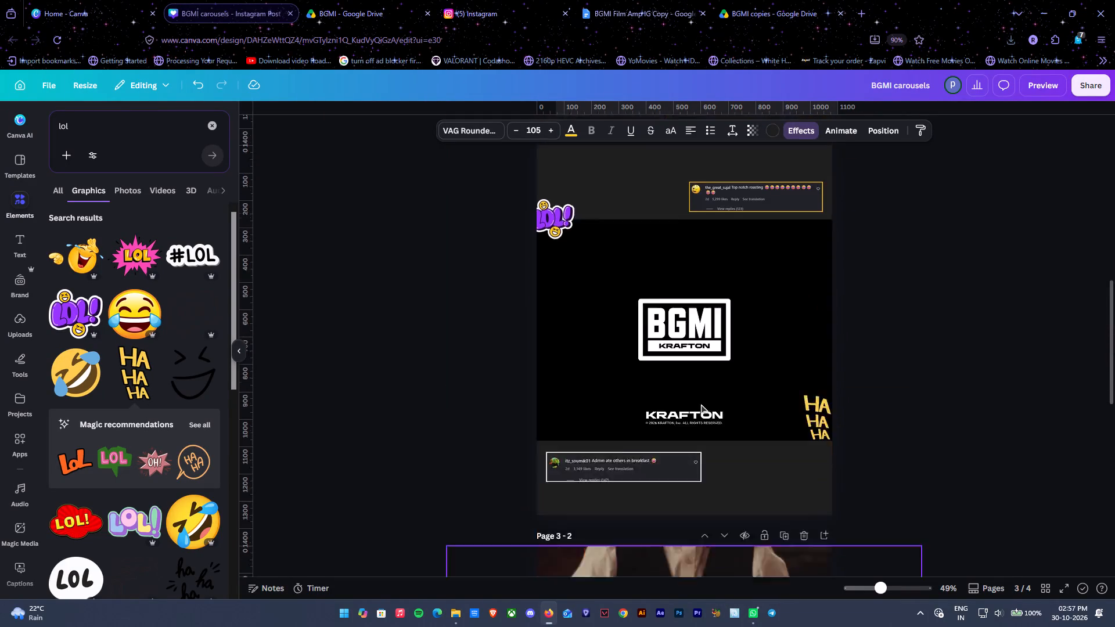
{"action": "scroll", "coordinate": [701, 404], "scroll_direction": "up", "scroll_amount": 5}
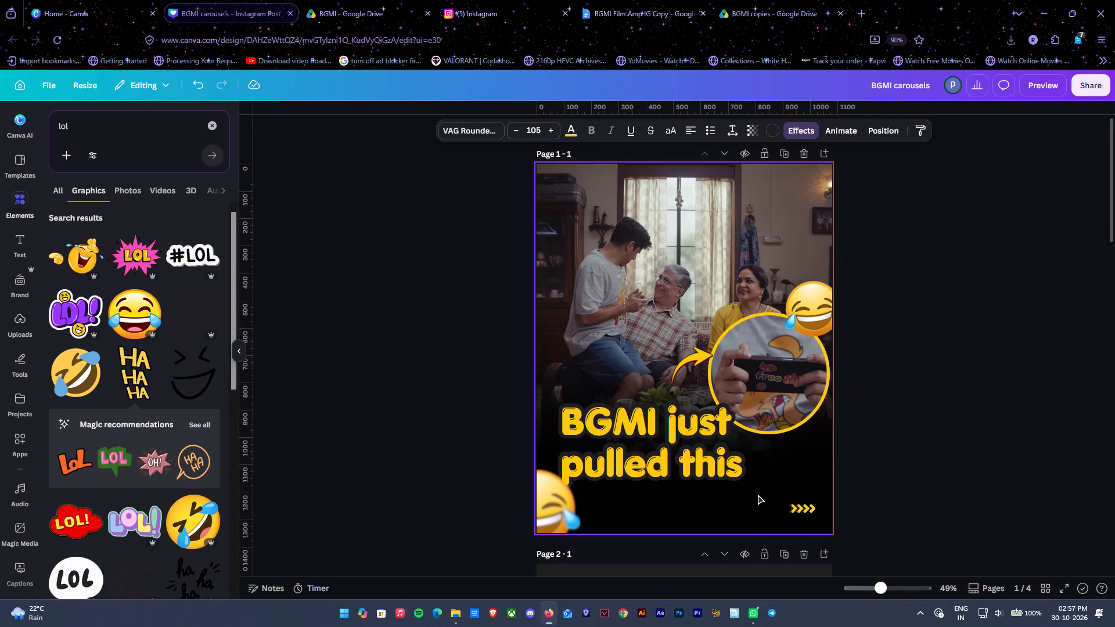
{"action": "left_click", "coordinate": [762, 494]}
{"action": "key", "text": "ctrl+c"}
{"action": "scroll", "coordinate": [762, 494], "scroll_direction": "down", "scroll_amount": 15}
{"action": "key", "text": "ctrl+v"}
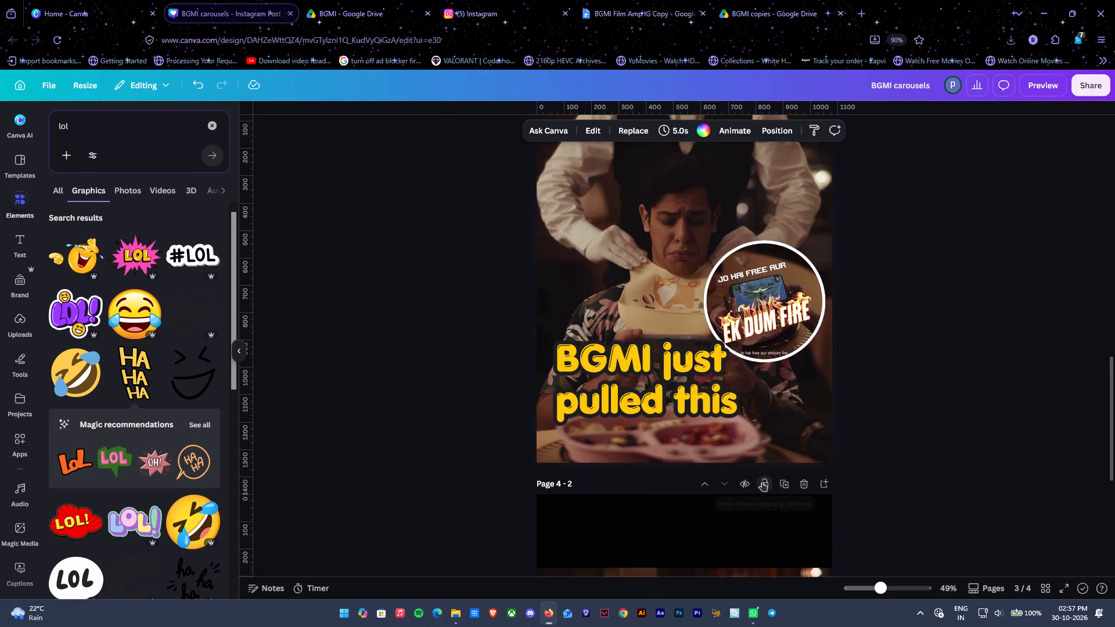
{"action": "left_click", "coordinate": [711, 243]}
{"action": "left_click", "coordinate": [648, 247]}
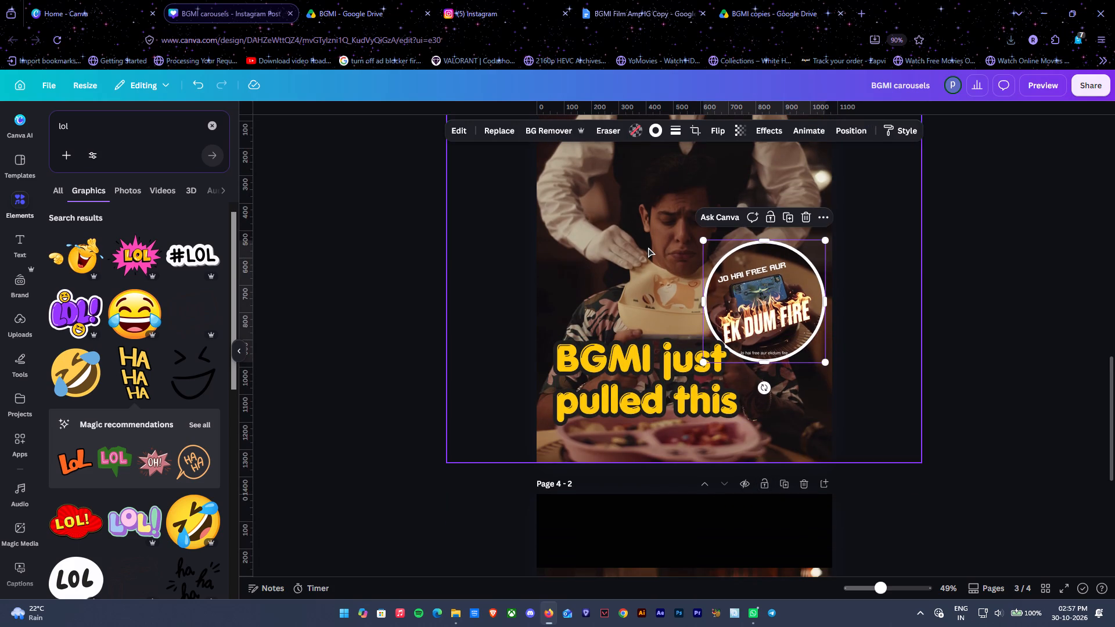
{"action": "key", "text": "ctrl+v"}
Copy the black gradient layer from page 1 and paste it onto page 3.
{"action": "scroll", "coordinate": [656, 280], "scroll_direction": "up", "scroll_amount": 9}
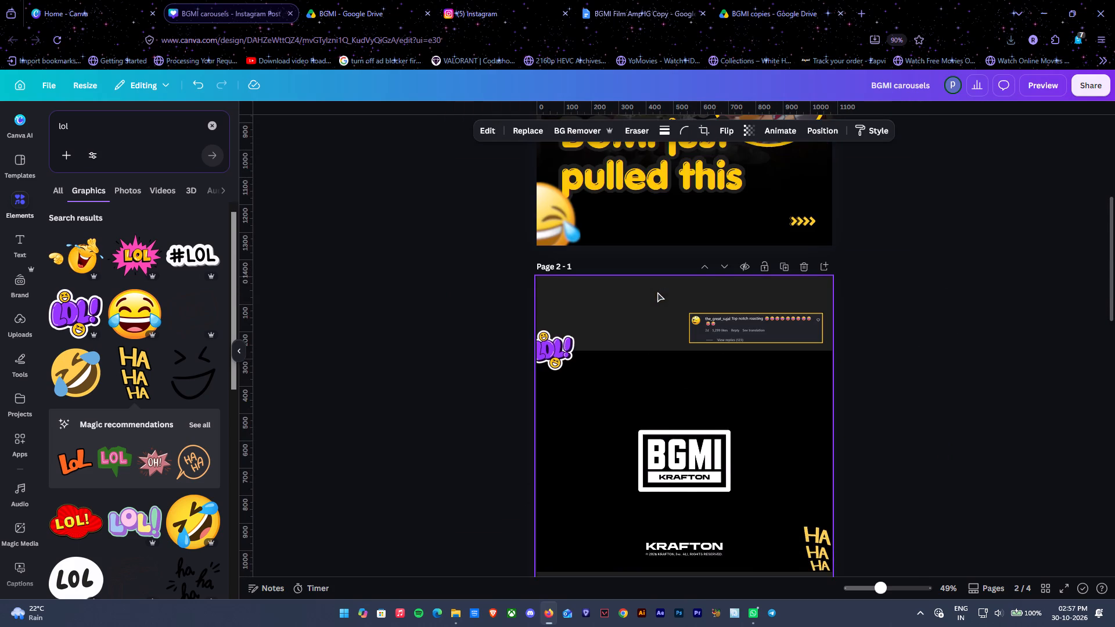
{"action": "scroll", "coordinate": [657, 292], "scroll_direction": "up", "scroll_amount": 5}
{"action": "key", "text": "alt+1"}
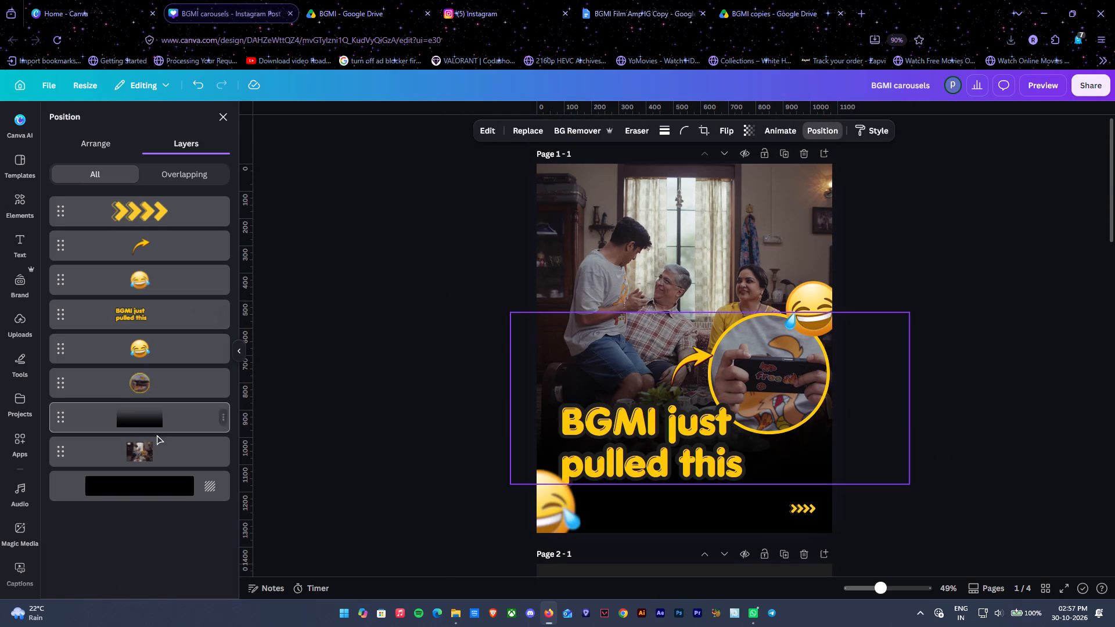
{"action": "left_click", "coordinate": [160, 417]}
{"action": "key", "text": "ctrl+c"}
{"action": "scroll", "coordinate": [929, 330], "scroll_direction": "down", "scroll_amount": 15}
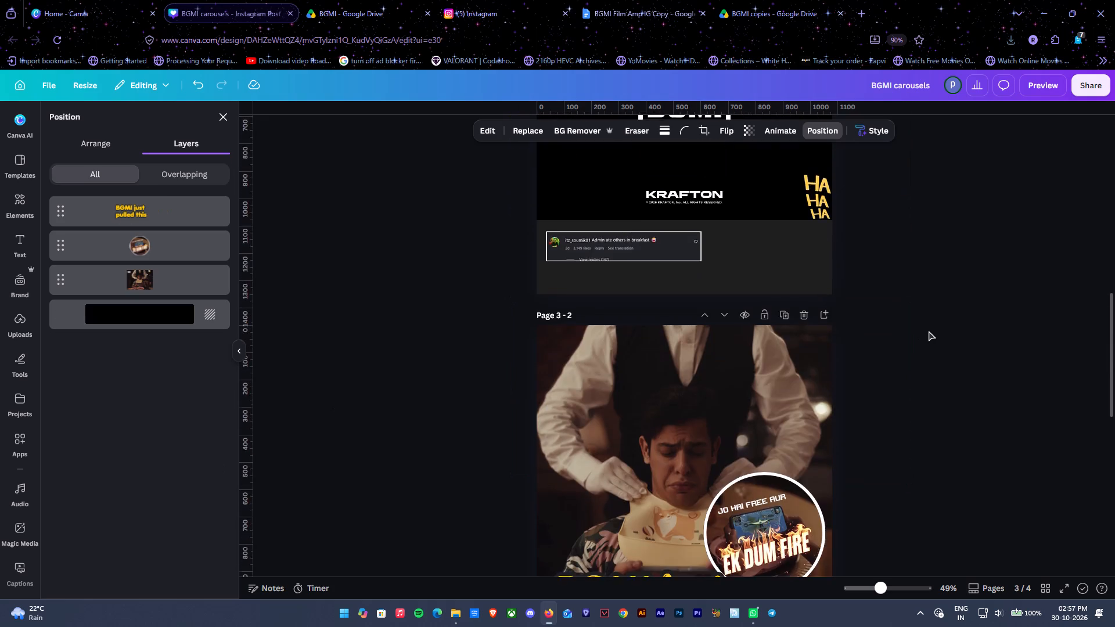
{"action": "scroll", "coordinate": [929, 331], "scroll_direction": "down", "scroll_amount": 1}
{"action": "left_click", "coordinate": [646, 227]}
{"action": "scroll", "coordinate": [651, 235], "scroll_direction": "up", "scroll_amount": 2}
{"action": "key", "text": "ctrl+v"}
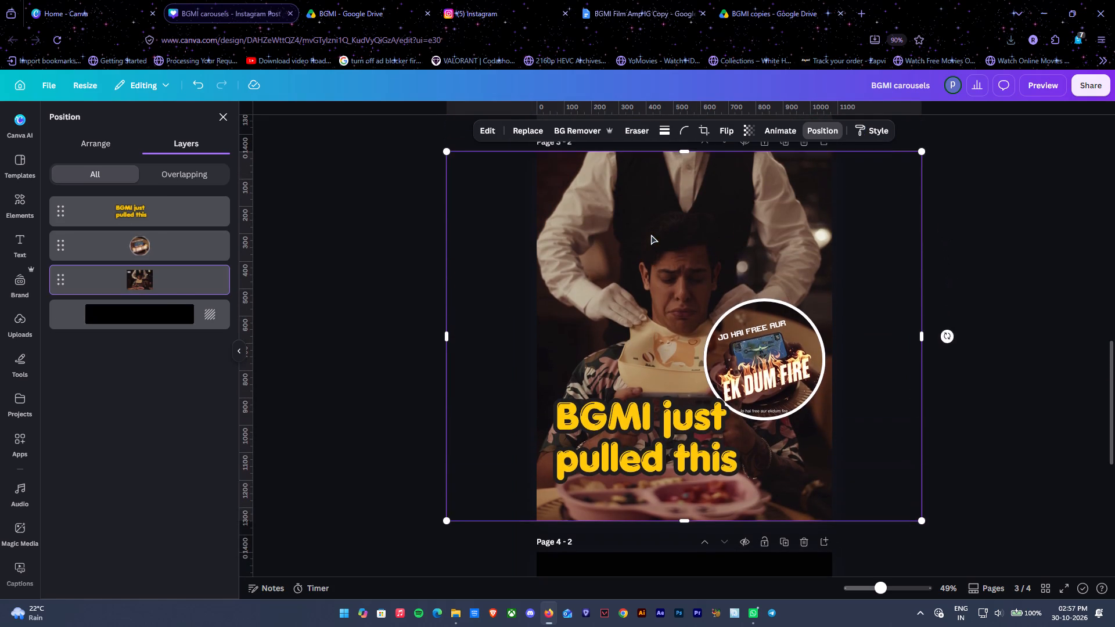
Align the gradient with the bottom edge of page 3 and place it one layer back, behind the headline text.
{"action": "left_click_drag", "start_coordinate": [726, 448], "coordinate": [718, 512]}
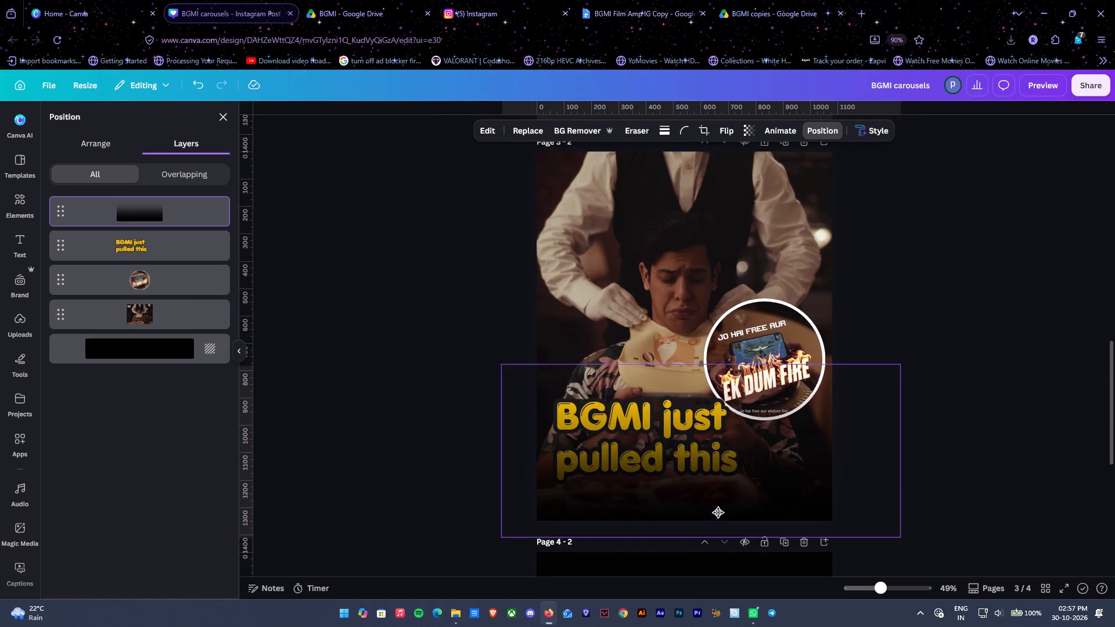
{"action": "left_click_drag", "start_coordinate": [718, 512], "coordinate": [722, 496]}
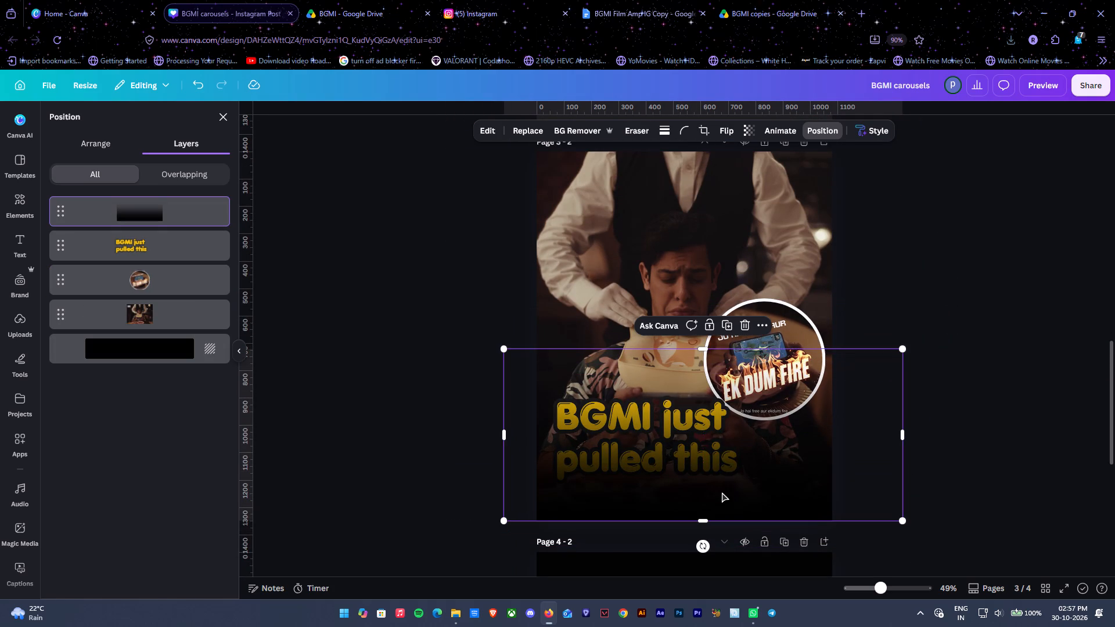
{"action": "key", "text": "ctrl+bracketleft"}
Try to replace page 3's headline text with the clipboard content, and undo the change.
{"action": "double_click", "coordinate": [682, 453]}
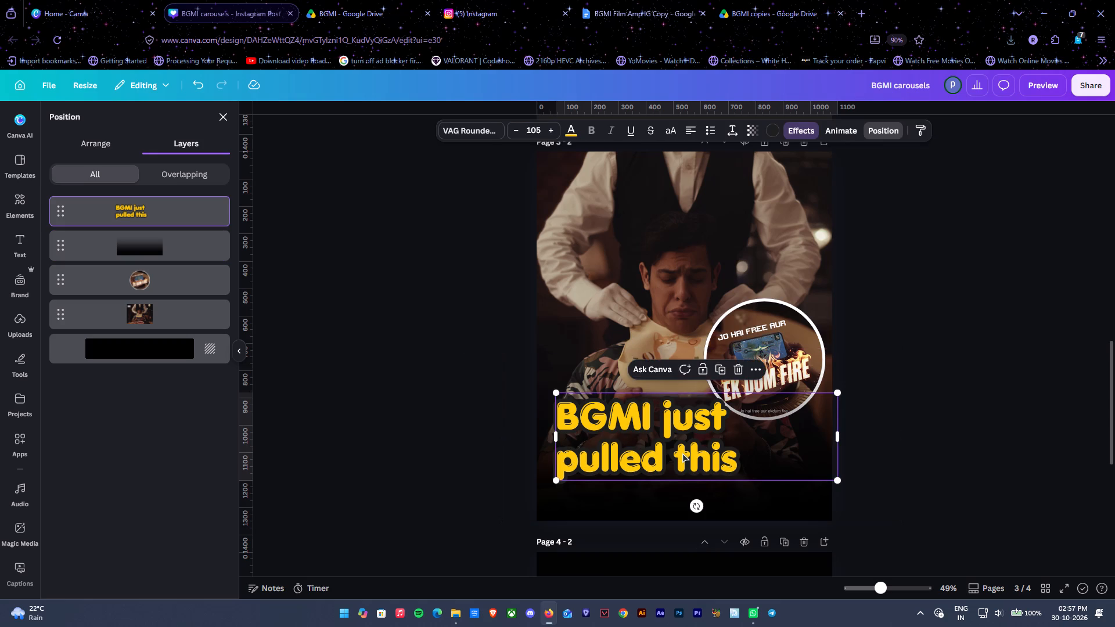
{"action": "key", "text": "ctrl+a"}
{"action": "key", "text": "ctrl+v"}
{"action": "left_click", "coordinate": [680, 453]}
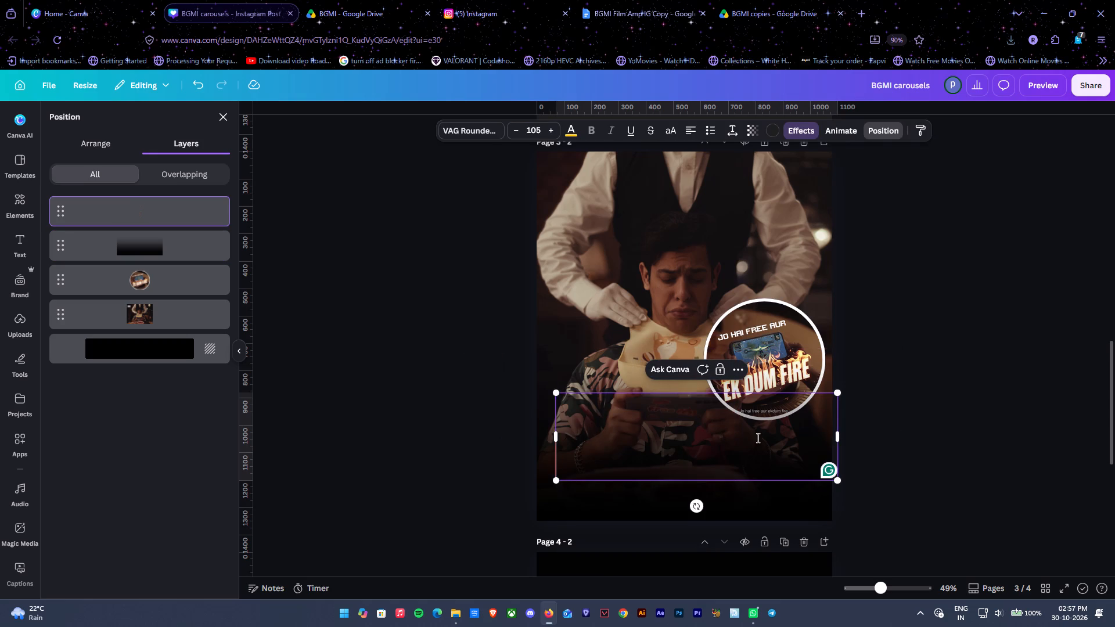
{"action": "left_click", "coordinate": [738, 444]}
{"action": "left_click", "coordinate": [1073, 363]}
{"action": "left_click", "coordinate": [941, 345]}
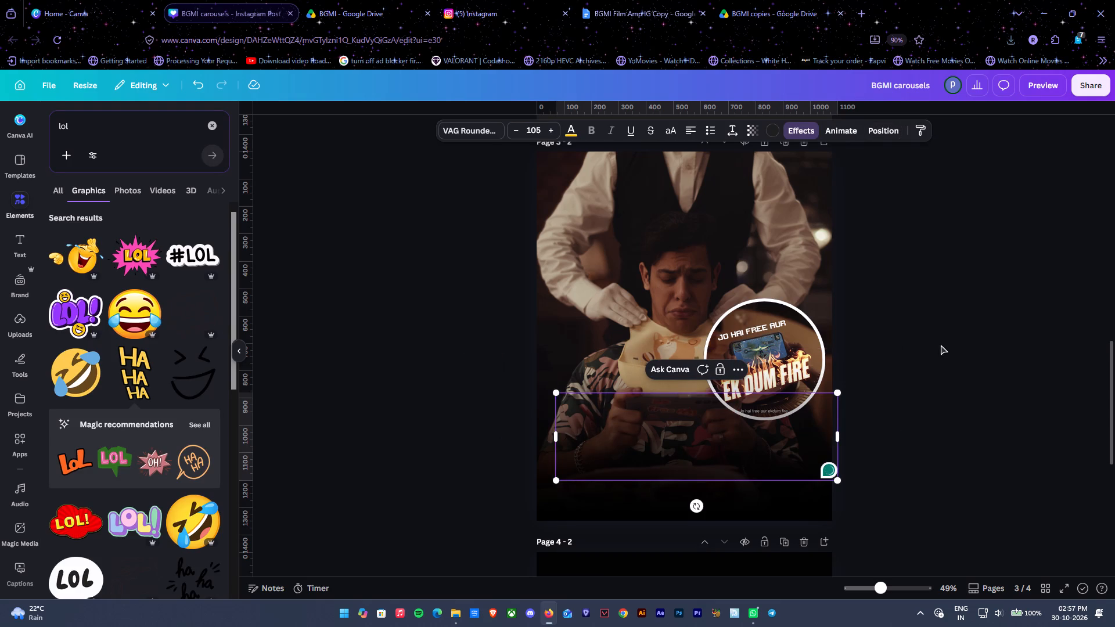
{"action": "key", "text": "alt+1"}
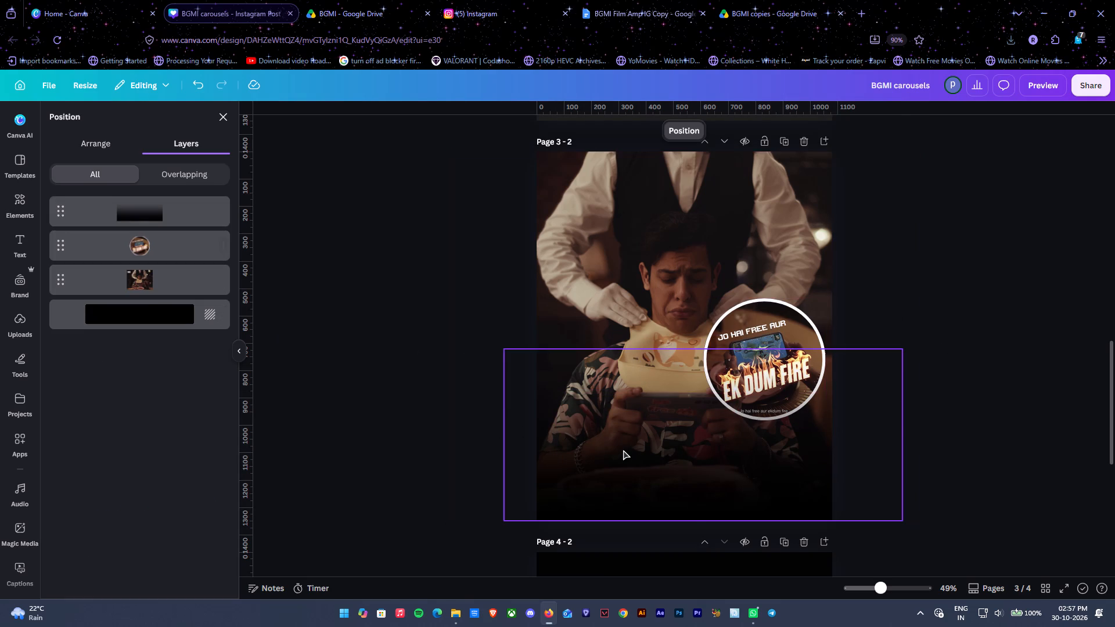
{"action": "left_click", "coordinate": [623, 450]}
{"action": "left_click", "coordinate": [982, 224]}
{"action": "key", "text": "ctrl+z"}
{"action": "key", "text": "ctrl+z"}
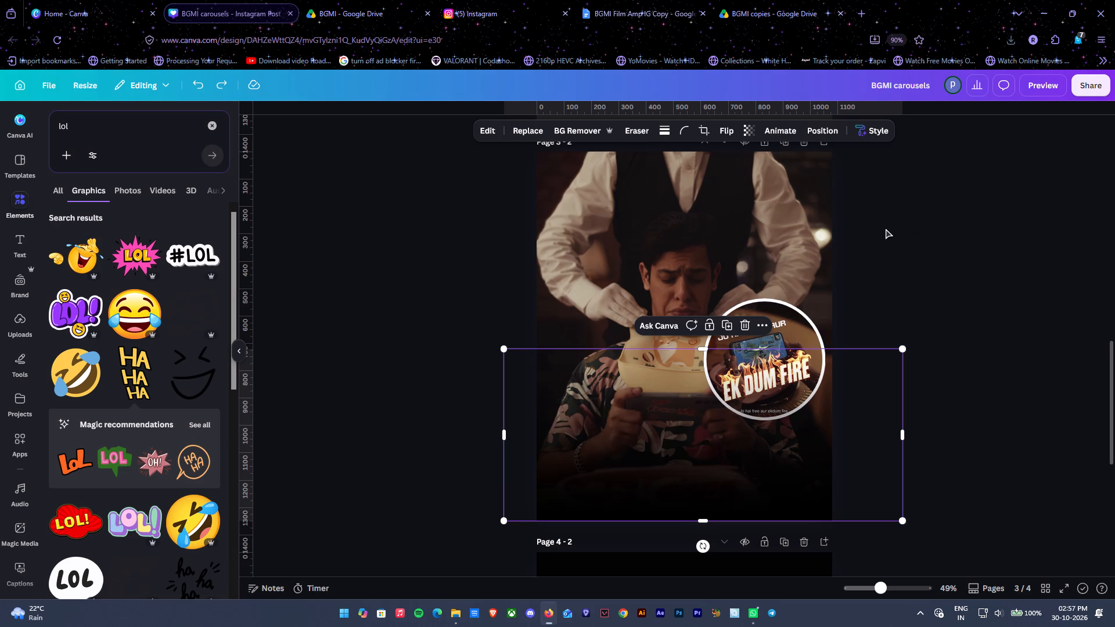
Open the "BGMI just pulled this" headline on page 3 for editing.
{"action": "double_click", "coordinate": [652, 417]}
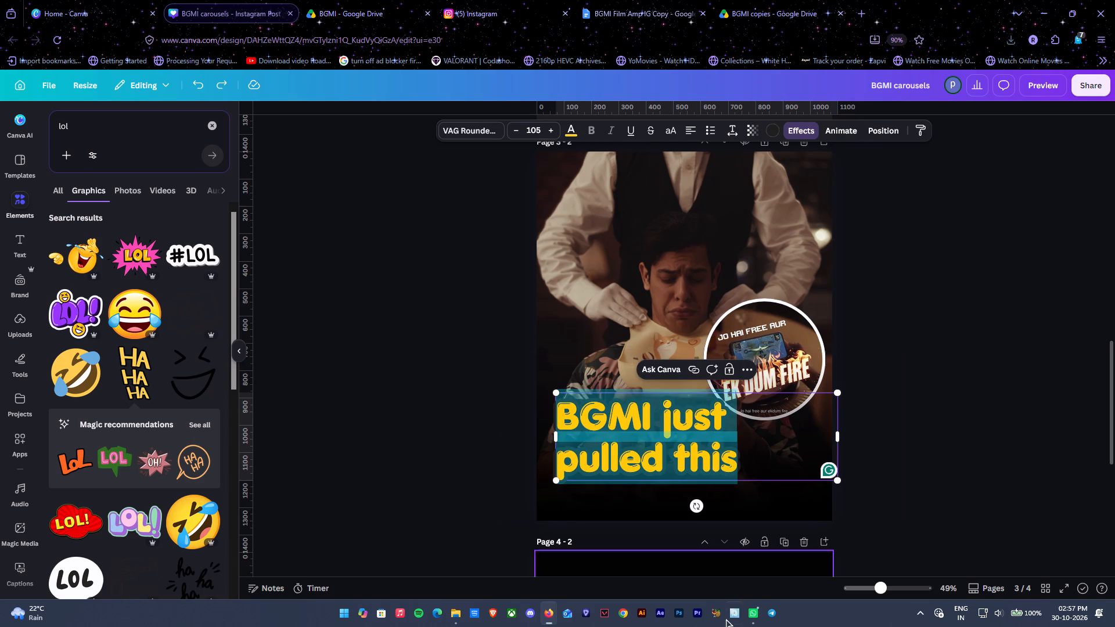
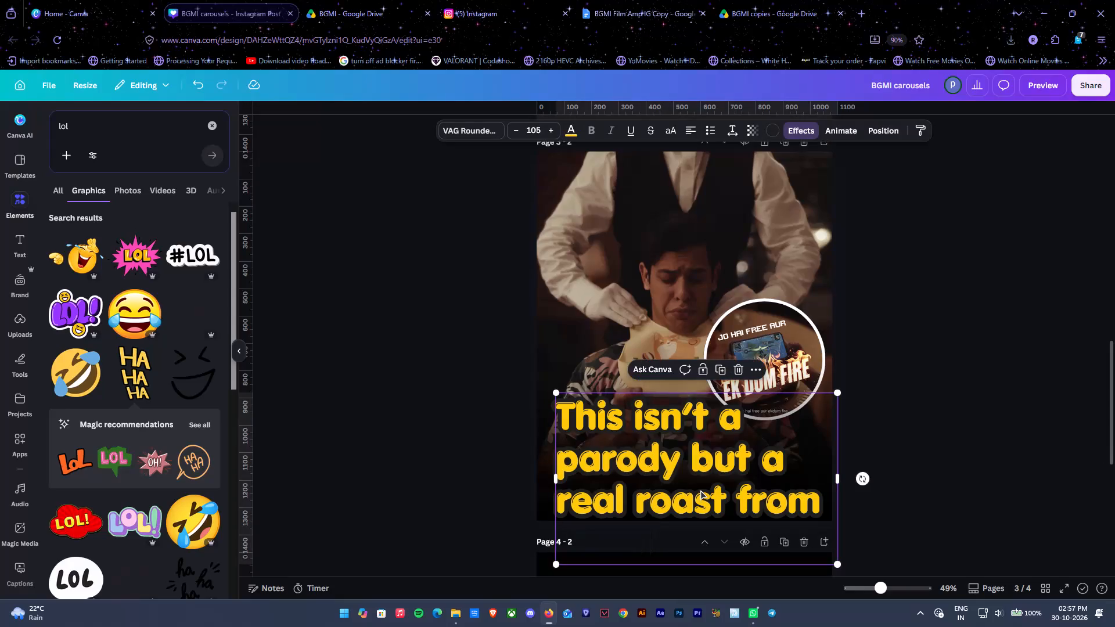
Shrink page 3's headline to font size 59.3, widen its box to wrap on two lines, and place it over the dark lower area.
{"action": "left_click_drag", "start_coordinate": [839, 563], "coordinate": [722, 481]}
{"action": "left_click_drag", "start_coordinate": [720, 445], "coordinate": [776, 441]}
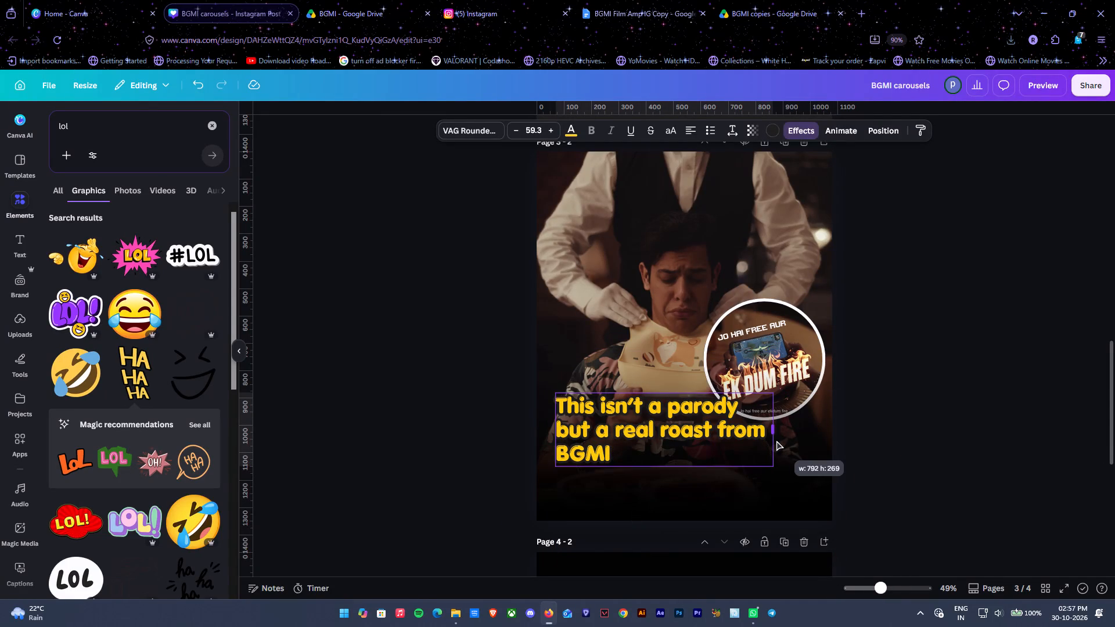
{"action": "left_click_drag", "start_coordinate": [776, 441], "coordinate": [799, 441]}
{"action": "left_click_drag", "start_coordinate": [750, 426], "coordinate": [756, 444]}
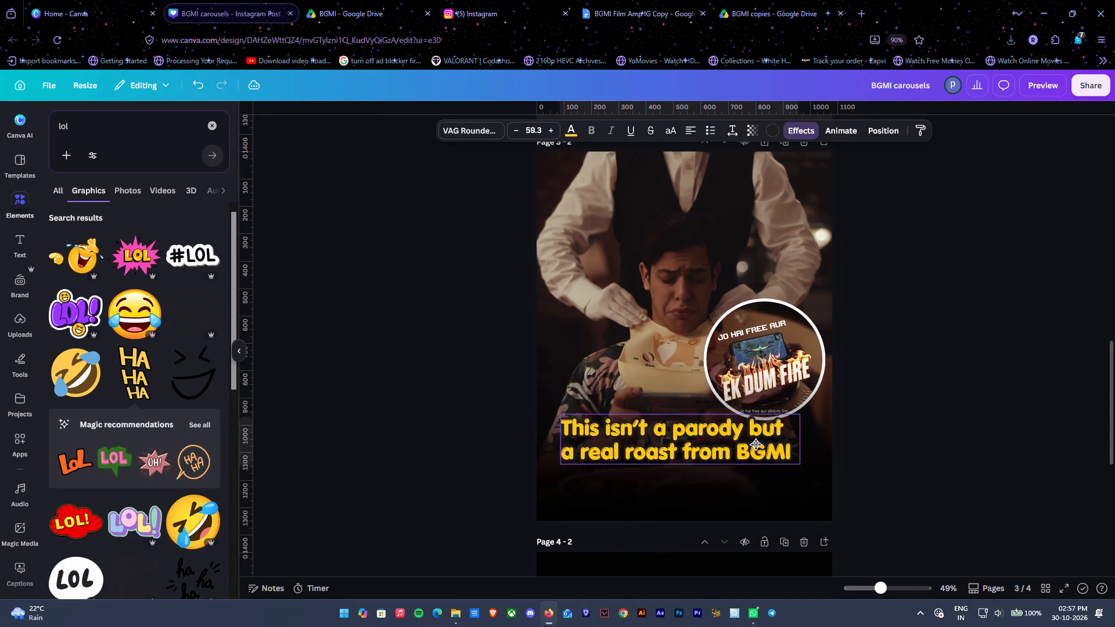
{"action": "left_click_drag", "start_coordinate": [756, 444], "coordinate": [753, 444]}
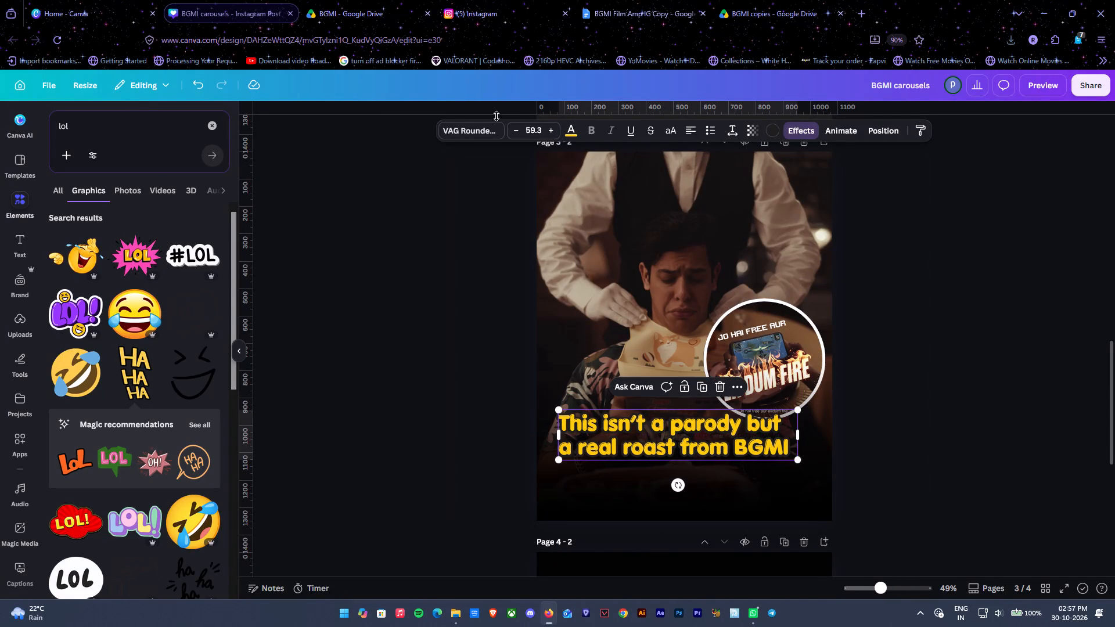
Try the Gagalin font on page 3's headline, and settle on Fredoka.
{"action": "left_click", "coordinate": [461, 134]}
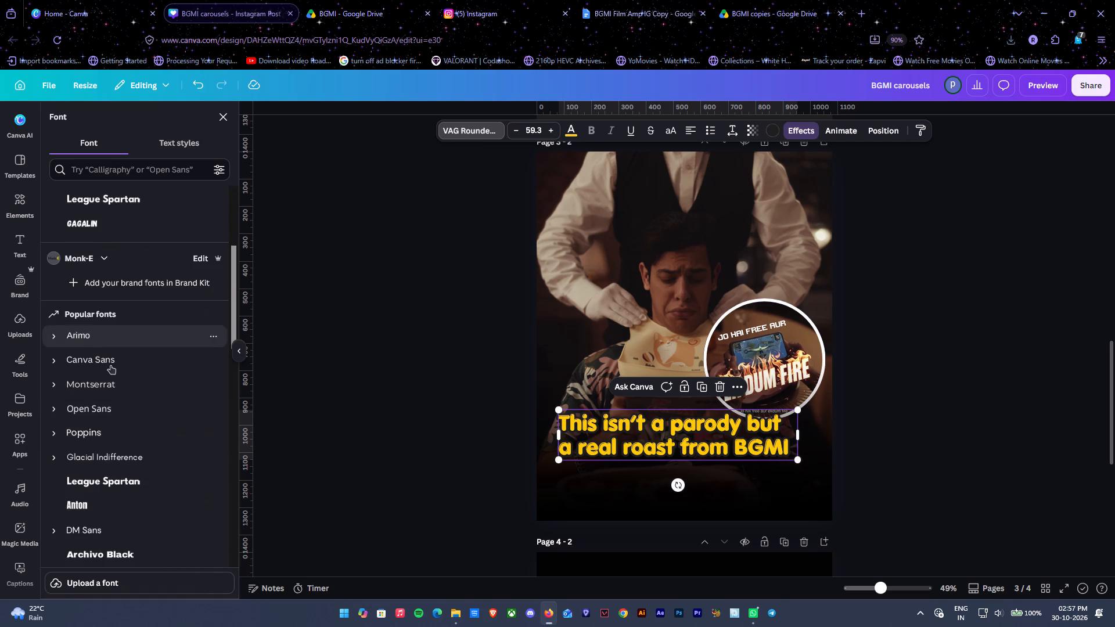
{"action": "scroll", "coordinate": [116, 390], "scroll_direction": "down", "scroll_amount": 8}
{"action": "left_click", "coordinate": [115, 254]}
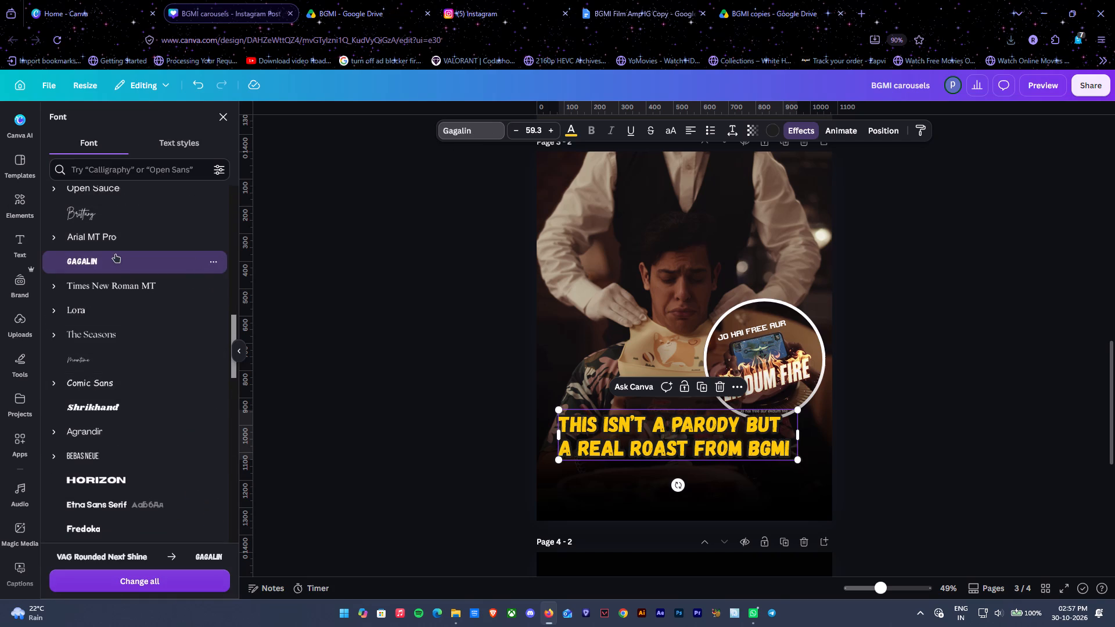
{"action": "scroll", "coordinate": [137, 498], "scroll_direction": "down", "scroll_amount": 2}
{"action": "left_click", "coordinate": [124, 409]}
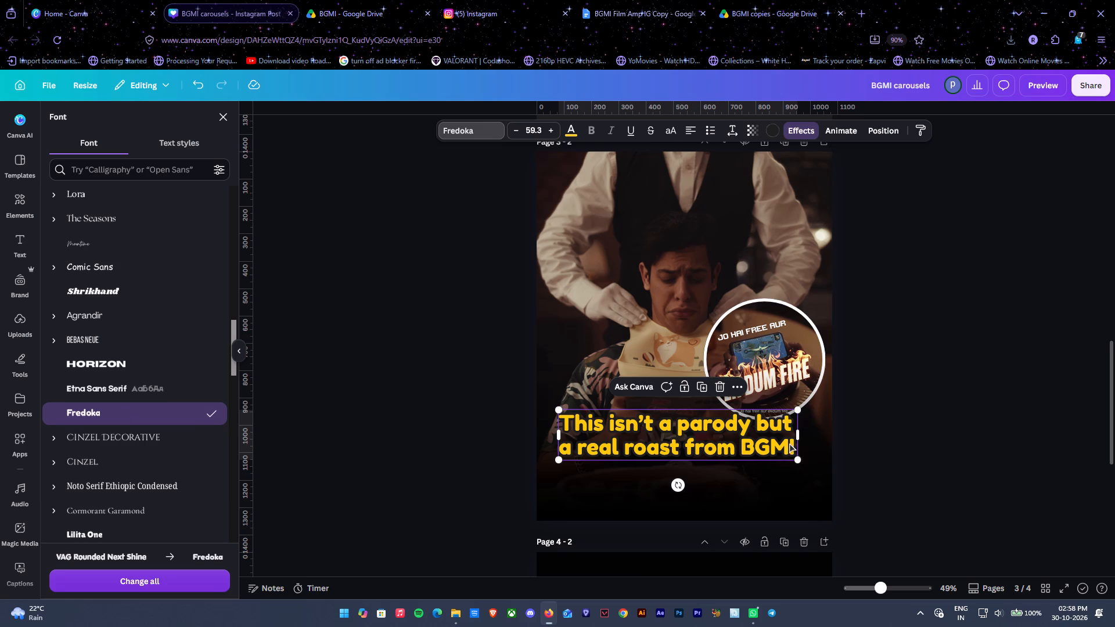
Narrow the headline box on page 3 so the text wraps on three lines, and move it up slightly.
{"action": "left_click_drag", "start_coordinate": [799, 437], "coordinate": [776, 434]}
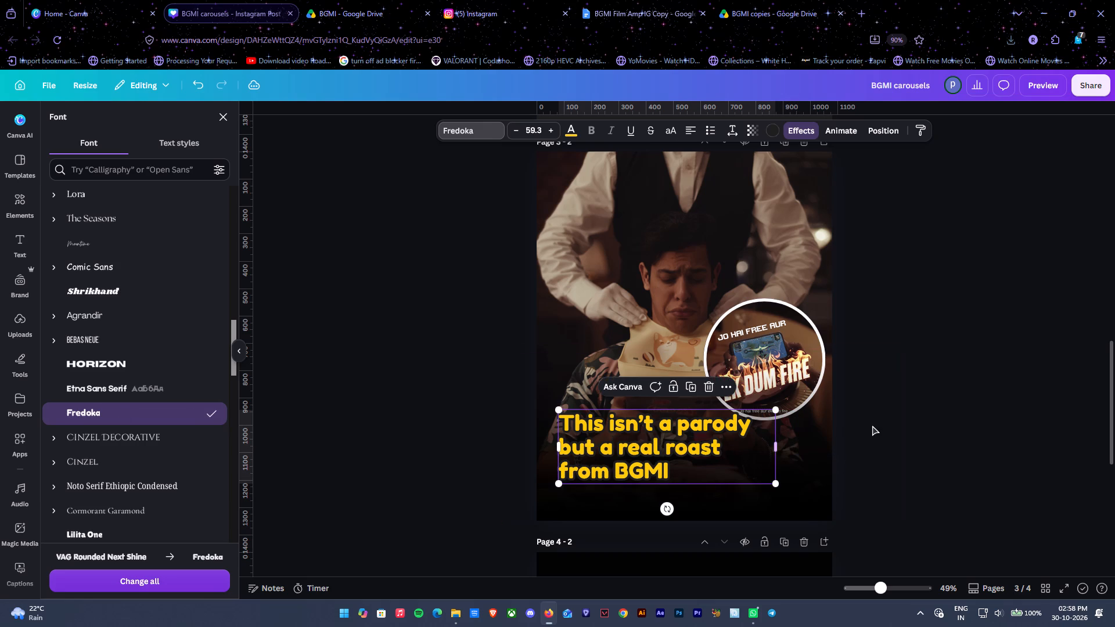
{"action": "left_click", "coordinate": [872, 426]}
{"action": "left_click_drag", "start_coordinate": [701, 445], "coordinate": [702, 424]}
Shrink the circular "EK DUM FIRE" picture on page 3 and position it above the headline, near the page's right edge.
{"action": "left_click_drag", "start_coordinate": [778, 333], "coordinate": [785, 315]}
{"action": "scroll", "coordinate": [785, 315], "scroll_direction": "up", "scroll_amount": 1}
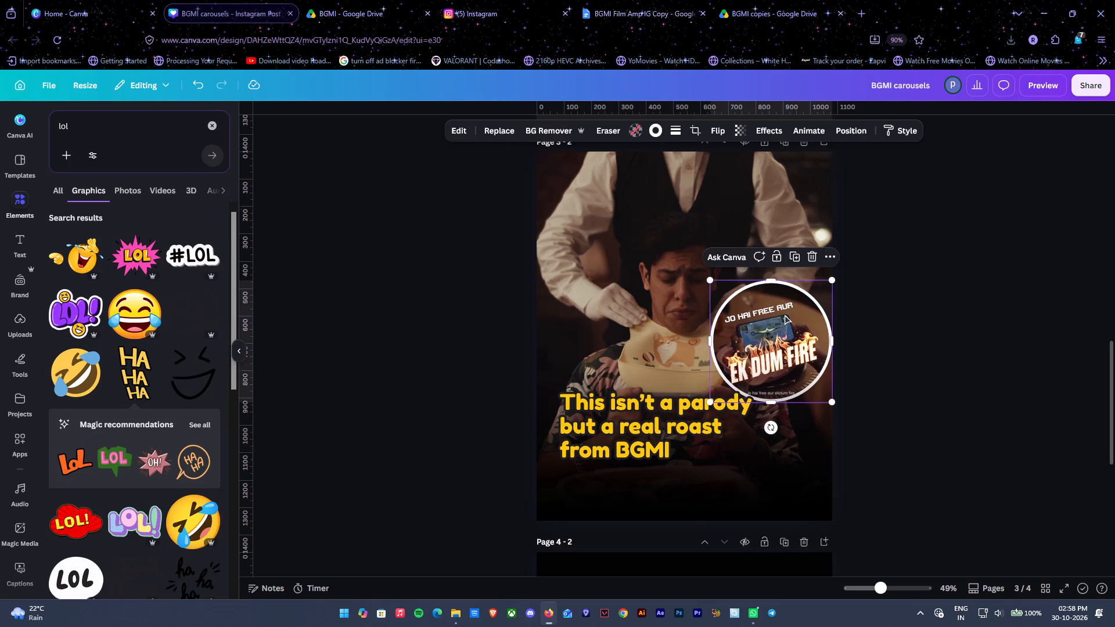
{"action": "left_click_drag", "start_coordinate": [776, 398], "coordinate": [770, 389]}
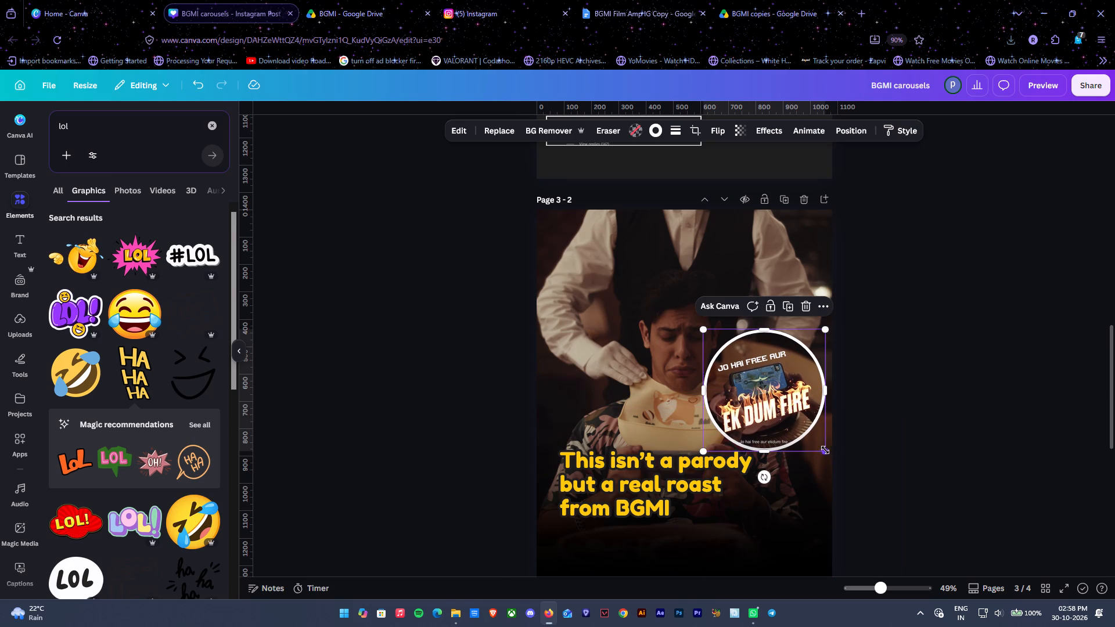
{"action": "left_click_drag", "start_coordinate": [825, 450], "coordinate": [807, 428]}
{"action": "left_click_drag", "start_coordinate": [765, 385], "coordinate": [783, 397]}
Nudge page 3's headline down slightly and recolour the whole text white.
{"action": "left_click", "coordinate": [672, 505]}
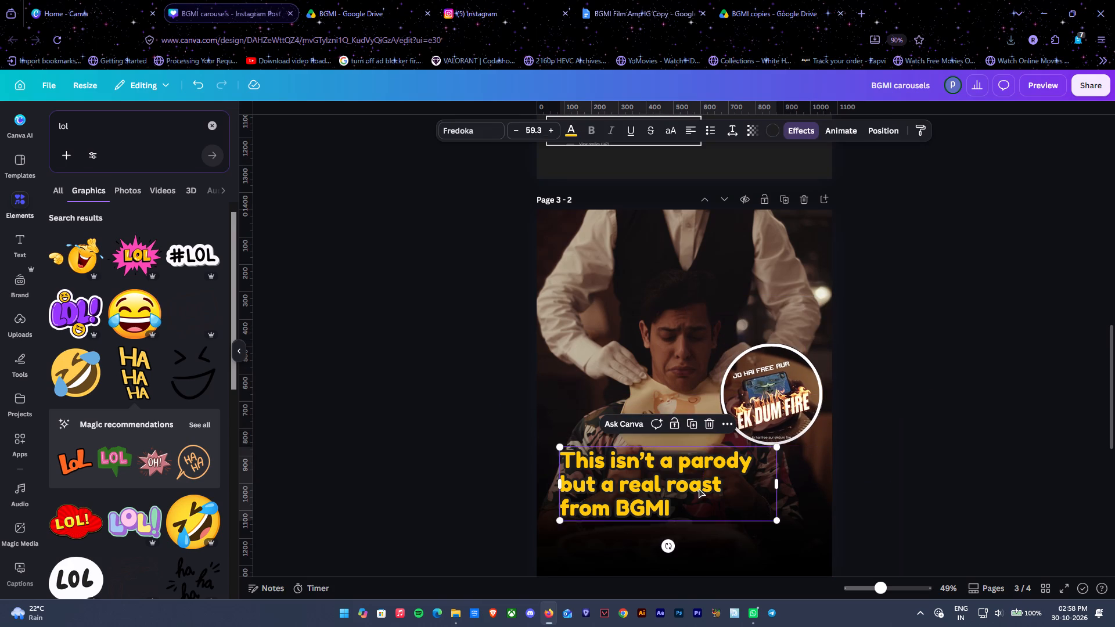
{"action": "left_click_drag", "start_coordinate": [699, 488], "coordinate": [698, 498]}
{"action": "left_click", "coordinate": [575, 136]}
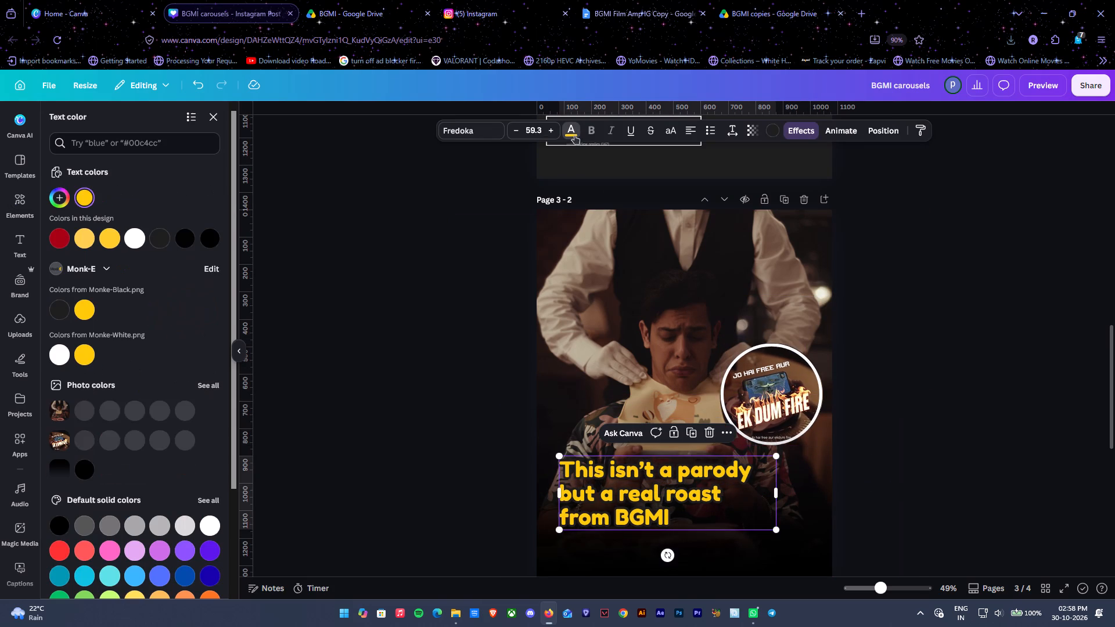
{"action": "left_click", "coordinate": [131, 243]}
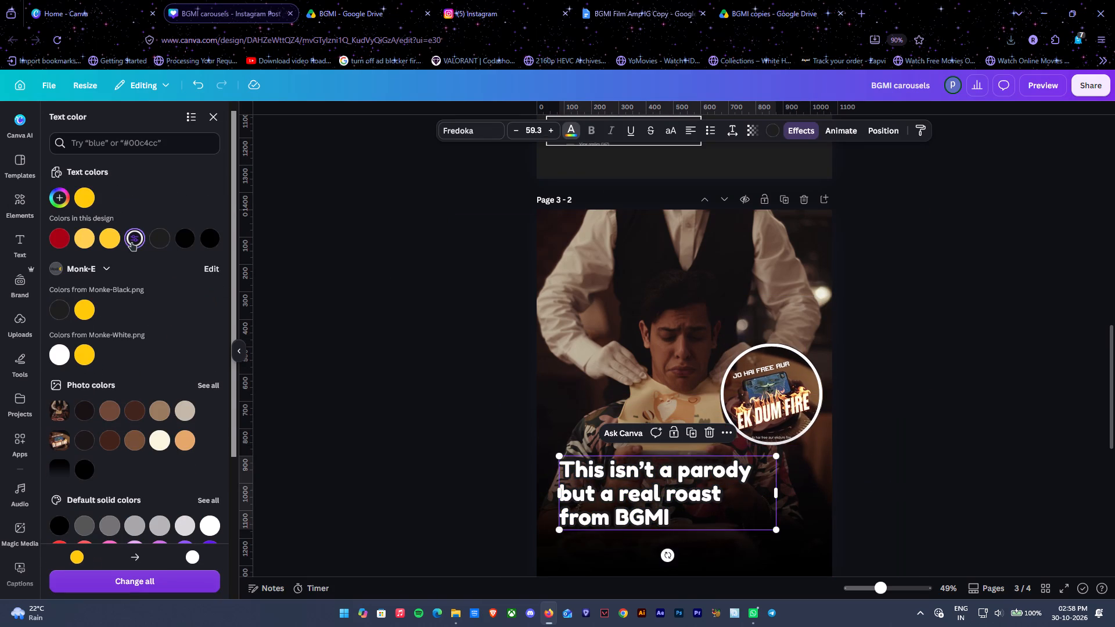
Colour the words "real roast" turquoise in page 3's headline, and start selecting "BGMI".
{"action": "left_click", "coordinate": [678, 515]}
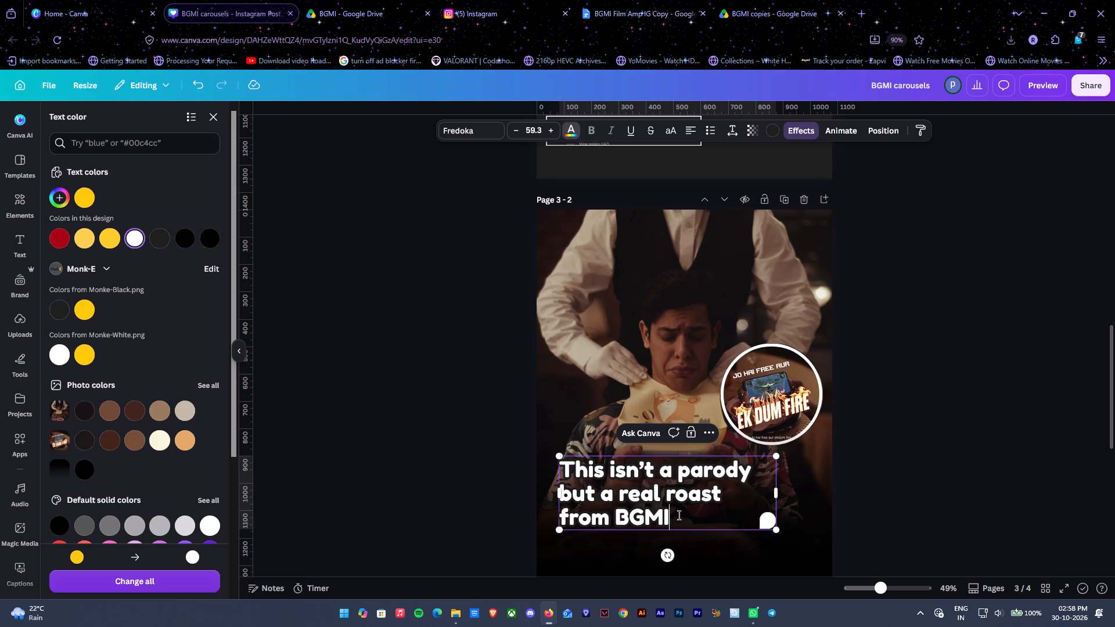
{"action": "left_click_drag", "start_coordinate": [730, 487], "coordinate": [616, 488]}
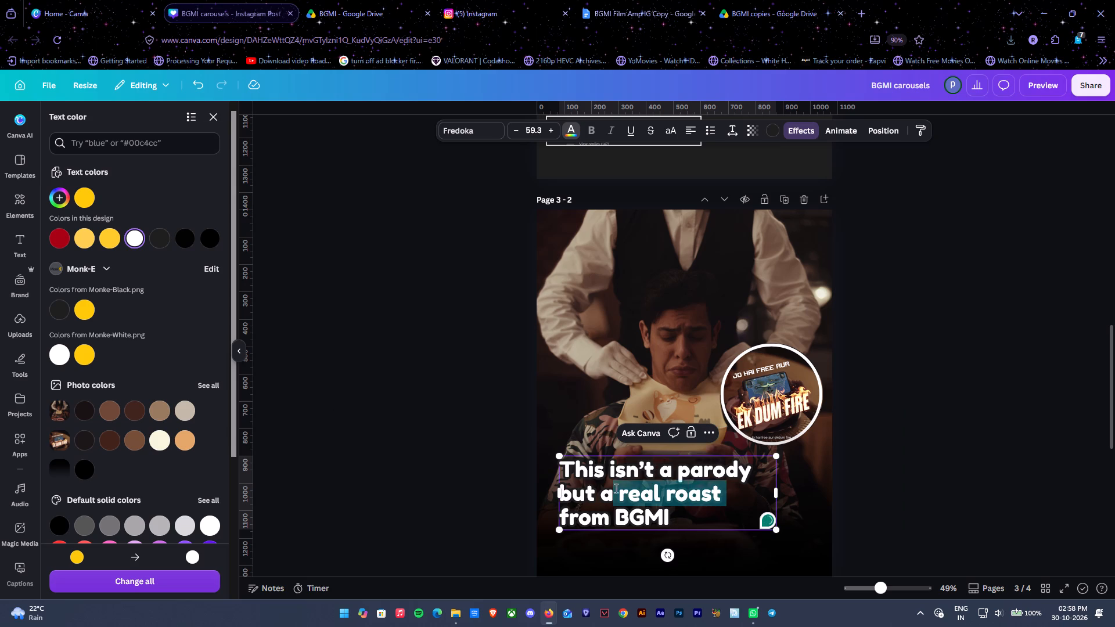
{"action": "left_click_drag", "start_coordinate": [616, 488], "coordinate": [618, 488]}
{"action": "scroll", "coordinate": [138, 354], "scroll_direction": "down", "scroll_amount": 3}
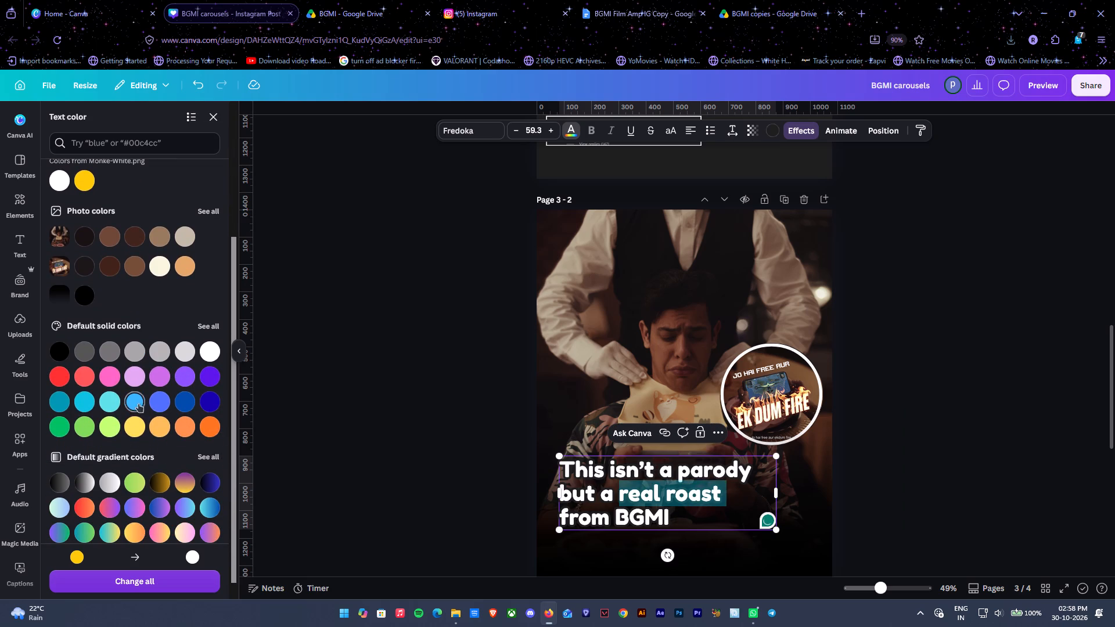
{"action": "left_click", "coordinate": [111, 402]}
{"action": "left_click_drag", "start_coordinate": [678, 523], "coordinate": [642, 524]}
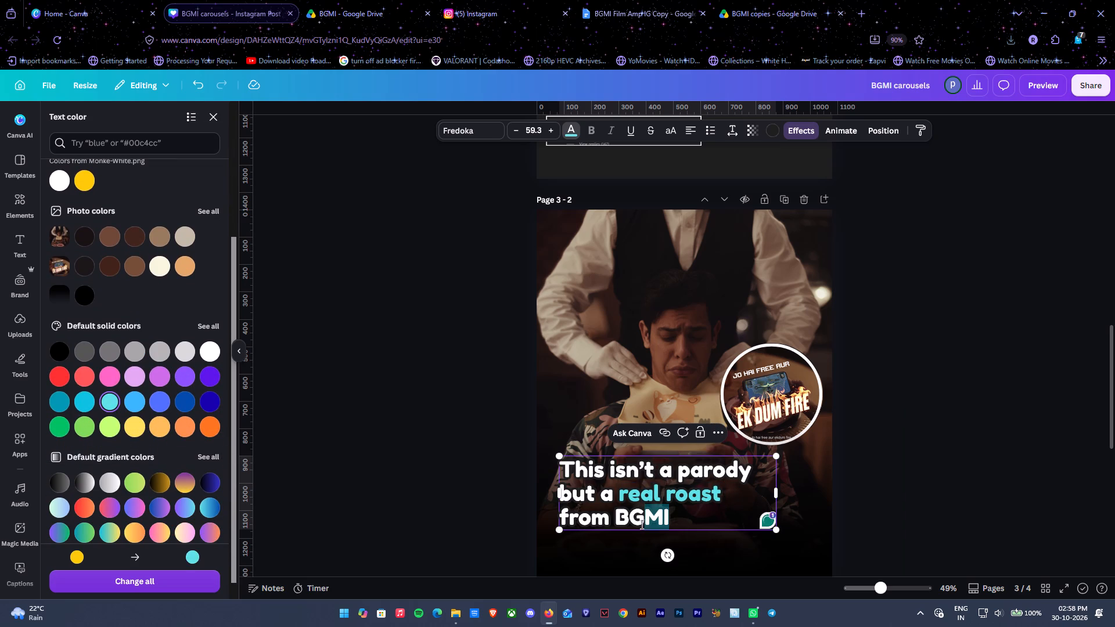
Colour the word "BGMI" light orange in page 3's headline.
{"action": "left_click_drag", "start_coordinate": [642, 524], "coordinate": [622, 520]}
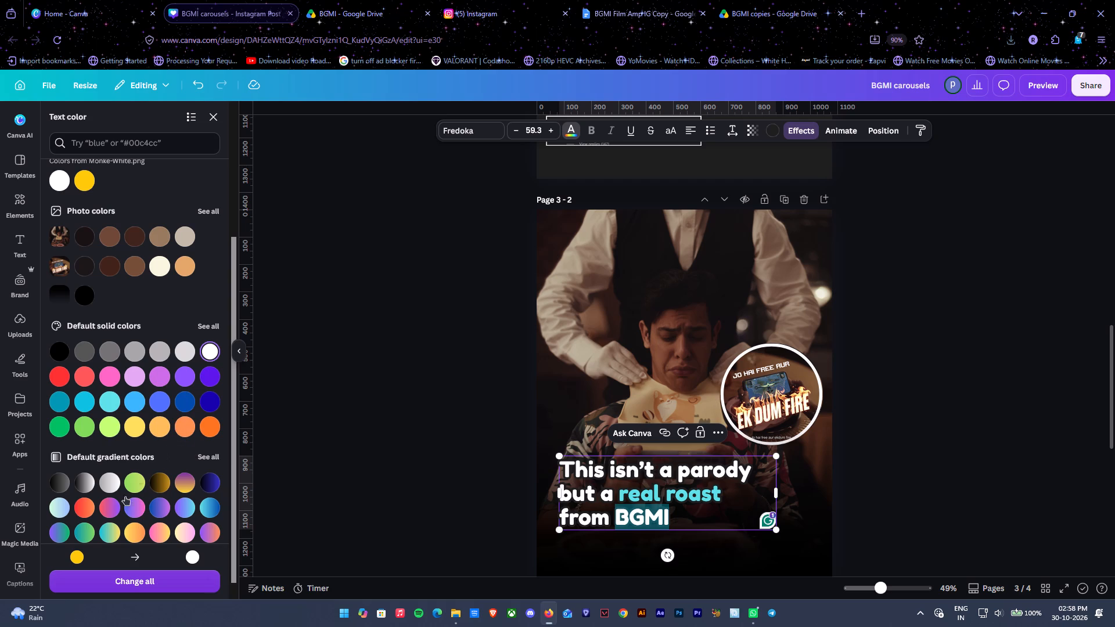
{"action": "left_click", "coordinate": [165, 428]}
{"action": "double_click", "coordinate": [1012, 402]}
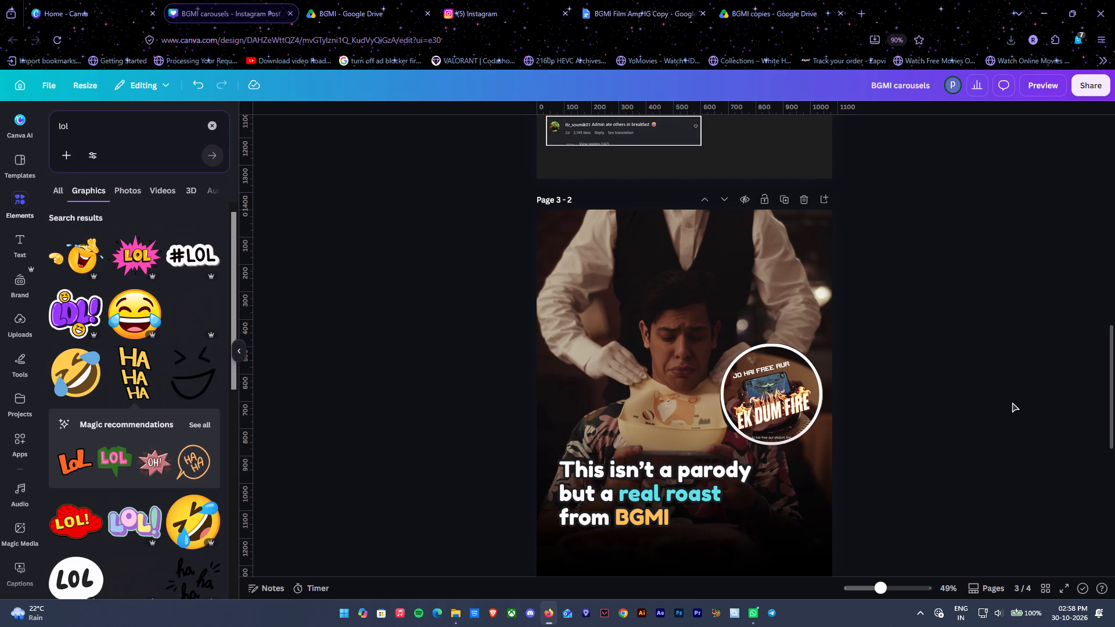
Nudge page 3's headline slightly to the right and lower the circular "EK DUM FIRE" picture closer to it.
{"action": "scroll", "coordinate": [934, 413], "scroll_direction": "down", "scroll_amount": 2}
{"action": "left_click", "coordinate": [716, 365]}
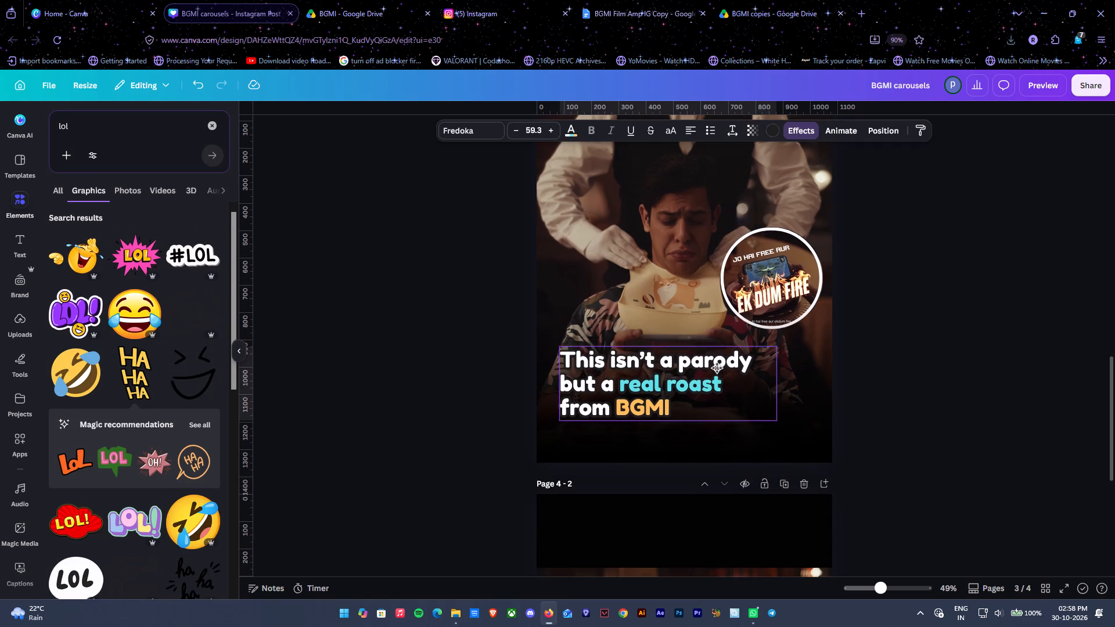
{"action": "left_click", "coordinate": [980, 331]}
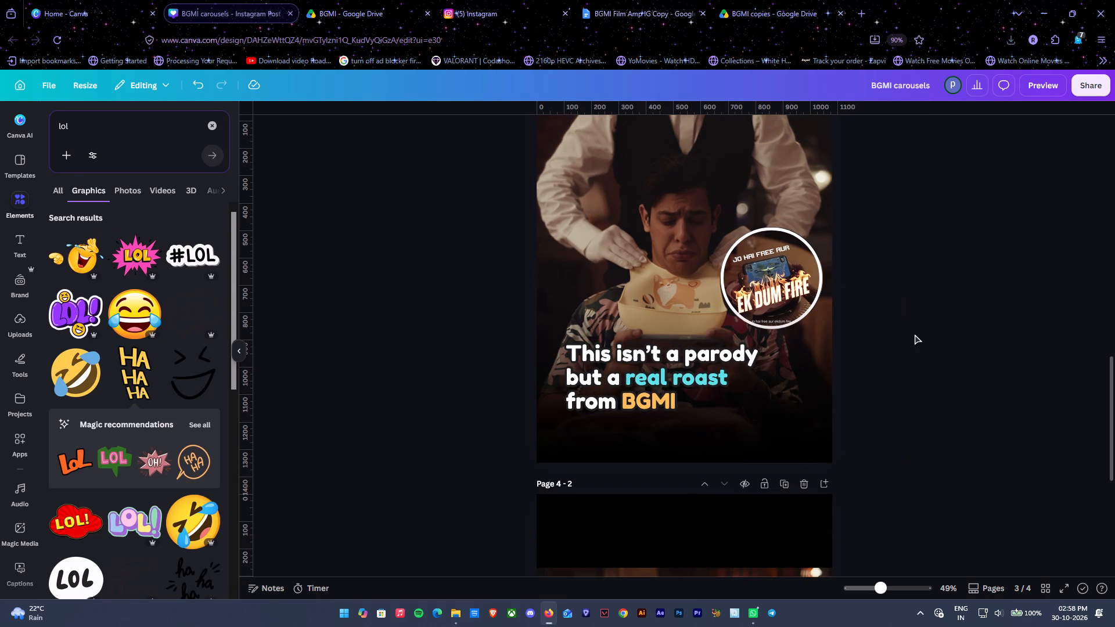
{"action": "scroll", "coordinate": [915, 322], "scroll_direction": "up", "scroll_amount": 2}
{"action": "left_click_drag", "start_coordinate": [759, 406], "coordinate": [757, 426]}
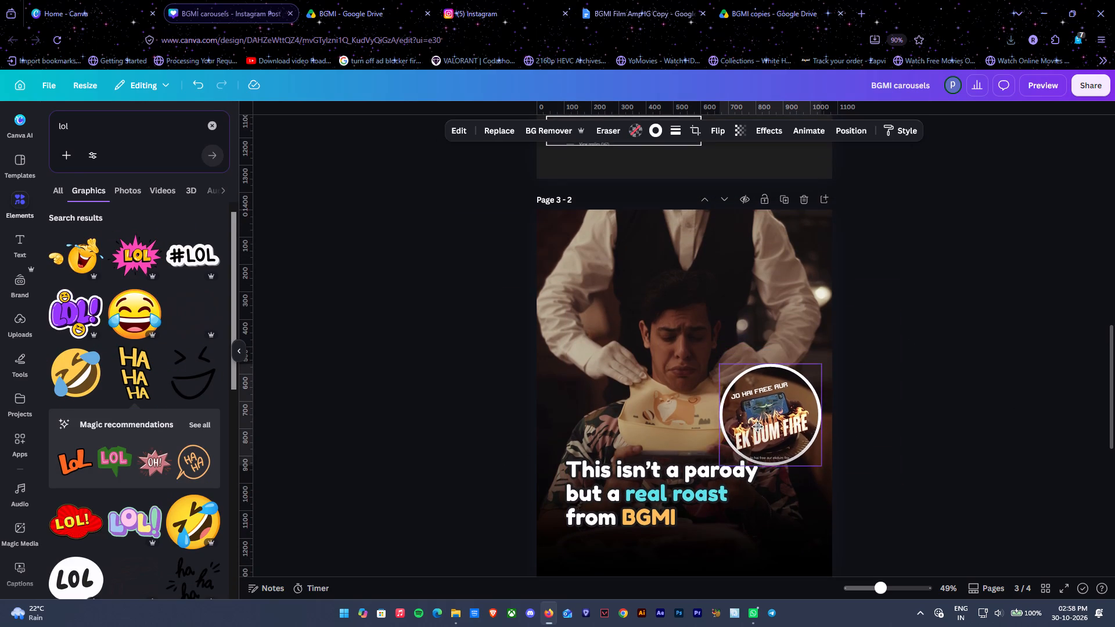
{"action": "left_click_drag", "start_coordinate": [757, 426], "coordinate": [757, 415]}
{"action": "left_click", "coordinate": [944, 373]}
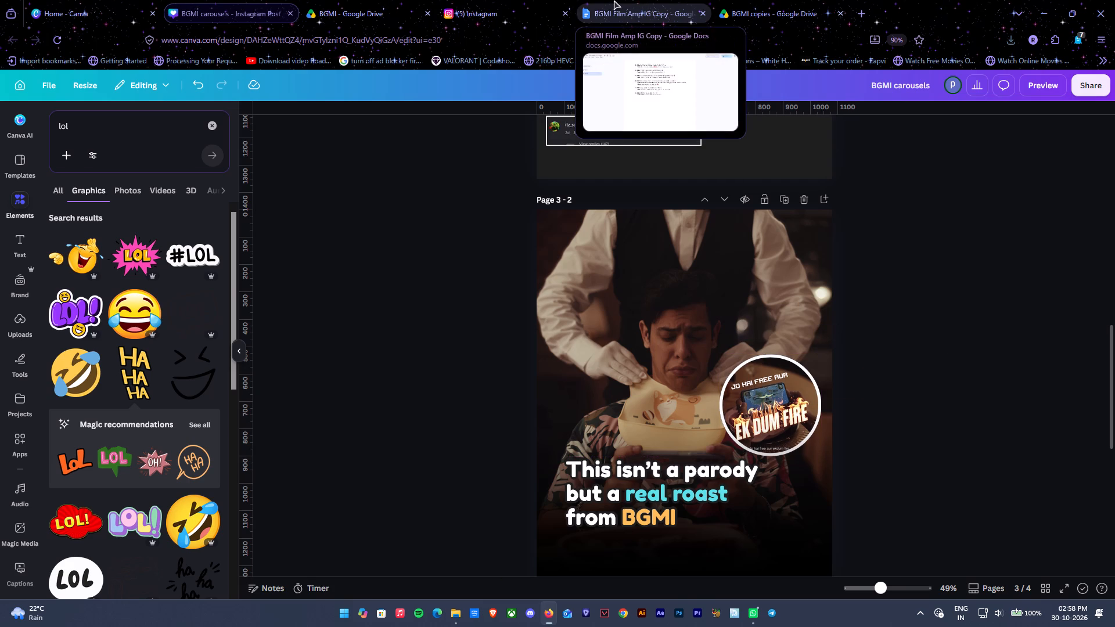
Open the battlegroundsmobilein_official Instagram profile in a separate tab and look through its posts.
{"action": "left_click", "coordinate": [487, 0]}
{"action": "right_click", "coordinate": [767, 96]}
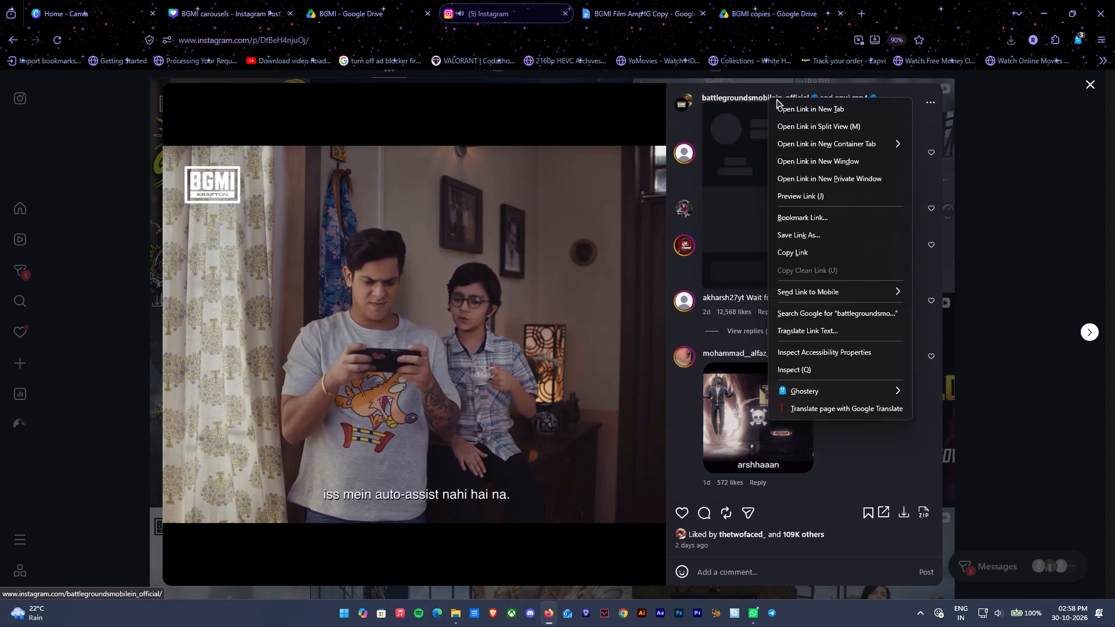
{"action": "left_click", "coordinate": [782, 104]}
{"action": "left_click", "coordinate": [668, 0]}
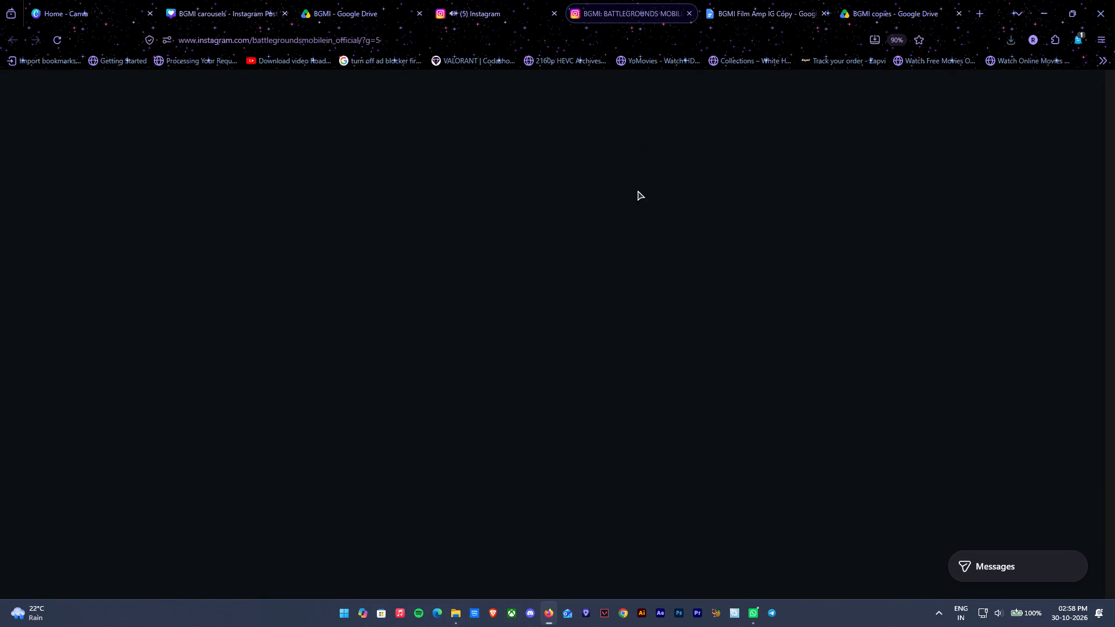
{"action": "scroll", "coordinate": [617, 224], "scroll_direction": "down", "scroll_amount": 2}
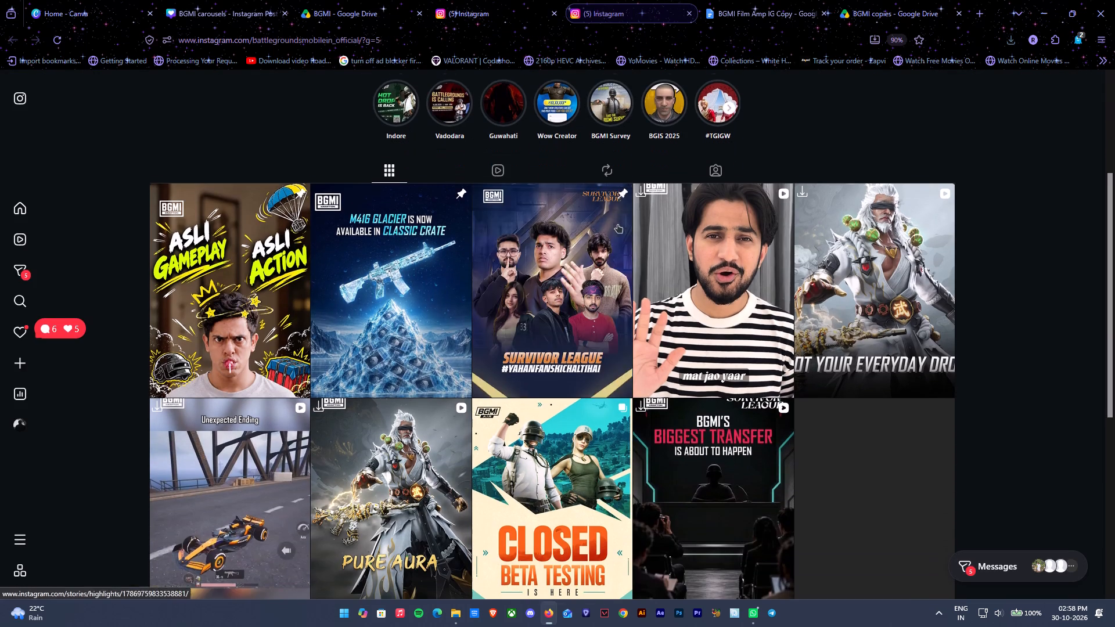
{"action": "scroll", "coordinate": [617, 224], "scroll_direction": "down", "scroll_amount": 4}
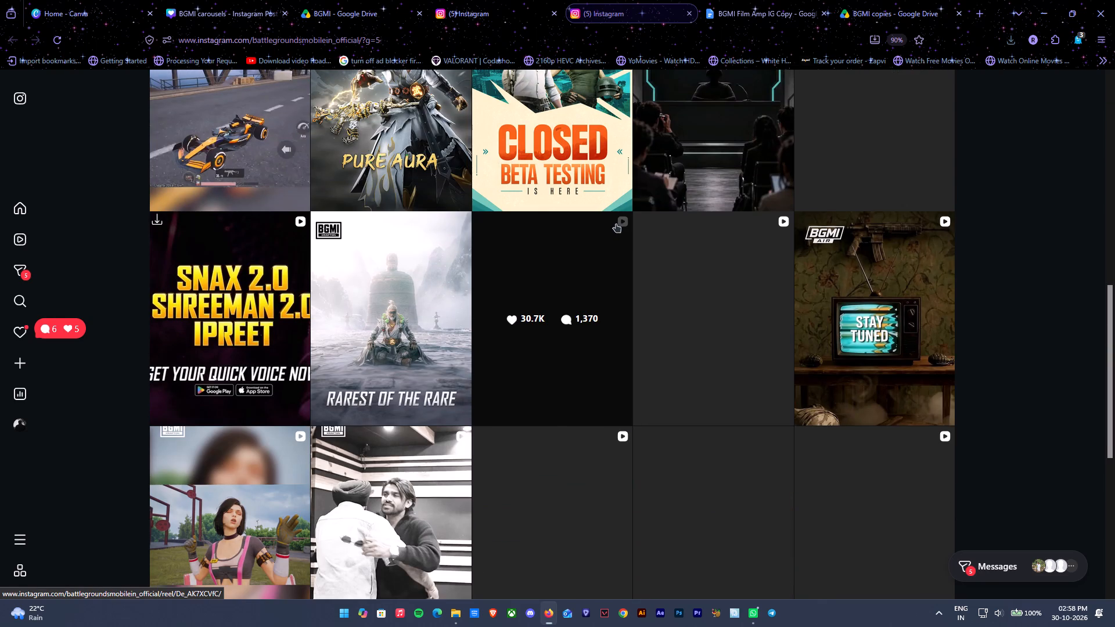
{"action": "scroll", "coordinate": [616, 224], "scroll_direction": "down", "scroll_amount": 1}
{"action": "scroll", "coordinate": [616, 224], "scroll_direction": "up", "scroll_amount": 7}
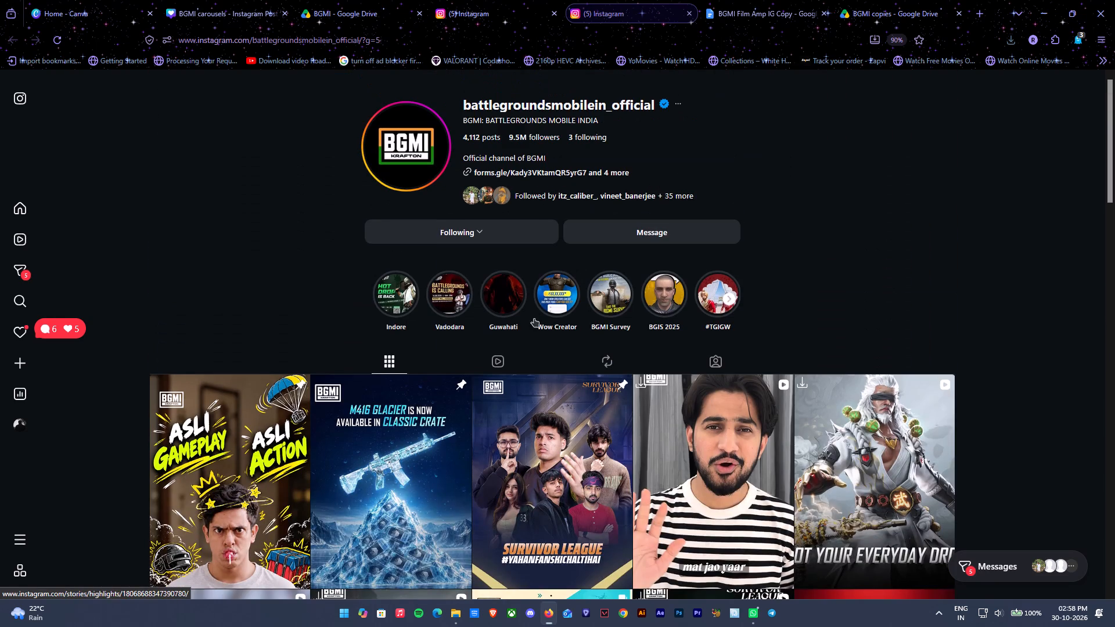
Look through the reels on the battlegroundsmobilein_official profile.
{"action": "left_click", "coordinate": [516, 357]}
{"action": "left_click", "coordinate": [502, 355]}
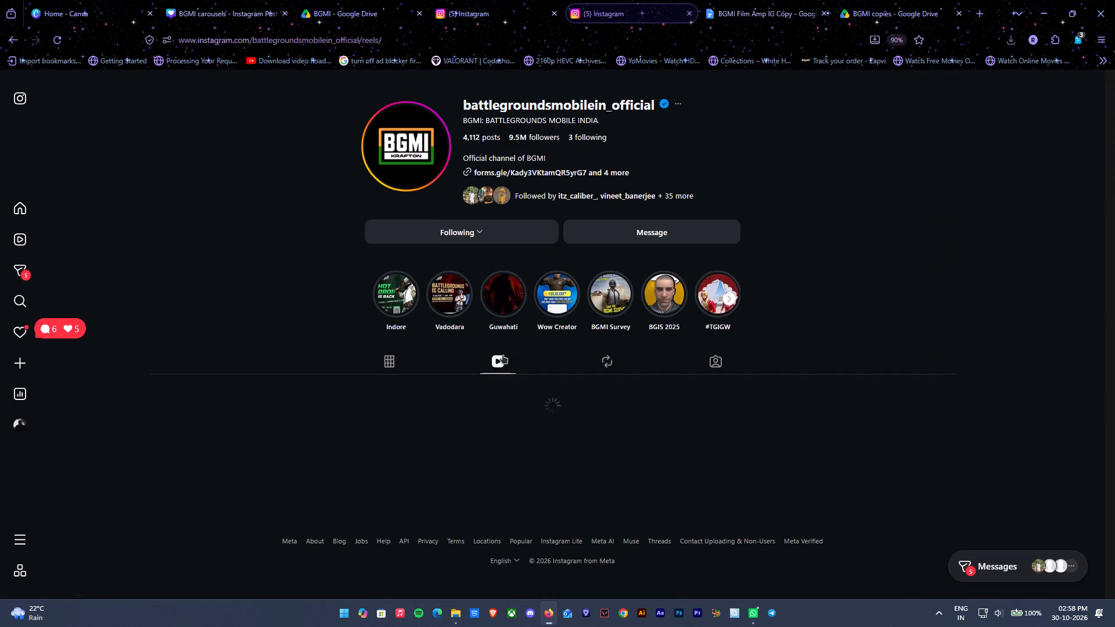
{"action": "scroll", "coordinate": [430, 360], "scroll_direction": "down", "scroll_amount": 1}
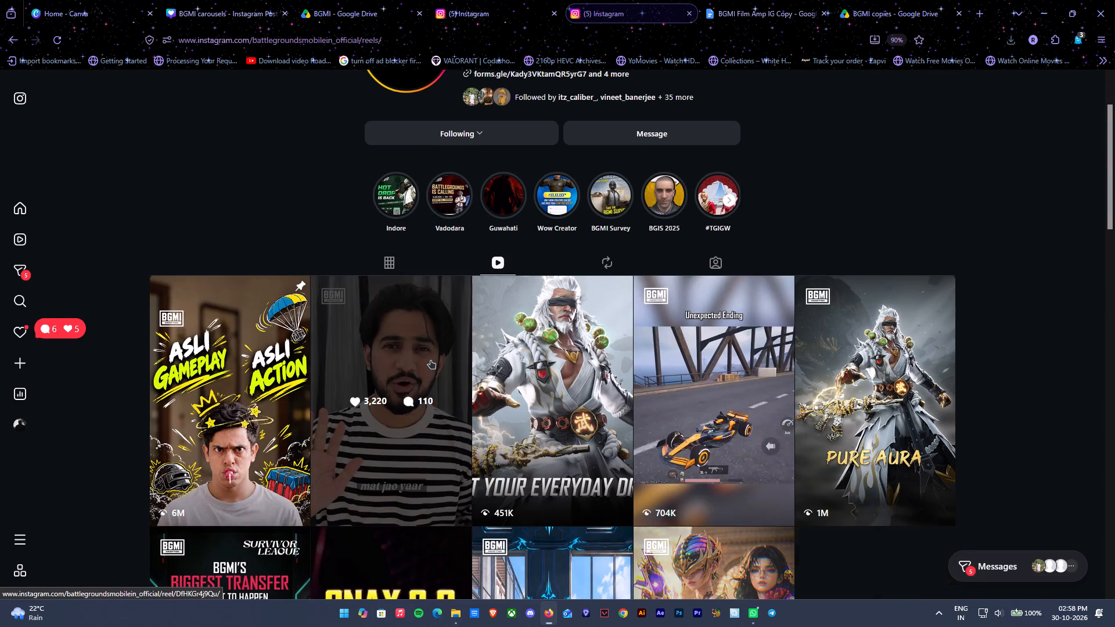
{"action": "scroll", "coordinate": [430, 360], "scroll_direction": "down", "scroll_amount": 6}
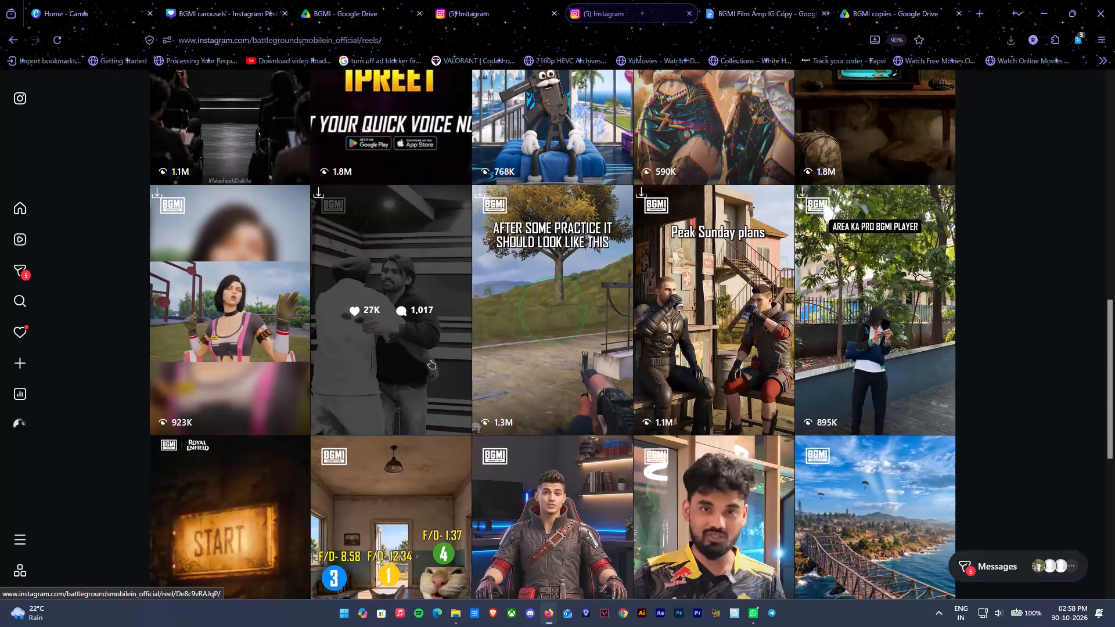
{"action": "scroll", "coordinate": [430, 360], "scroll_direction": "down", "scroll_amount": 5}
{"action": "scroll", "coordinate": [594, 308], "scroll_direction": "down", "scroll_amount": 4}
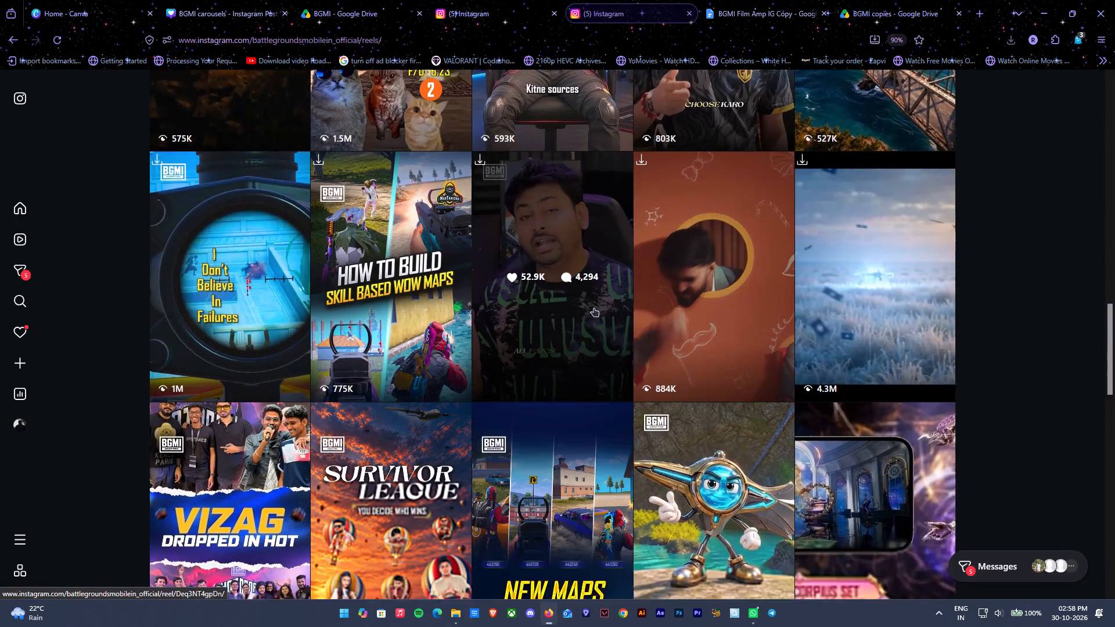
{"action": "scroll", "coordinate": [594, 308], "scroll_direction": "down", "scroll_amount": 2}
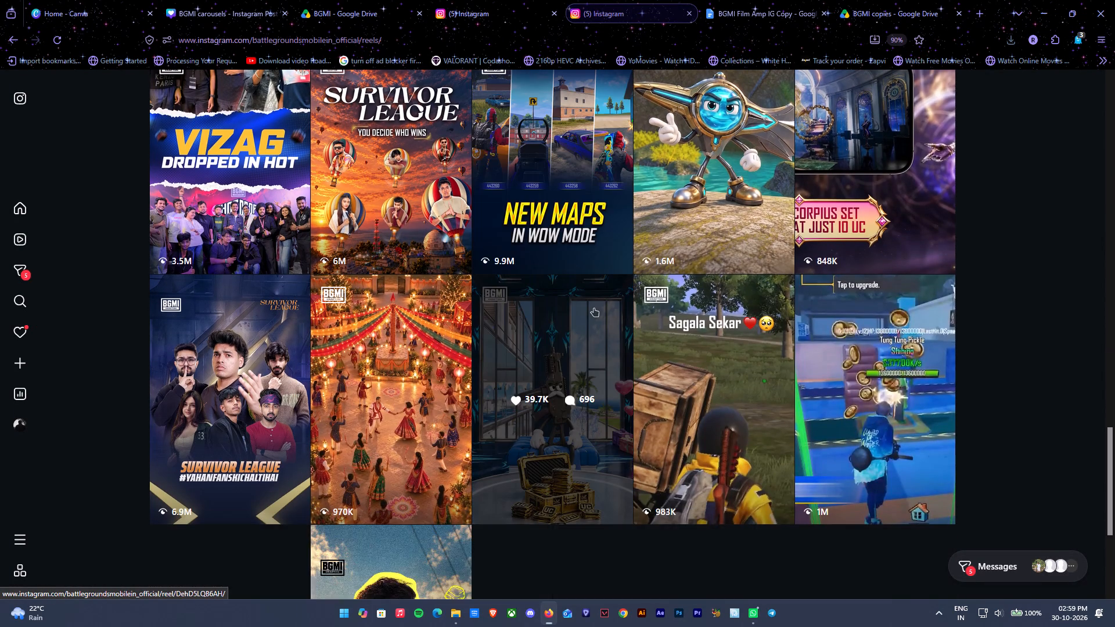
{"action": "scroll", "coordinate": [594, 308], "scroll_direction": "down", "scroll_amount": 7}
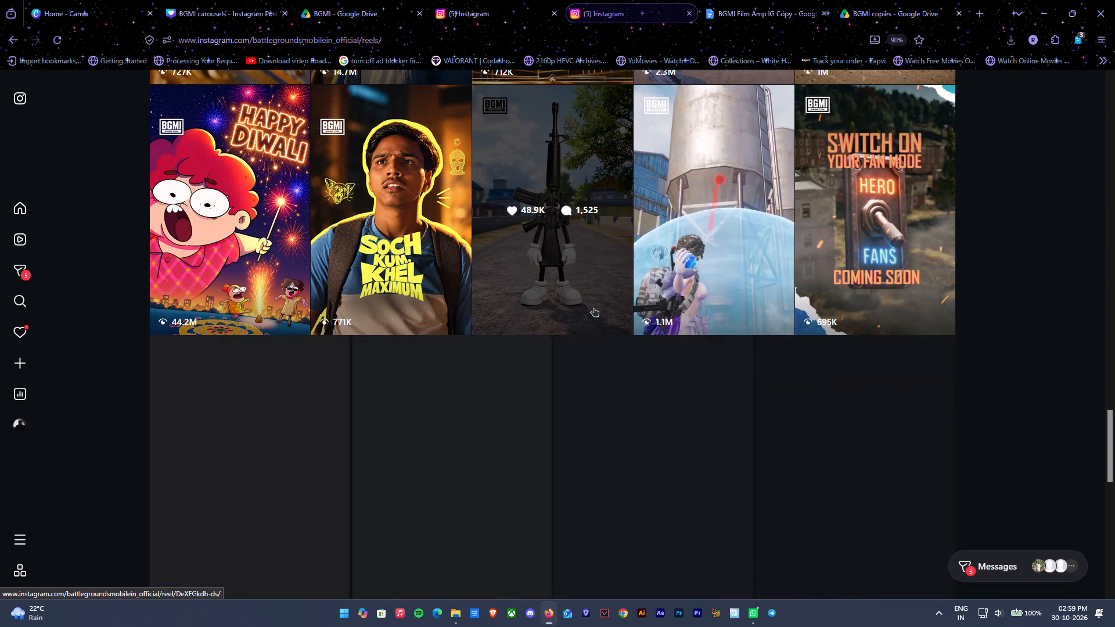
{"action": "scroll", "coordinate": [594, 308], "scroll_direction": "down", "scroll_amount": 2}
{"action": "scroll", "coordinate": [594, 308], "scroll_direction": "up", "scroll_amount": 18}
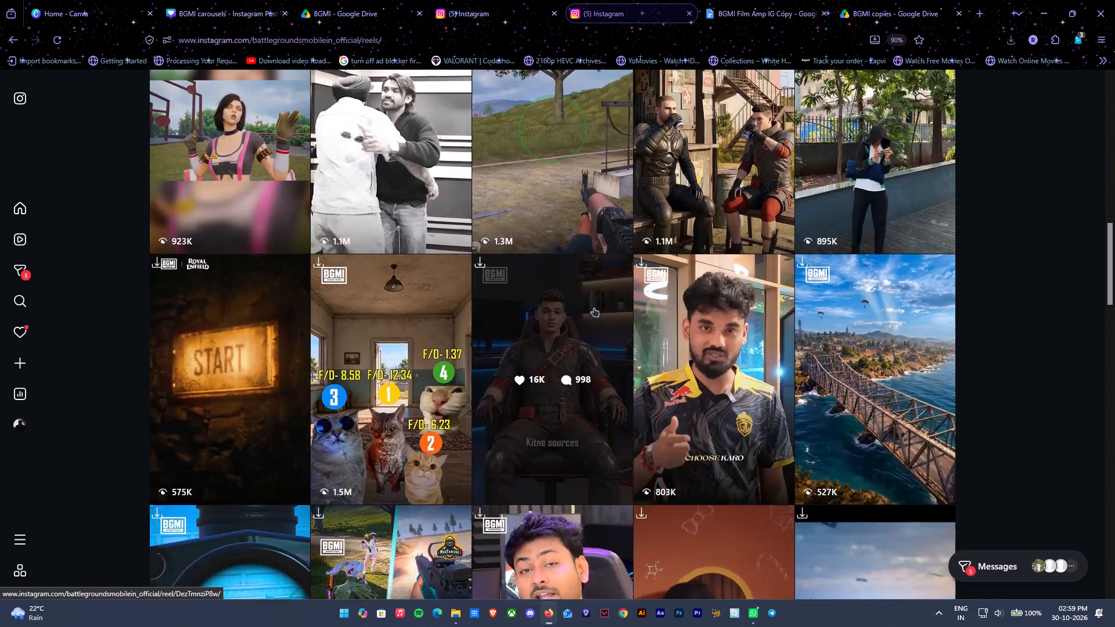
{"action": "scroll", "coordinate": [594, 308], "scroll_direction": "up", "scroll_amount": 15}
Return to the profile's posts, open the pinned "Asli Gameplay Asli Action" reel and look through its collaborating creator's profile.
{"action": "left_click", "coordinate": [384, 356]}
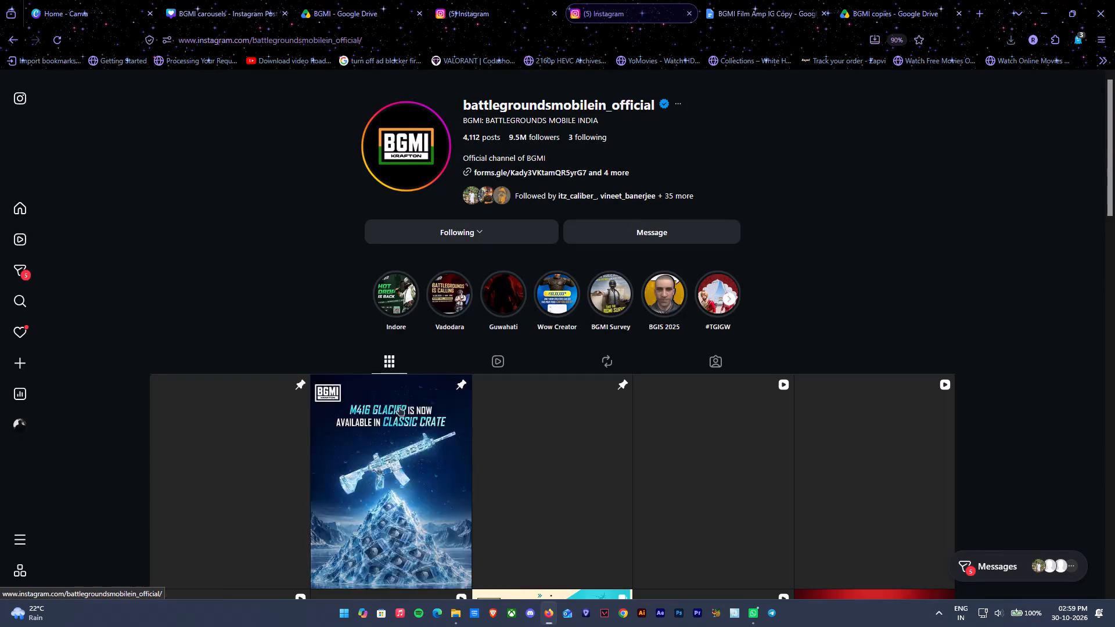
{"action": "scroll", "coordinate": [404, 384], "scroll_direction": "down", "scroll_amount": 2}
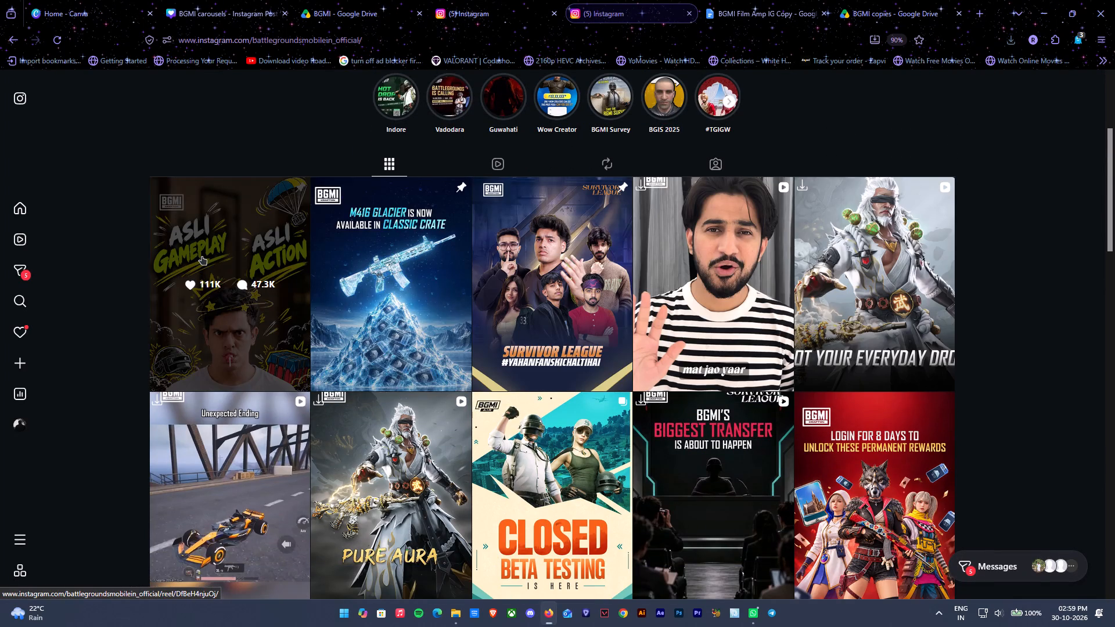
{"action": "left_click", "coordinate": [202, 256]}
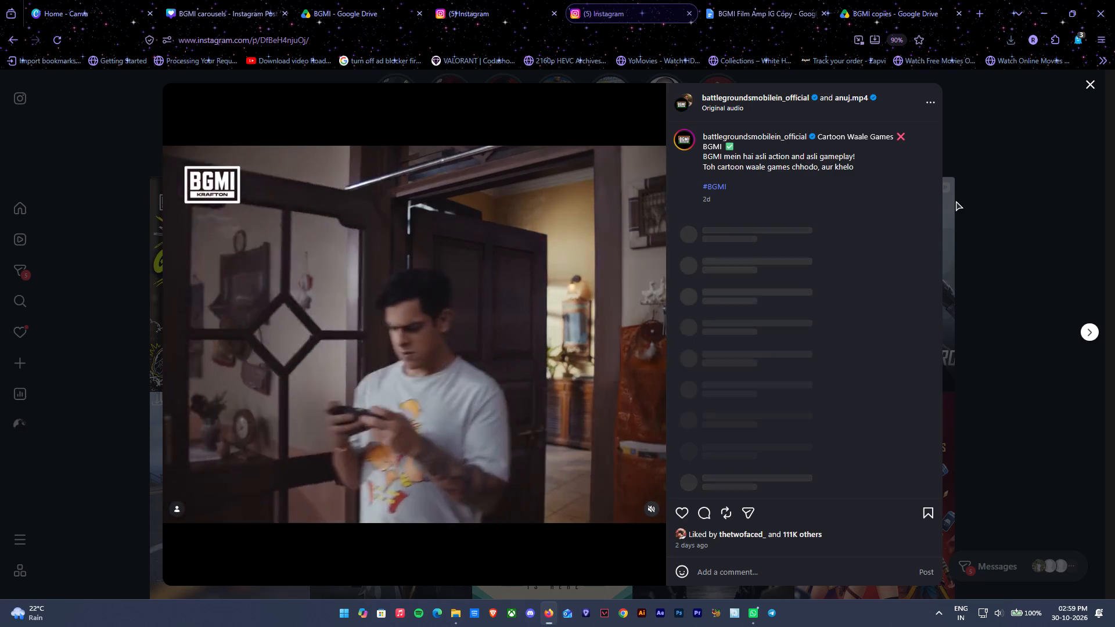
{"action": "left_click", "coordinate": [596, 508]}
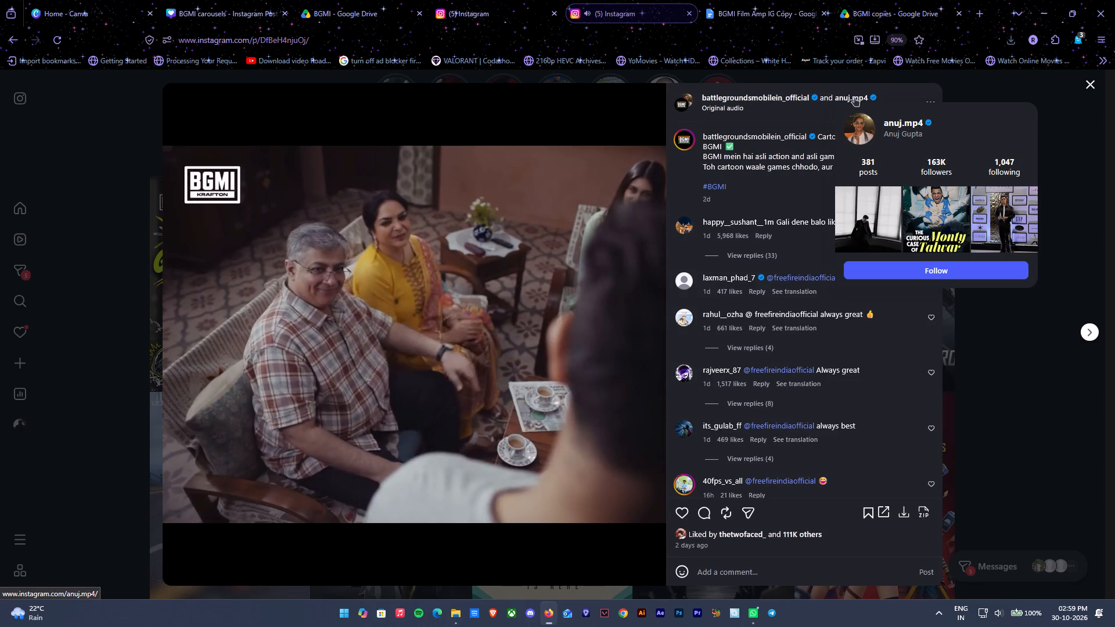
{"action": "left_click", "coordinate": [854, 98]}
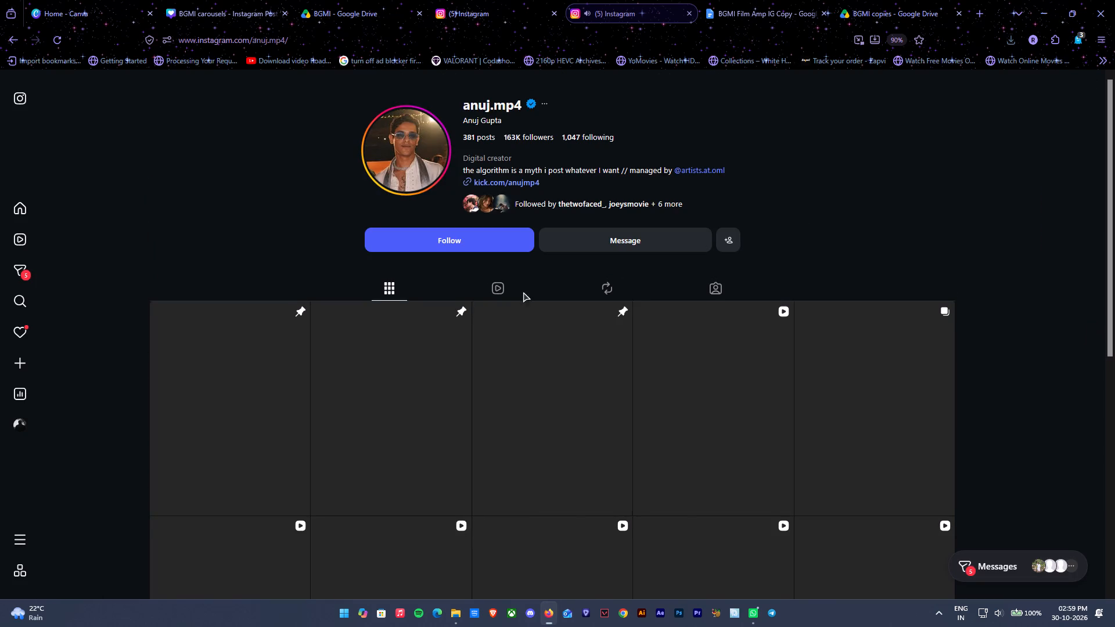
{"action": "scroll", "coordinate": [610, 435], "scroll_direction": "down", "scroll_amount": 3}
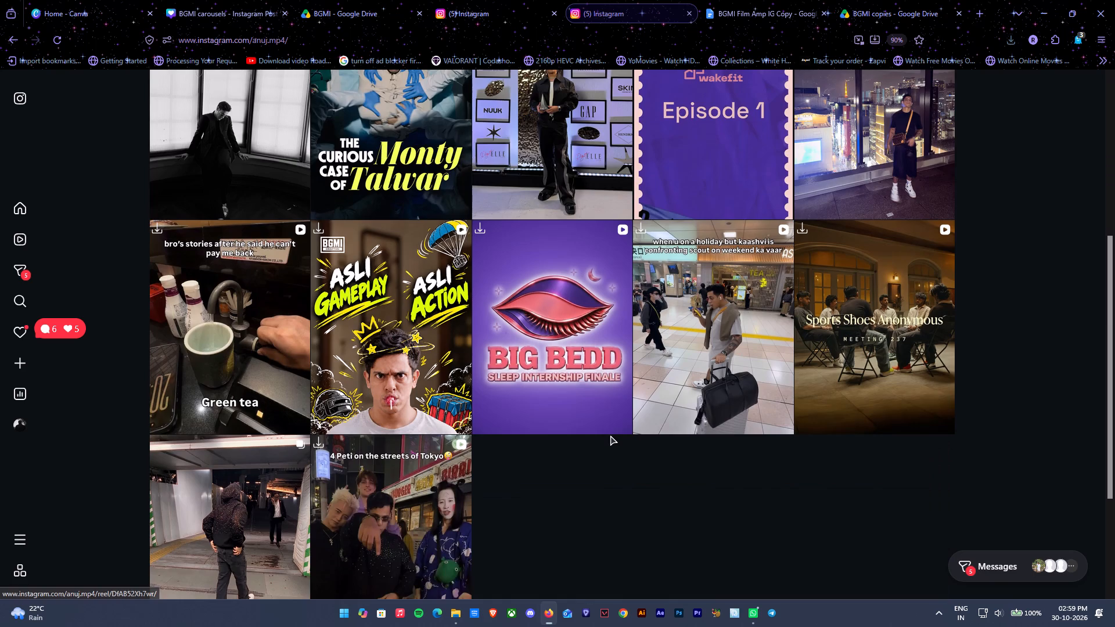
{"action": "scroll", "coordinate": [610, 435], "scroll_direction": "down", "scroll_amount": 8}
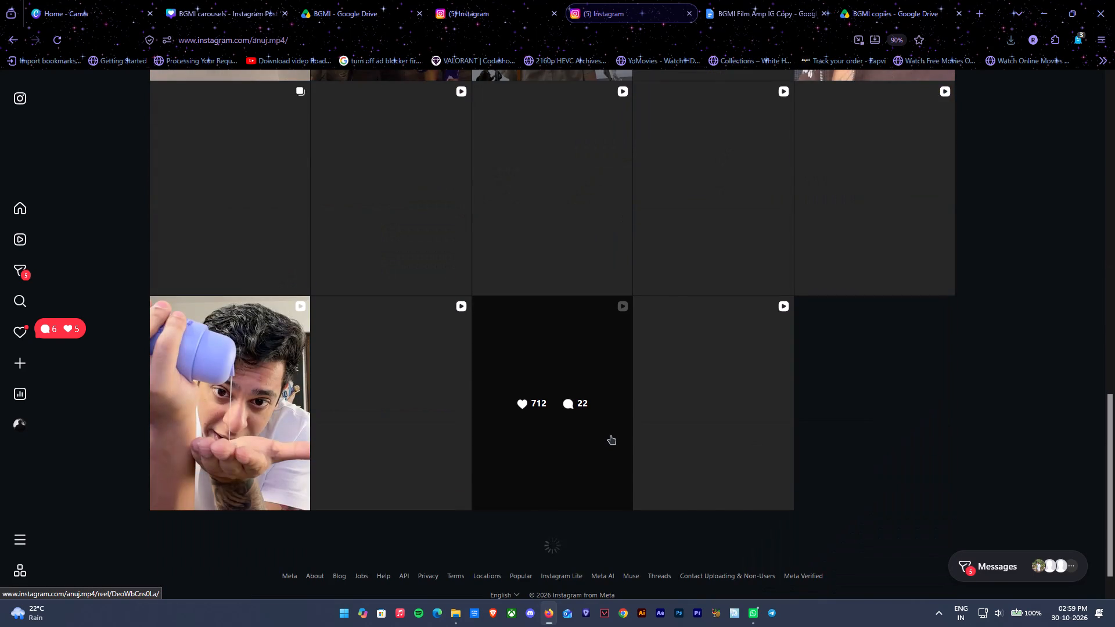
{"action": "scroll", "coordinate": [610, 435], "scroll_direction": "up", "scroll_amount": 7}
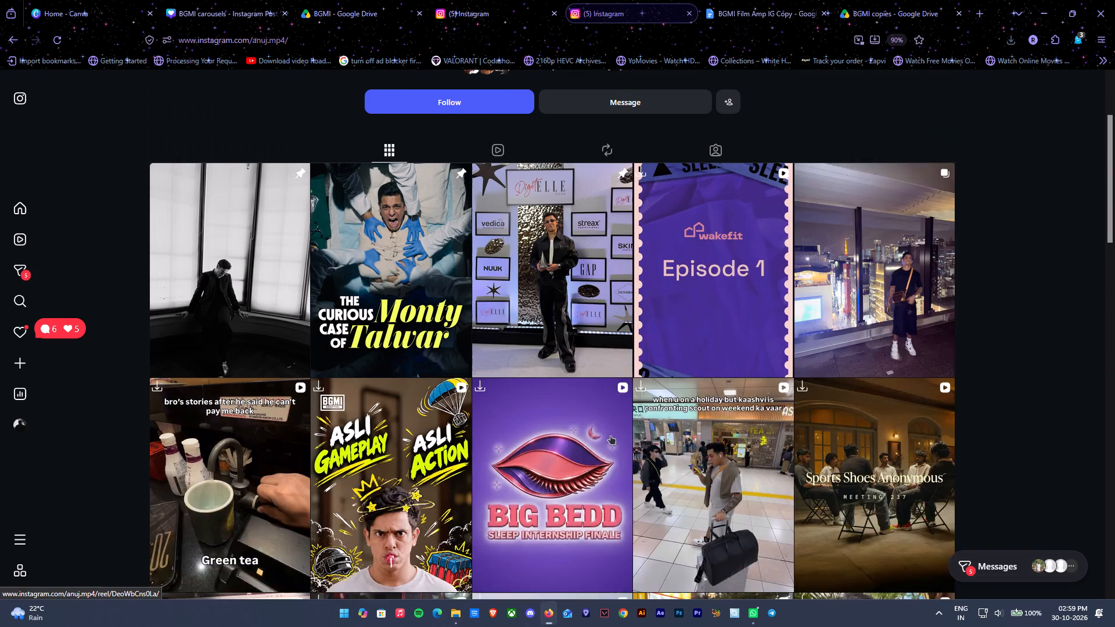
{"action": "scroll", "coordinate": [610, 435], "scroll_direction": "up", "scroll_amount": 9}
Pause the film in the original reel tab and capture the "Achha lode" Doraemon comment, including its likes and replies lines, as a screenshot.
{"action": "left_click", "coordinate": [478, 11]}
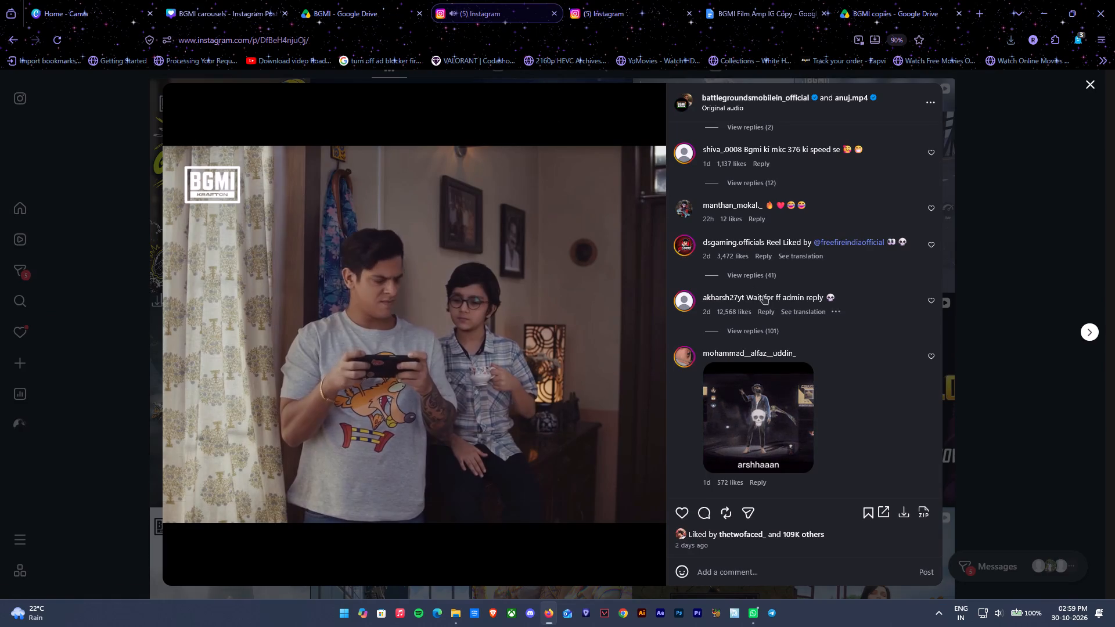
{"action": "scroll", "coordinate": [821, 383], "scroll_direction": "up", "scroll_amount": 3}
{"action": "left_click", "coordinate": [458, 298]}
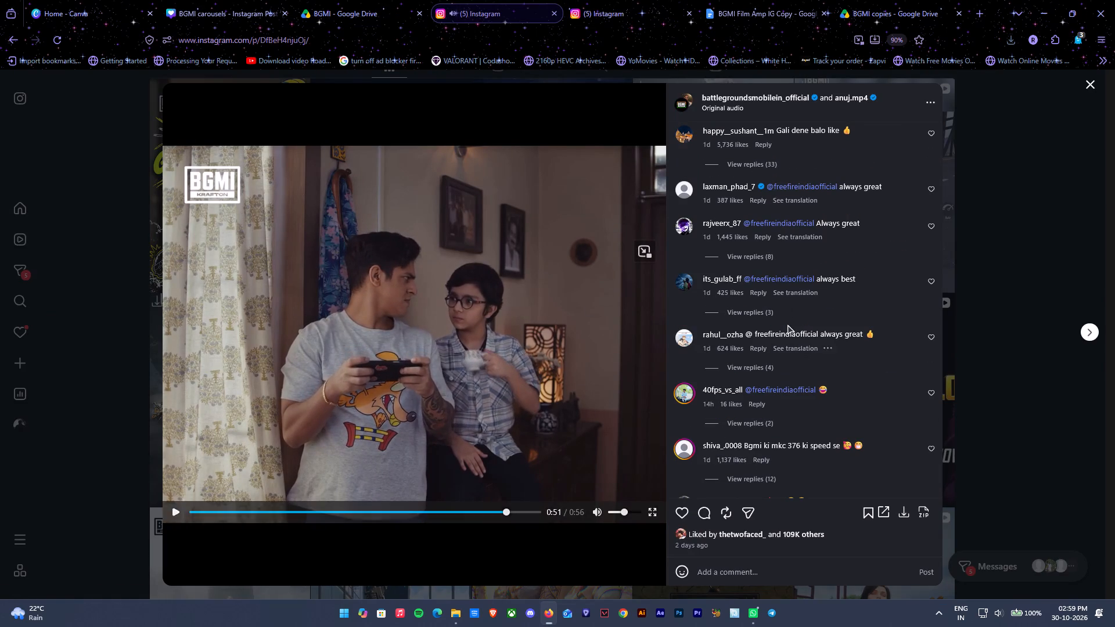
{"action": "scroll", "coordinate": [787, 325], "scroll_direction": "up", "scroll_amount": 6}
{"action": "scroll", "coordinate": [787, 325], "scroll_direction": "down", "scroll_amount": 8}
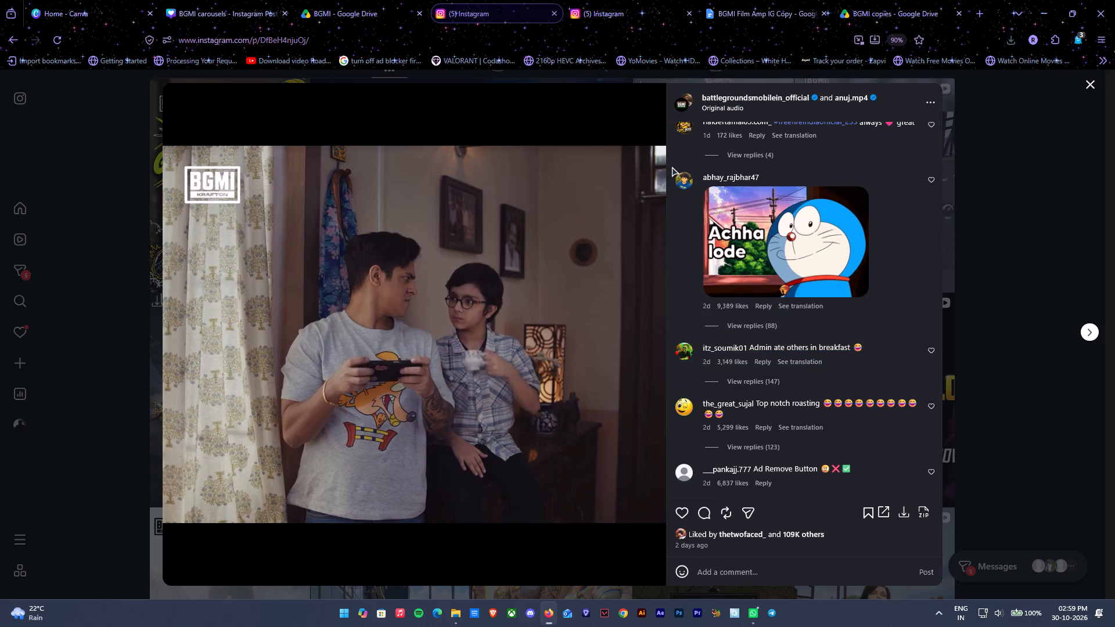
{"action": "key", "text": "Print"}
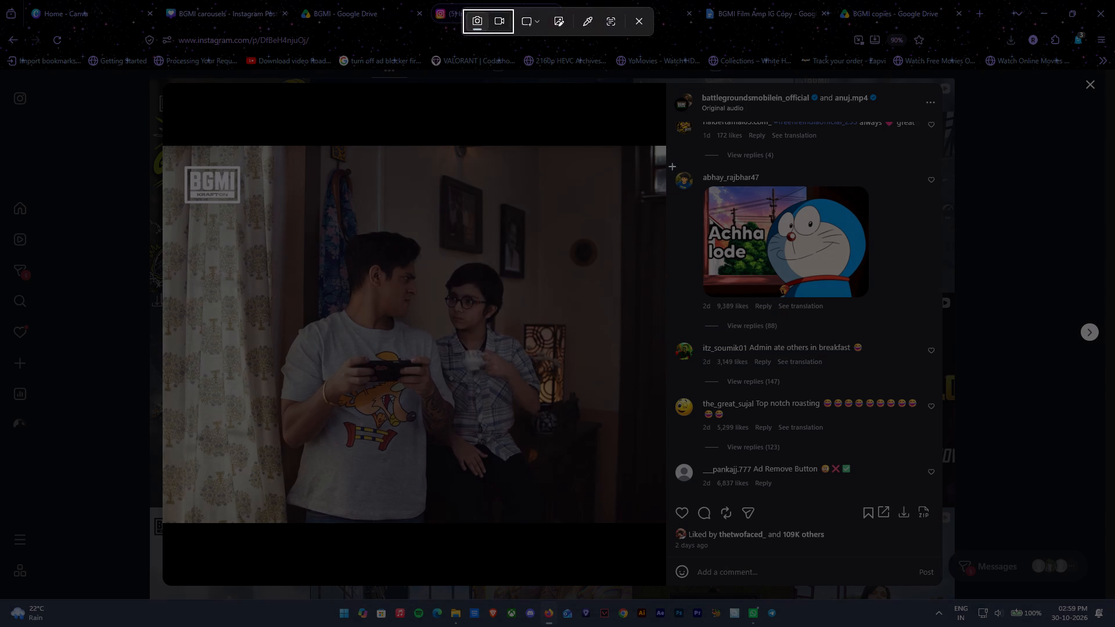
{"action": "left_click_drag", "start_coordinate": [672, 167], "coordinate": [927, 335]}
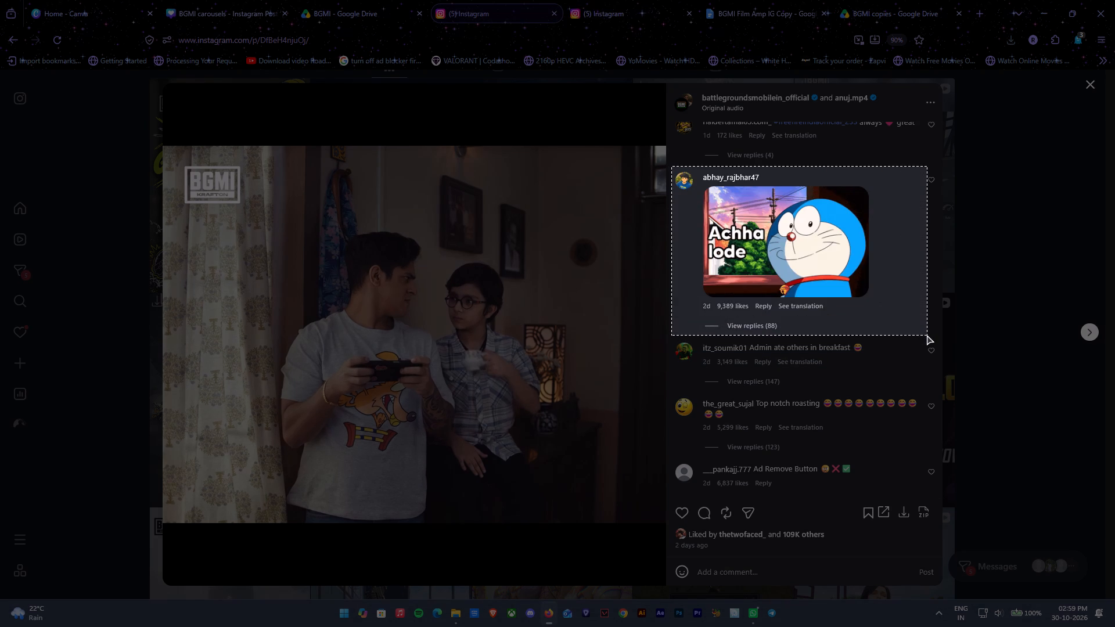
{"action": "left_click_drag", "start_coordinate": [927, 335], "coordinate": [934, 334]}
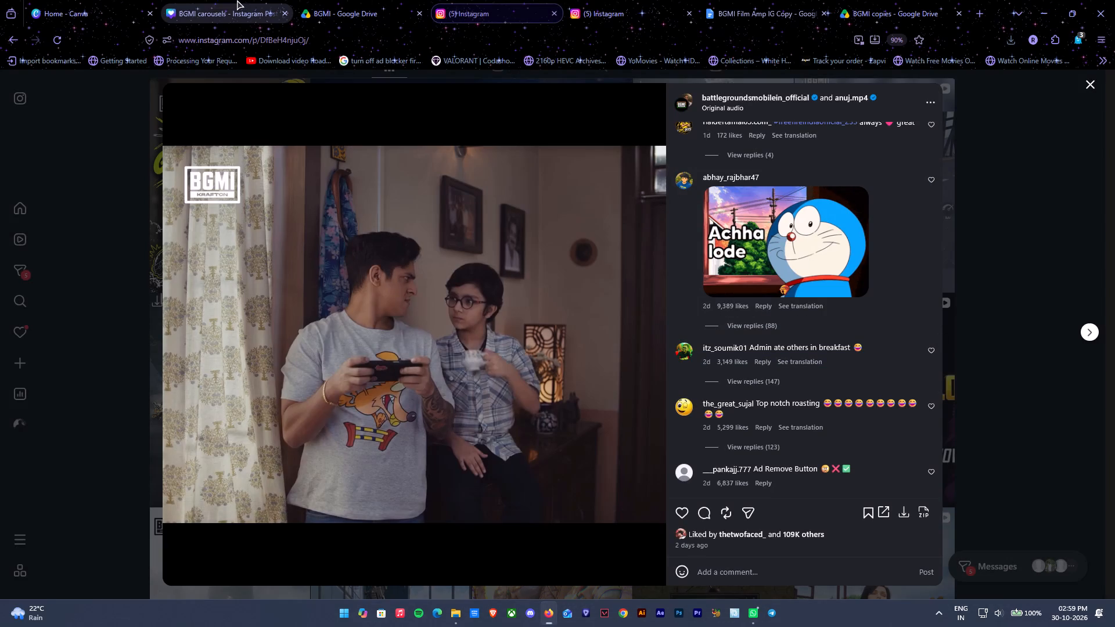
Paste the captured comment into the BGMI carousels design, shrink it and place it in page 4's upper-right area.
{"action": "left_click", "coordinate": [200, 0]}
{"action": "scroll", "coordinate": [724, 359], "scroll_direction": "down", "scroll_amount": 2}
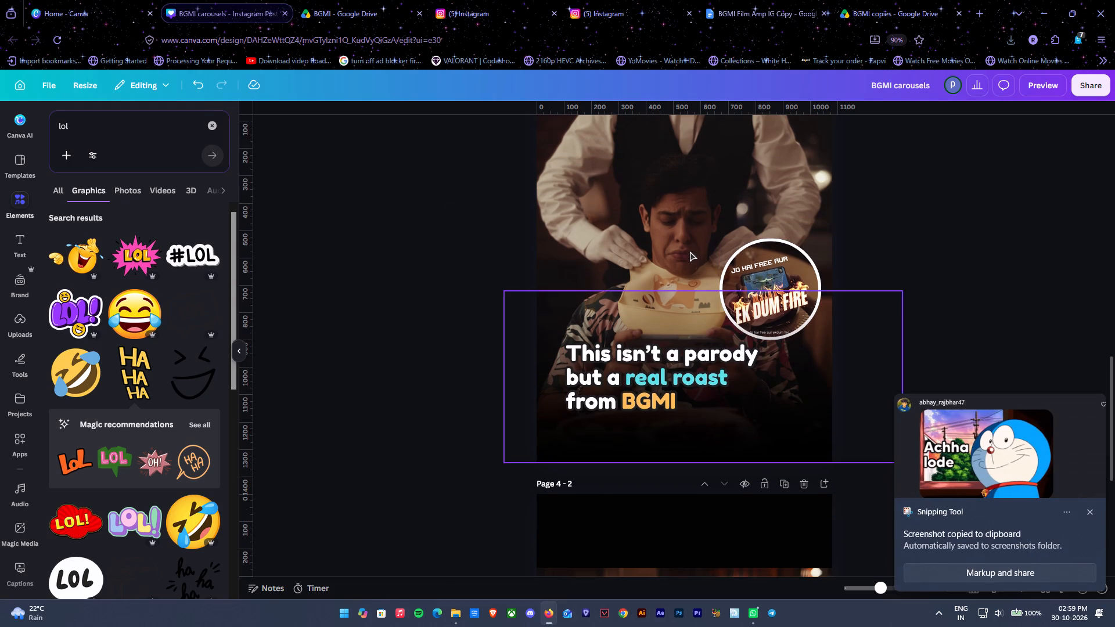
{"action": "key", "text": "ctrl+v"}
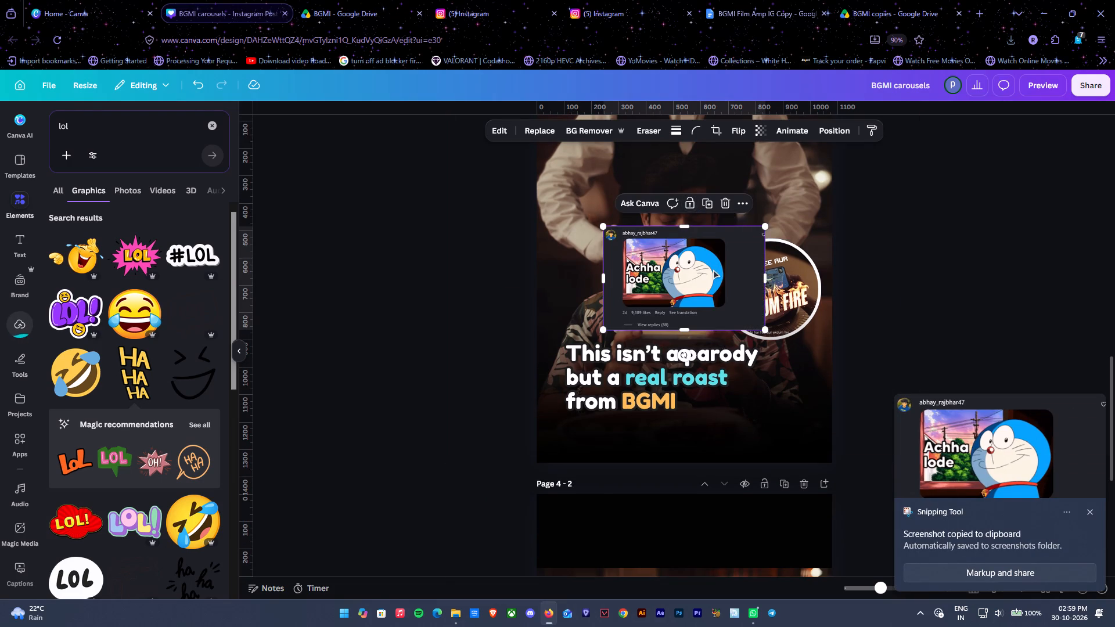
{"action": "left_click_drag", "start_coordinate": [767, 229], "coordinate": [697, 247]}
{"action": "left_click_drag", "start_coordinate": [654, 283], "coordinate": [646, 273]}
{"action": "scroll", "coordinate": [646, 273], "scroll_direction": "down", "scroll_amount": 2}
{"action": "left_click_drag", "start_coordinate": [671, 170], "coordinate": [787, 430]}
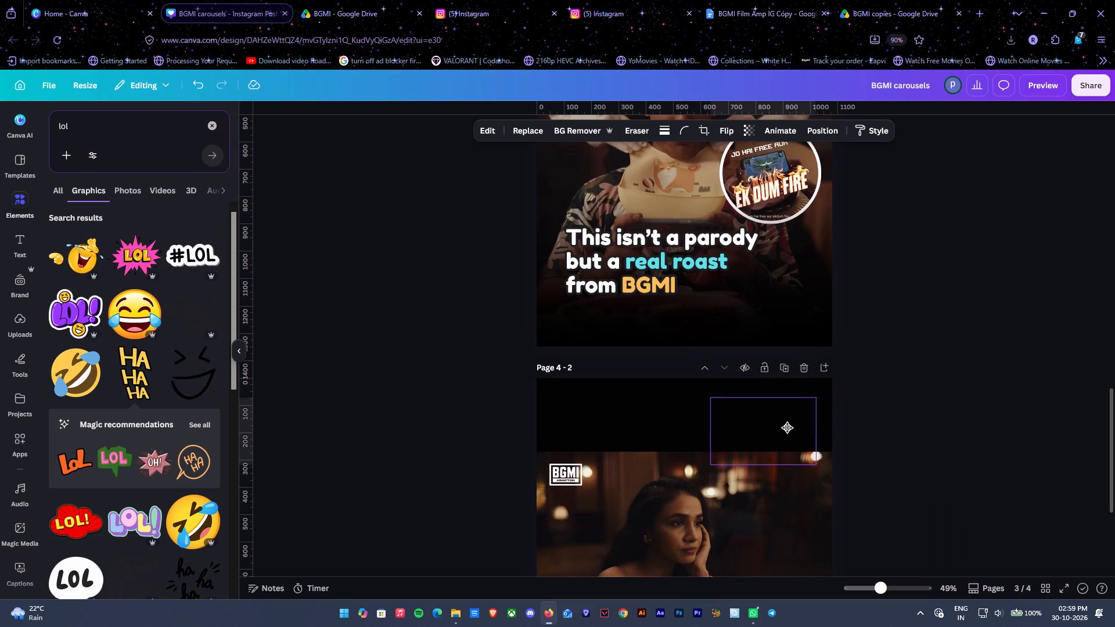
Move the film on page 4 down slightly, keeping it aligned to the page's side edges.
{"action": "scroll", "coordinate": [787, 426], "scroll_direction": "down", "scroll_amount": 3}
{"action": "left_click_drag", "start_coordinate": [776, 402], "coordinate": [777, 419]}
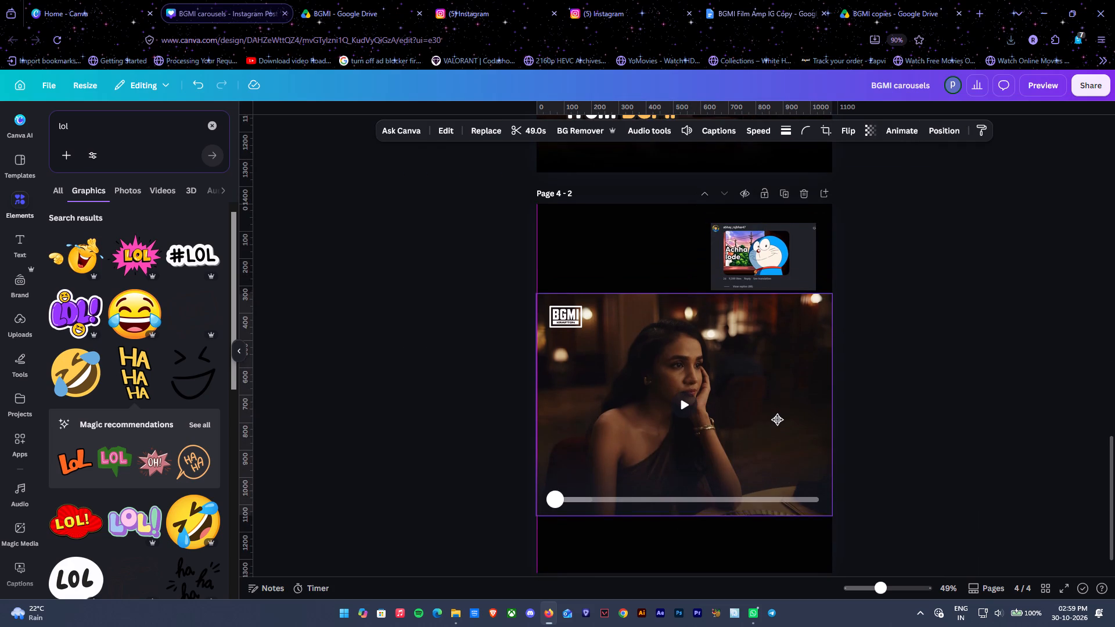
{"action": "left_click_drag", "start_coordinate": [777, 419], "coordinate": [779, 426]}
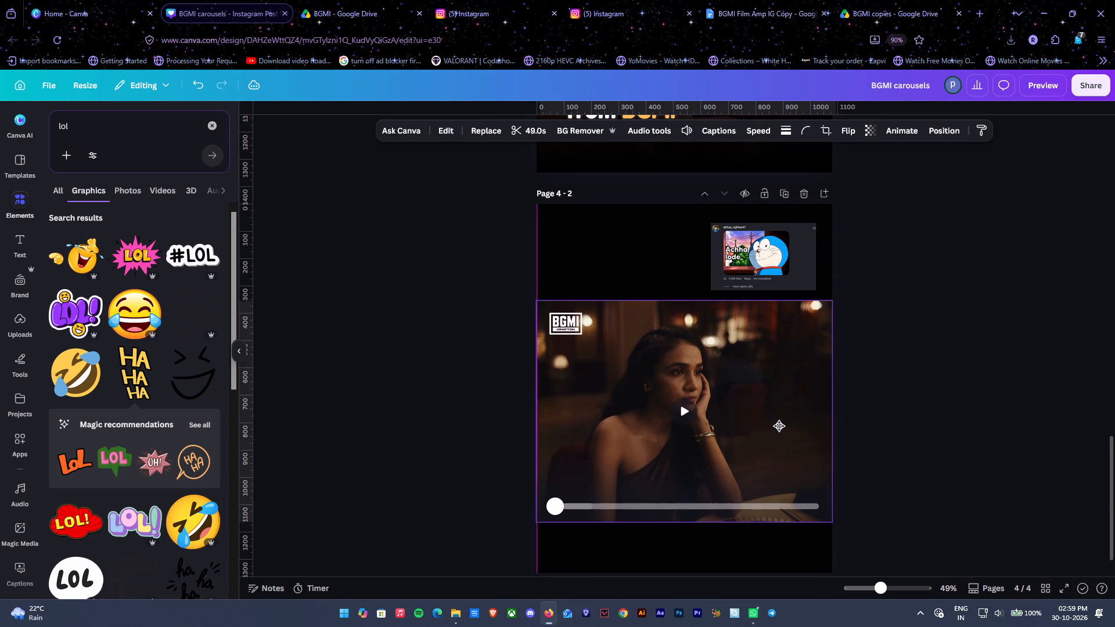
{"action": "left_click_drag", "start_coordinate": [779, 426], "coordinate": [778, 426]}
{"action": "scroll", "coordinate": [778, 426], "scroll_direction": "down", "scroll_amount": 2}
{"action": "left_click_drag", "start_coordinate": [785, 383], "coordinate": [784, 368]}
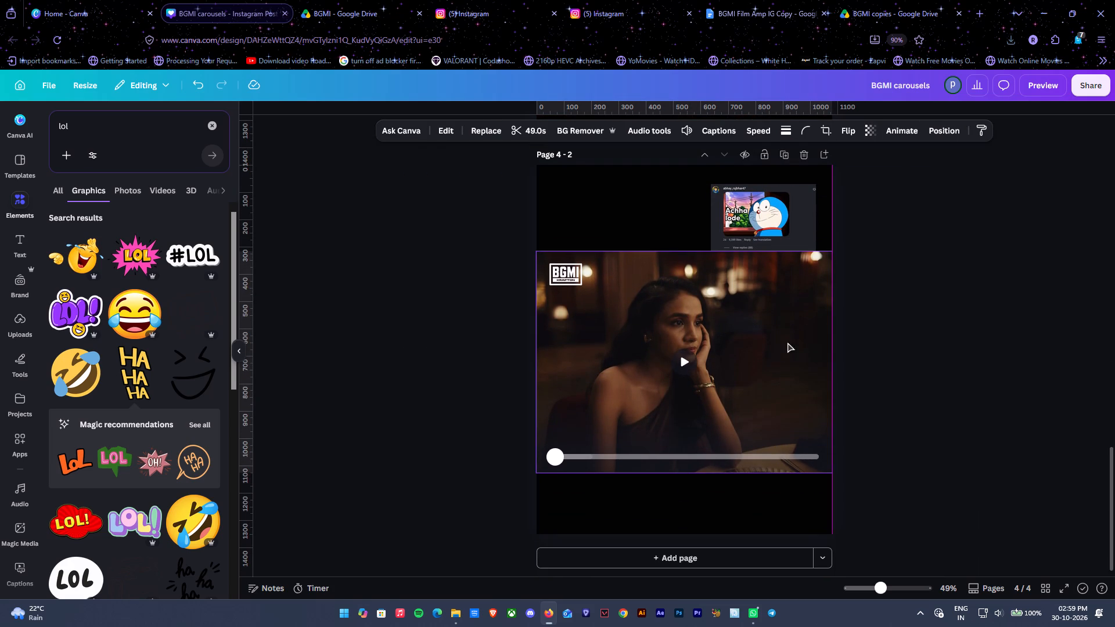
Trim the right side of page 4's comment screenshot, shrink it and position it over the film's upper-right corner.
{"action": "left_click", "coordinate": [800, 214]}
{"action": "left_click_drag", "start_coordinate": [816, 189], "coordinate": [792, 192]}
{"action": "key", "text": "ctrl+z"}
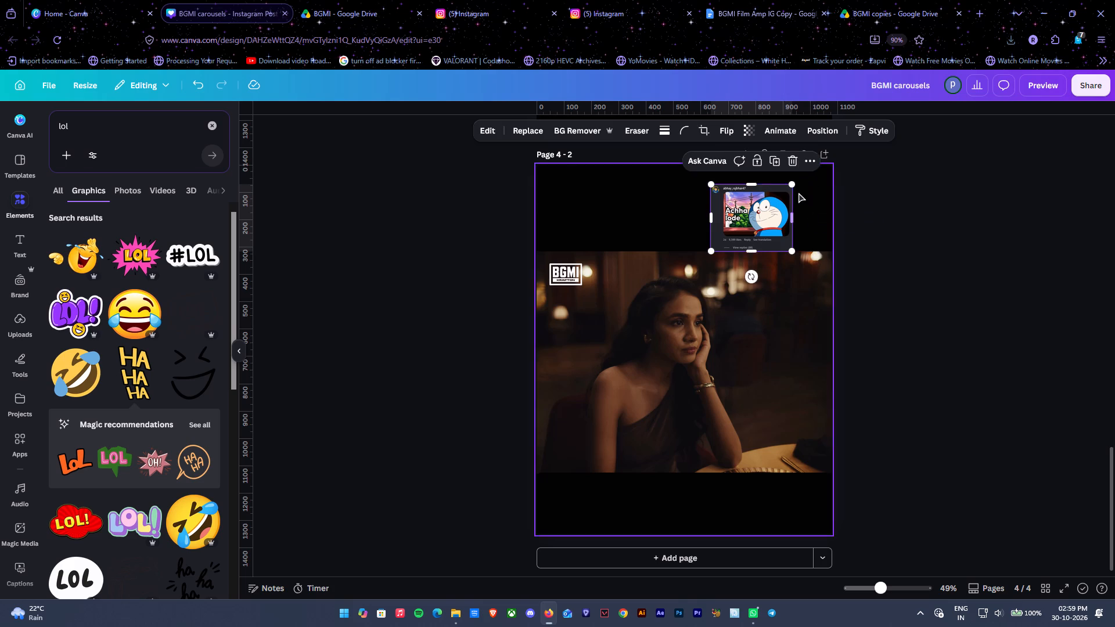
{"action": "left_click_drag", "start_coordinate": [818, 224], "coordinate": [804, 221]}
{"action": "left_click_drag", "start_coordinate": [804, 185], "coordinate": [789, 192]}
{"action": "left_click_drag", "start_coordinate": [758, 227], "coordinate": [794, 239]}
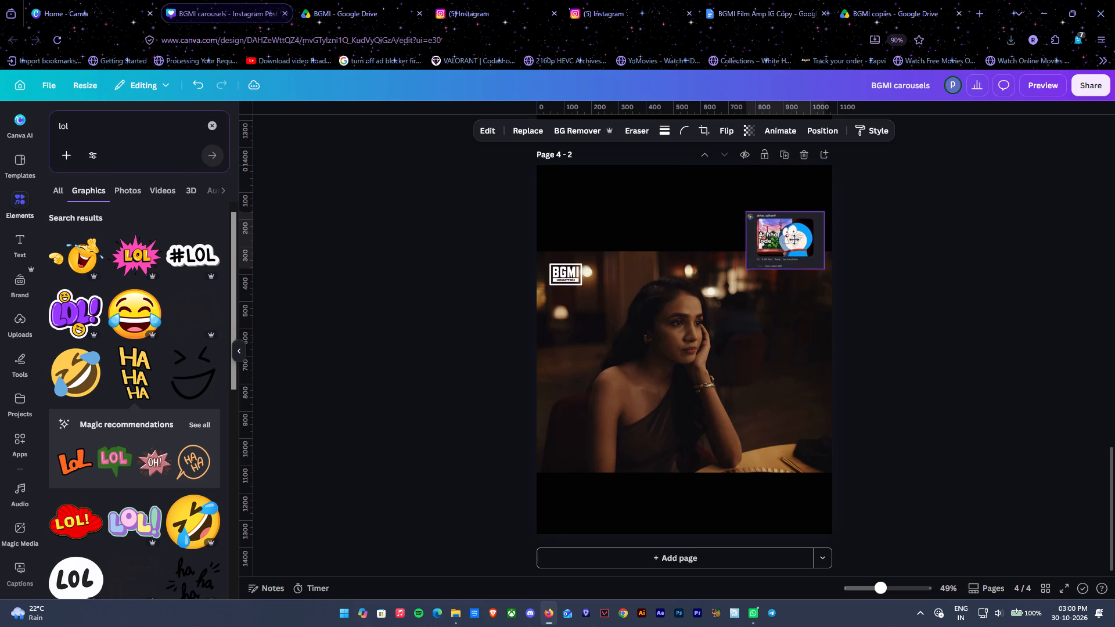
Move the small Doraemon post screenshot on page 4 up slightly and give it a solid border of weight 4.
{"action": "left_click_drag", "start_coordinate": [794, 239], "coordinate": [790, 237]}
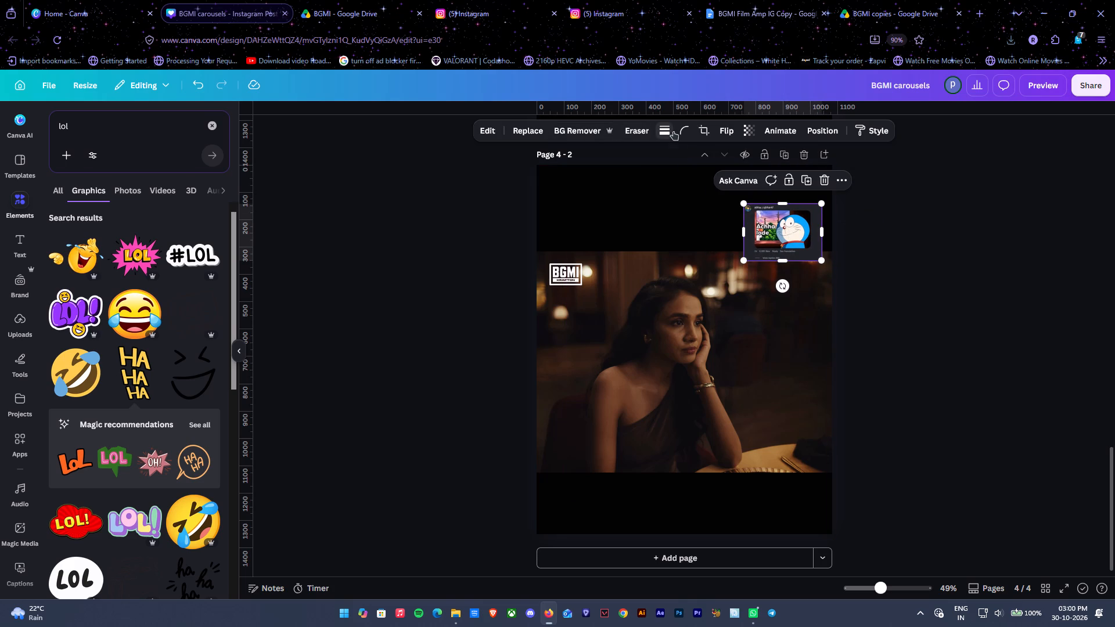
{"action": "left_click", "coordinate": [673, 131]}
{"action": "left_click", "coordinate": [638, 163]}
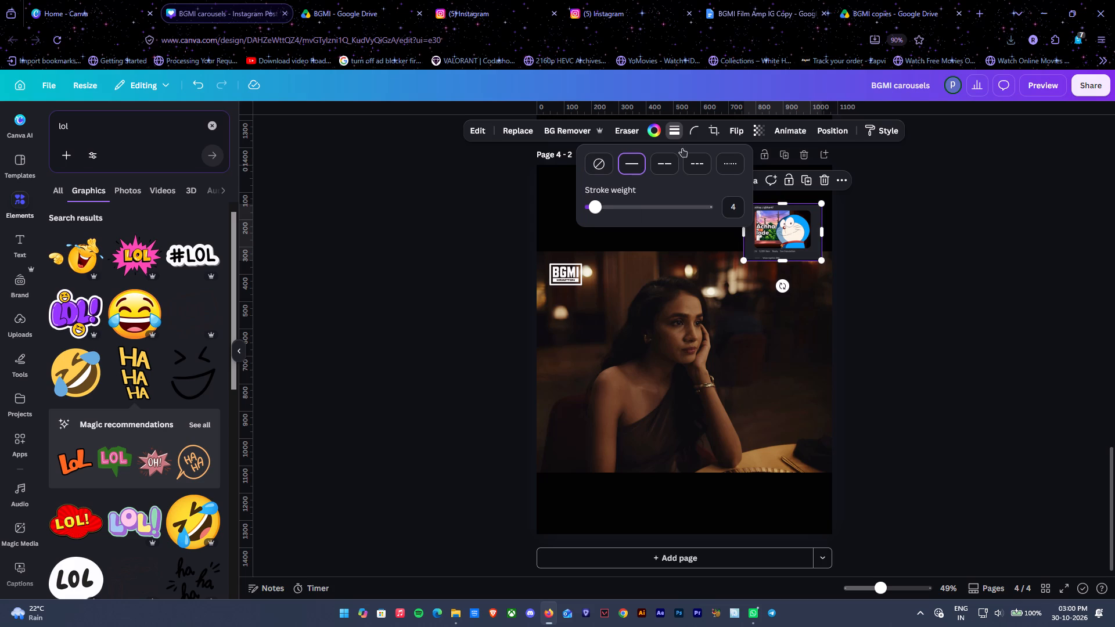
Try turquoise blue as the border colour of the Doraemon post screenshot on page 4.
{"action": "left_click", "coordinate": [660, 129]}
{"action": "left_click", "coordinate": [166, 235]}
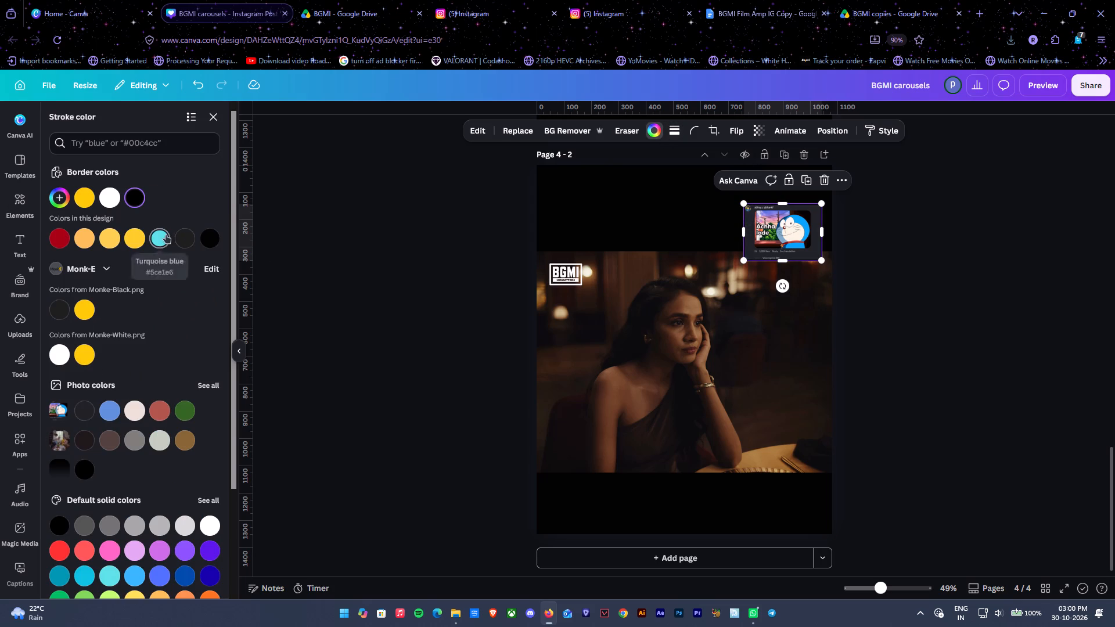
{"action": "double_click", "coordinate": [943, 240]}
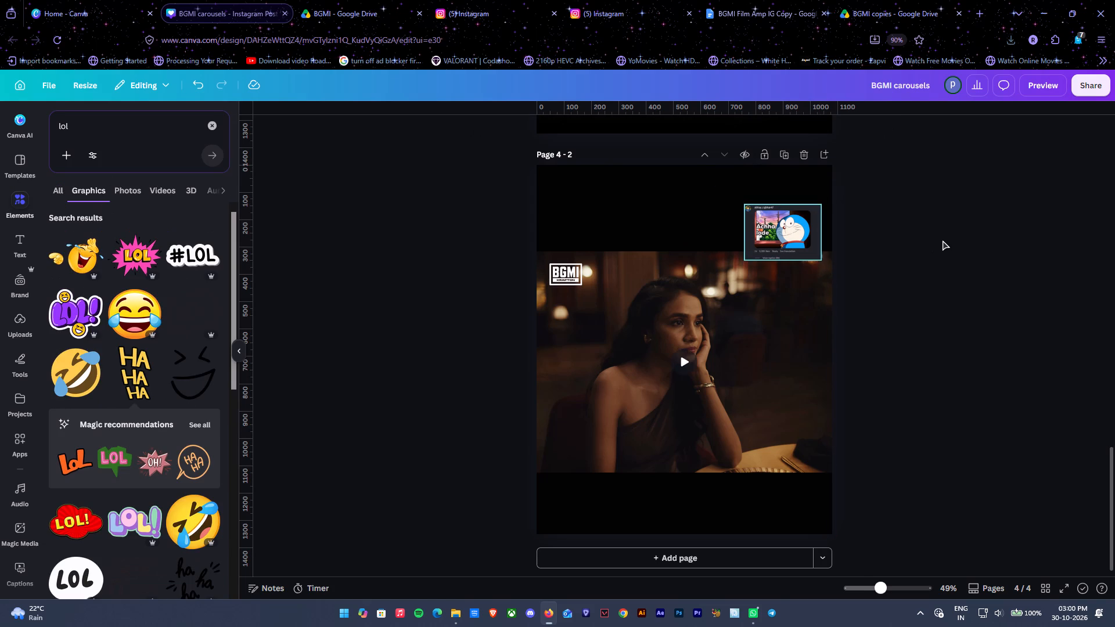
Set the border of the Doraemon post screenshot on page 4 to yellow from the design's colours.
{"action": "scroll", "coordinate": [943, 240], "scroll_direction": "up", "scroll_amount": 1, "text": "ctrl+alt"}
{"action": "left_click", "coordinate": [789, 208]}
{"action": "left_click", "coordinate": [656, 129]}
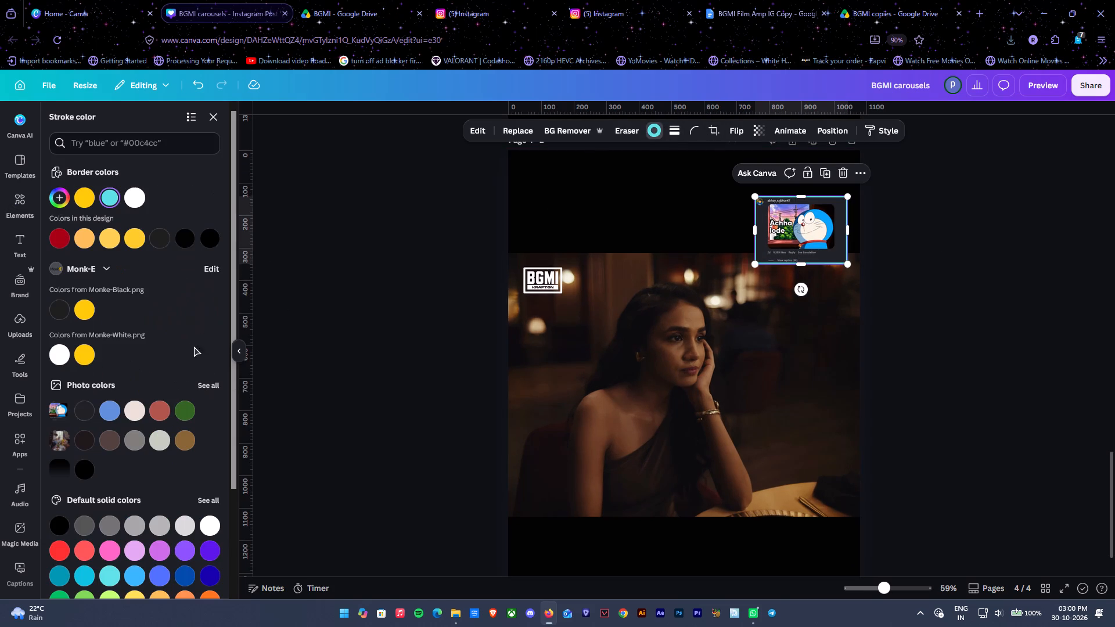
{"action": "left_click", "coordinate": [115, 235]}
{"action": "double_click", "coordinate": [915, 229]}
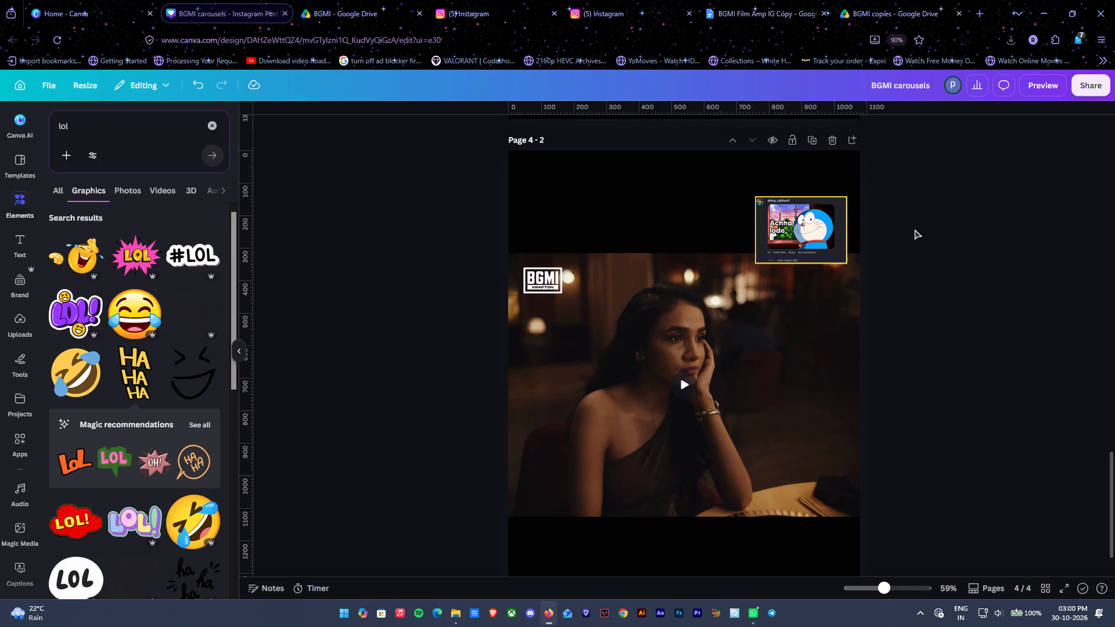
Try a red effect colour on page 3's headline, and settle on the dark brown taken from the photo's colours.
{"action": "scroll", "coordinate": [915, 230], "scroll_direction": "up", "scroll_amount": 11}
{"action": "scroll", "coordinate": [915, 243], "scroll_direction": "down", "scroll_amount": 4}
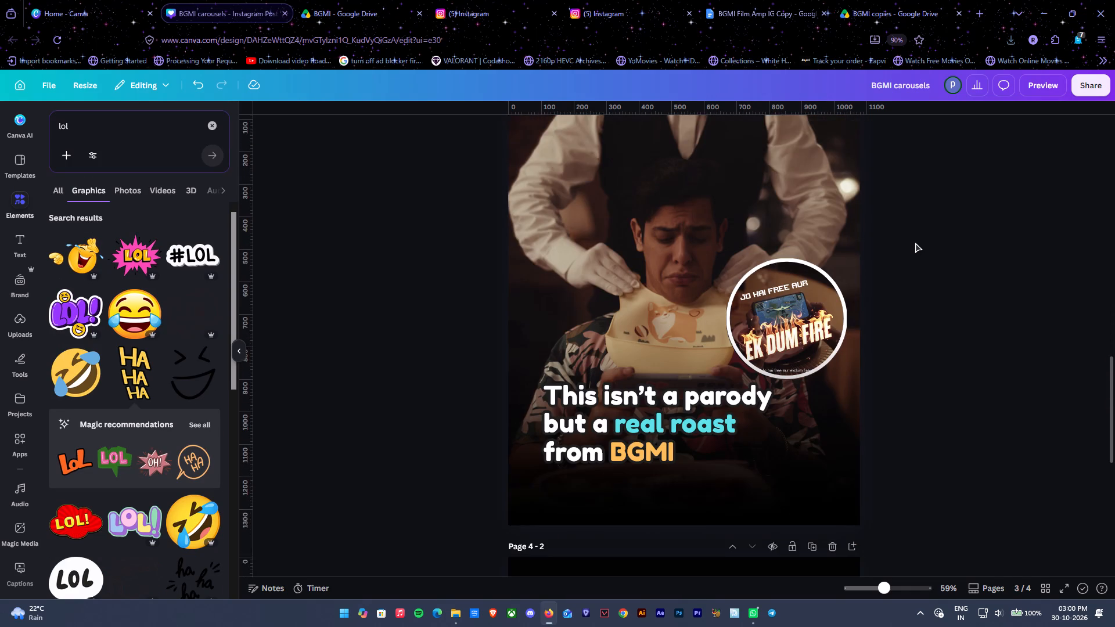
{"action": "scroll", "coordinate": [915, 242], "scroll_direction": "down", "scroll_amount": 1}
{"action": "left_click", "coordinate": [585, 362]}
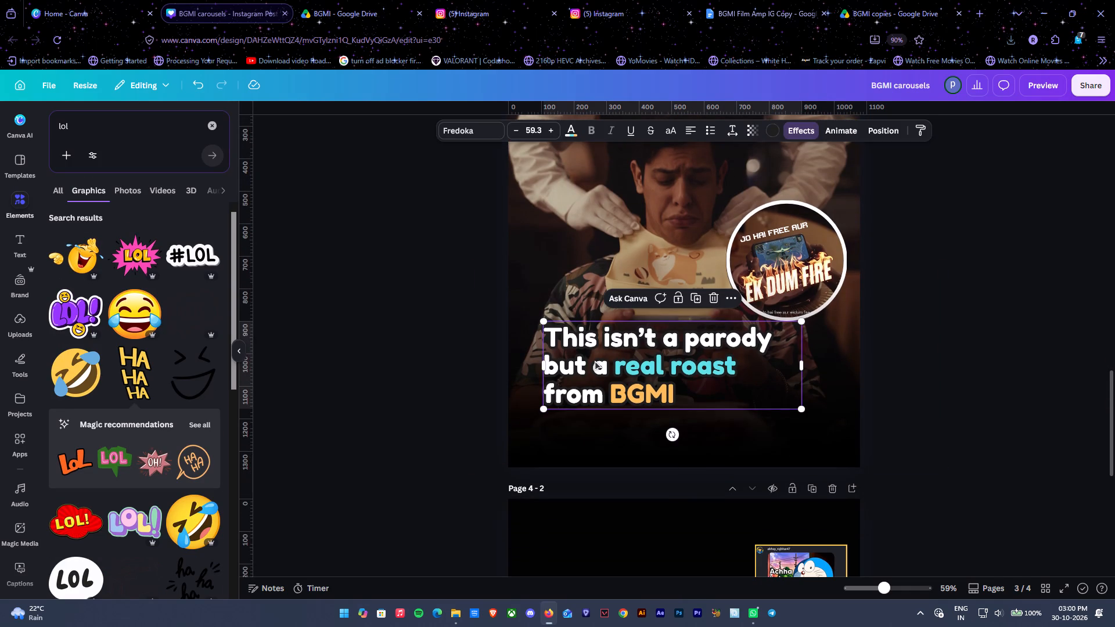
{"action": "left_click", "coordinate": [778, 136]}
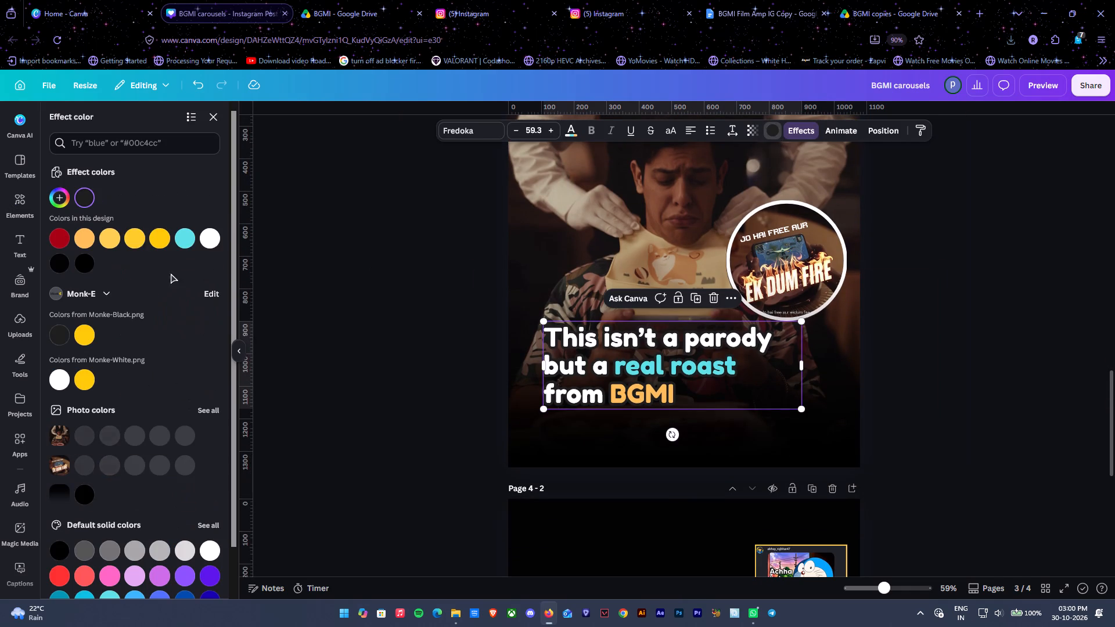
{"action": "left_click", "coordinate": [54, 238]}
{"action": "scroll", "coordinate": [128, 456], "scroll_direction": "down", "scroll_amount": 2}
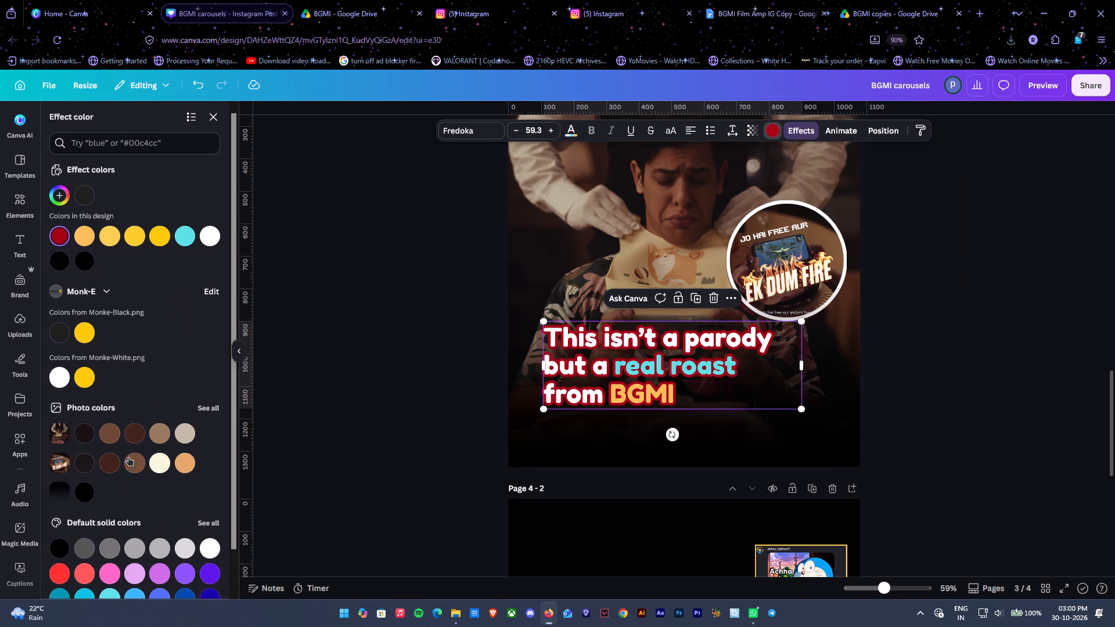
{"action": "left_click", "coordinate": [136, 384]}
{"action": "left_click", "coordinate": [967, 348]}
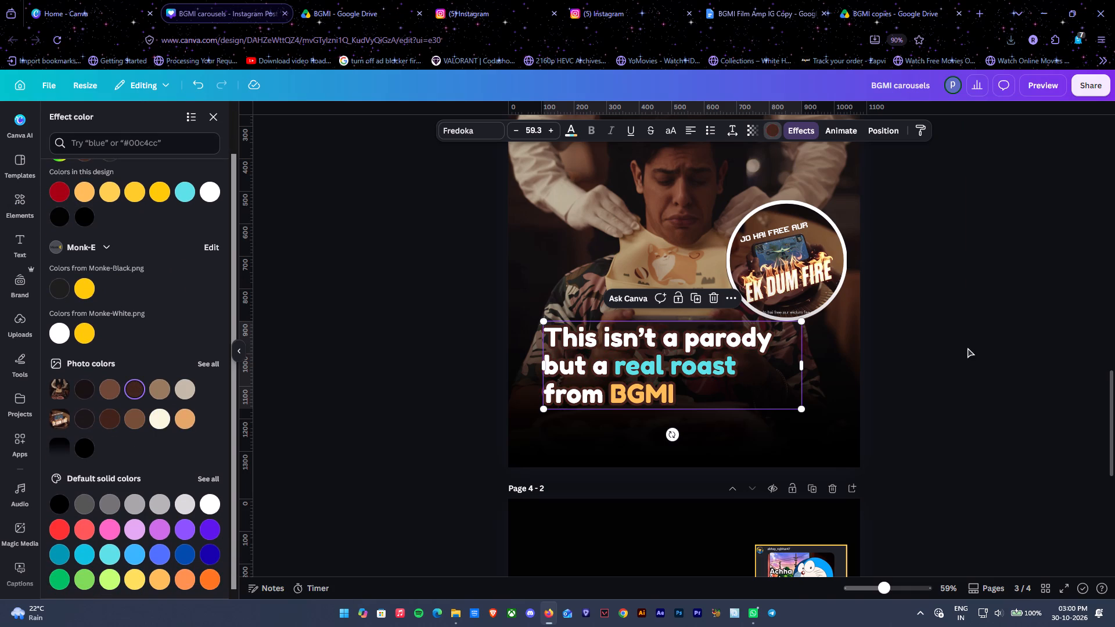
{"action": "left_click", "coordinate": [927, 307]}
Enlarge page 3's headline slightly to font size 60.6.
{"action": "left_click", "coordinate": [749, 358]}
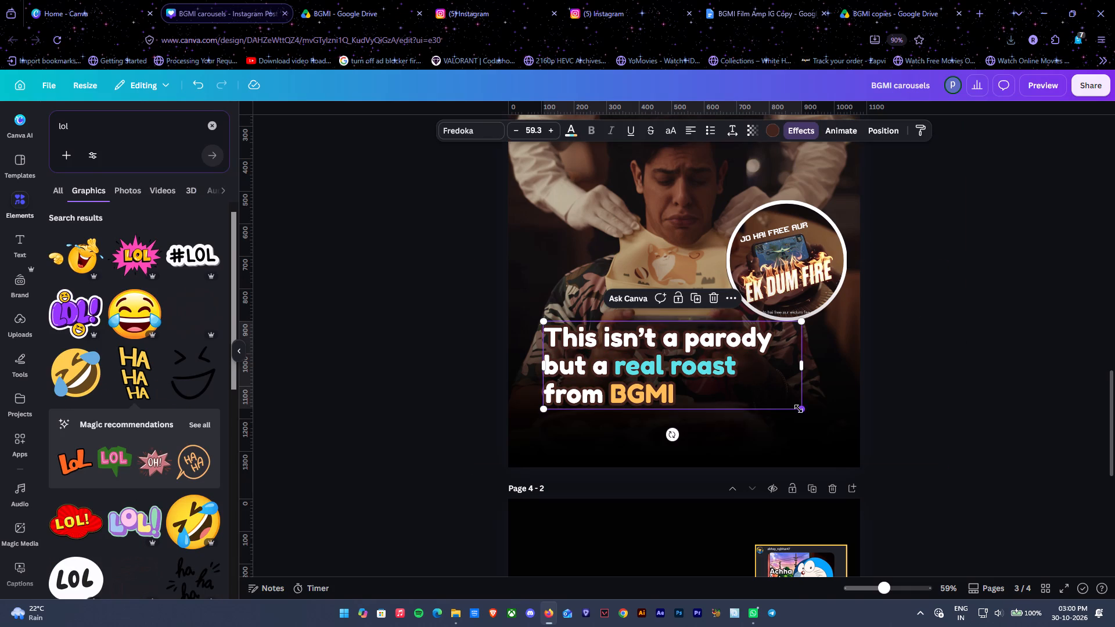
{"action": "left_click_drag", "start_coordinate": [799, 409], "coordinate": [805, 407]}
{"action": "left_click", "coordinate": [754, 379]}
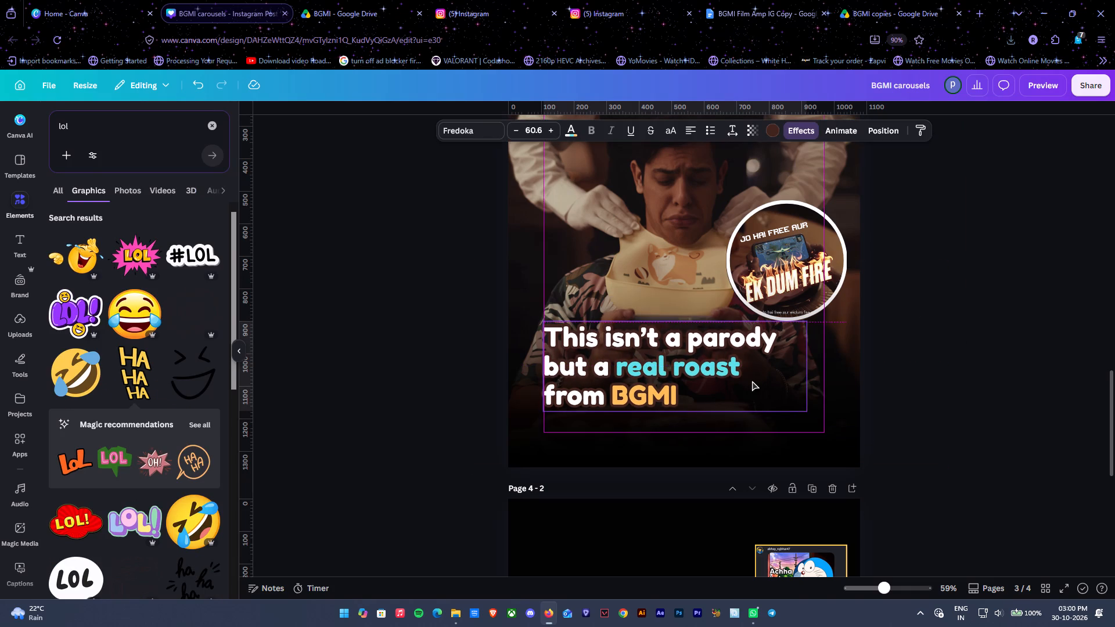
Duplicate the black gradient layer on page 3 to darken the lower part of the page.
{"action": "left_click", "coordinate": [833, 397]}
{"action": "key", "text": "ctrl+d"}
{"action": "left_click", "coordinate": [1033, 304]}
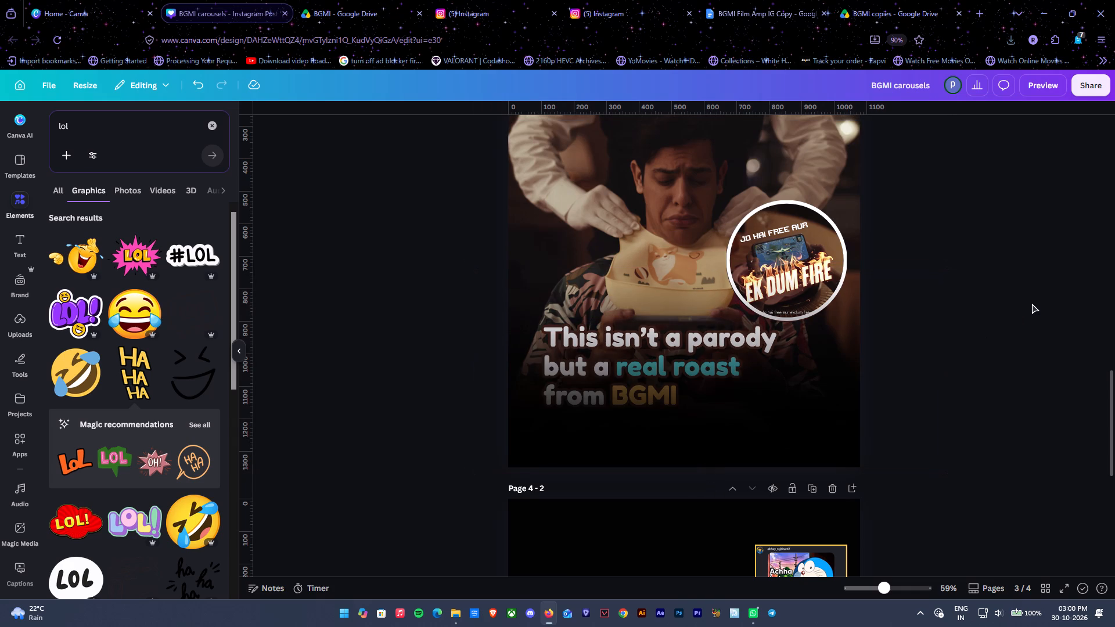
Nudge the circular "EK DUM FIRE" picture up on page 3 and add the orange "LOL" sticker to the page.
{"action": "scroll", "coordinate": [1032, 304], "scroll_direction": "up", "scroll_amount": 2}
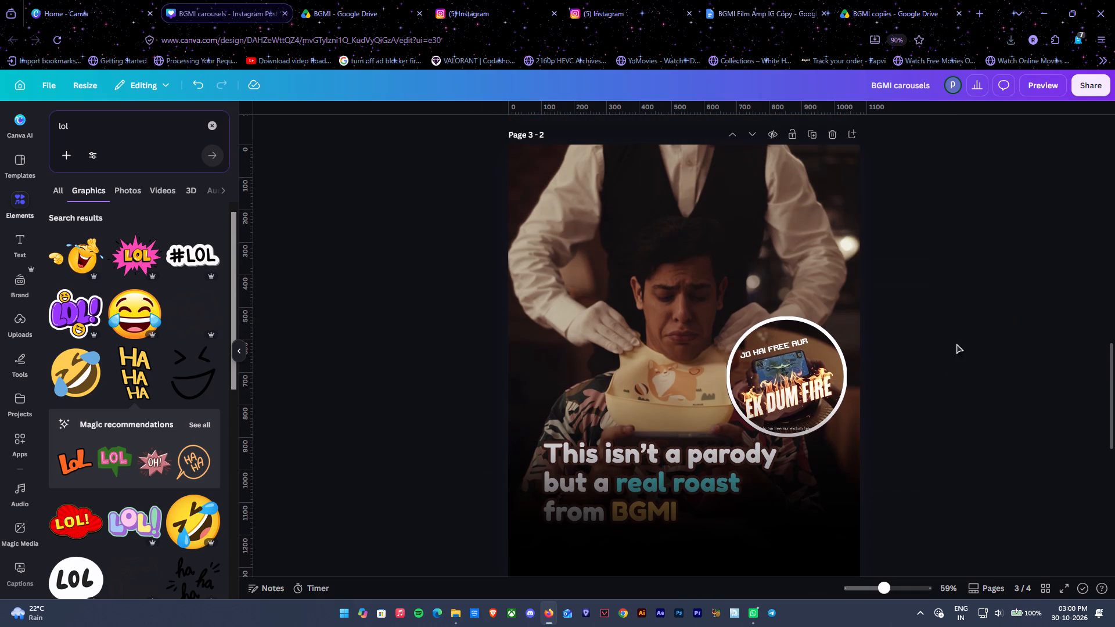
{"action": "left_click_drag", "start_coordinate": [789, 353], "coordinate": [790, 343]}
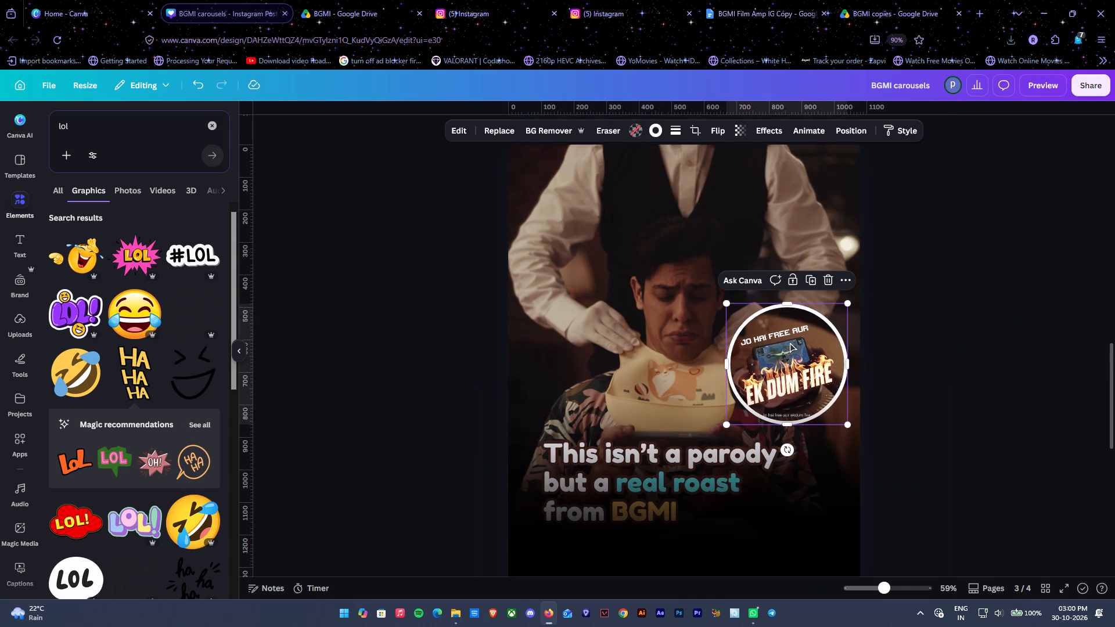
{"action": "left_click", "coordinate": [68, 466]}
Send the duplicated gradient on page 3 one layer back, behind the headline.
{"action": "scroll", "coordinate": [694, 467], "scroll_direction": "down", "scroll_amount": 1}
{"action": "left_click", "coordinate": [693, 467]}
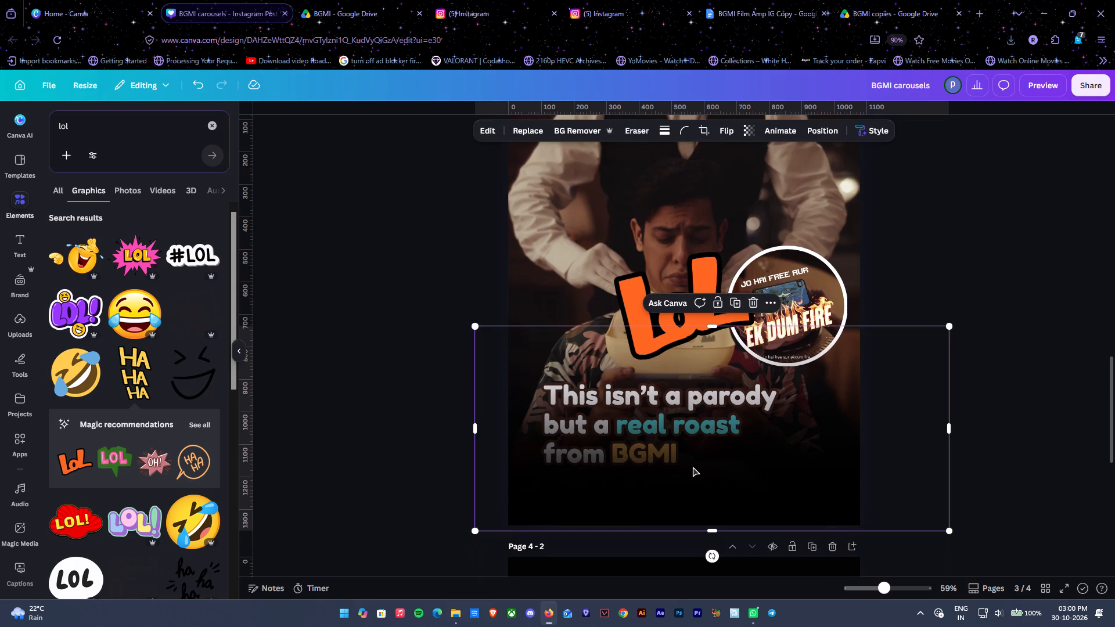
{"action": "key", "text": "ctrl+bracketleft"}
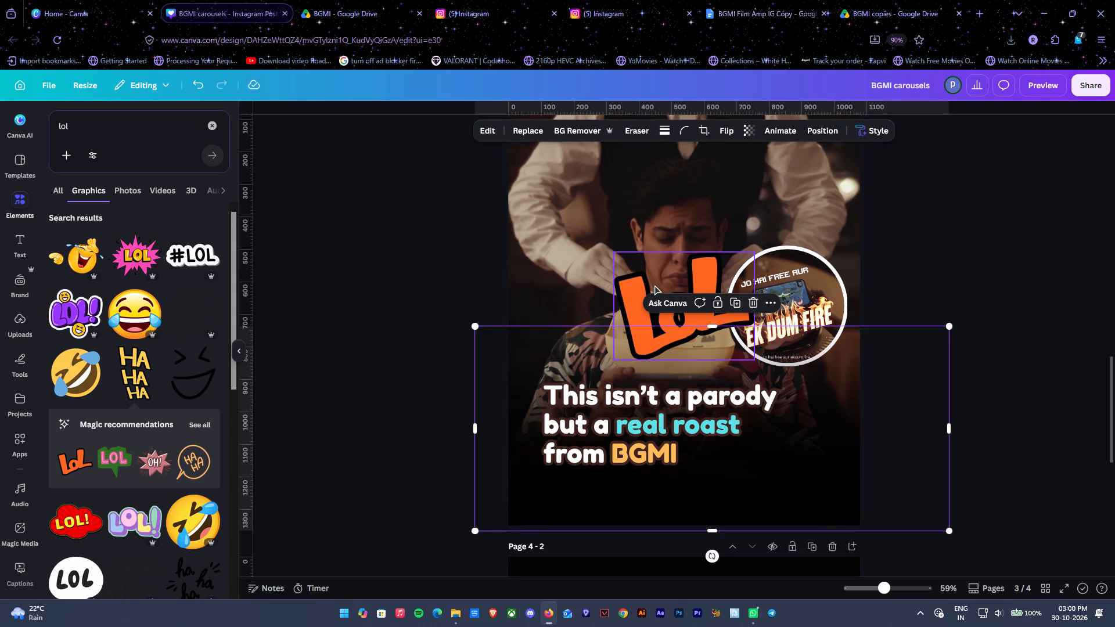
Delete the orange "LOL" sticker from page 3.
{"action": "left_click", "coordinate": [654, 285]}
{"action": "key", "text": "Delete"}
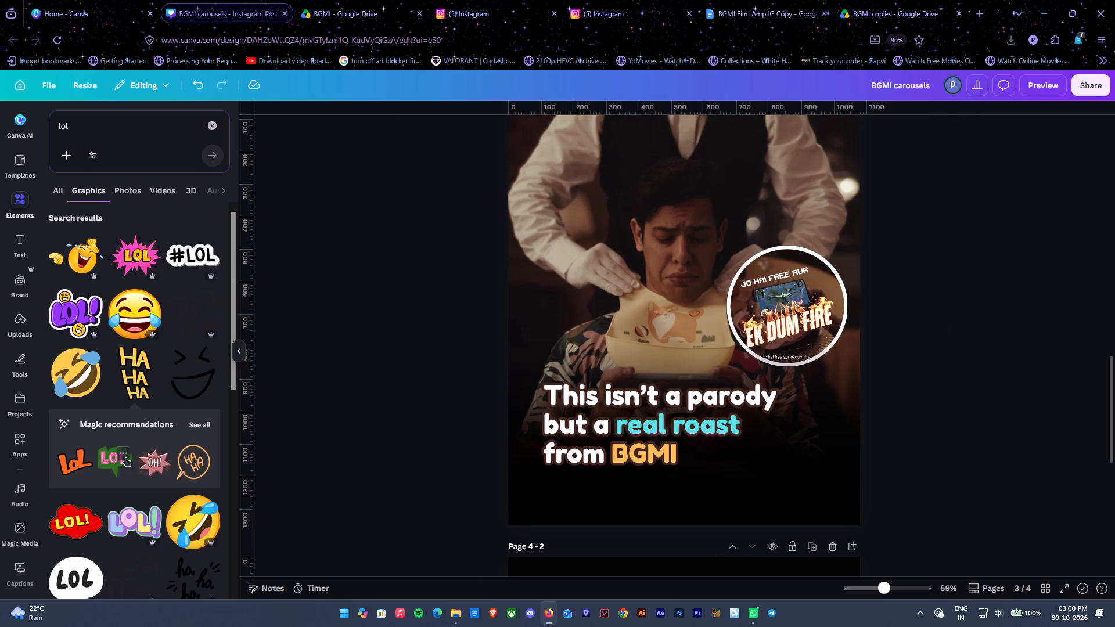
Add the orange "HA HA" speech-bubble sticker to page 3, shrink it and place it above the circular "EK DUM FIRE" picture.
{"action": "left_click", "coordinate": [194, 466]}
{"action": "scroll", "coordinate": [775, 313], "scroll_direction": "up", "scroll_amount": 1}
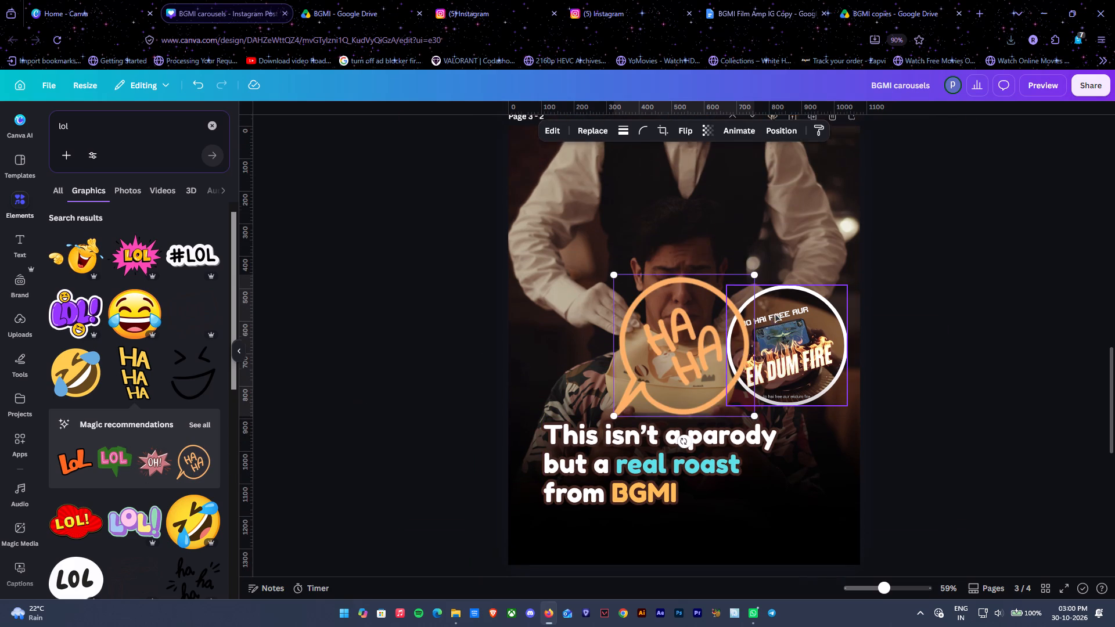
{"action": "left_click_drag", "start_coordinate": [679, 367], "coordinate": [808, 228]}
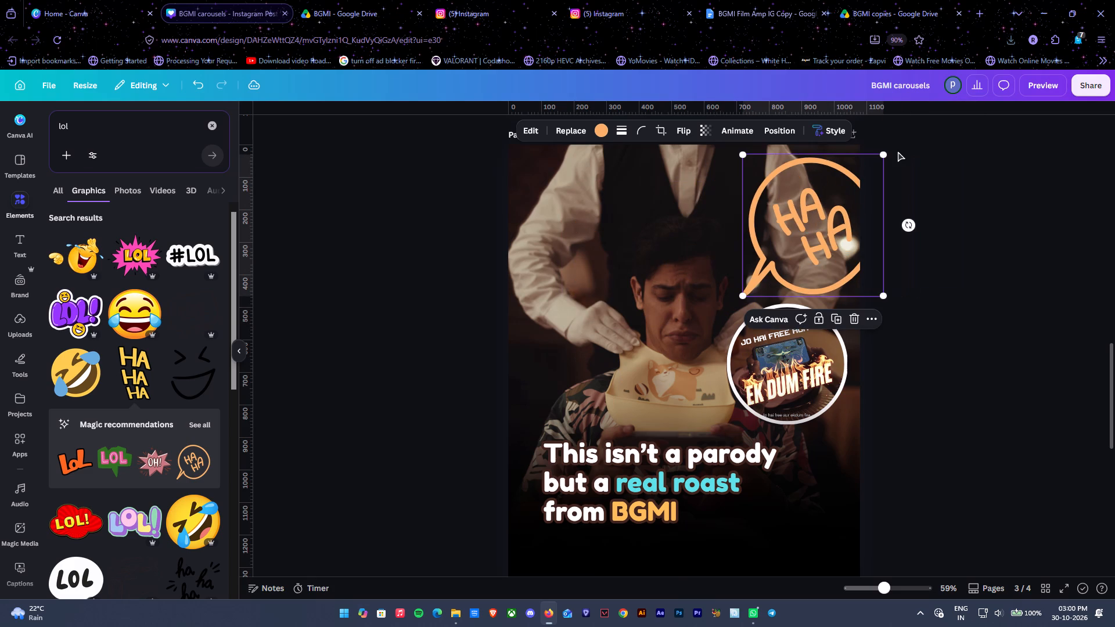
{"action": "left_click_drag", "start_coordinate": [883, 156], "coordinate": [814, 211]}
{"action": "left_click_drag", "start_coordinate": [784, 256], "coordinate": [800, 221]}
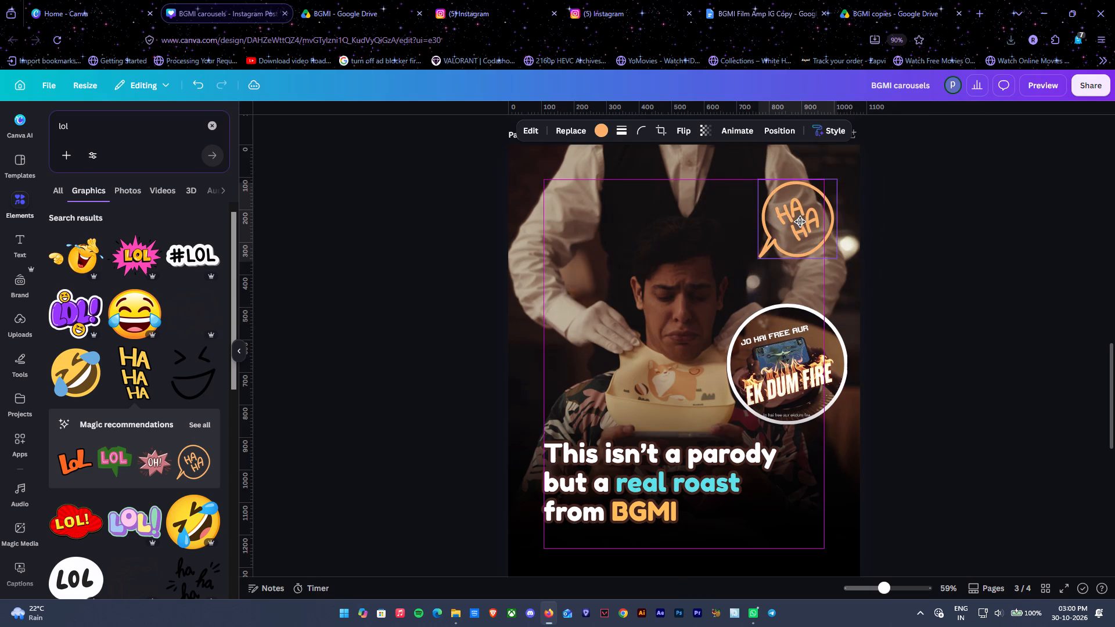
{"action": "left_click_drag", "start_coordinate": [800, 221], "coordinate": [801, 218]}
{"action": "left_click", "coordinate": [880, 204]}
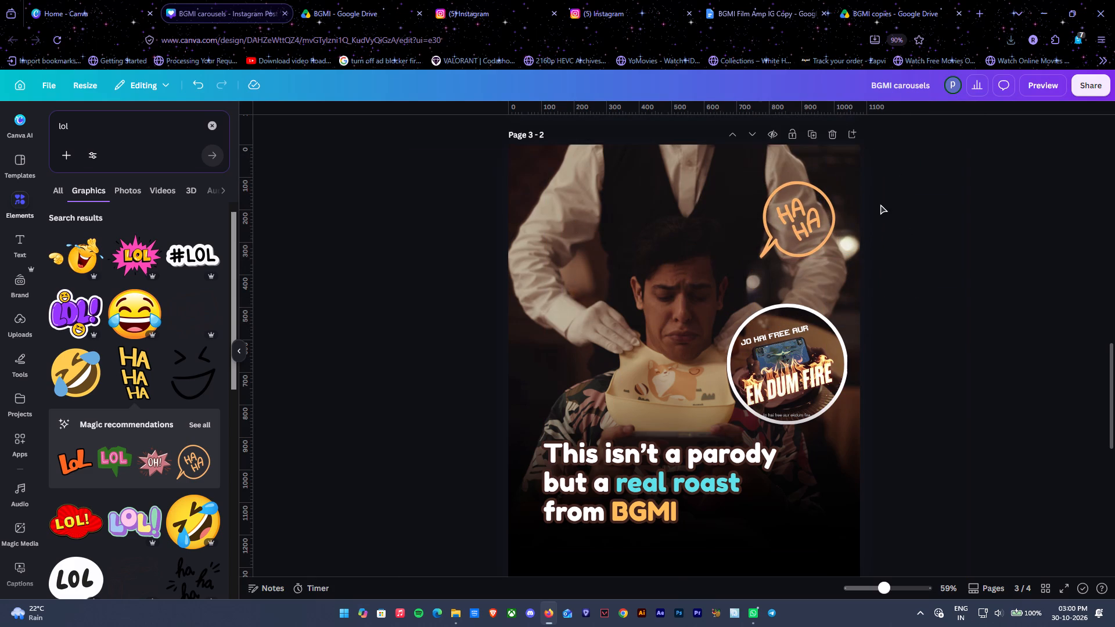
Copy the yellow curved arrow from page 1 onto page 3 and position it pointing at the circular "EK DUM FIRE" picture.
{"action": "scroll", "coordinate": [642, 262], "scroll_direction": "up", "scroll_amount": 10}
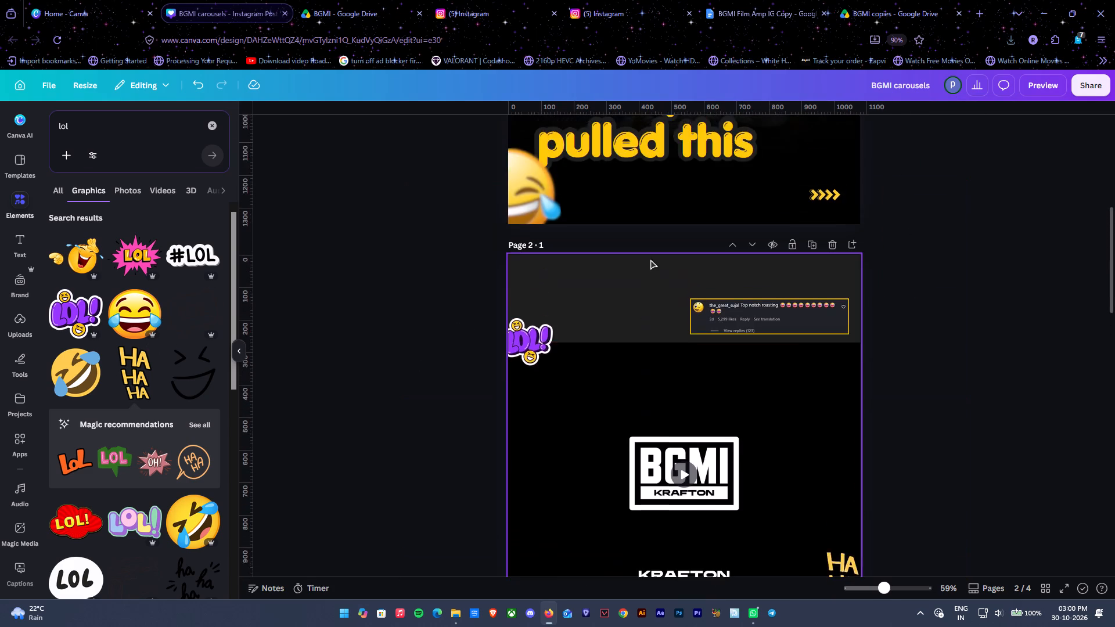
{"action": "scroll", "coordinate": [650, 260], "scroll_direction": "up", "scroll_amount": 5}
{"action": "left_click", "coordinate": [703, 309]}
{"action": "key", "text": "ctrl+c"}
{"action": "scroll", "coordinate": [703, 309], "scroll_direction": "down", "scroll_amount": 8}
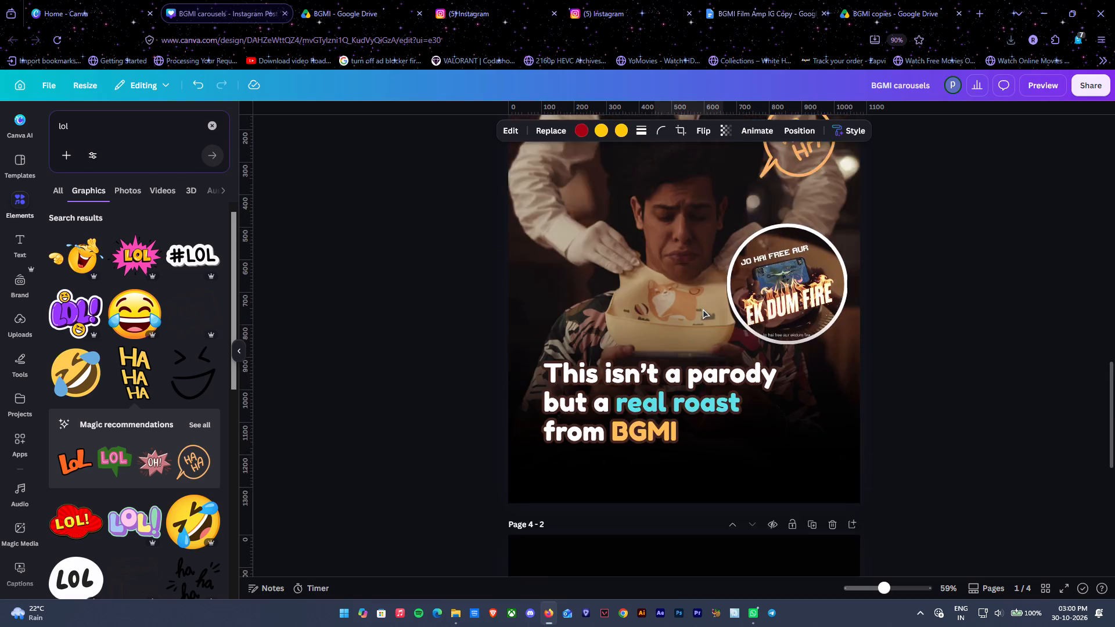
{"action": "scroll", "coordinate": [703, 309], "scroll_direction": "down", "scroll_amount": 2}
{"action": "scroll", "coordinate": [706, 292], "scroll_direction": "up", "scroll_amount": 4}
{"action": "key", "text": "ctrl+v"}
{"action": "left_click_drag", "start_coordinate": [695, 294], "coordinate": [702, 298]}
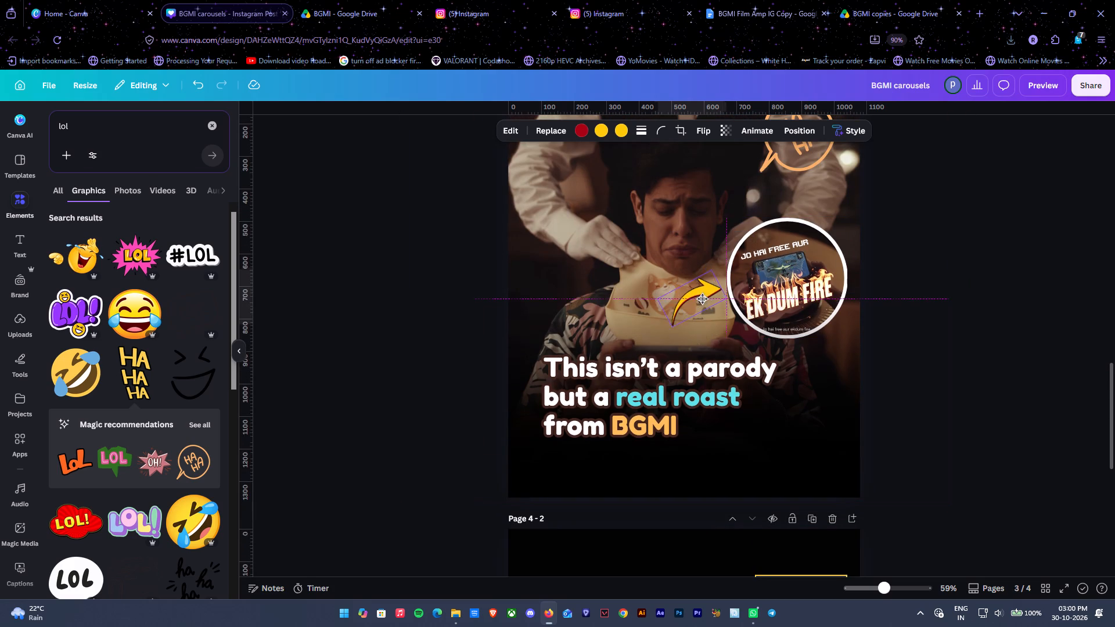
{"action": "left_click_drag", "start_coordinate": [702, 298], "coordinate": [718, 313]}
{"action": "left_click", "coordinate": [971, 314]}
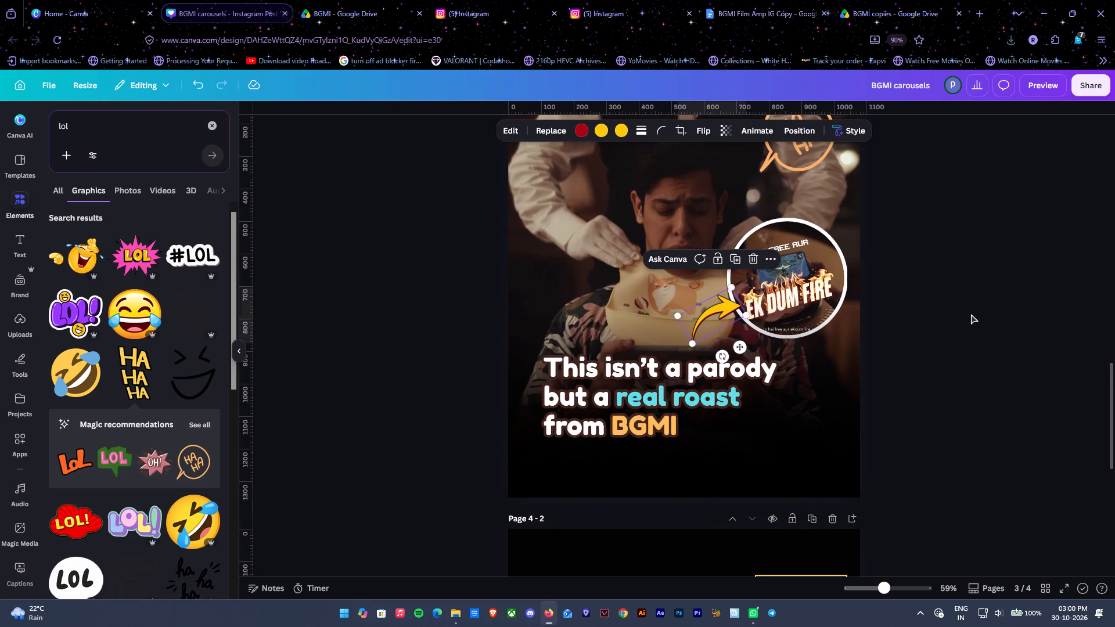
Search the graphics for "swipe", add the yellow handwritten "Swipe" sticker with an arrow to page 3 and shrink it to a small label.
{"action": "scroll", "coordinate": [971, 313], "scroll_direction": "down", "scroll_amount": 2}
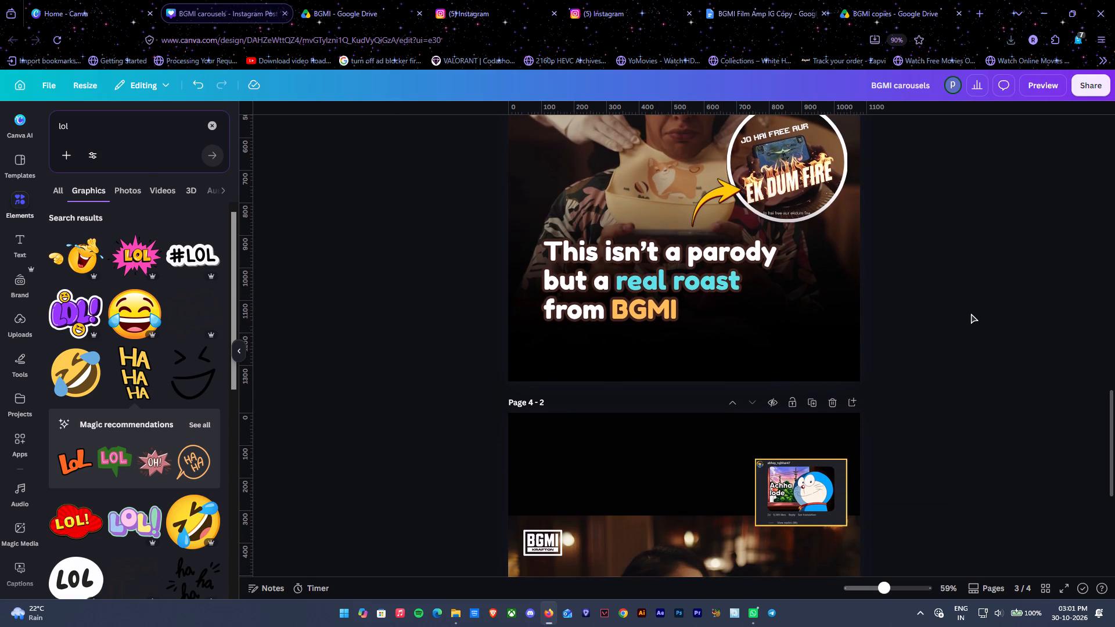
{"action": "left_click_drag", "start_coordinate": [154, 130], "coordinate": [17, 128]}
{"action": "type", "text": "swipe"}
{"action": "key", "text": "Return"}
{"action": "scroll", "coordinate": [111, 441], "scroll_direction": "down", "scroll_amount": 2}
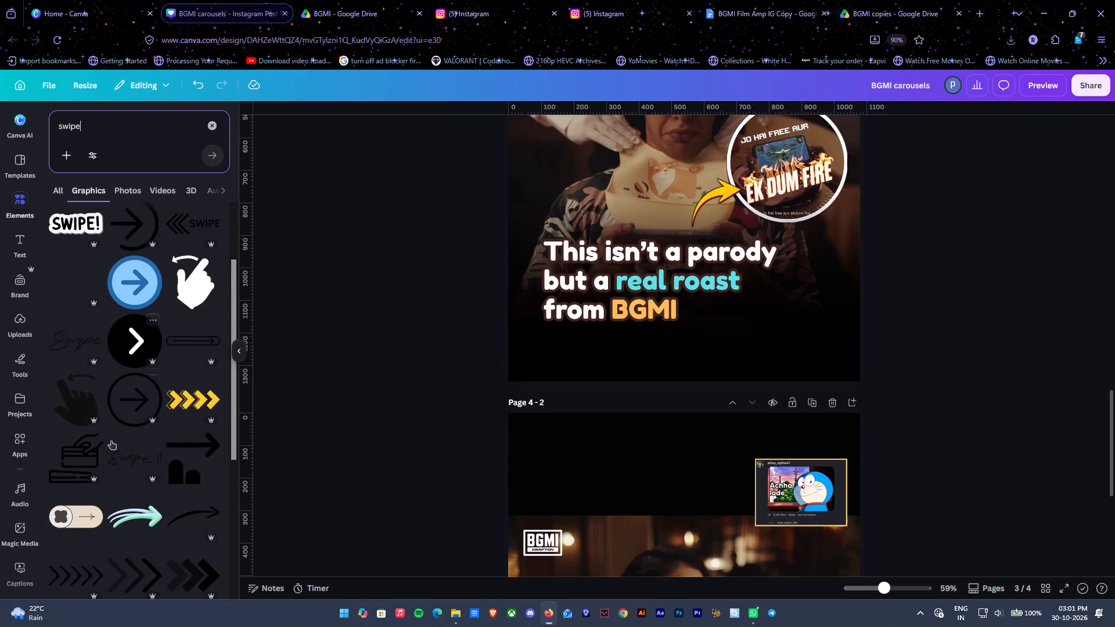
{"action": "scroll", "coordinate": [111, 441], "scroll_direction": "down", "scroll_amount": 2}
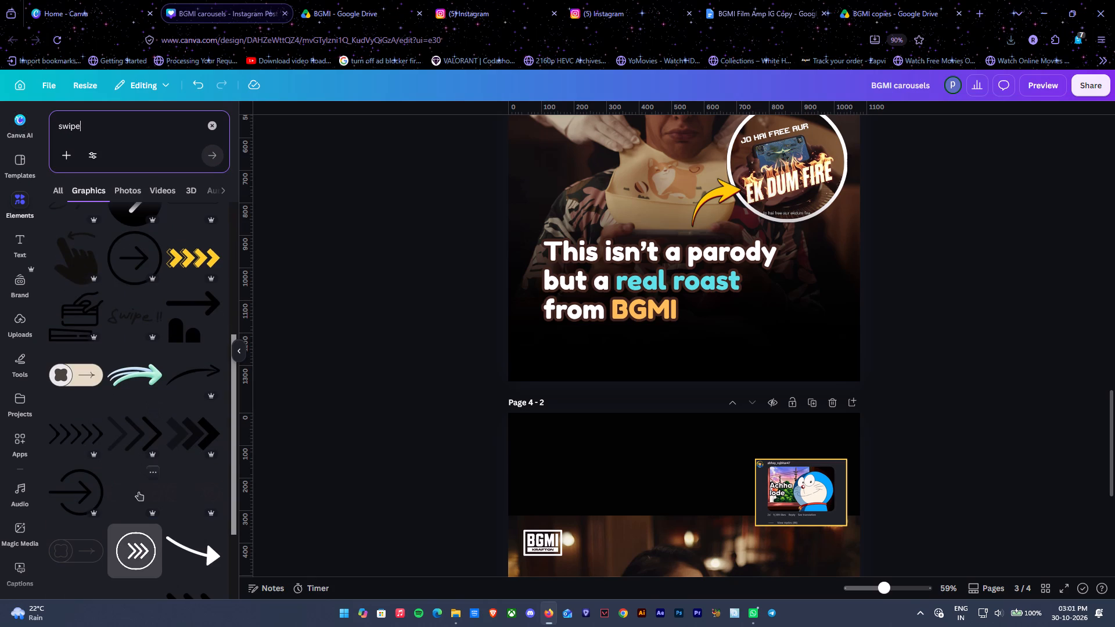
{"action": "scroll", "coordinate": [131, 367], "scroll_direction": "down", "scroll_amount": 4}
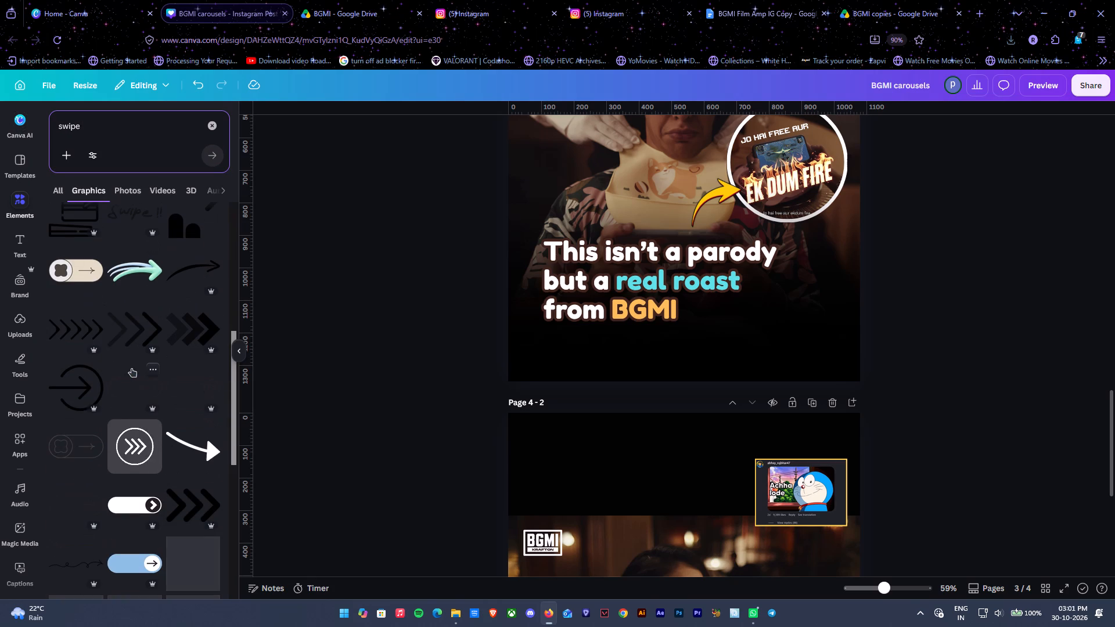
{"action": "scroll", "coordinate": [131, 368], "scroll_direction": "down", "scroll_amount": 3}
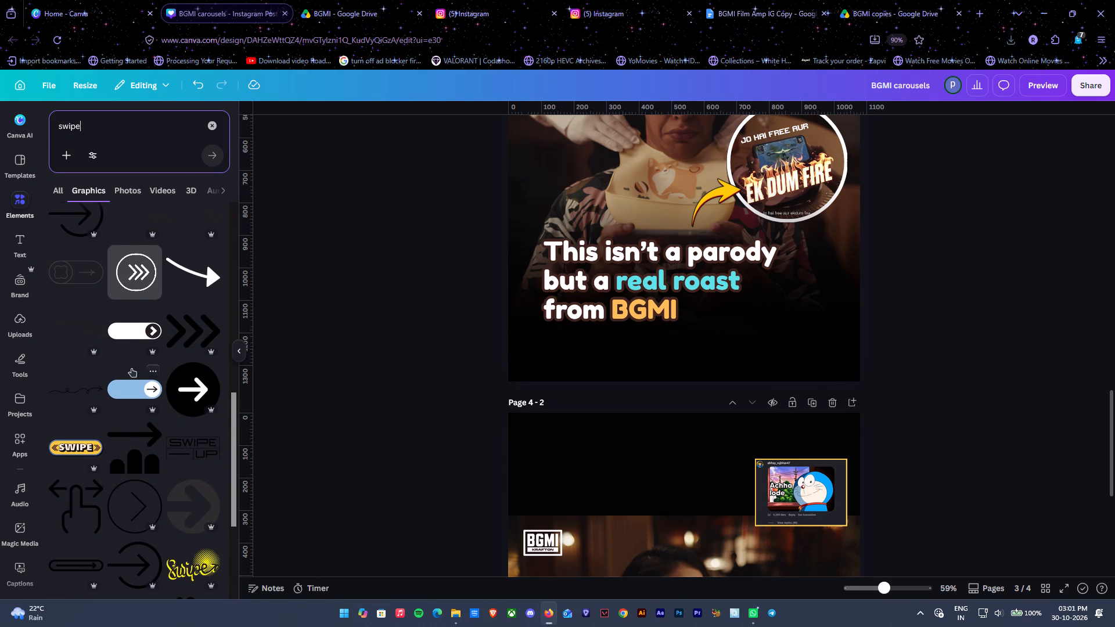
{"action": "scroll", "coordinate": [131, 368], "scroll_direction": "down", "scroll_amount": 3}
{"action": "left_click", "coordinate": [193, 390]}
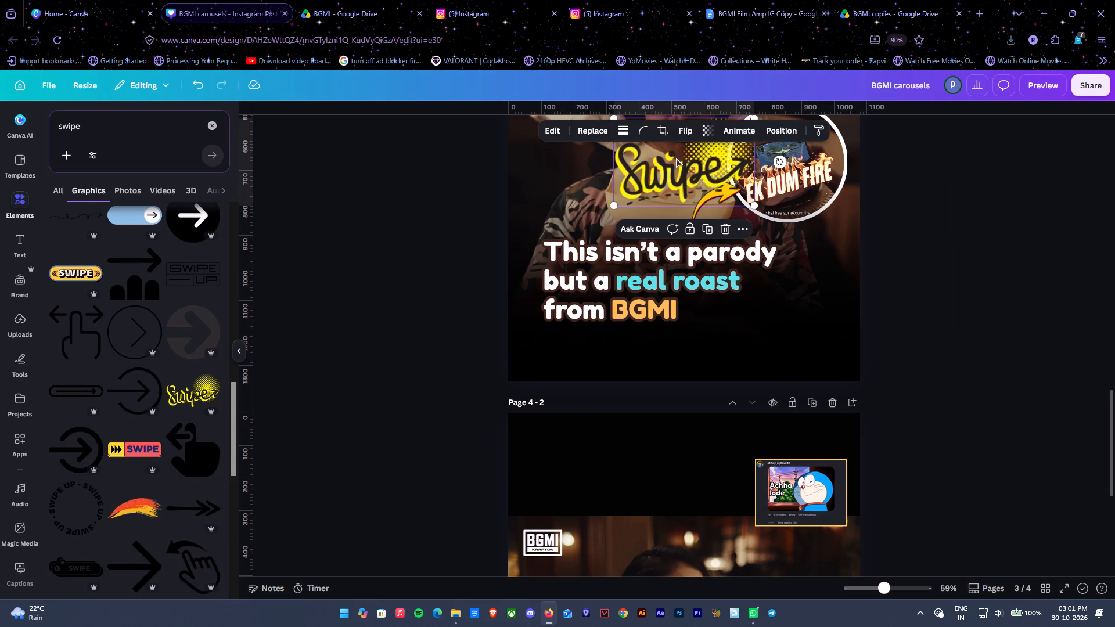
{"action": "left_click_drag", "start_coordinate": [676, 158], "coordinate": [702, 260]}
{"action": "left_click_drag", "start_coordinate": [639, 221], "coordinate": [722, 273]}
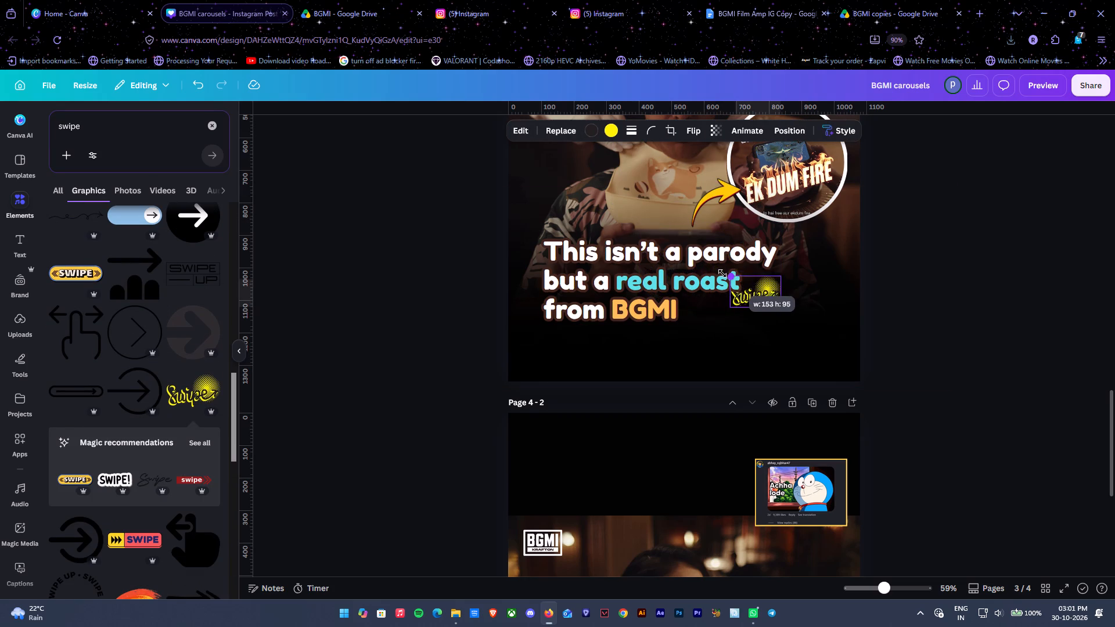
{"action": "left_click_drag", "start_coordinate": [722, 273], "coordinate": [740, 276]}
Recolour the "Swipe" sticker on page 3 with white lettering and a dark red accent.
{"action": "left_click", "coordinate": [596, 127]}
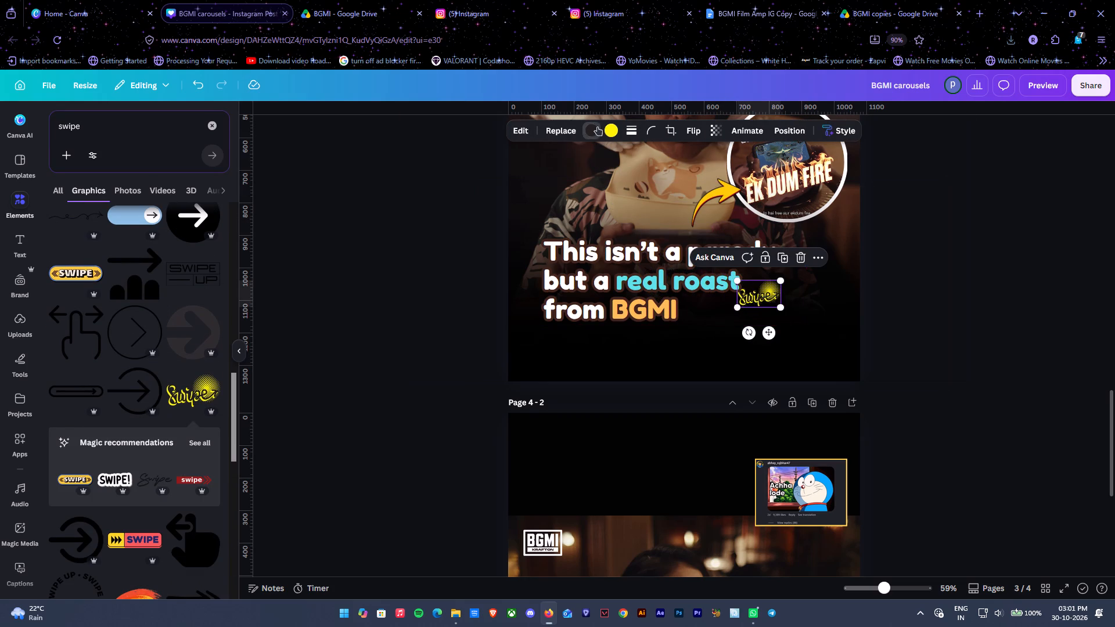
{"action": "left_click", "coordinate": [109, 262]}
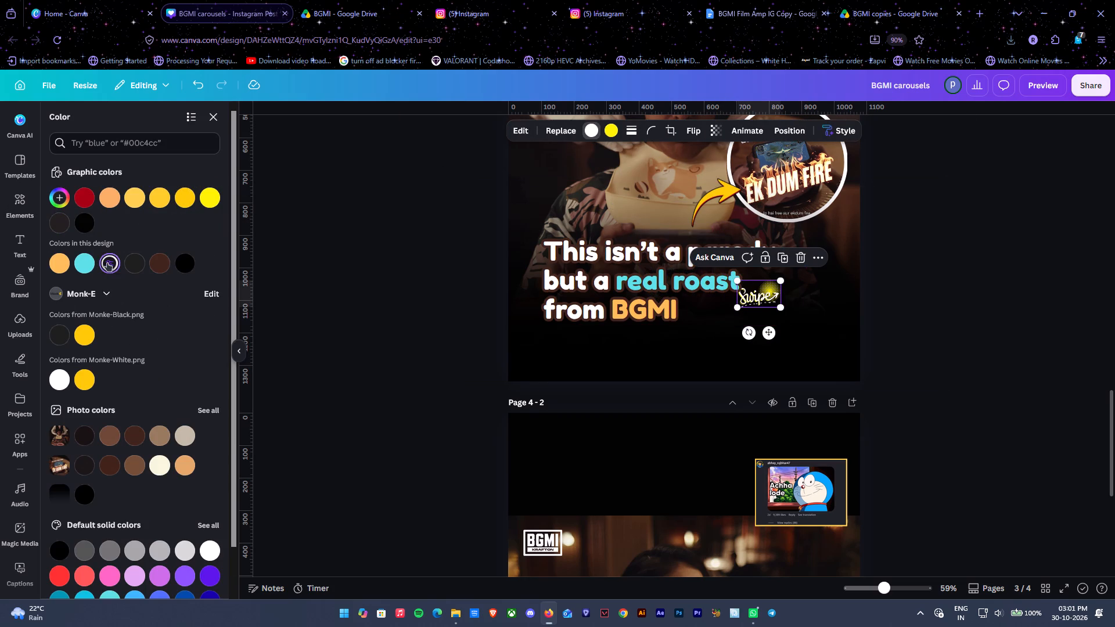
{"action": "left_click", "coordinate": [606, 131]}
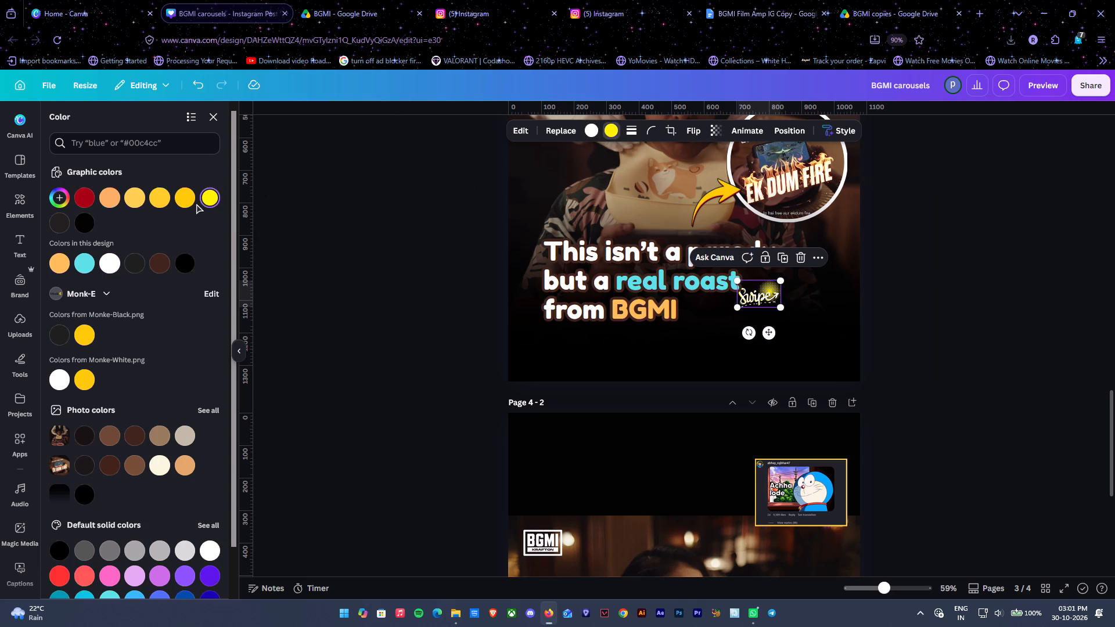
{"action": "left_click", "coordinate": [81, 202]}
Move the "Swipe" sticker into the bottom-right corner of page 3, below the headline.
{"action": "left_click_drag", "start_coordinate": [764, 289], "coordinate": [772, 297]}
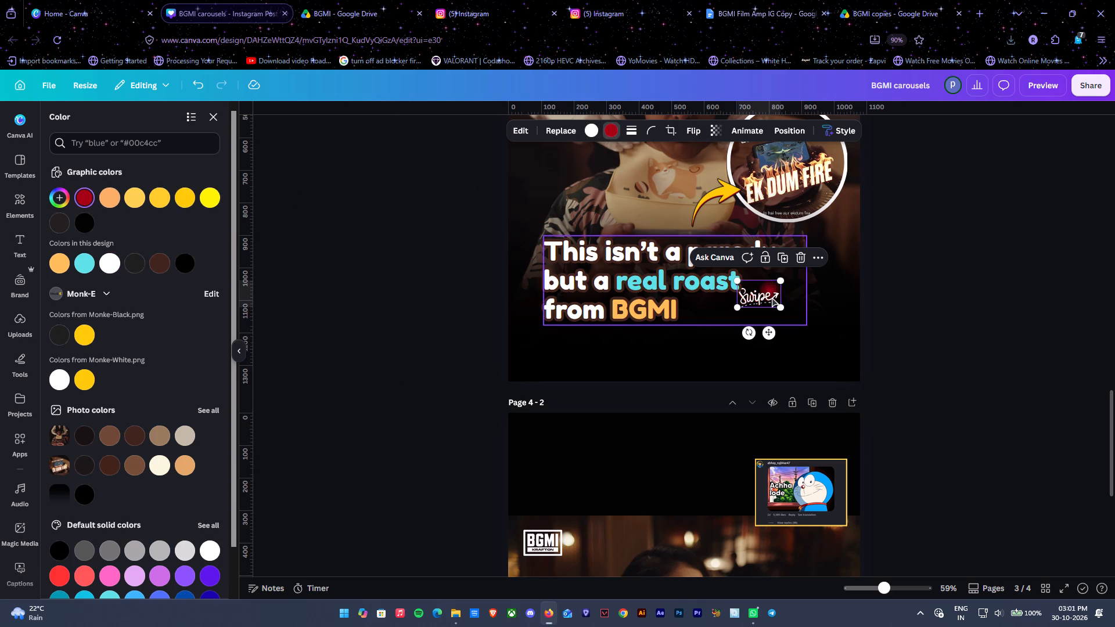
{"action": "left_click_drag", "start_coordinate": [772, 297], "coordinate": [823, 344]}
{"action": "left_click", "coordinate": [947, 315]}
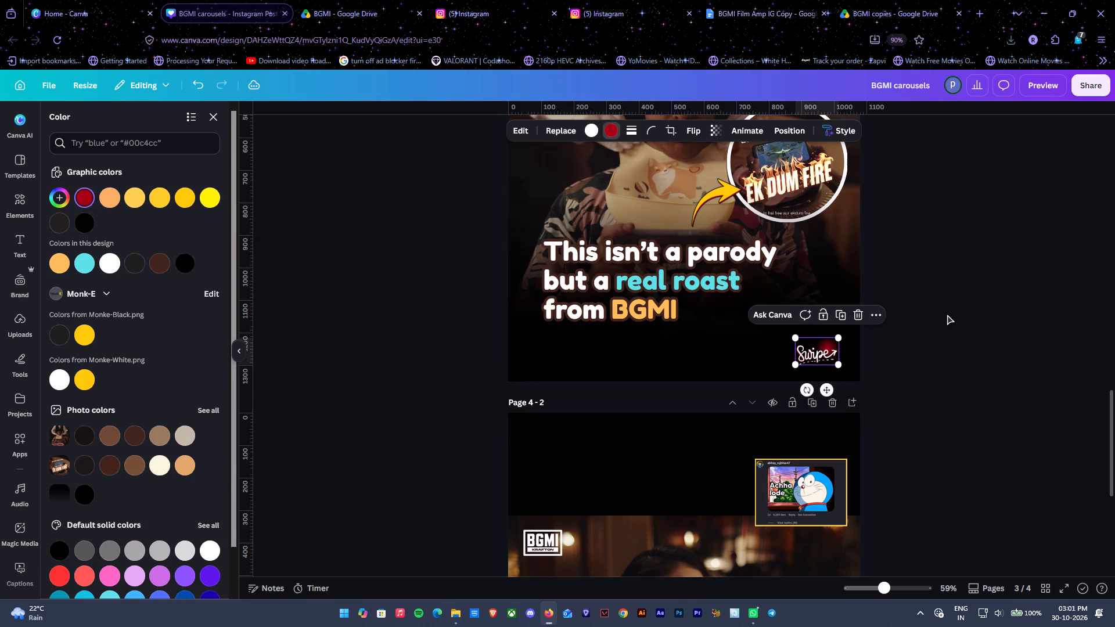
{"action": "left_click", "coordinate": [947, 315]}
{"action": "left_click_drag", "start_coordinate": [810, 352], "coordinate": [811, 346]}
{"action": "left_click", "coordinate": [956, 319]}
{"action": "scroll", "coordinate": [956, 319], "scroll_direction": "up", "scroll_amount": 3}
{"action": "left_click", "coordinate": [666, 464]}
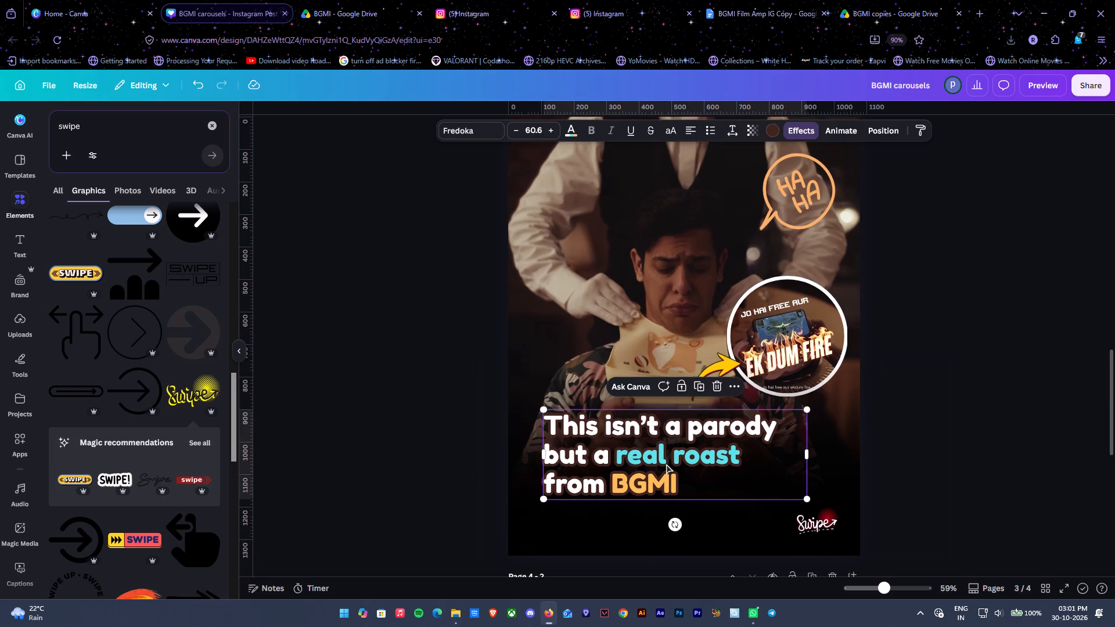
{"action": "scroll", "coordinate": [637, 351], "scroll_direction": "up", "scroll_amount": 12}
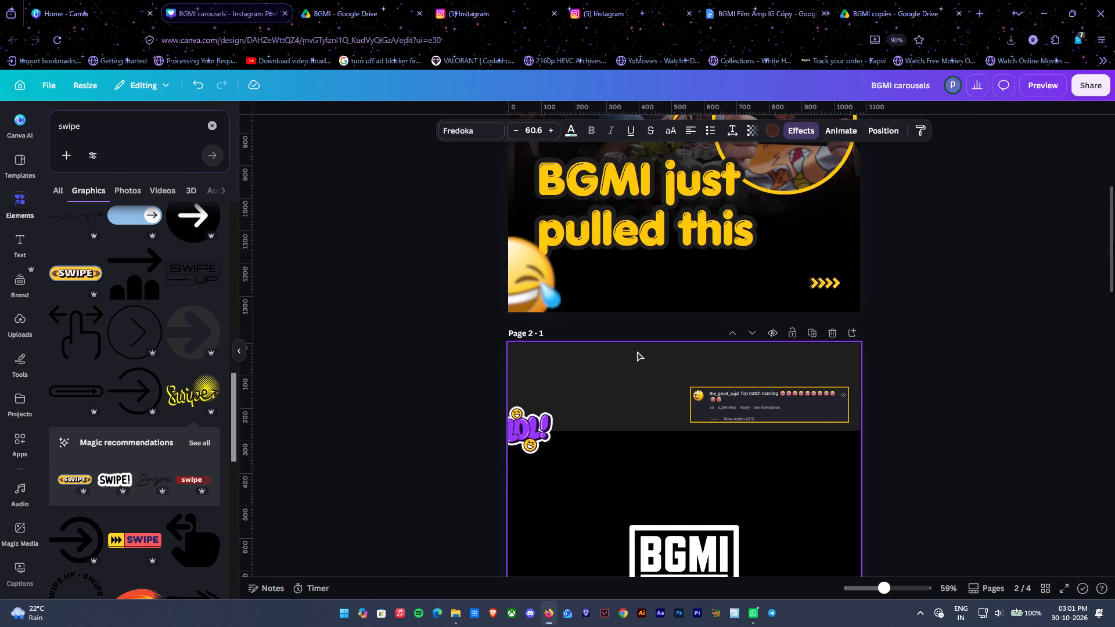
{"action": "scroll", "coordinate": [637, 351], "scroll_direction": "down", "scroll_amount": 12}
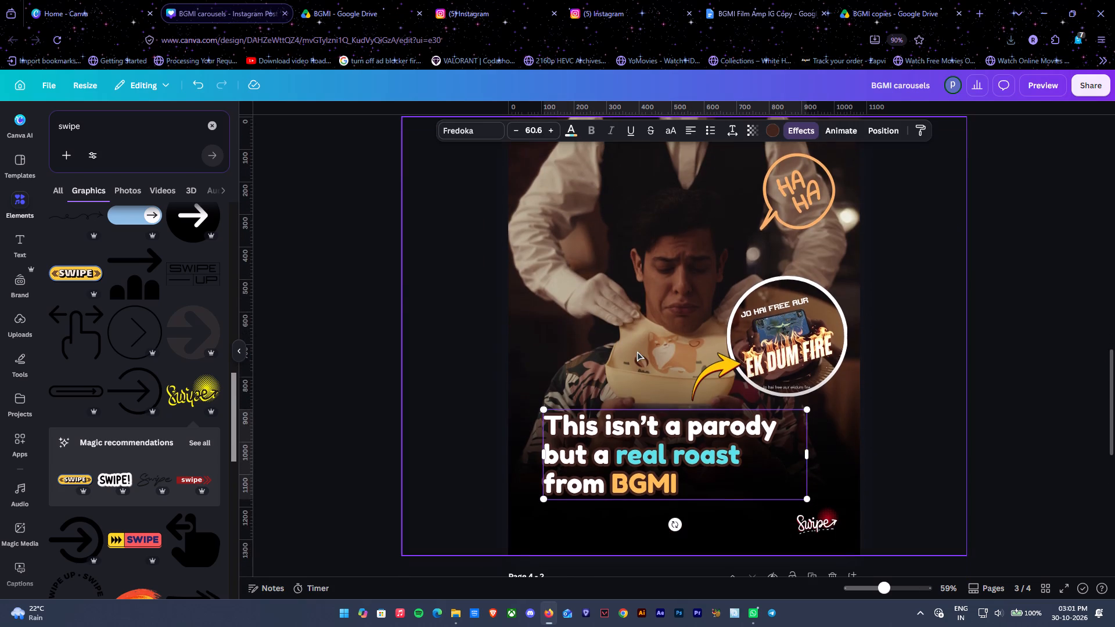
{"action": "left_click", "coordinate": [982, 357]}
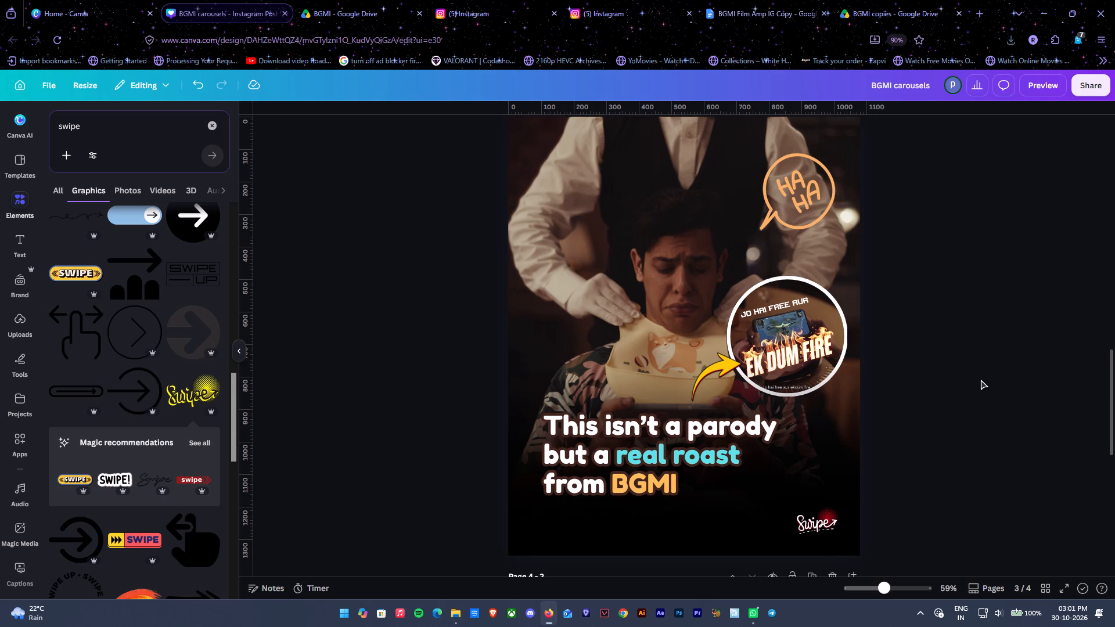
Tighten the letter spacing of page 3's headline to -56.
{"action": "left_click", "coordinate": [720, 449]}
{"action": "left_click", "coordinate": [738, 133]}
{"action": "left_click", "coordinate": [688, 177]}
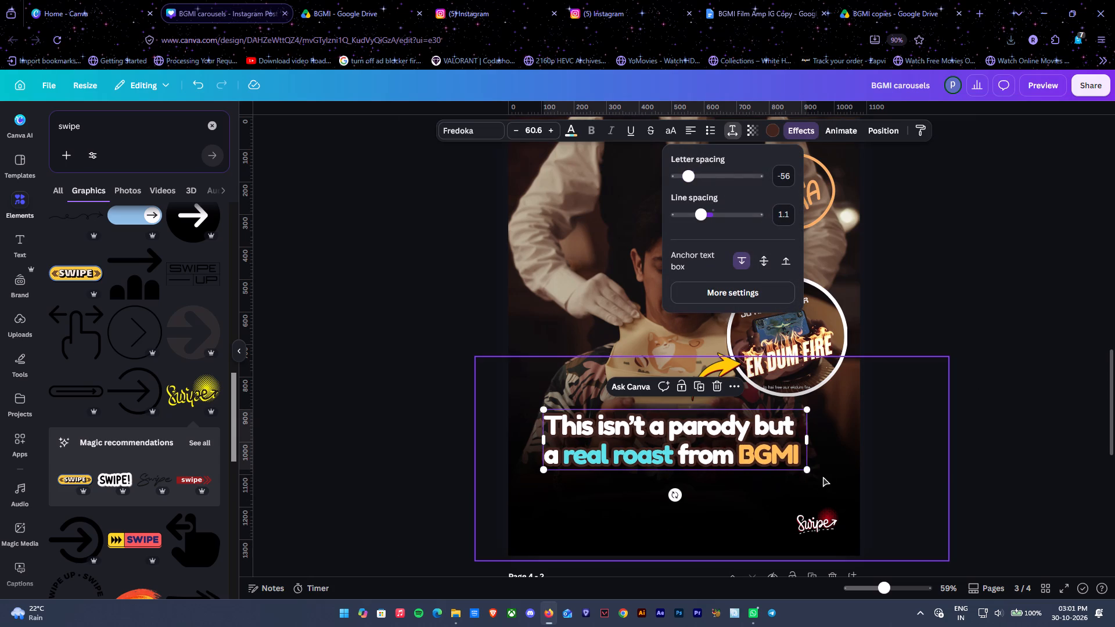
Narrow page 3's headline box so "BGMI" wraps onto a third line, and scale the text up to font size 63.8.
{"action": "left_click_drag", "start_coordinate": [810, 439], "coordinate": [789, 438]}
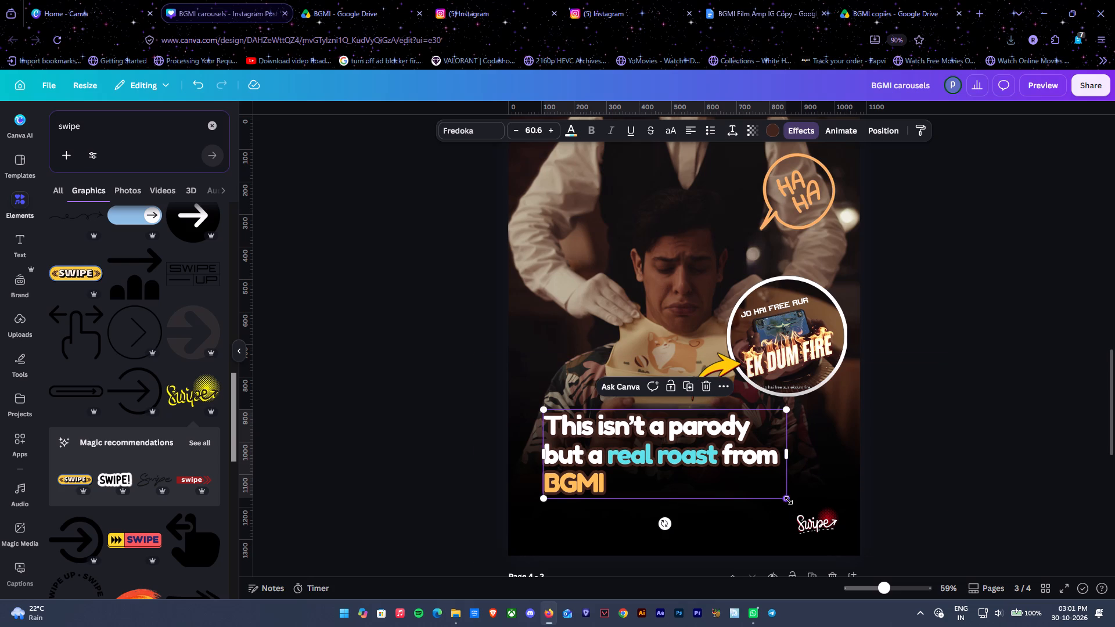
{"action": "left_click_drag", "start_coordinate": [789, 500], "coordinate": [803, 500]}
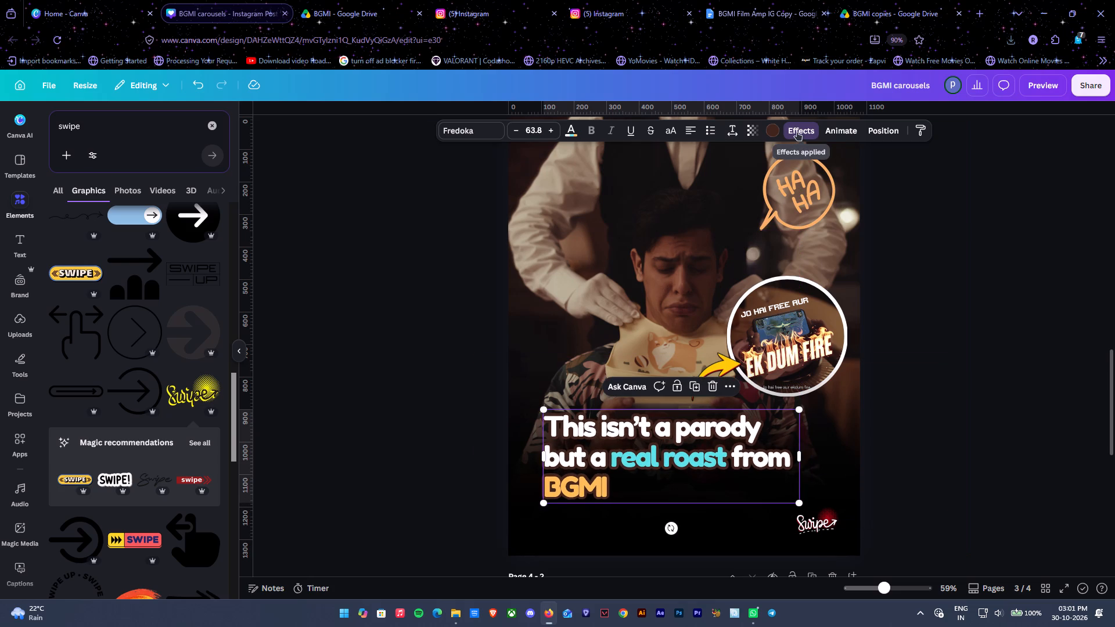
Replace the headline's outline with a Drop shadow at transparency 100 and blur 0, adjusting its direction and increasing its offset.
{"action": "left_click", "coordinate": [797, 132]}
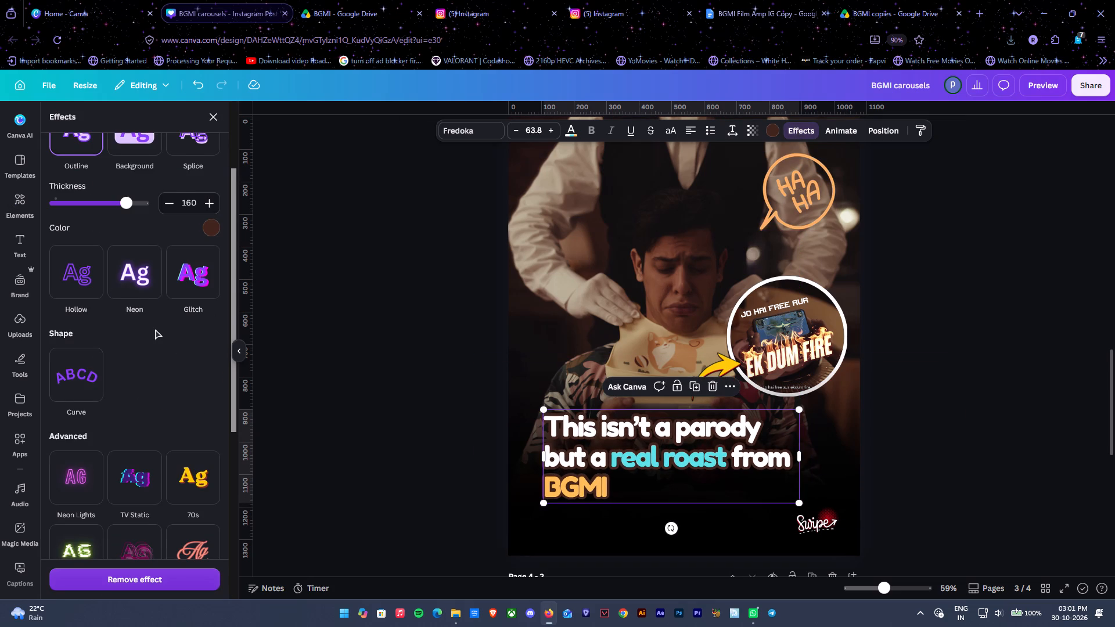
{"action": "scroll", "coordinate": [155, 329], "scroll_direction": "up", "scroll_amount": 2}
{"action": "left_click", "coordinate": [59, 172]}
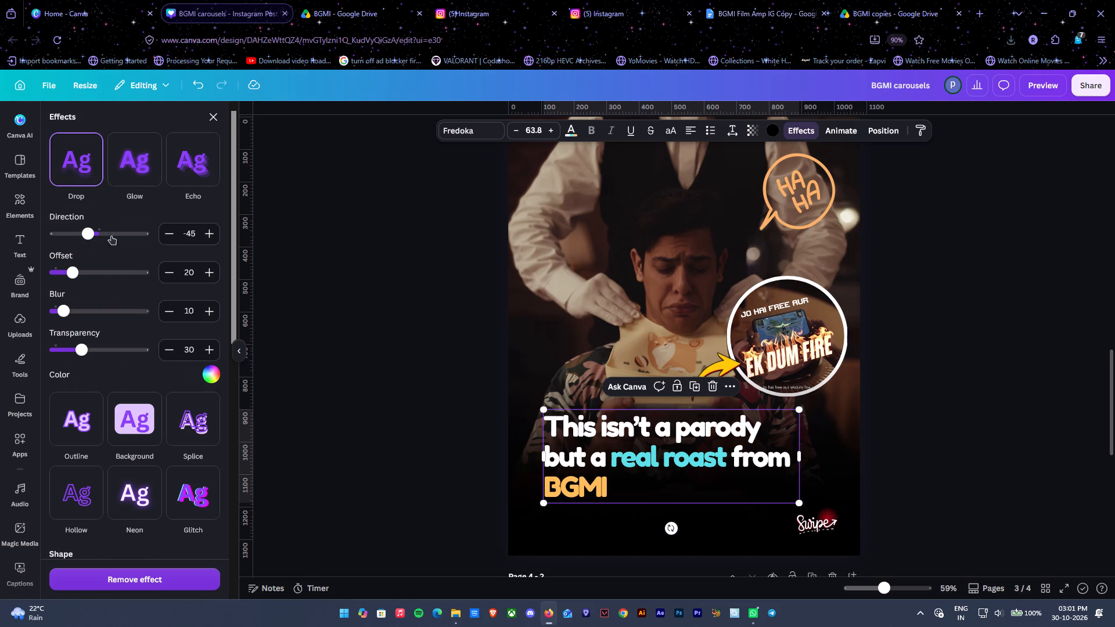
{"action": "left_click_drag", "start_coordinate": [86, 351], "coordinate": [220, 352]}
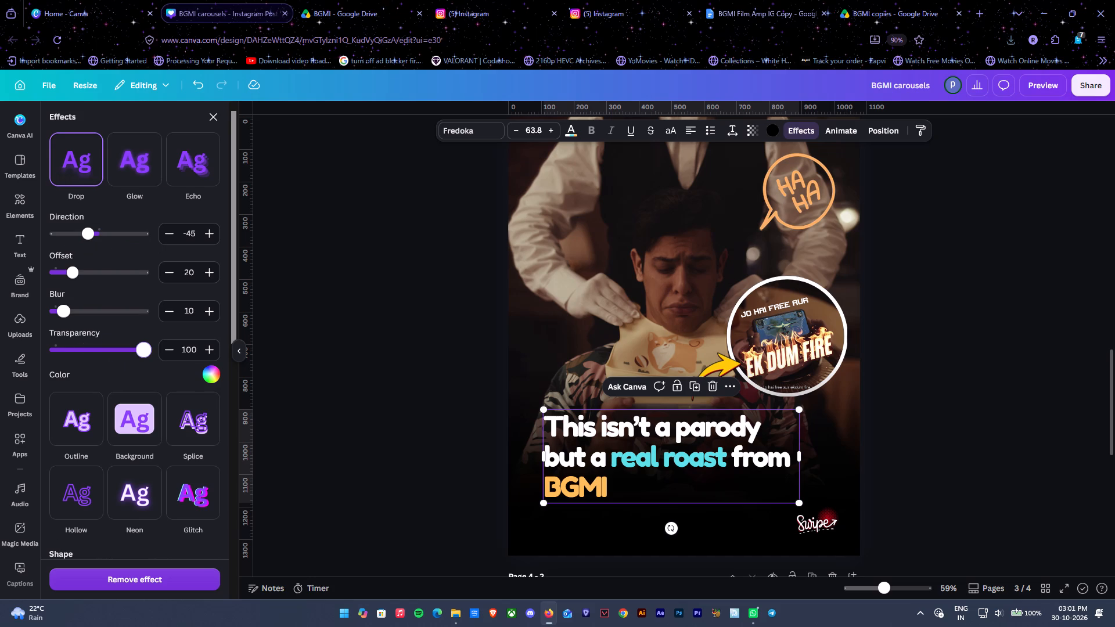
{"action": "left_click_drag", "start_coordinate": [69, 313], "coordinate": [53, 318]}
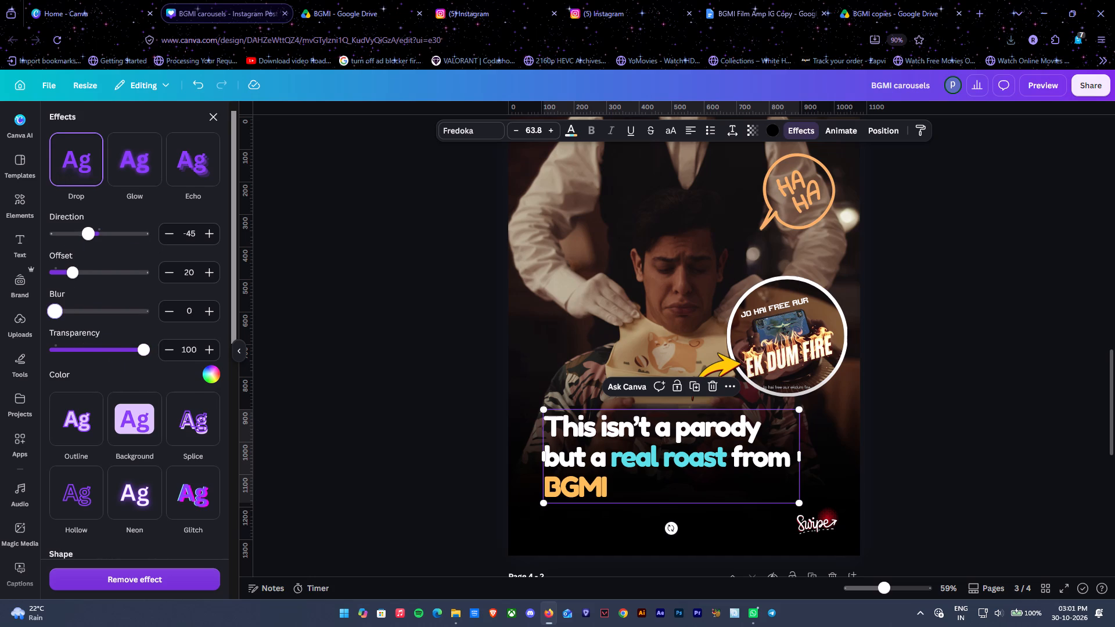
{"action": "left_click_drag", "start_coordinate": [86, 237], "coordinate": [100, 238]}
{"action": "left_click_drag", "start_coordinate": [79, 273], "coordinate": [114, 247]}
Set the headline's drop shadow colour to bright red, after trying dark gray #1e1e1e.
{"action": "left_click", "coordinate": [213, 376]}
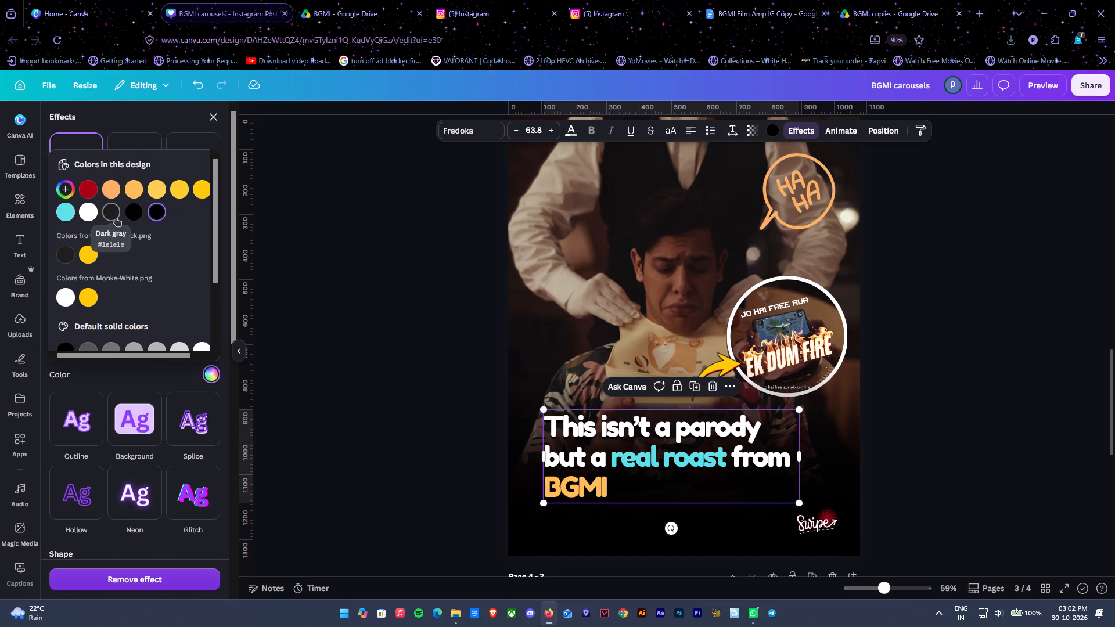
{"action": "left_click", "coordinate": [114, 214]}
{"action": "scroll", "coordinate": [151, 264], "scroll_direction": "down", "scroll_amount": 7}
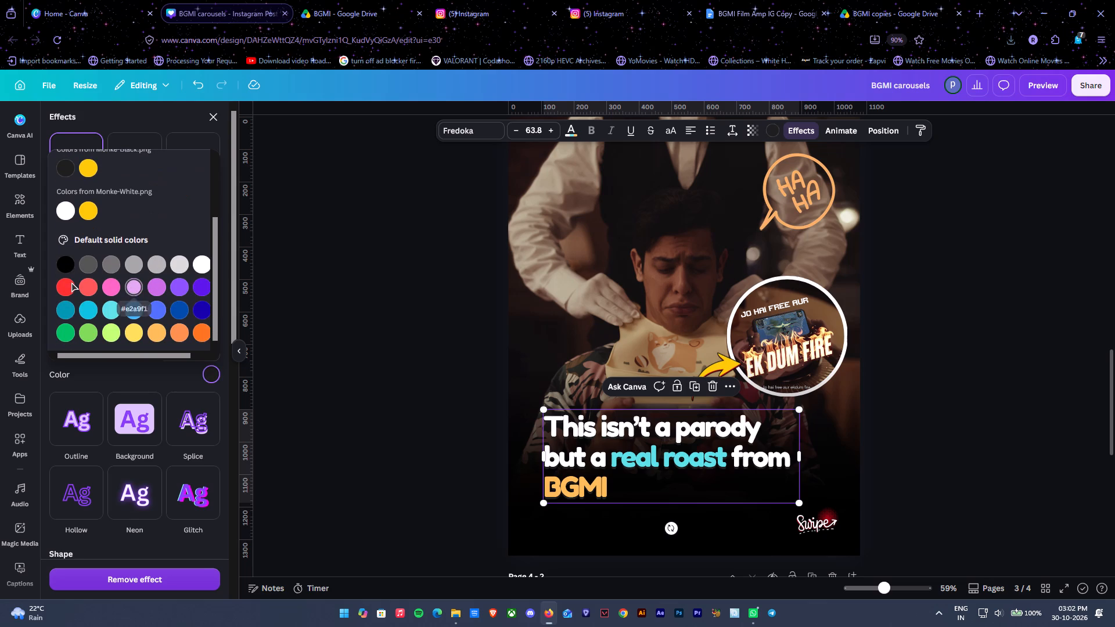
{"action": "left_click", "coordinate": [71, 282]}
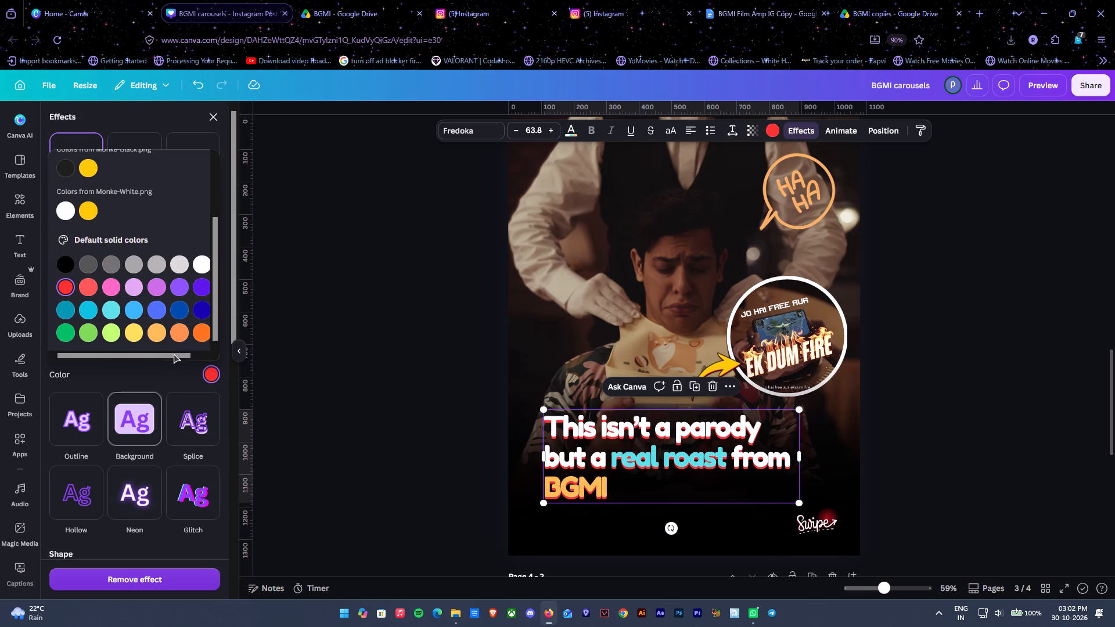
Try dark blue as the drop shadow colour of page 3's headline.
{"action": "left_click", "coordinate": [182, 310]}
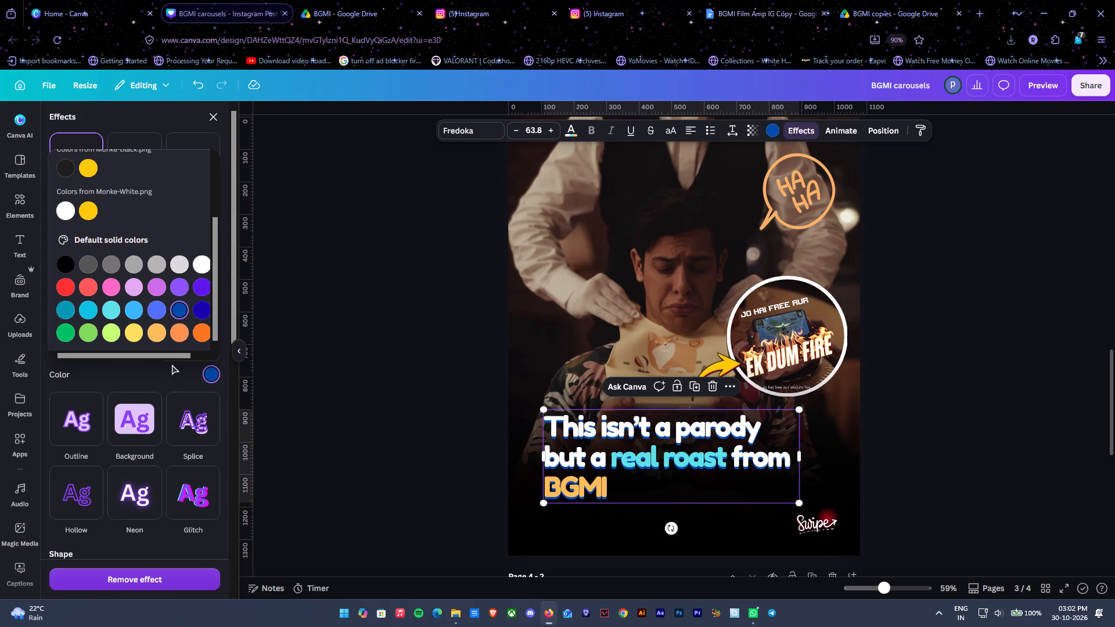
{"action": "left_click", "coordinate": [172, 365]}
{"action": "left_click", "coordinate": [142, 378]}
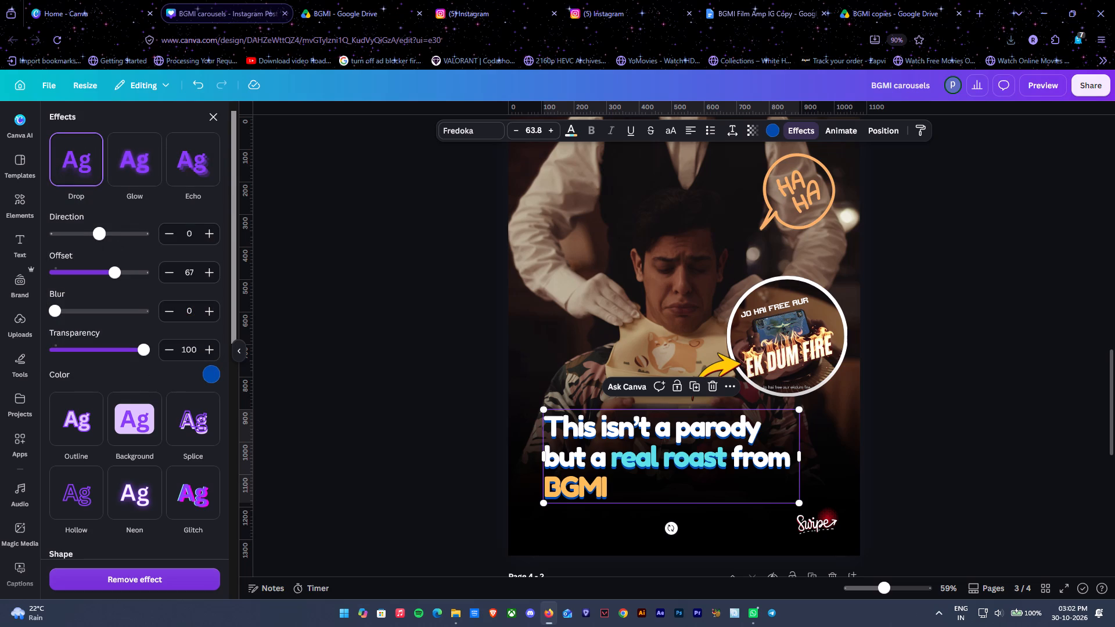
Adjust the headline's drop shadow to direction -31 and offset 85, keeping transparency at 100.
{"action": "left_click_drag", "start_coordinate": [99, 233], "coordinate": [92, 232]}
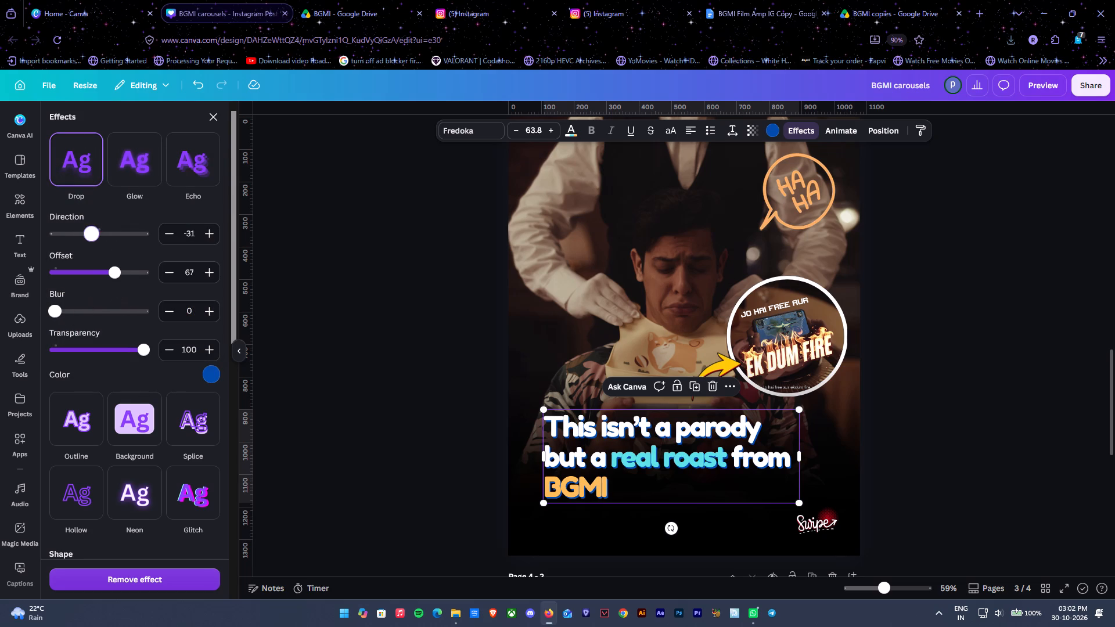
{"action": "left_click_drag", "start_coordinate": [120, 279], "coordinate": [131, 269]}
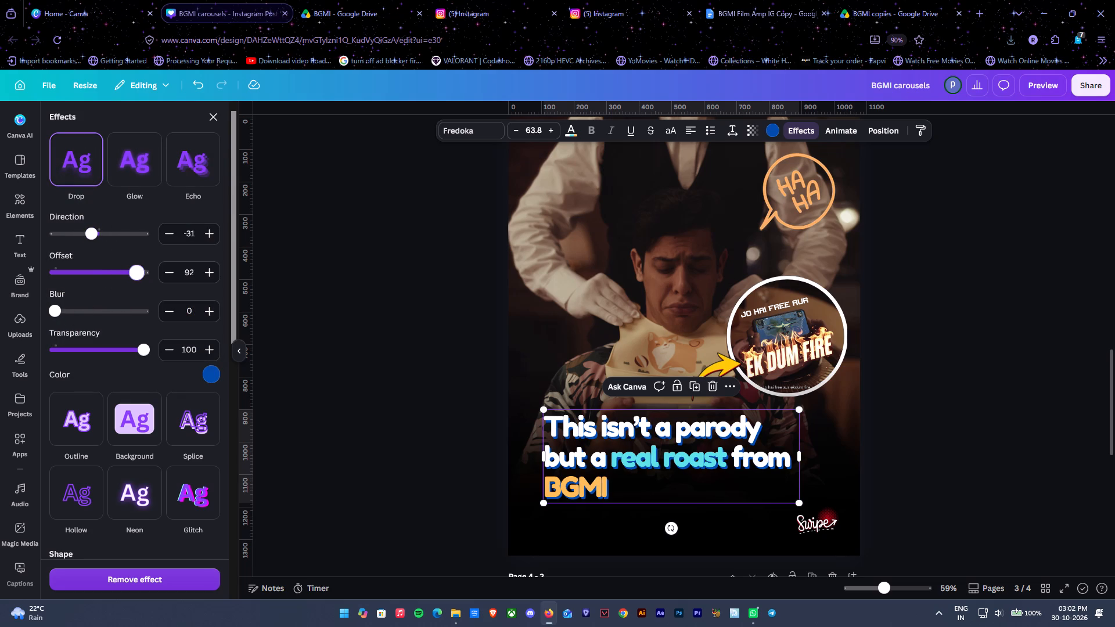
{"action": "left_click_drag", "start_coordinate": [131, 269], "coordinate": [131, 268]}
{"action": "left_click_drag", "start_coordinate": [129, 348], "coordinate": [160, 341]}
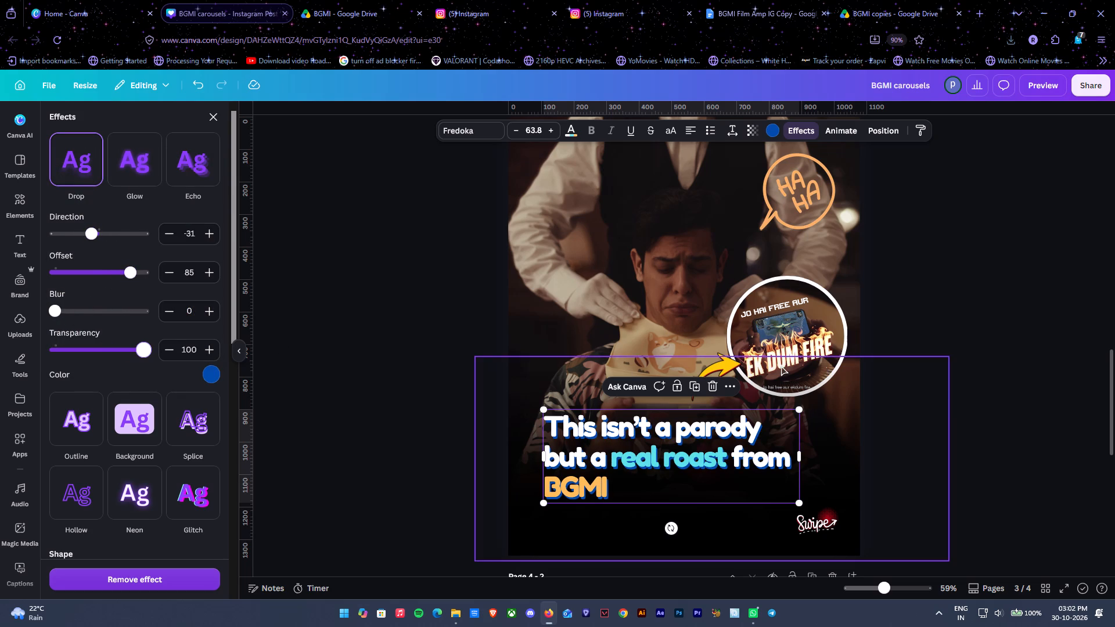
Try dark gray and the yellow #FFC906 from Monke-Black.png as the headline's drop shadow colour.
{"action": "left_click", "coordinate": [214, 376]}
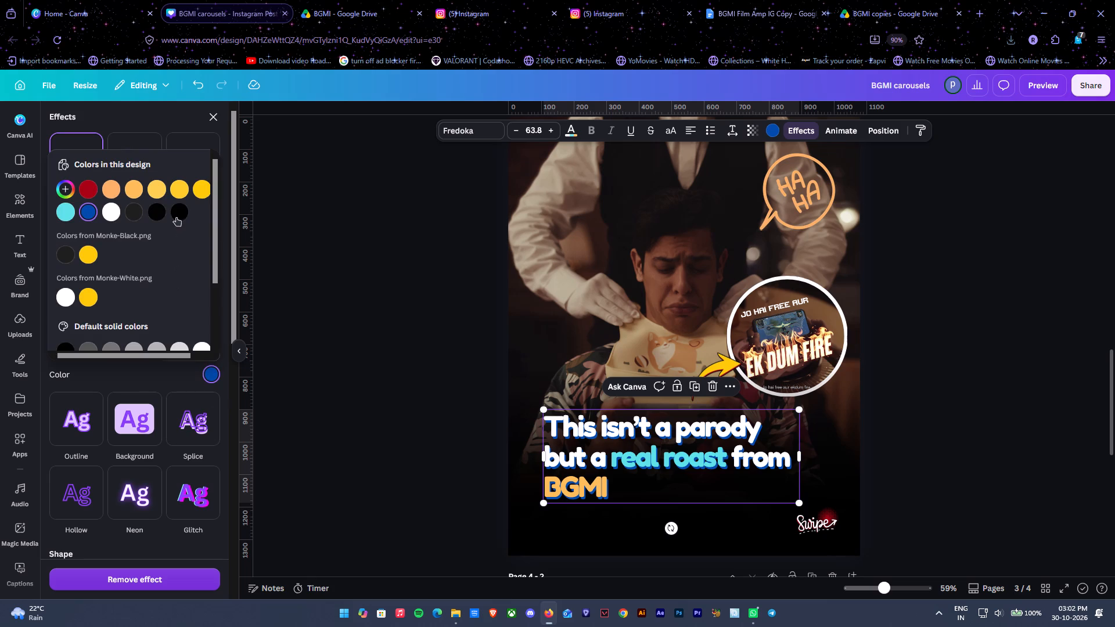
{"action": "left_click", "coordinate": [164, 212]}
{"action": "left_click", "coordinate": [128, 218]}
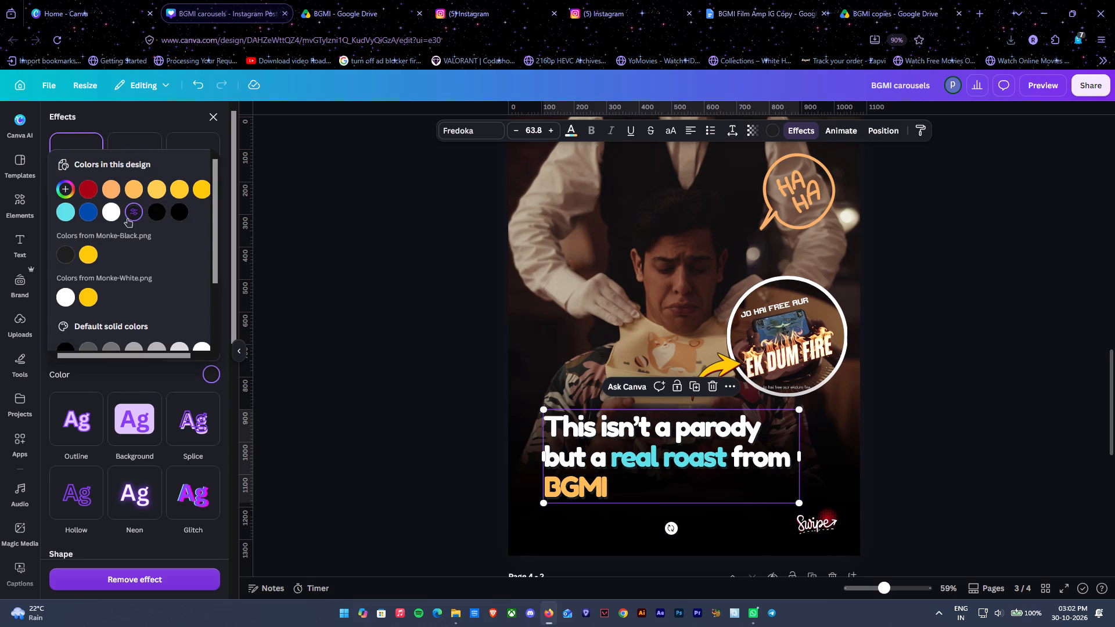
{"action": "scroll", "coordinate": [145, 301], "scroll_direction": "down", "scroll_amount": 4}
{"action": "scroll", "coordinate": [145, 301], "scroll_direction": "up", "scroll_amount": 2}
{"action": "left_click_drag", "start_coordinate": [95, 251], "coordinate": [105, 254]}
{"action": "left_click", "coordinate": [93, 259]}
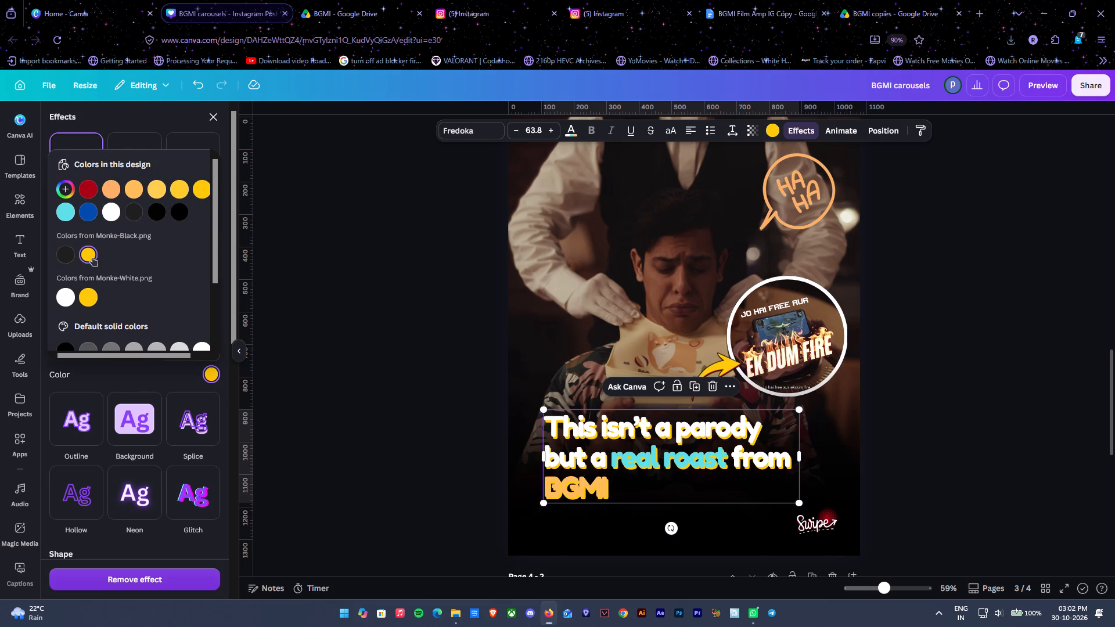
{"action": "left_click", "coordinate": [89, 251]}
Mix a custom dark reddish-brown, #8E2802, for the headline's drop shadow and deselect the headline.
{"action": "left_click", "coordinate": [69, 191]}
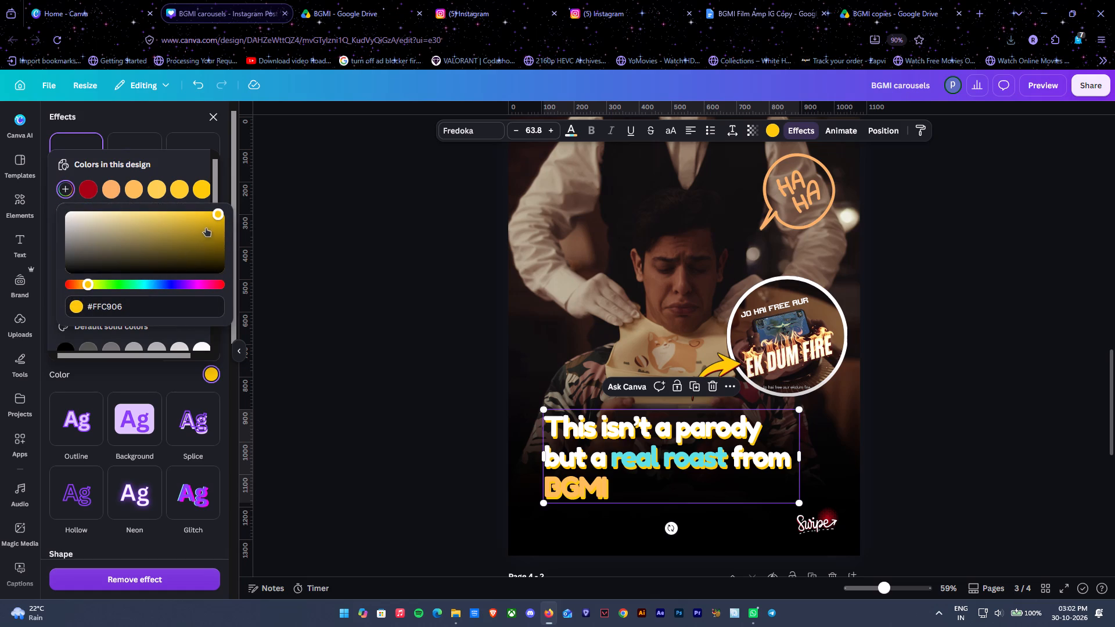
{"action": "left_click_drag", "start_coordinate": [82, 284], "coordinate": [75, 284]}
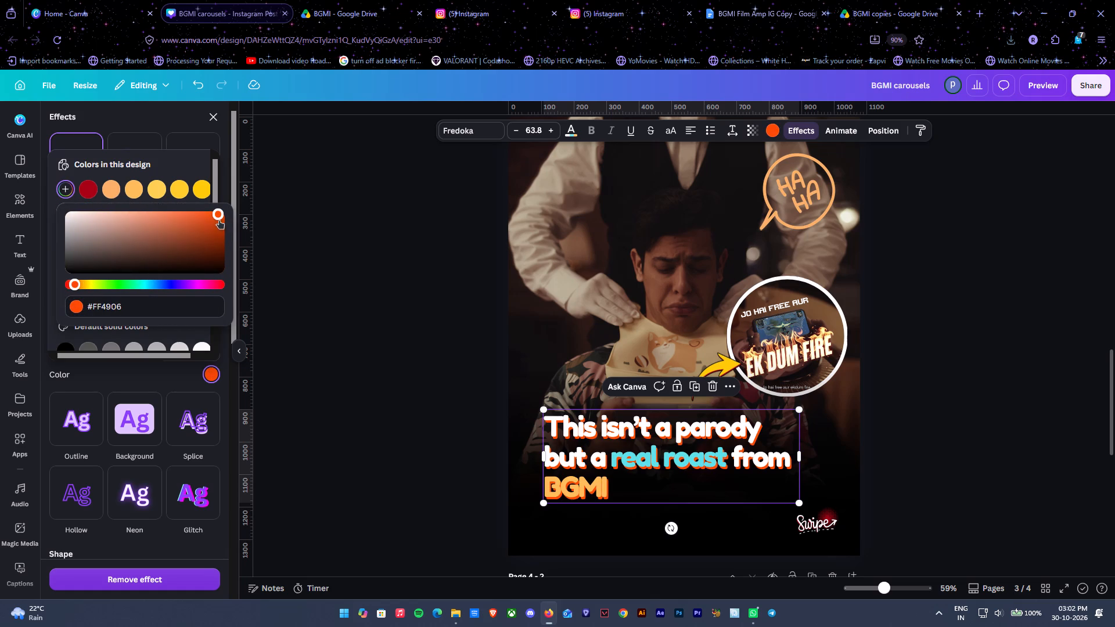
{"action": "left_click_drag", "start_coordinate": [219, 219], "coordinate": [222, 239]}
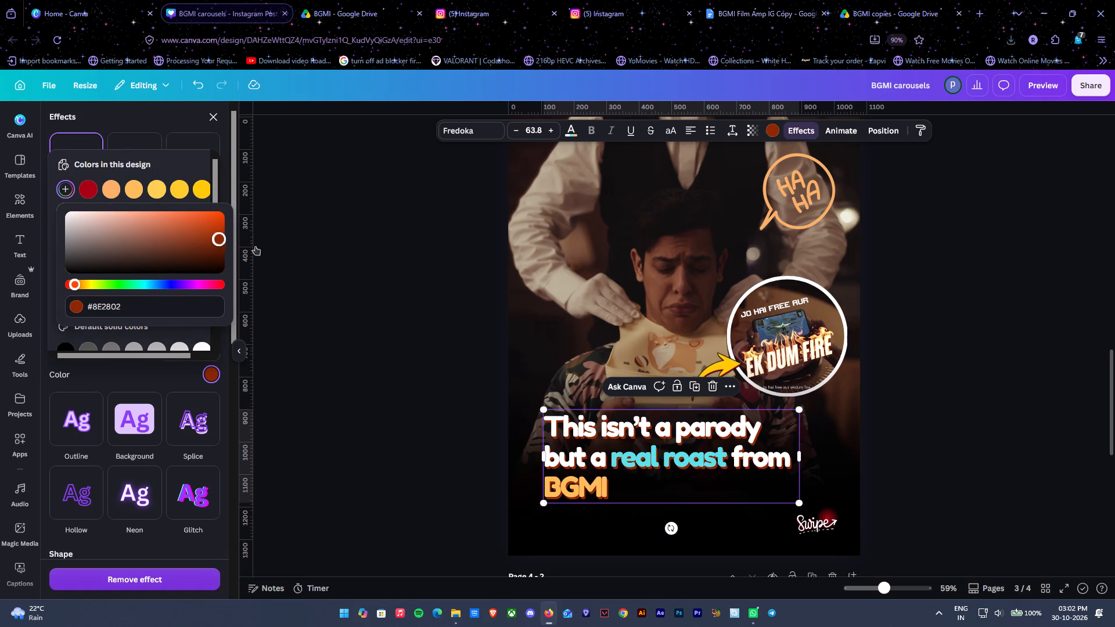
{"action": "double_click", "coordinate": [931, 338]}
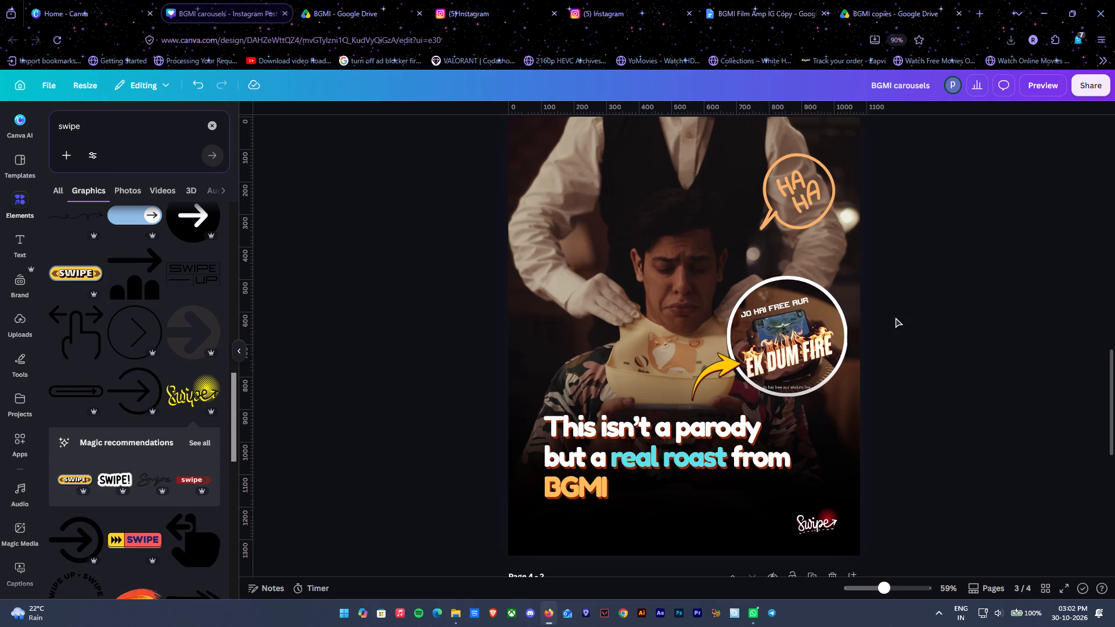
Search the graphics for "omg" and add the white "OMG!" speech bubble with the shocked emoji to page 4.
{"action": "scroll", "coordinate": [895, 318], "scroll_direction": "down", "scroll_amount": 7}
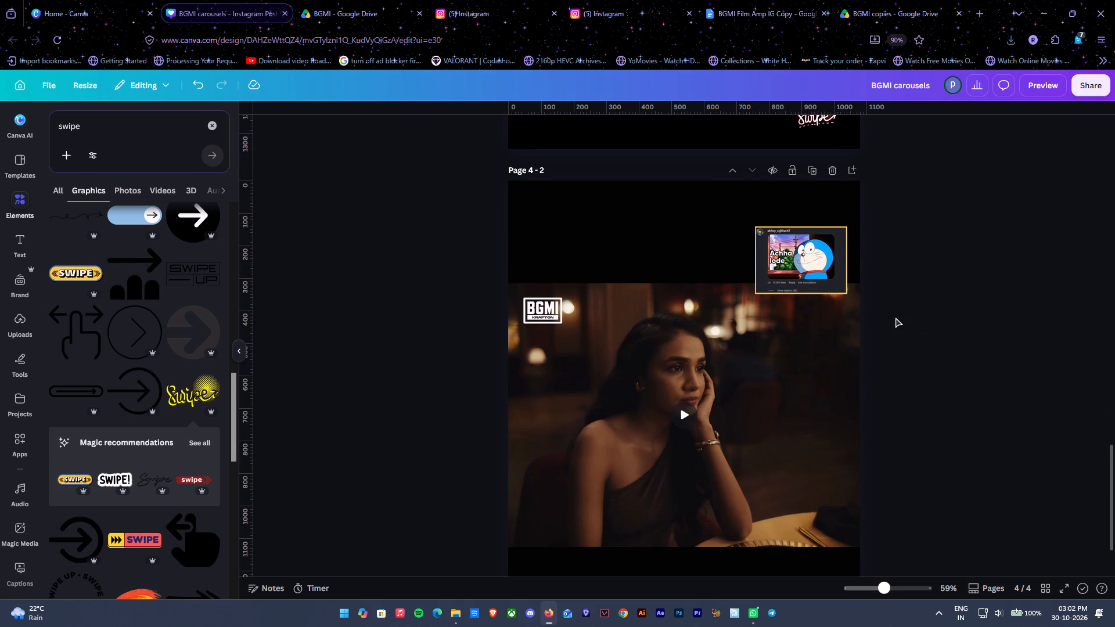
{"action": "scroll", "coordinate": [895, 318], "scroll_direction": "down", "scroll_amount": 1}
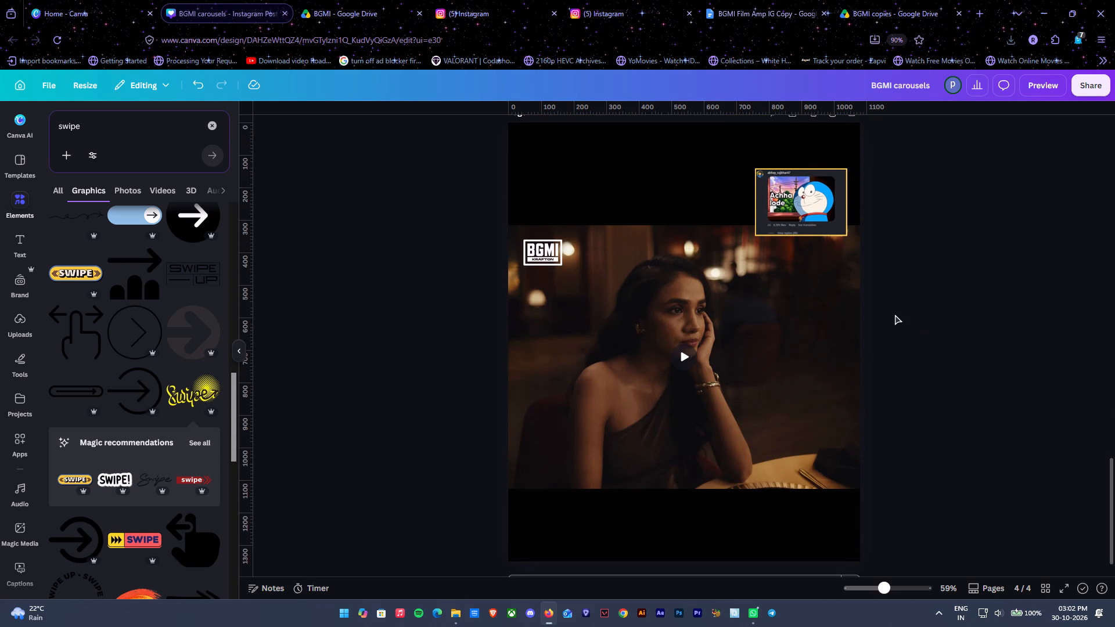
{"action": "left_click_drag", "start_coordinate": [117, 125], "coordinate": [26, 130]}
{"action": "type", "text": "omg"}
{"action": "key", "text": "Return"}
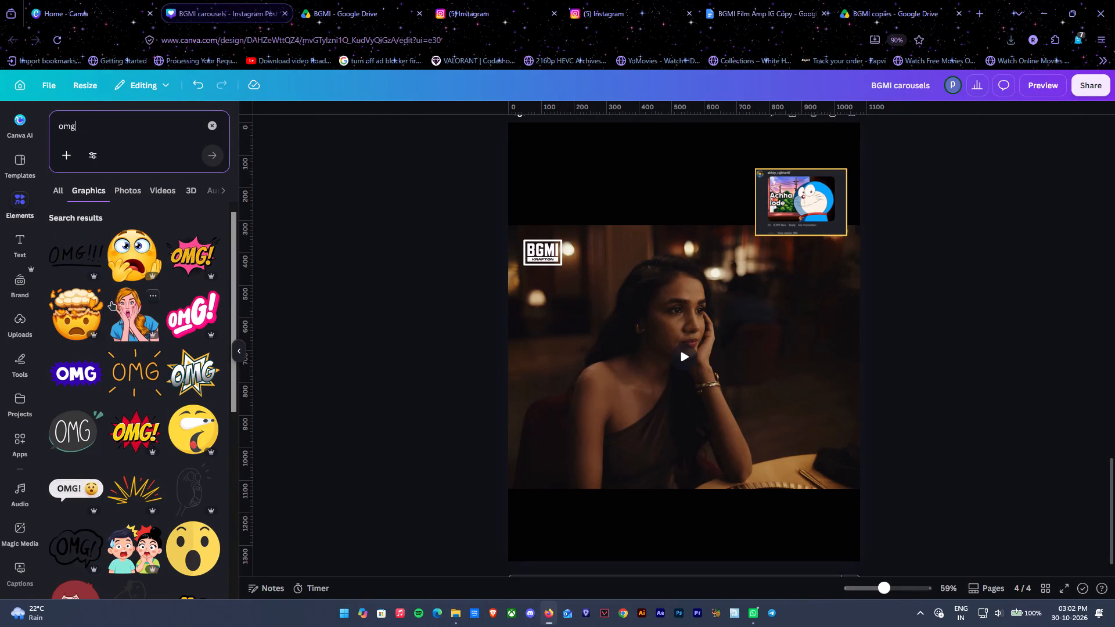
{"action": "scroll", "coordinate": [111, 301], "scroll_direction": "down", "scroll_amount": 2}
{"action": "left_click", "coordinate": [73, 373]}
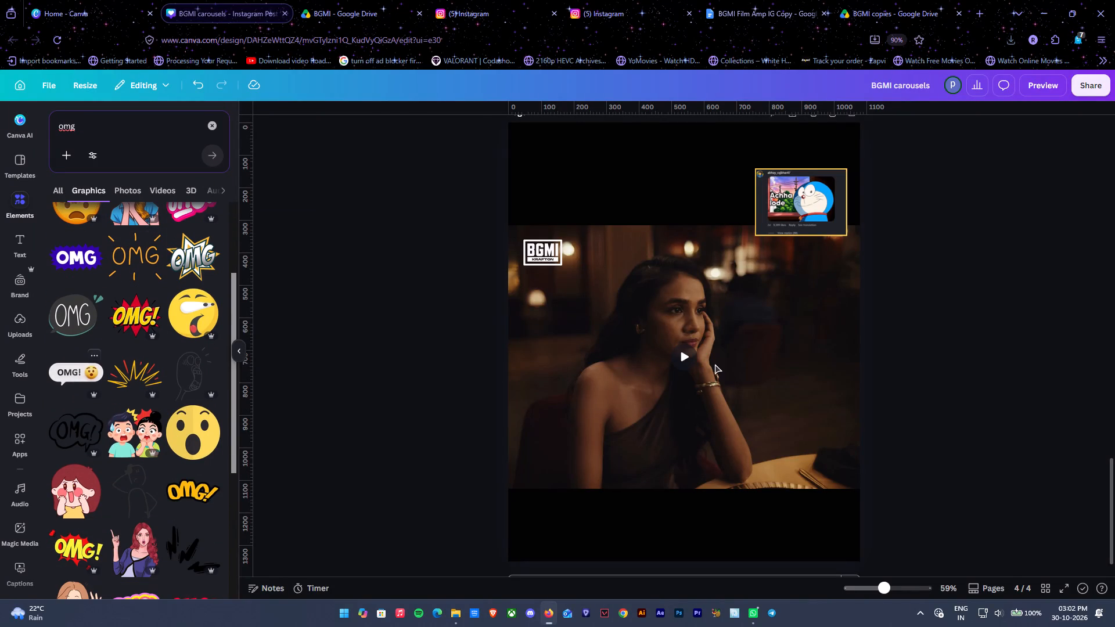
Shrink the "OMG!" speech bubble and place it at the film's lower-left corner on page 4.
{"action": "left_click_drag", "start_coordinate": [823, 285], "coordinate": [596, 422]}
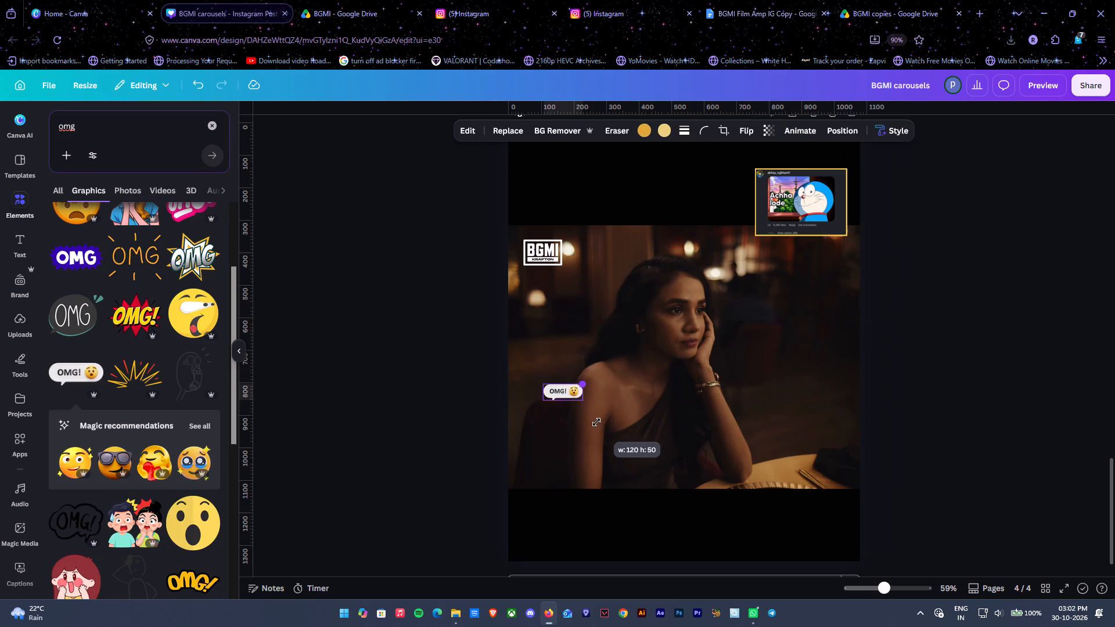
{"action": "left_click_drag", "start_coordinate": [596, 422], "coordinate": [618, 421]}
{"action": "left_click_drag", "start_coordinate": [577, 389], "coordinate": [545, 480]}
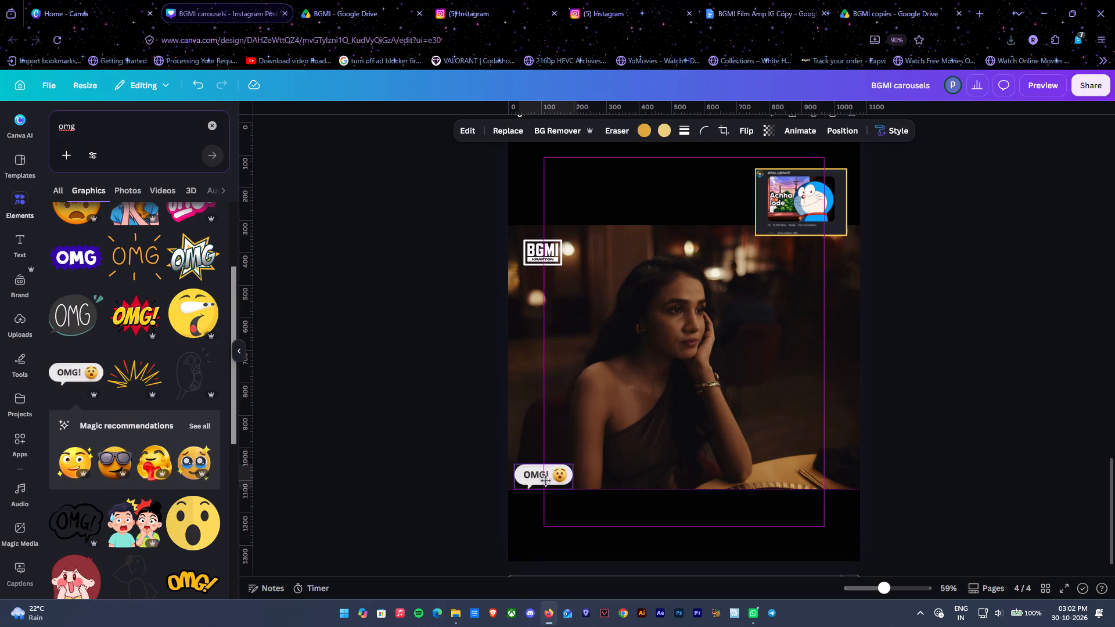
{"action": "left_click_drag", "start_coordinate": [545, 480], "coordinate": [552, 489]}
{"action": "left_click", "coordinate": [945, 428]}
Move the "Achha lode" Doraemon comment screenshot from the top of page 4 to the film's lower-right corner, slightly enlarged.
{"action": "scroll", "coordinate": [946, 428], "scroll_direction": "down", "scroll_amount": 1}
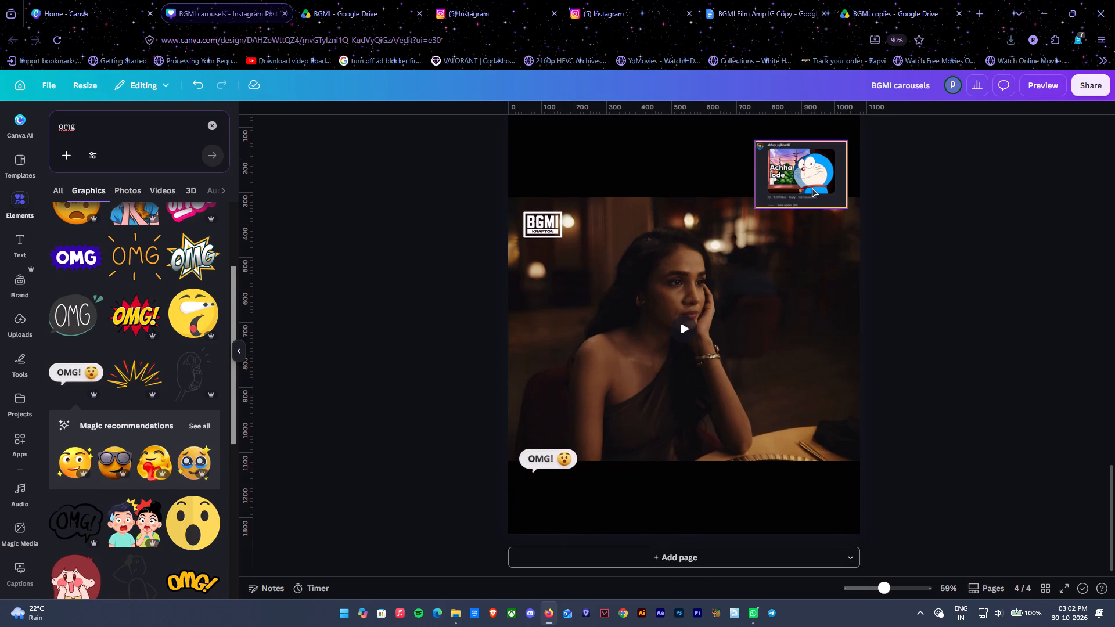
{"action": "left_click", "coordinate": [812, 188]}
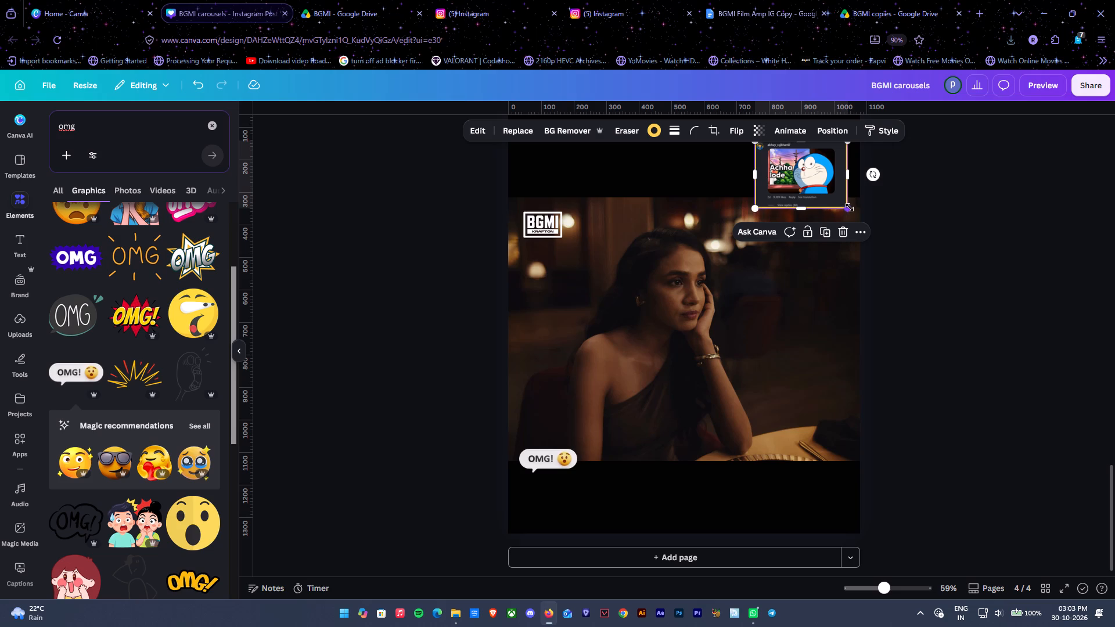
{"action": "left_click", "coordinate": [850, 207]}
{"action": "left_click_drag", "start_coordinate": [828, 188], "coordinate": [837, 467]}
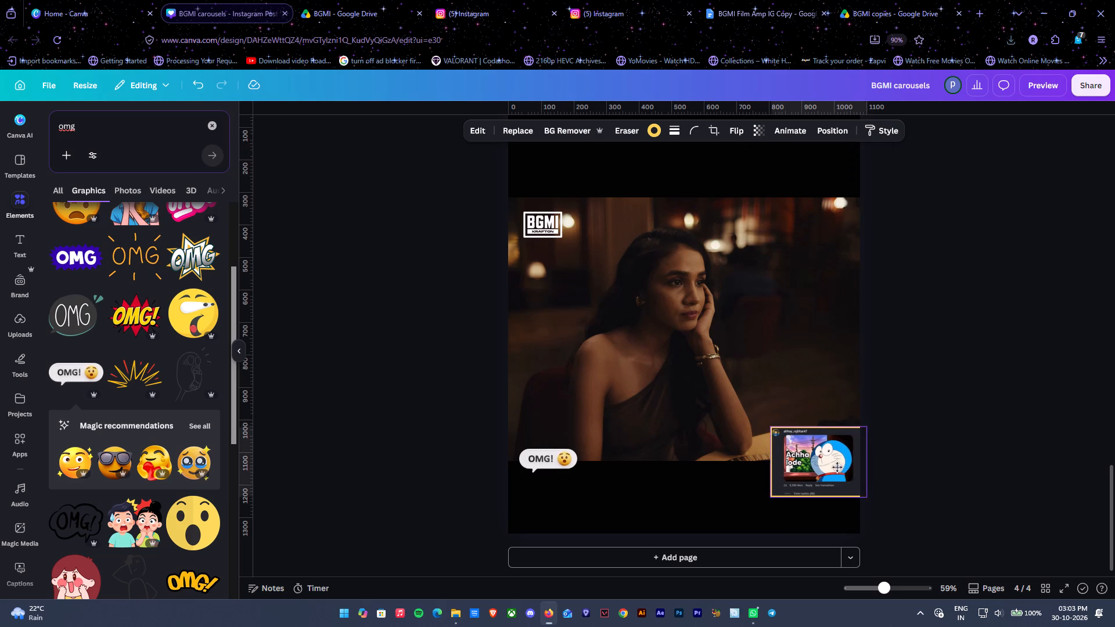
{"action": "left_click_drag", "start_coordinate": [837, 467], "coordinate": [819, 465]}
Move the "OMG!" bubble to just above the BGMI logo on page 4 and deselect it.
{"action": "left_click_drag", "start_coordinate": [556, 463], "coordinate": [706, 197]}
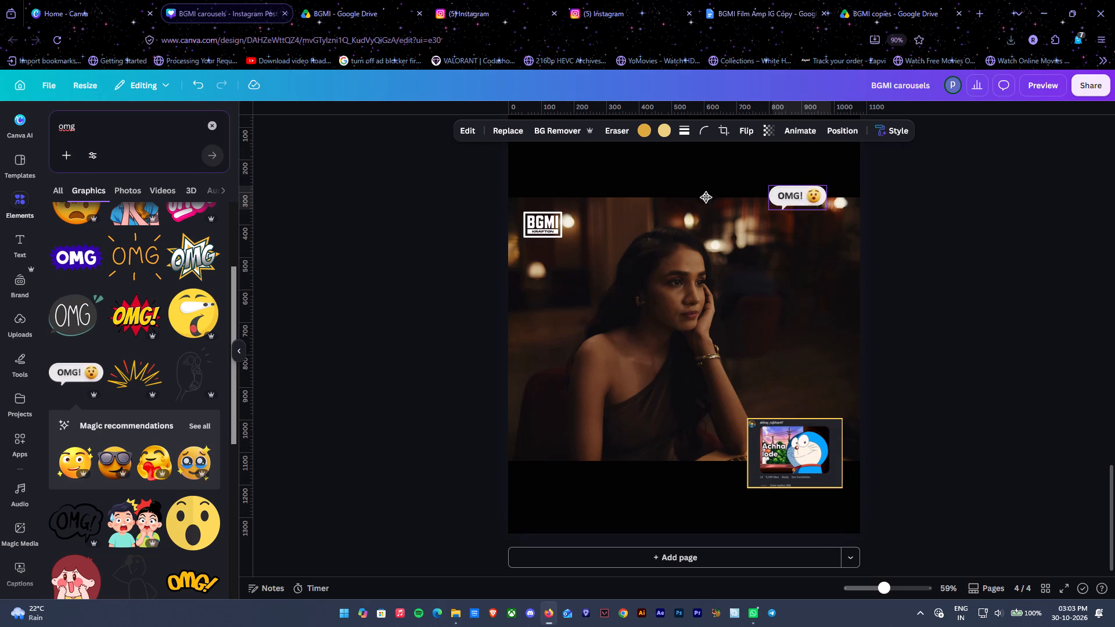
{"action": "left_click_drag", "start_coordinate": [706, 197], "coordinate": [560, 192]}
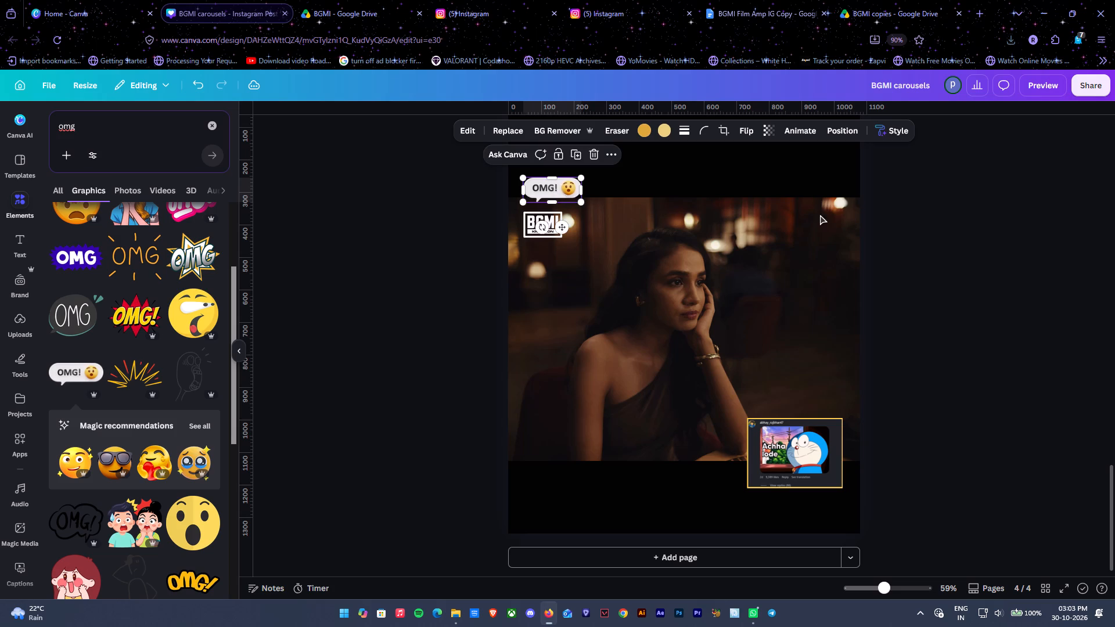
{"action": "left_click", "coordinate": [1002, 235]}
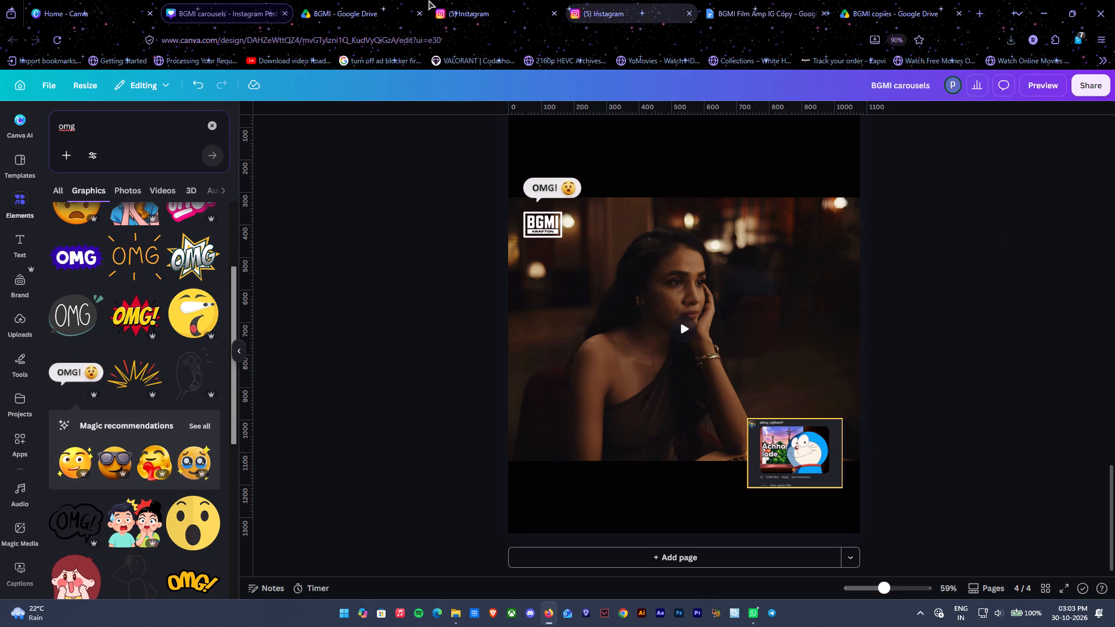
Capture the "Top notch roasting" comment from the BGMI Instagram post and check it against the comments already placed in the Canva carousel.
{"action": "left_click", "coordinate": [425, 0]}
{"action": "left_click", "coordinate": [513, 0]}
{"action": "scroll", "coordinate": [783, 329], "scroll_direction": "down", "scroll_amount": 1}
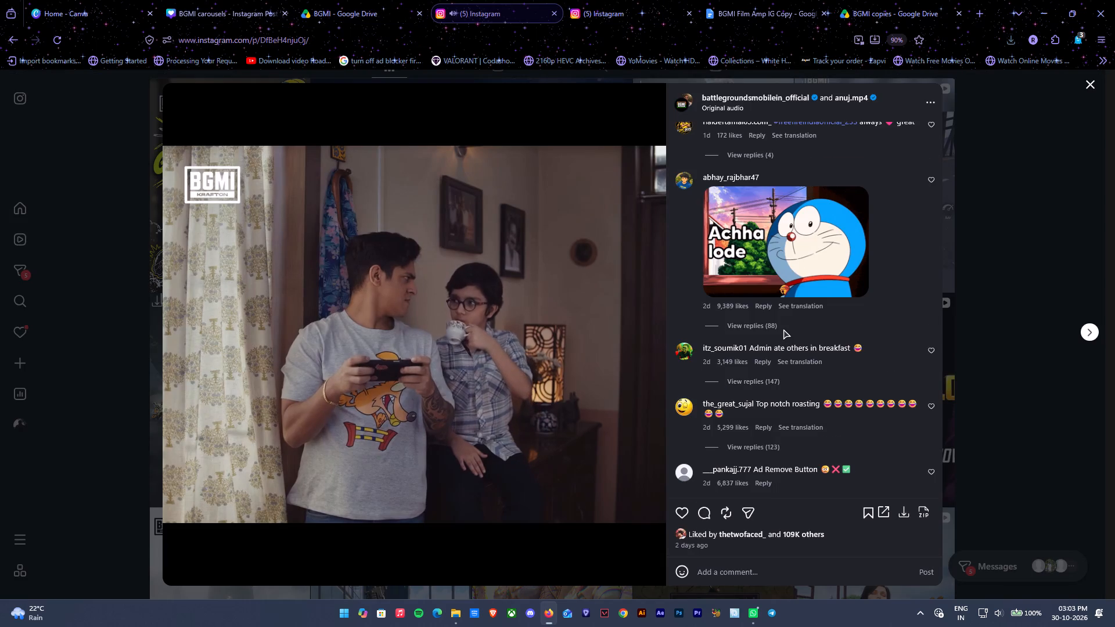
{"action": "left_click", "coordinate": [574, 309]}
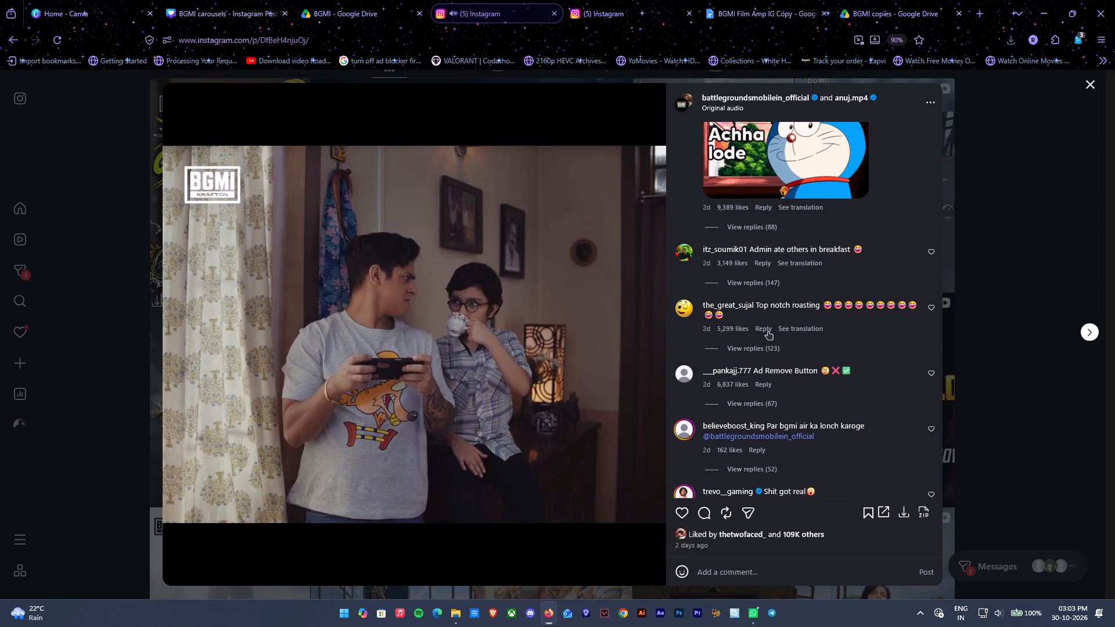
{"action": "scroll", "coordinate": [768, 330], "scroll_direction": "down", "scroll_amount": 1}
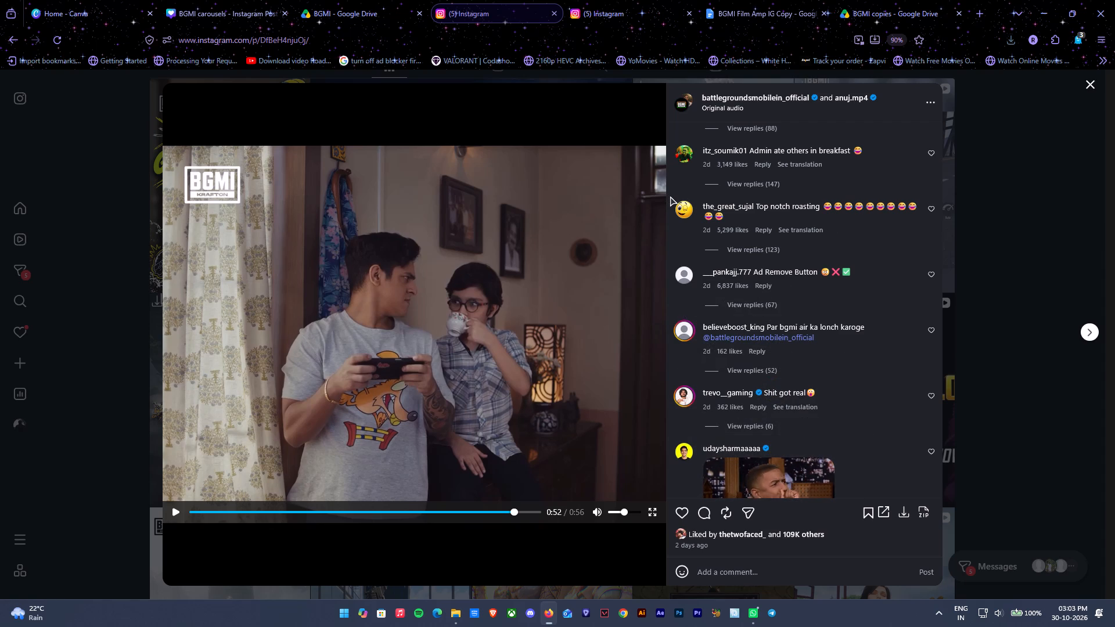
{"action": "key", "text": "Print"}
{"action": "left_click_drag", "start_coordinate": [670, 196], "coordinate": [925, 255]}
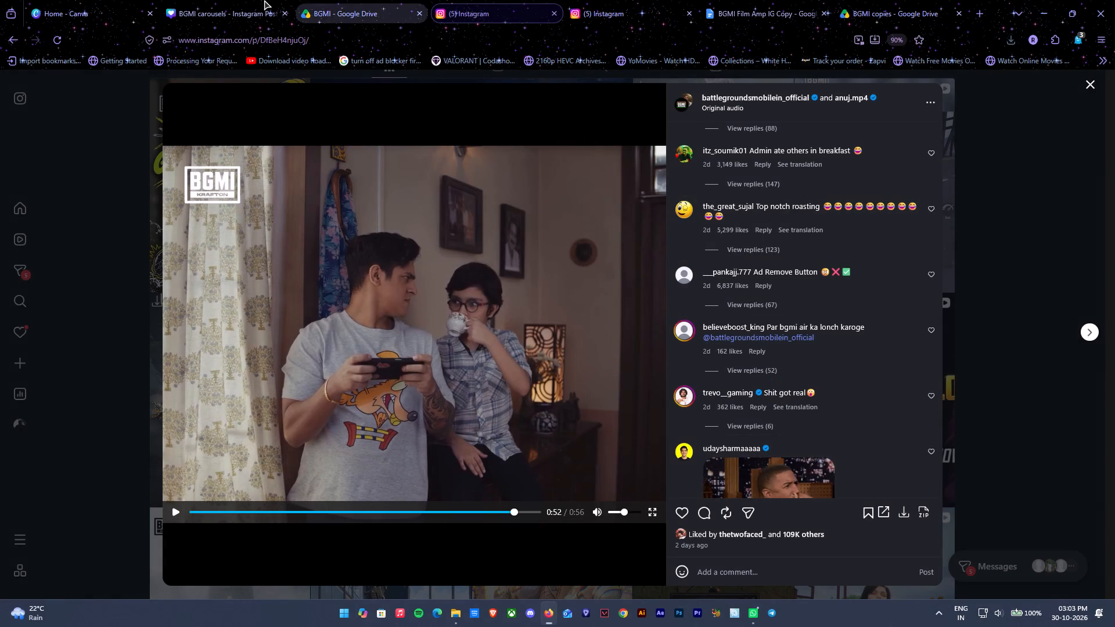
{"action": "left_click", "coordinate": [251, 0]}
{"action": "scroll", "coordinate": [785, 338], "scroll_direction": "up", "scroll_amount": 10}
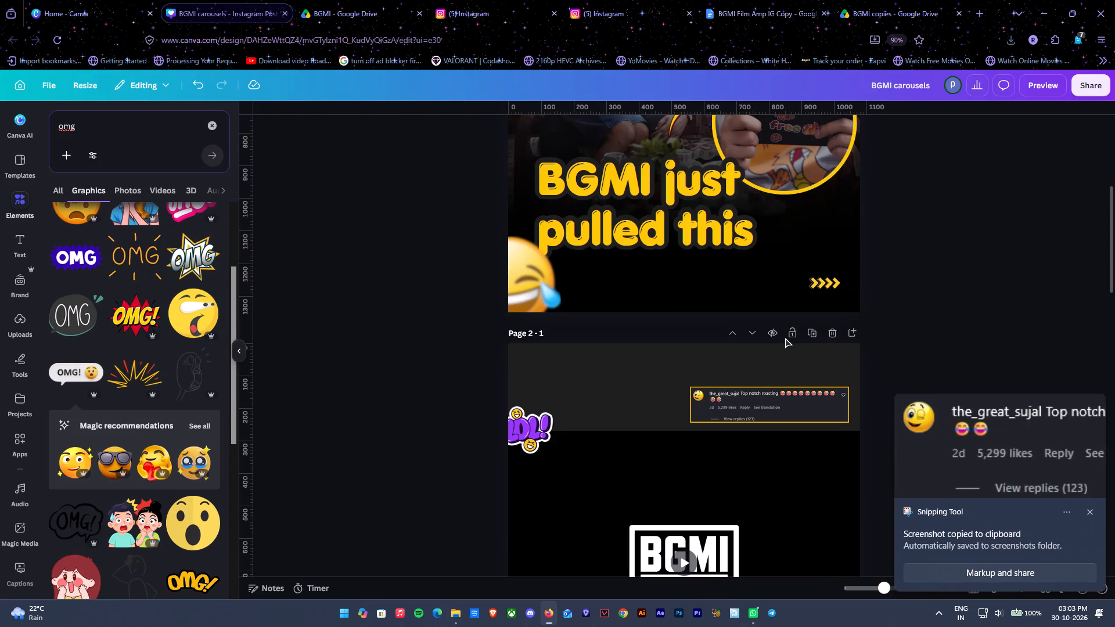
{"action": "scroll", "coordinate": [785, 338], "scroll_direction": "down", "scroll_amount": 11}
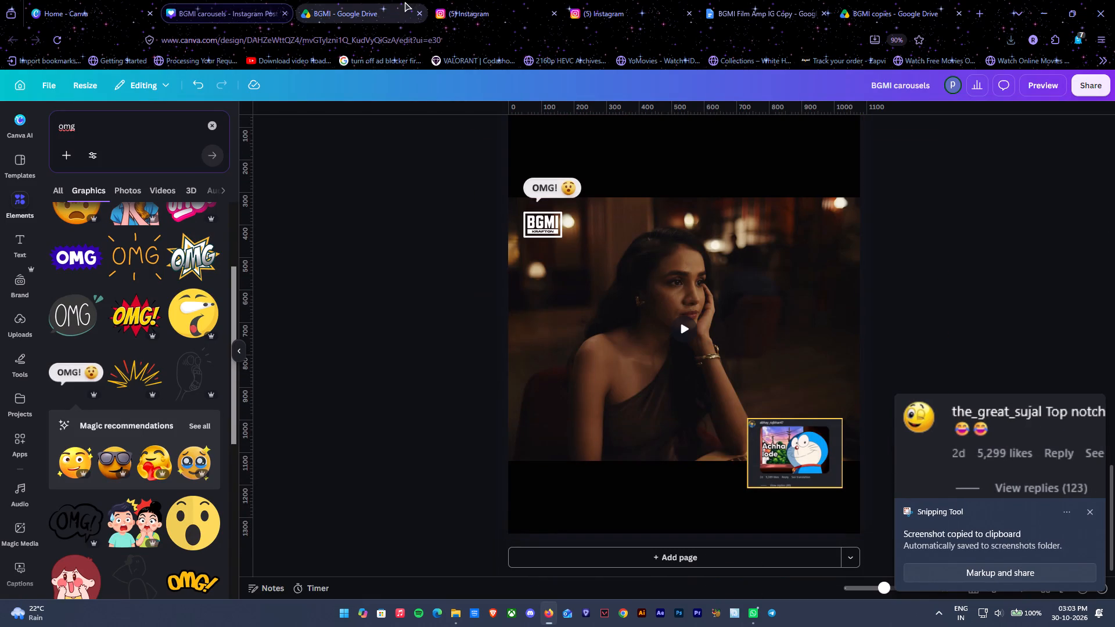
{"action": "left_click", "coordinate": [526, 2]}
{"action": "left_click", "coordinate": [515, 283]}
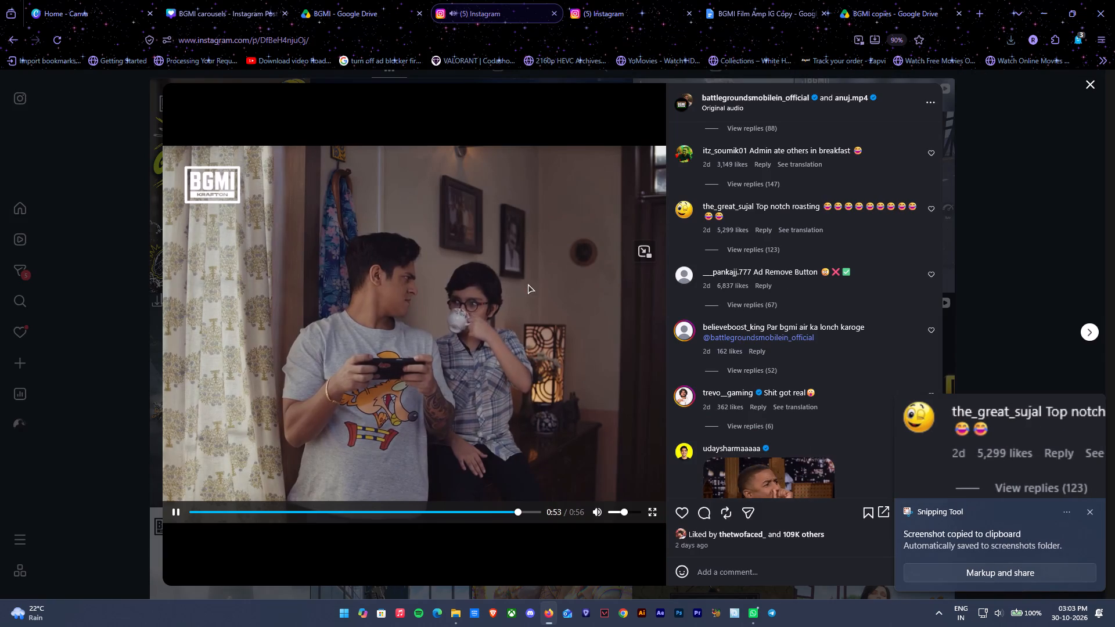
{"action": "scroll", "coordinate": [839, 326], "scroll_direction": "up", "scroll_amount": 3}
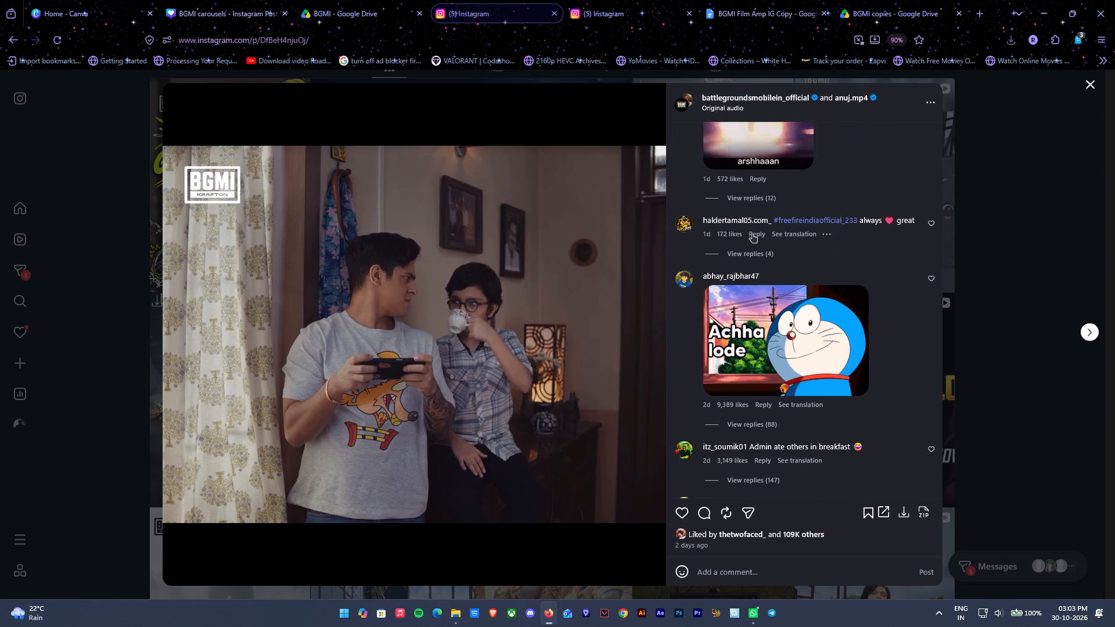
{"action": "scroll", "coordinate": [752, 234], "scroll_direction": "up", "scroll_amount": 2}
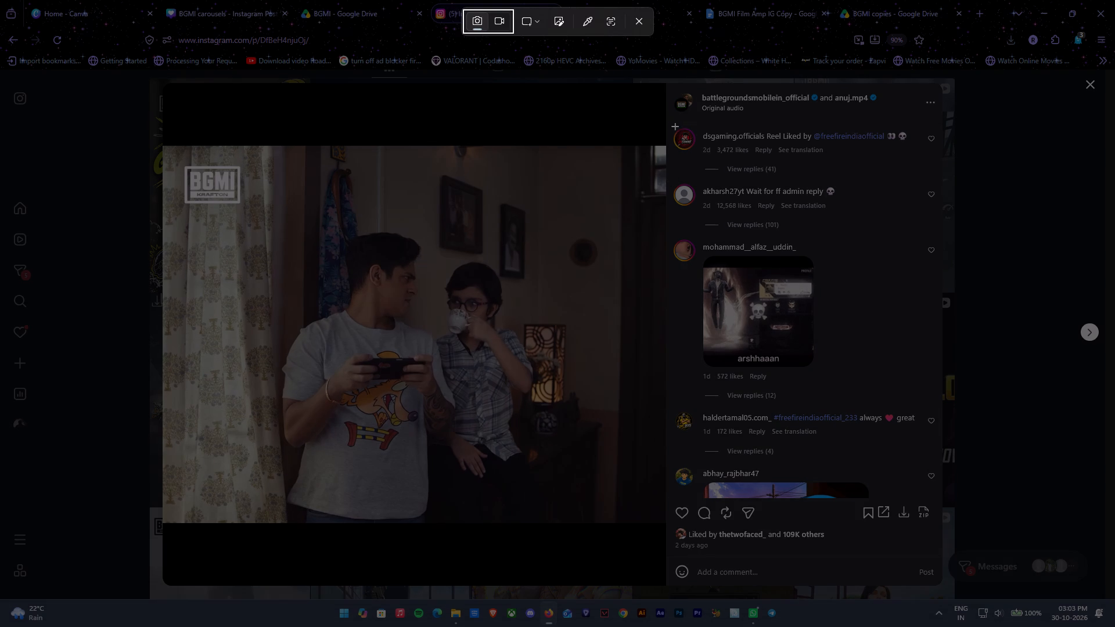
{"action": "left_click_drag", "start_coordinate": [670, 123], "coordinate": [915, 180]}
{"action": "left_click", "coordinate": [246, 0]}
{"action": "key", "text": "ctrl+v"}
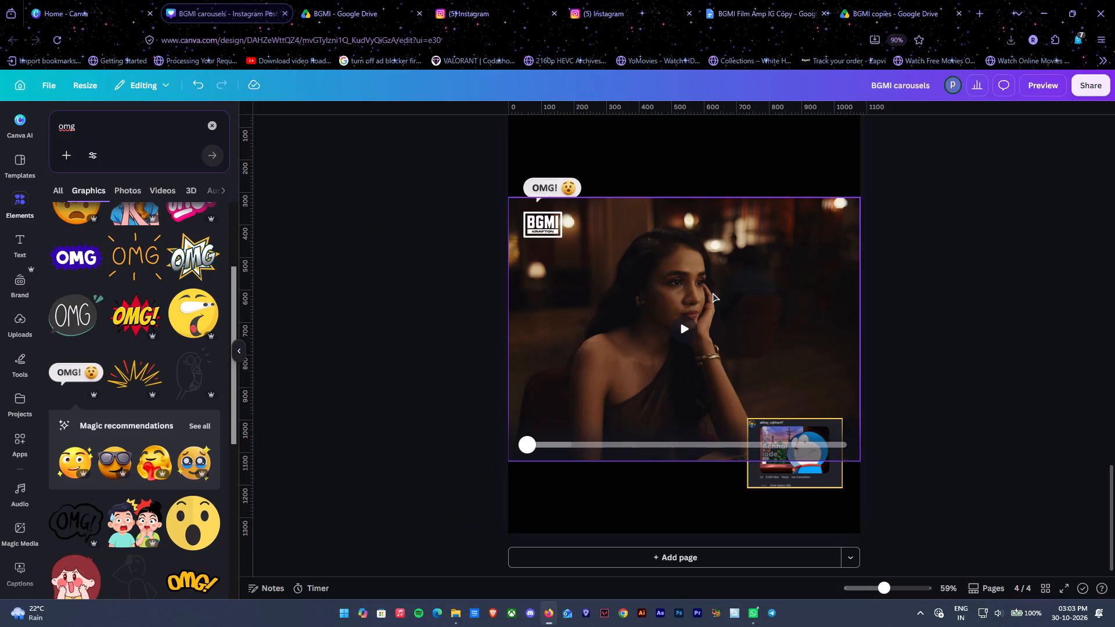
Give the pasted "Reel Liked by" comment a solid border in the design's yellow, #FFCC29.
{"action": "left_click", "coordinate": [670, 128]}
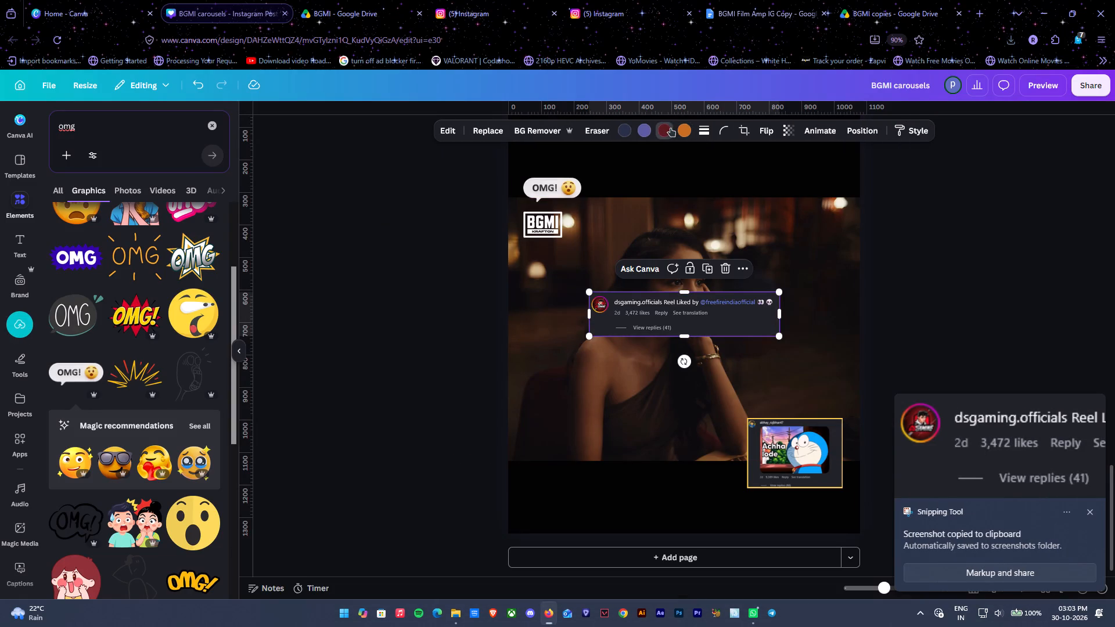
{"action": "left_click", "coordinate": [707, 129]}
{"action": "left_click", "coordinate": [672, 162]}
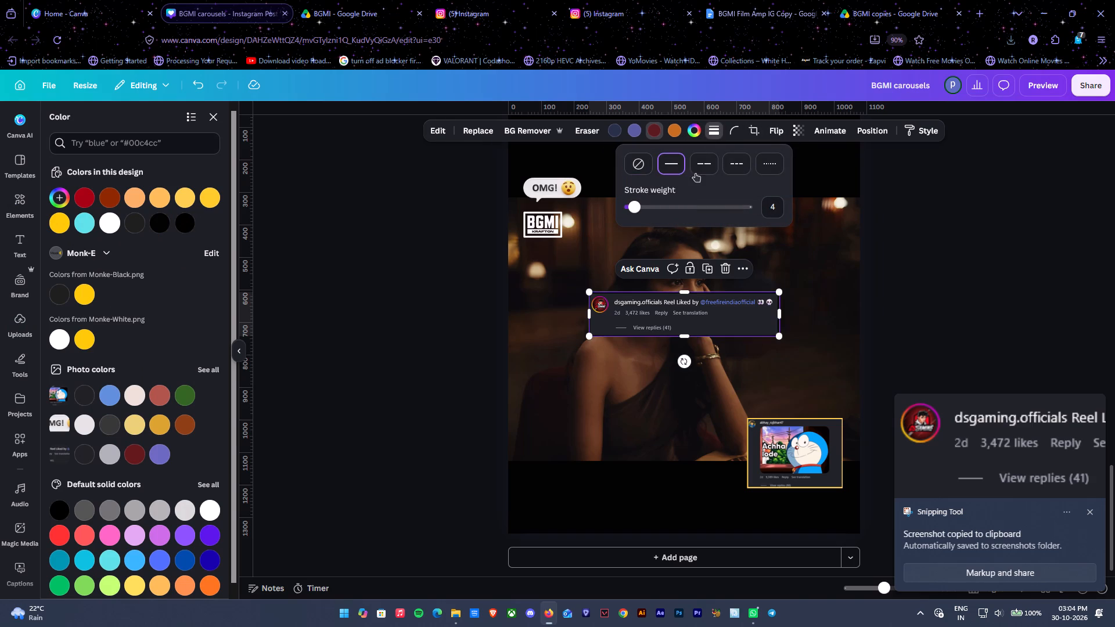
{"action": "left_click", "coordinate": [699, 125]}
{"action": "left_click", "coordinate": [162, 231]}
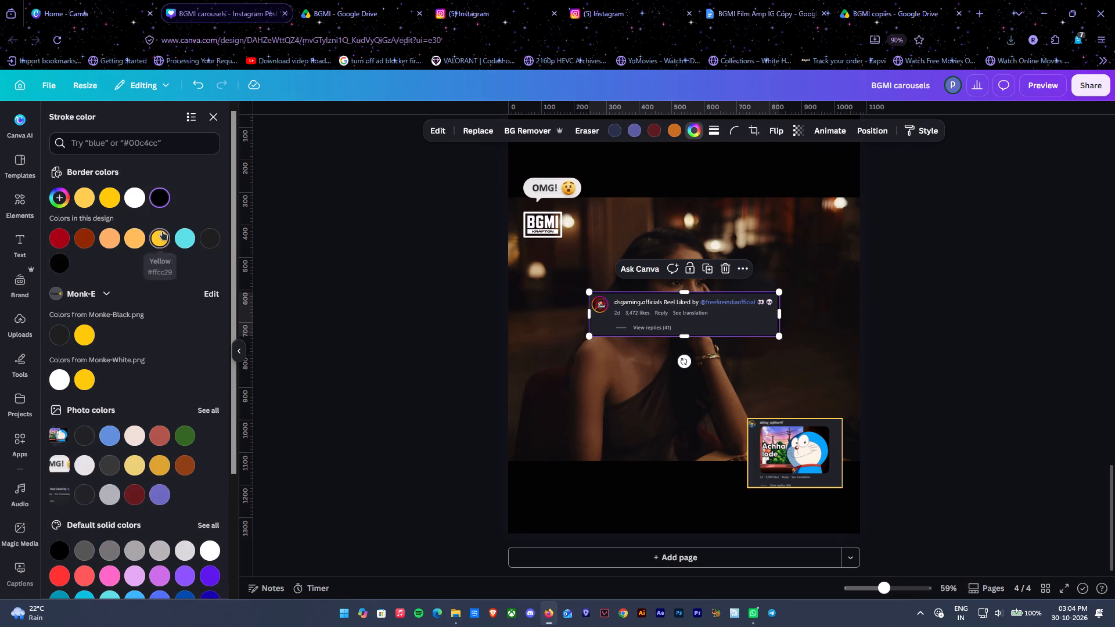
{"action": "left_click", "coordinate": [778, 287]}
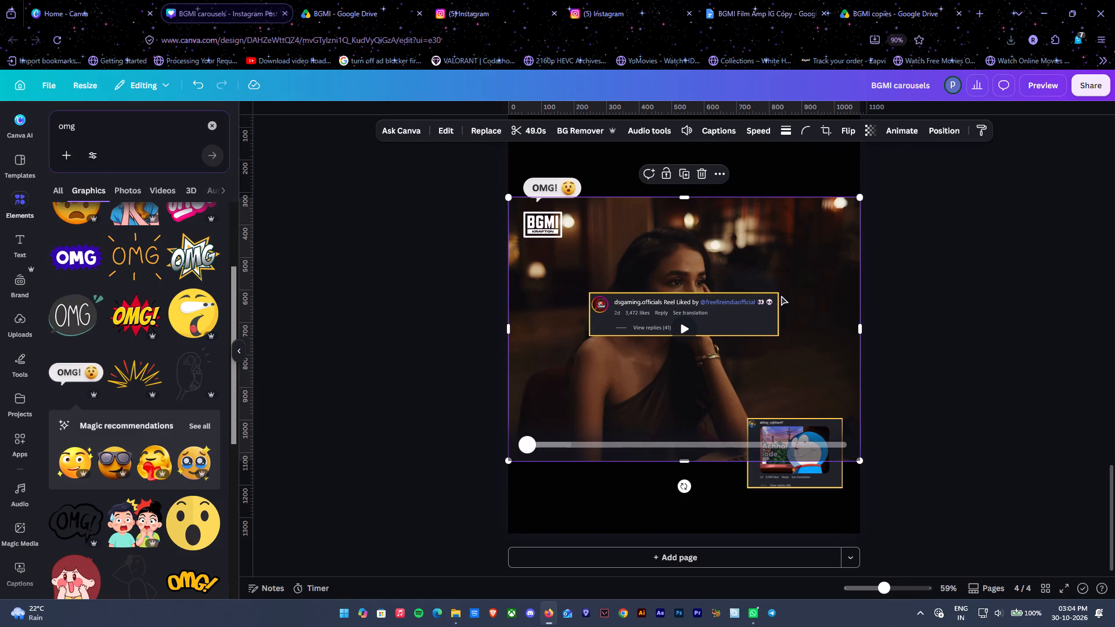
Shrink the "Reel Liked by" comment and place it across the film's lower-left edge, opposite the Doraemon comment.
{"action": "left_click", "coordinate": [763, 298]}
{"action": "left_click_drag", "start_coordinate": [779, 294], "coordinate": [739, 300]}
{"action": "left_click_drag", "start_coordinate": [688, 317], "coordinate": [682, 344]}
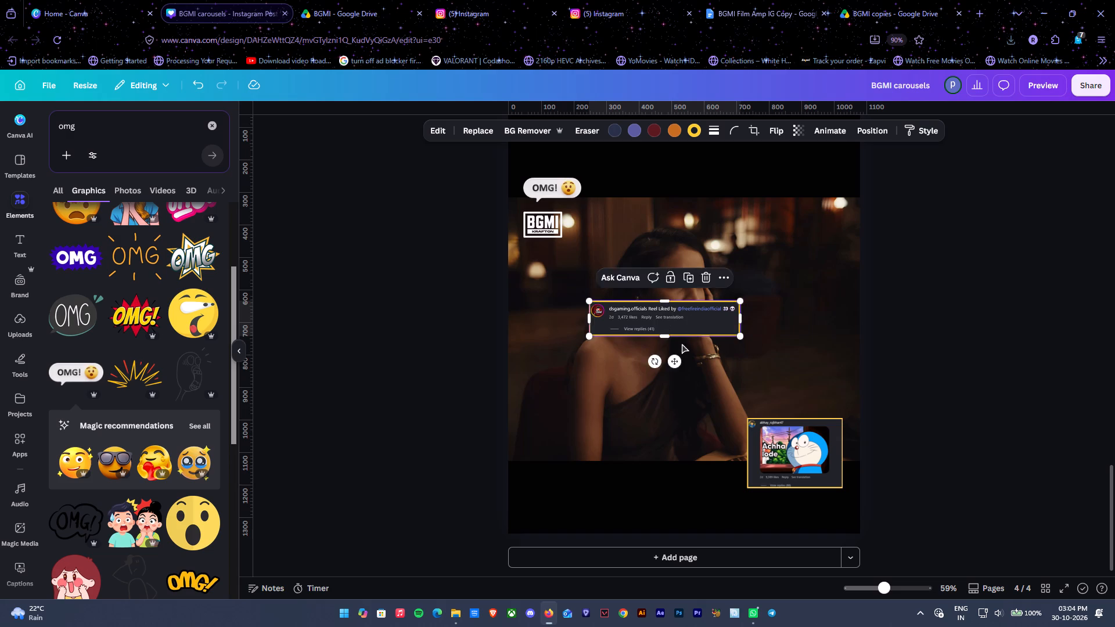
{"action": "left_click_drag", "start_coordinate": [682, 344], "coordinate": [614, 462]}
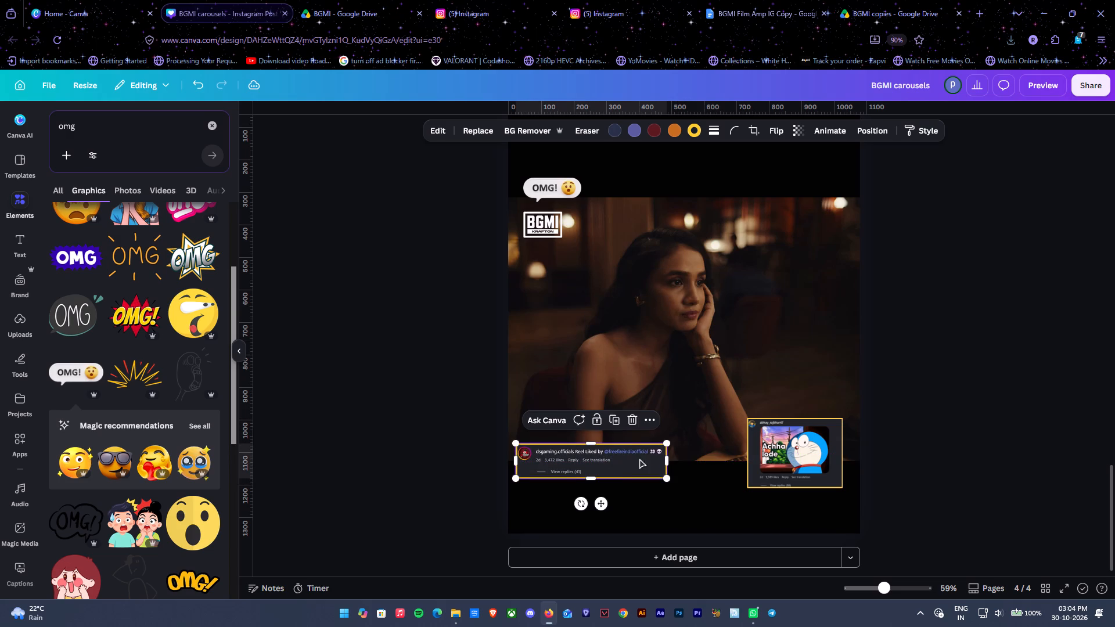
Shrink the Doraemon comment screenshot at the film's lower-right corner slightly.
{"action": "left_click", "coordinate": [820, 461]}
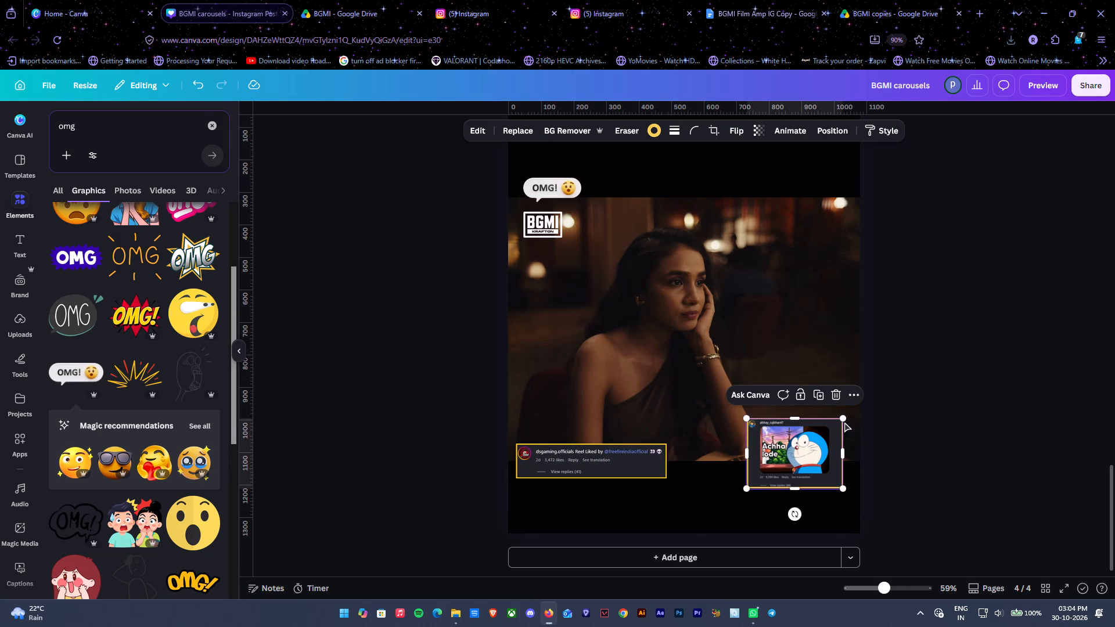
{"action": "left_click_drag", "start_coordinate": [845, 420], "coordinate": [840, 423]}
Move the wide text-only comment screenshot to page 4's upper-right black area above the video, scaled down slightly.
{"action": "left_click_drag", "start_coordinate": [602, 465], "coordinate": [792, 192]}
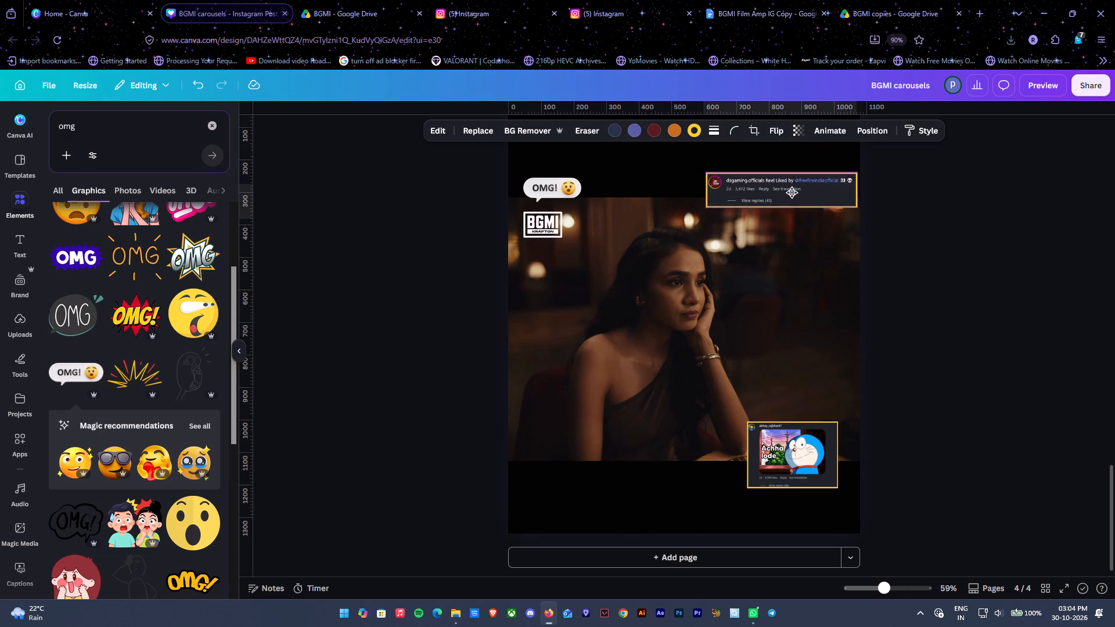
{"action": "left_click_drag", "start_coordinate": [792, 192], "coordinate": [792, 191]}
{"action": "left_click_drag", "start_coordinate": [855, 167], "coordinate": [844, 167]}
{"action": "left_click_drag", "start_coordinate": [812, 185], "coordinate": [823, 174]}
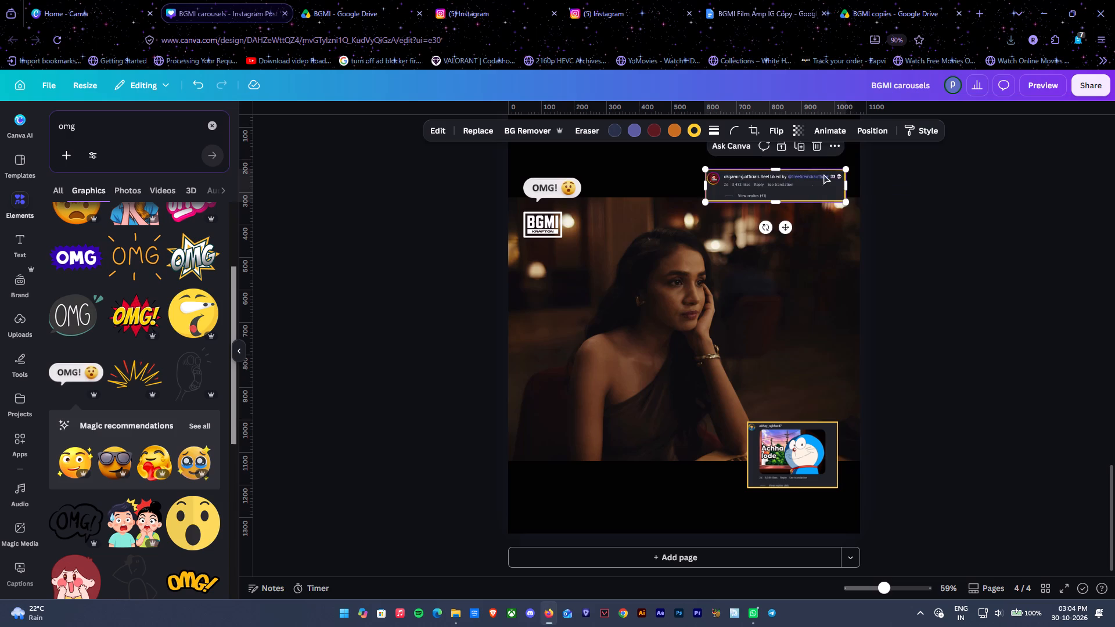
{"action": "left_click_drag", "start_coordinate": [823, 174], "coordinate": [818, 167]}
Move the Doraemon comment screenshot to page 4's lower-left, overlapping the video's bottom edge, and deselect it.
{"action": "left_click_drag", "start_coordinate": [797, 472], "coordinate": [587, 491]}
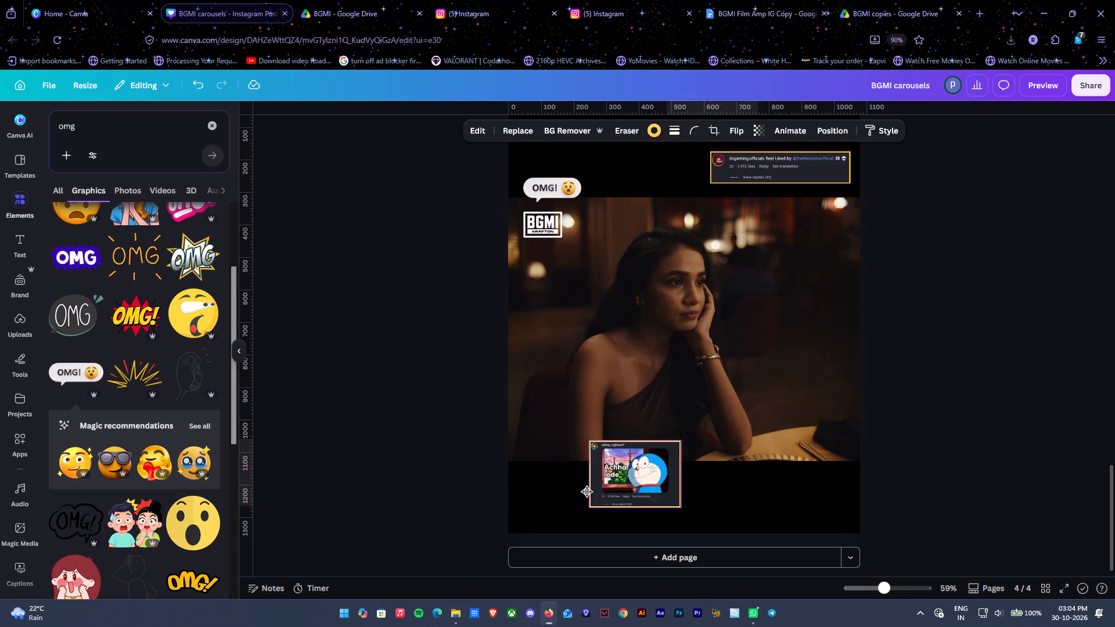
{"action": "left_click_drag", "start_coordinate": [587, 491], "coordinate": [576, 493]}
{"action": "left_click", "coordinate": [895, 305]}
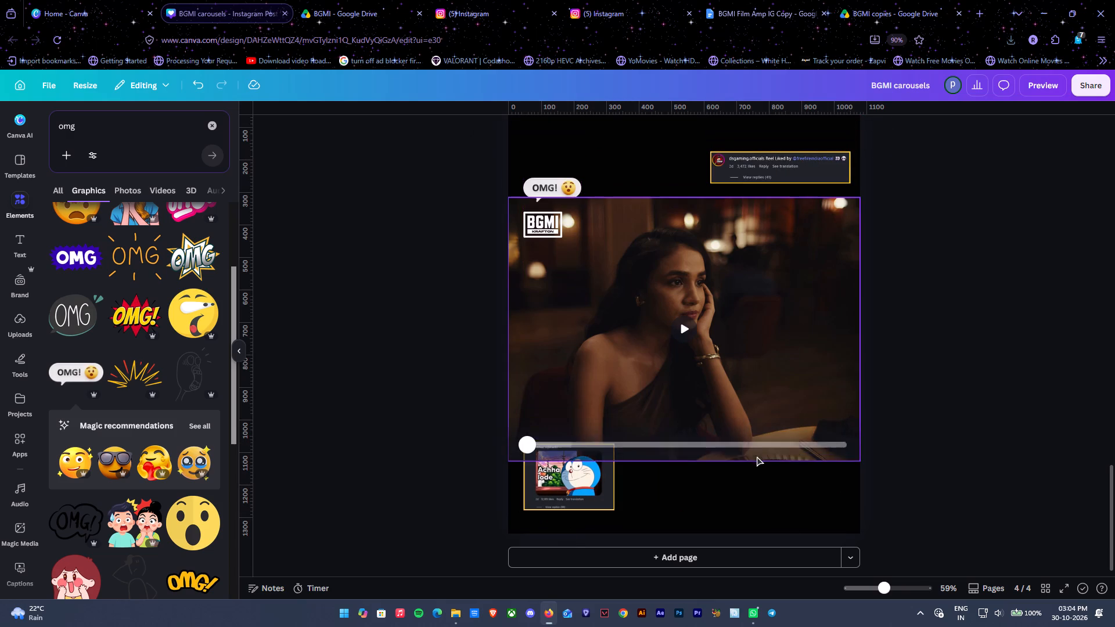
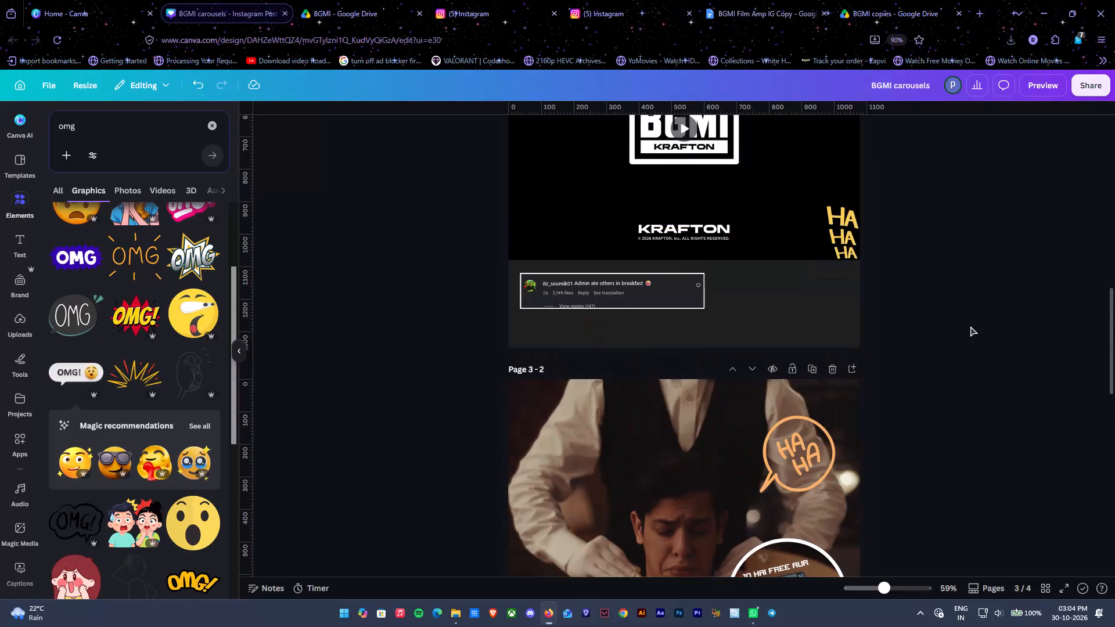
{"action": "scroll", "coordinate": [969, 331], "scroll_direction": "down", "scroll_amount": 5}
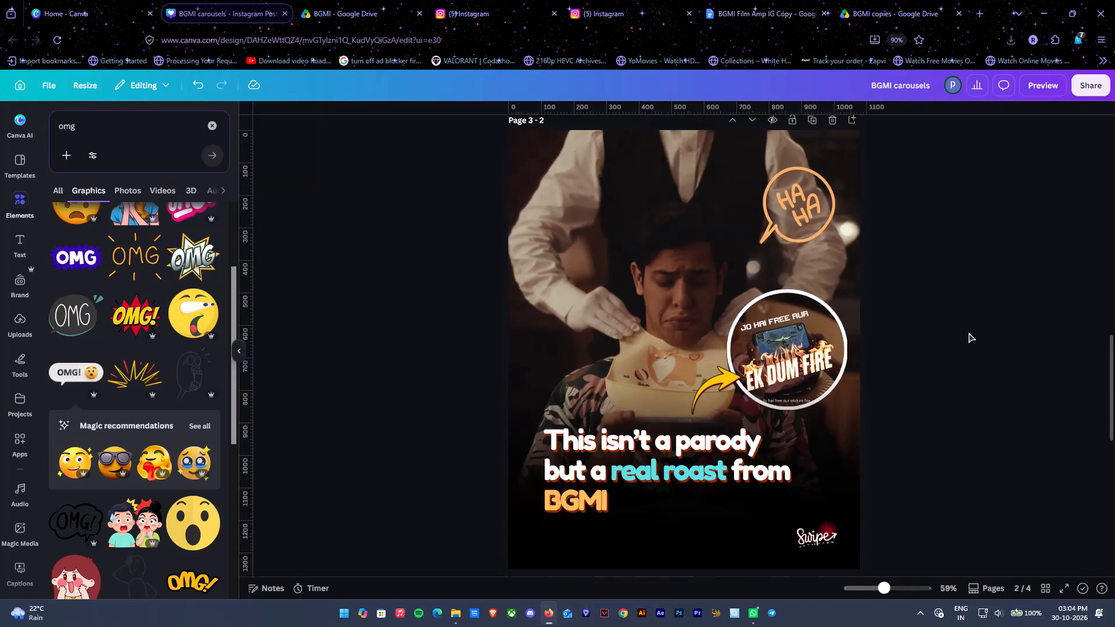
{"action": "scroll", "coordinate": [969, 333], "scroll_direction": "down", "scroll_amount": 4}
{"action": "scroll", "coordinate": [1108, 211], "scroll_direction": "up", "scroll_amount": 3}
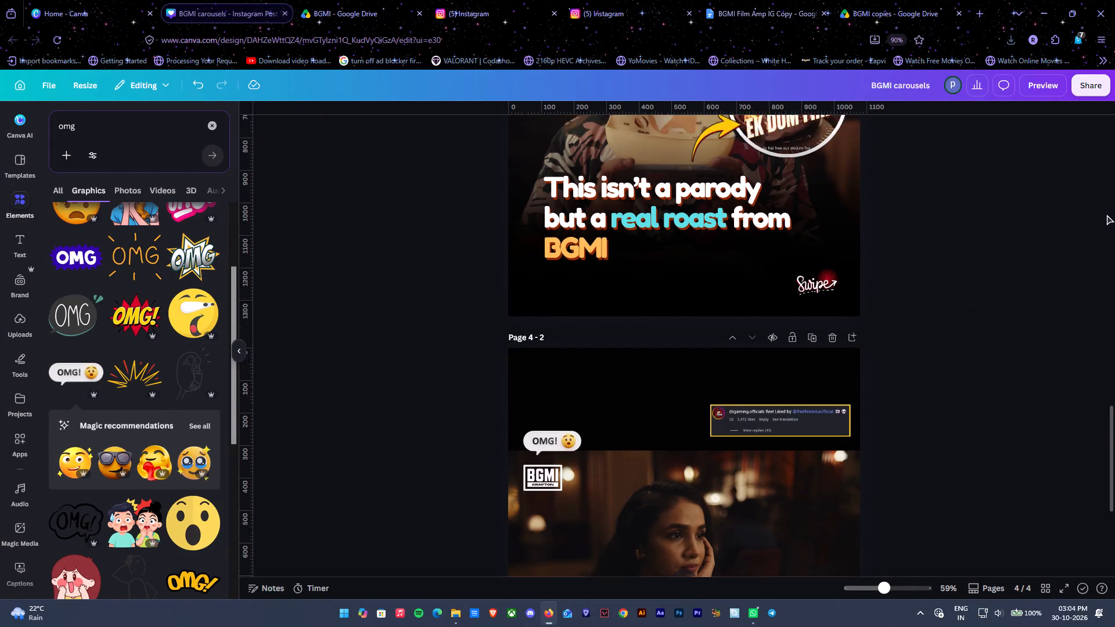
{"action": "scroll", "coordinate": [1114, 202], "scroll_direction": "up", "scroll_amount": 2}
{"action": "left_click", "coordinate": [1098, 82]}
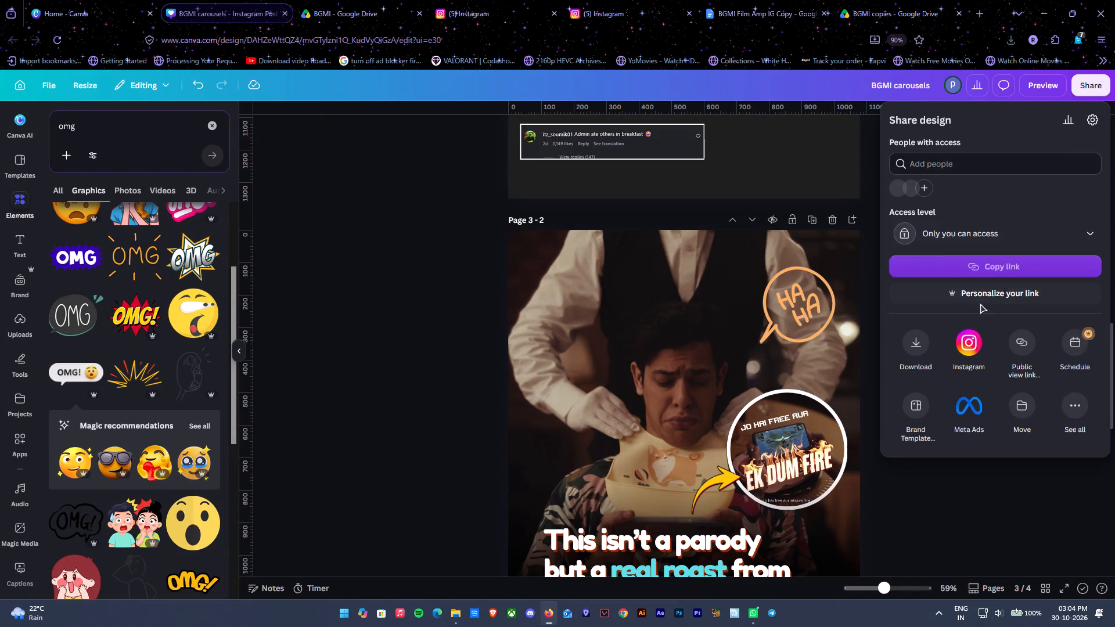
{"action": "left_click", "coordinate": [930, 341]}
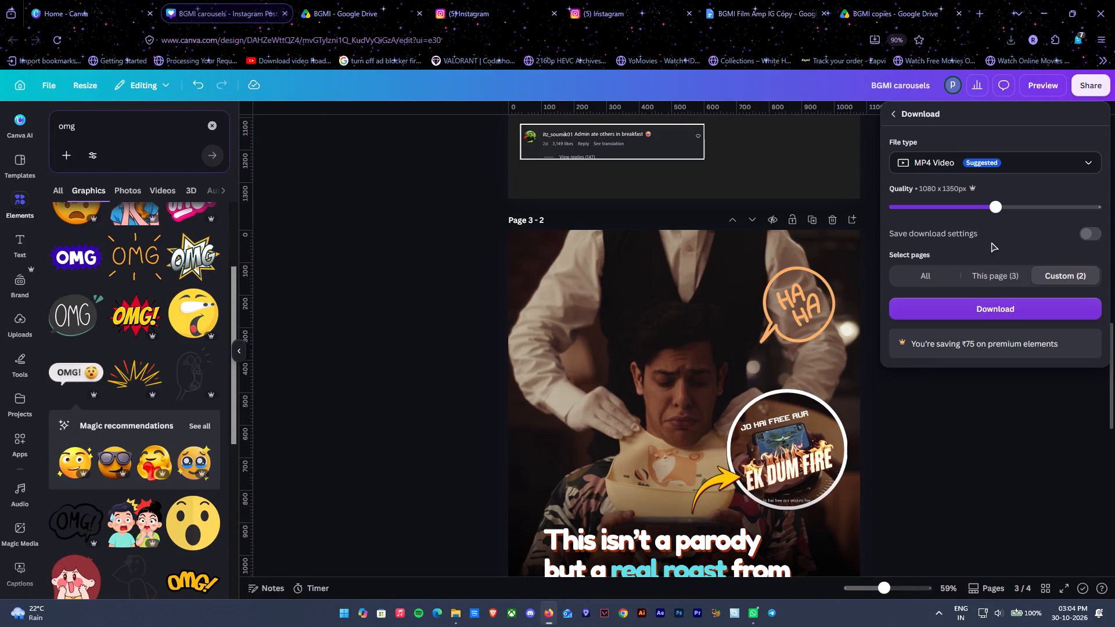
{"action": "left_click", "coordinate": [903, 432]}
Download only page 4 of the carousel design as an MP4 video.
{"action": "scroll", "coordinate": [903, 432], "scroll_direction": "down", "scroll_amount": 11}
{"action": "left_click", "coordinate": [1096, 98]}
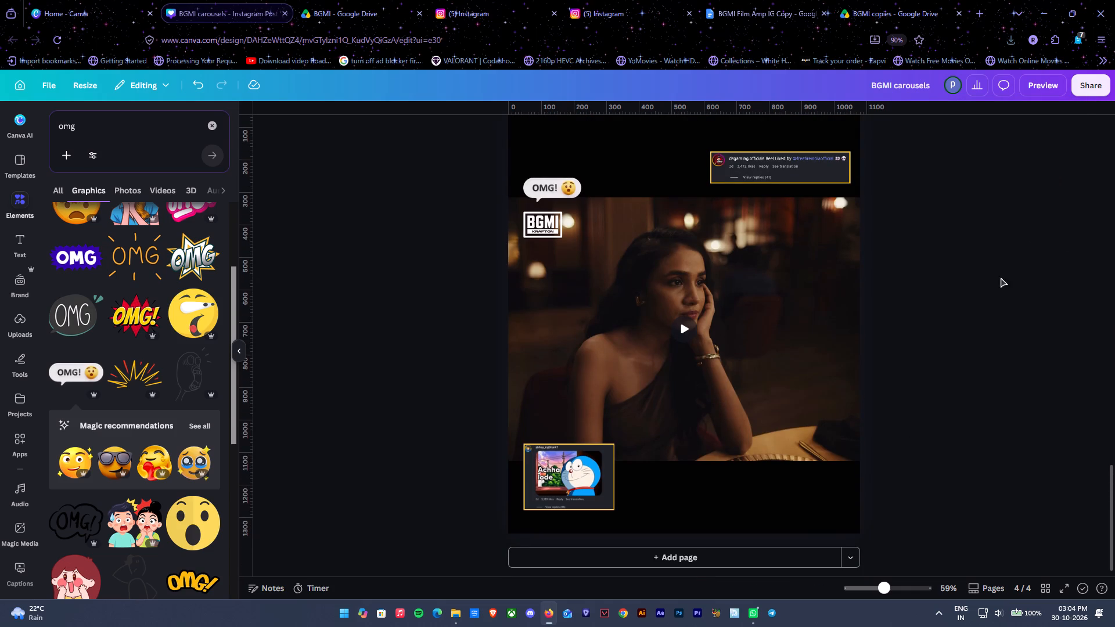
{"action": "left_click", "coordinate": [1069, 92]}
{"action": "left_click", "coordinate": [1081, 89]}
{"action": "left_click", "coordinate": [910, 338]}
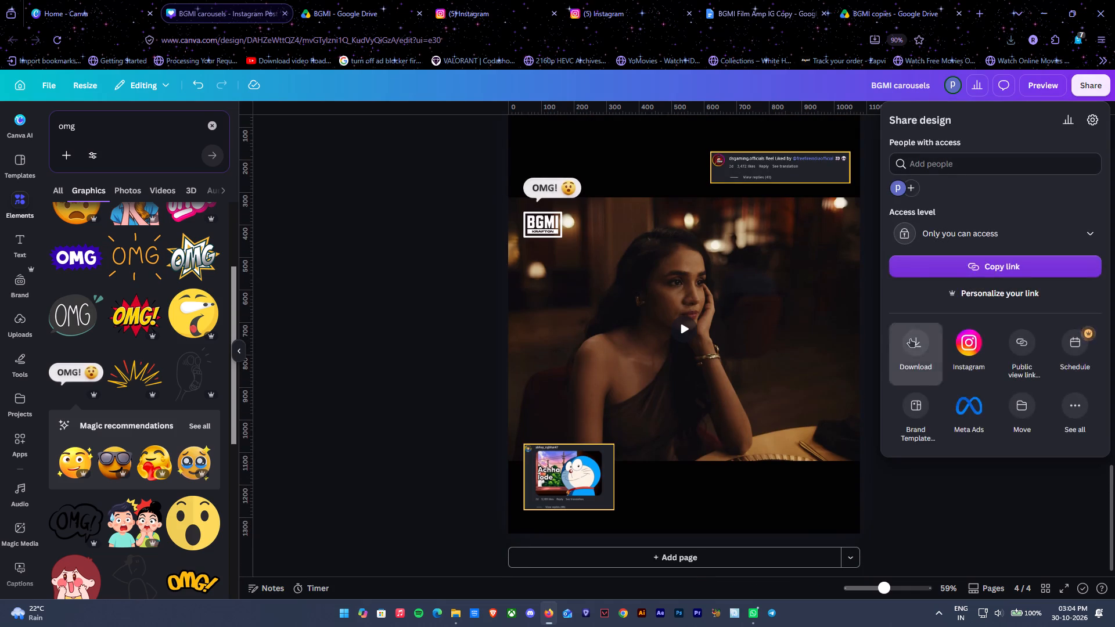
{"action": "left_click", "coordinate": [991, 270]}
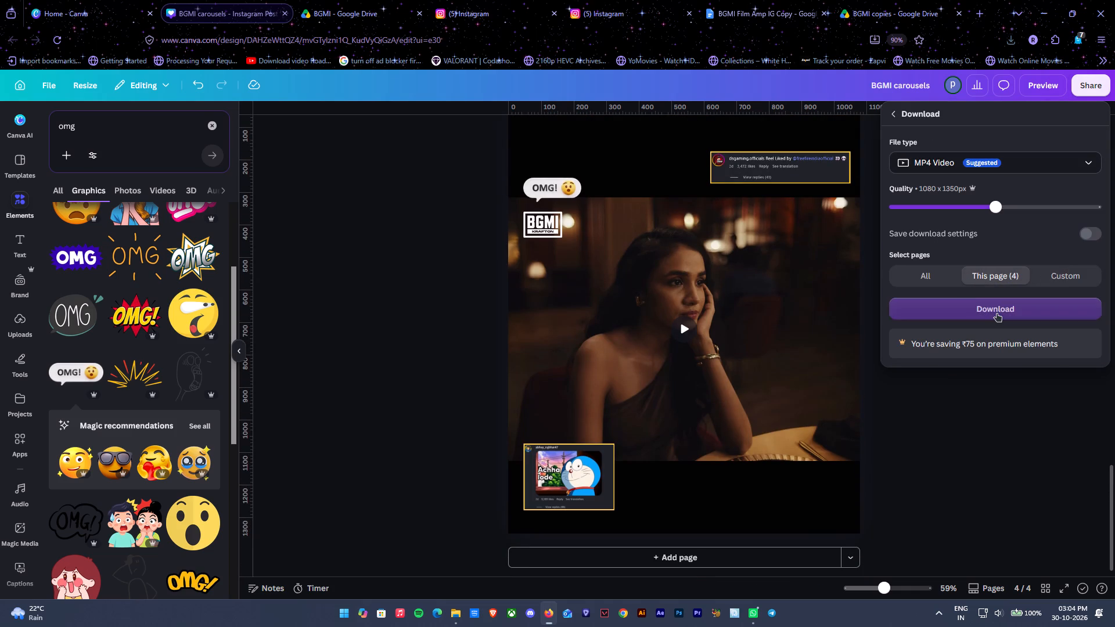
{"action": "left_click", "coordinate": [997, 313]}
Download only page 3, the "This isn't a parody" cover, as a PNG image.
{"action": "scroll", "coordinate": [983, 331], "scroll_direction": "up", "scroll_amount": 9}
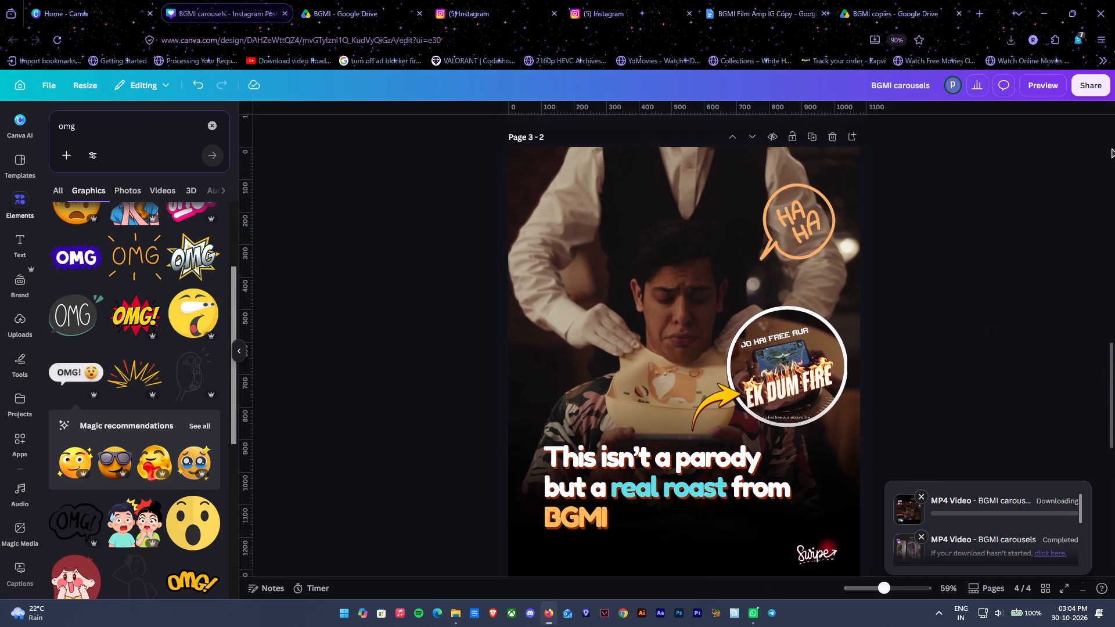
{"action": "left_click", "coordinate": [1095, 91]}
{"action": "left_click", "coordinate": [926, 335]}
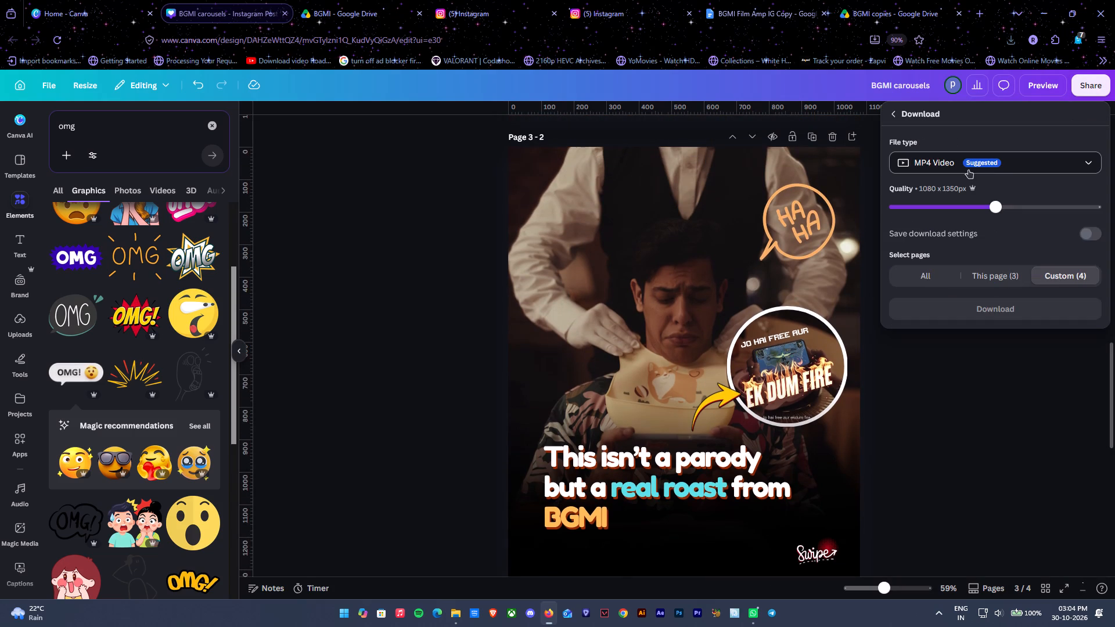
{"action": "left_click", "coordinate": [968, 170]}
{"action": "left_click", "coordinate": [957, 223]}
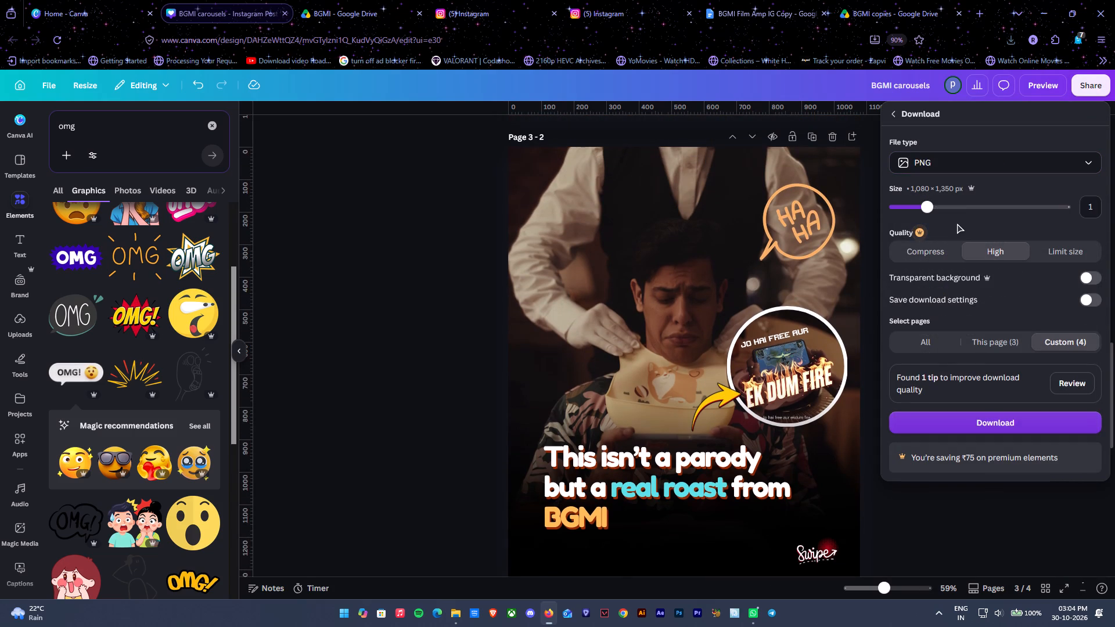
{"action": "left_click", "coordinate": [994, 339]}
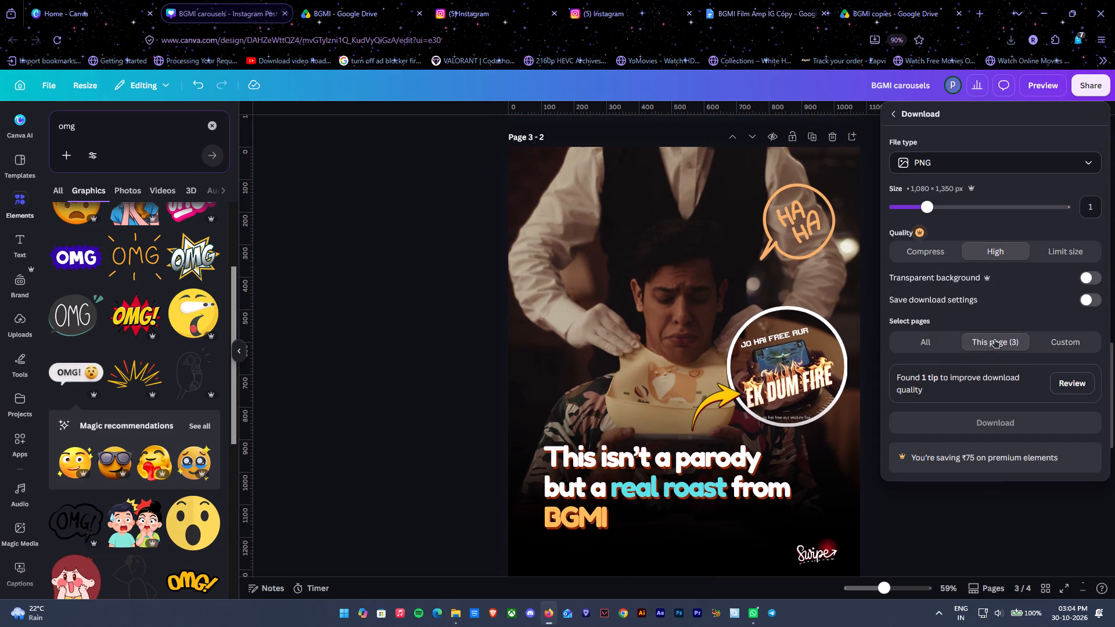
{"action": "left_click", "coordinate": [990, 416]}
{"action": "left_click", "coordinate": [995, 300]}
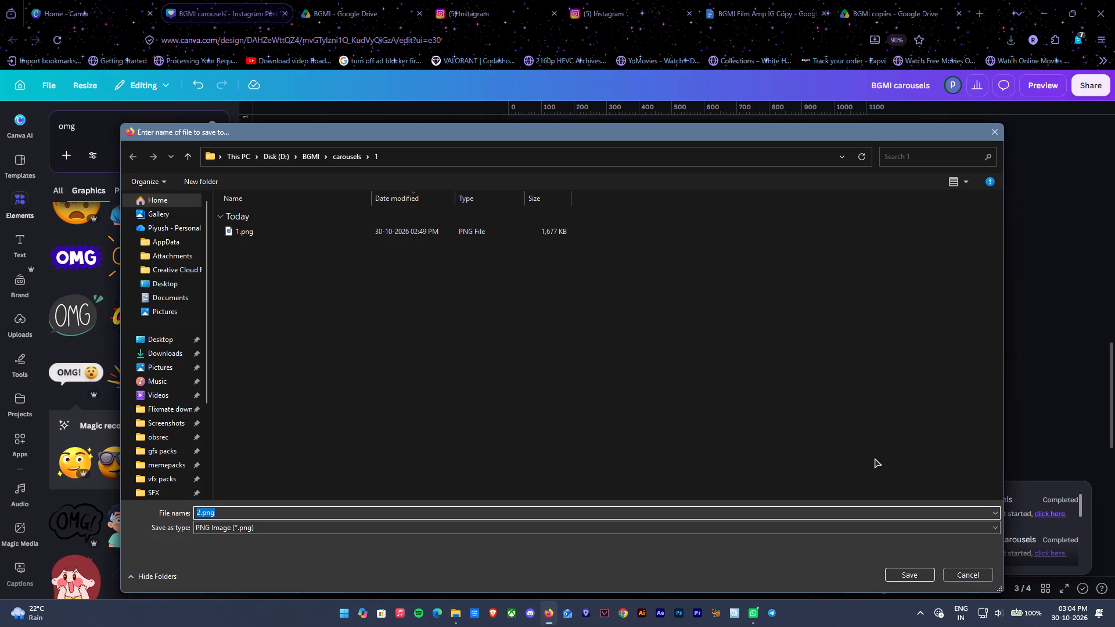
Create a folder named 2 inside D:\BGMI\carousels and save the exported cover image in it as 2.png.
{"action": "left_click", "coordinate": [342, 160]}
{"action": "right_click", "coordinate": [299, 276]}
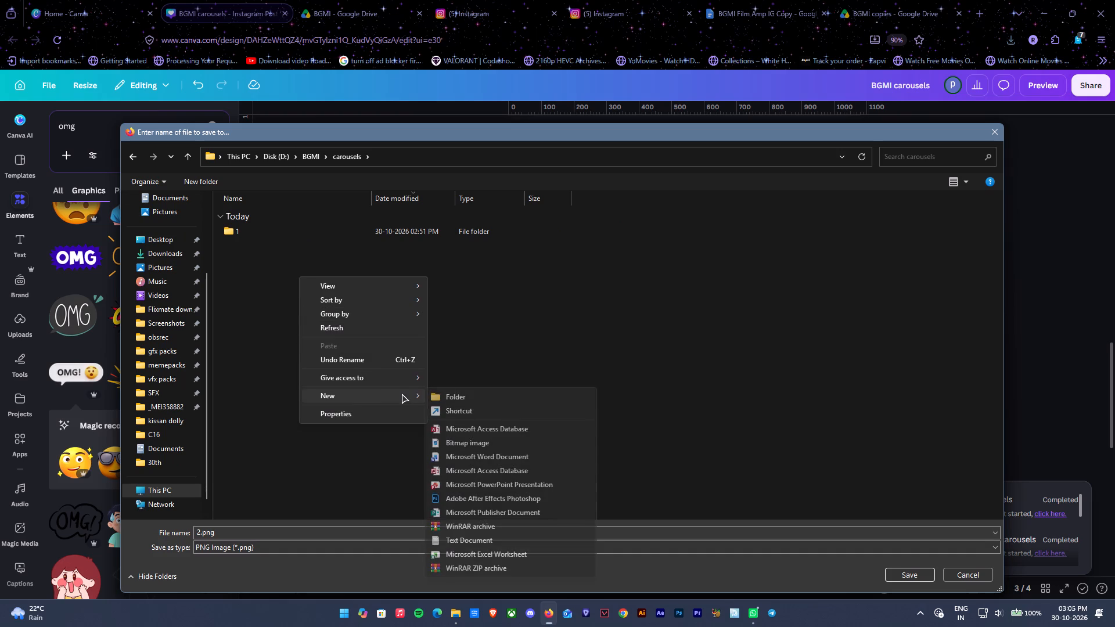
{"action": "left_click", "coordinate": [458, 395]}
{"action": "key", "text": "2"}
{"action": "left_click", "coordinate": [344, 329]}
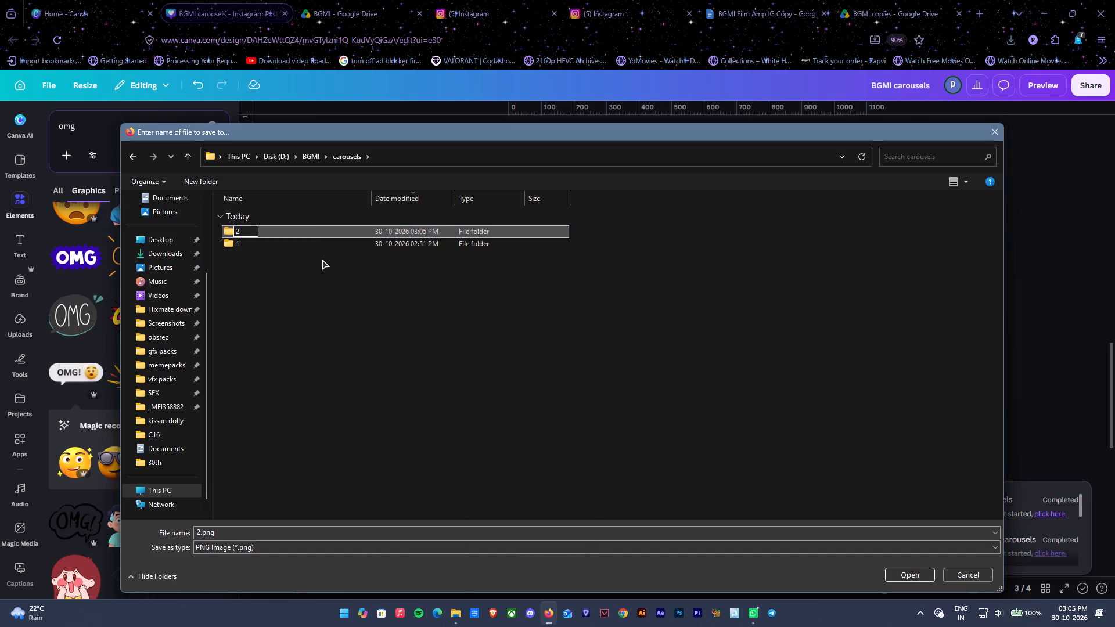
{"action": "double_click", "coordinate": [314, 229]}
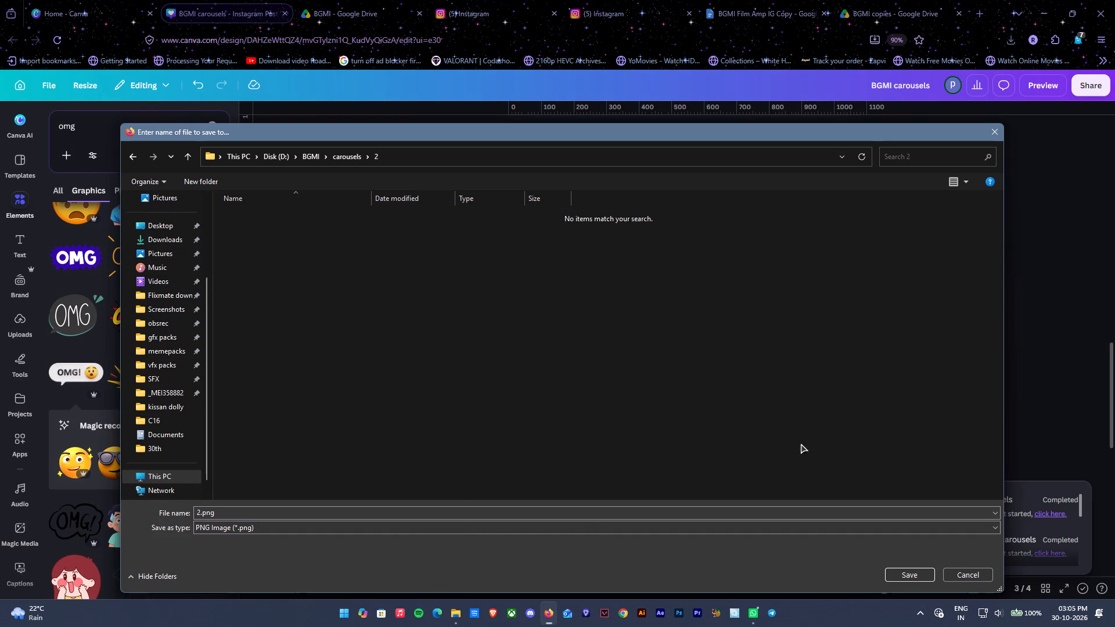
{"action": "left_click", "coordinate": [912, 572]}
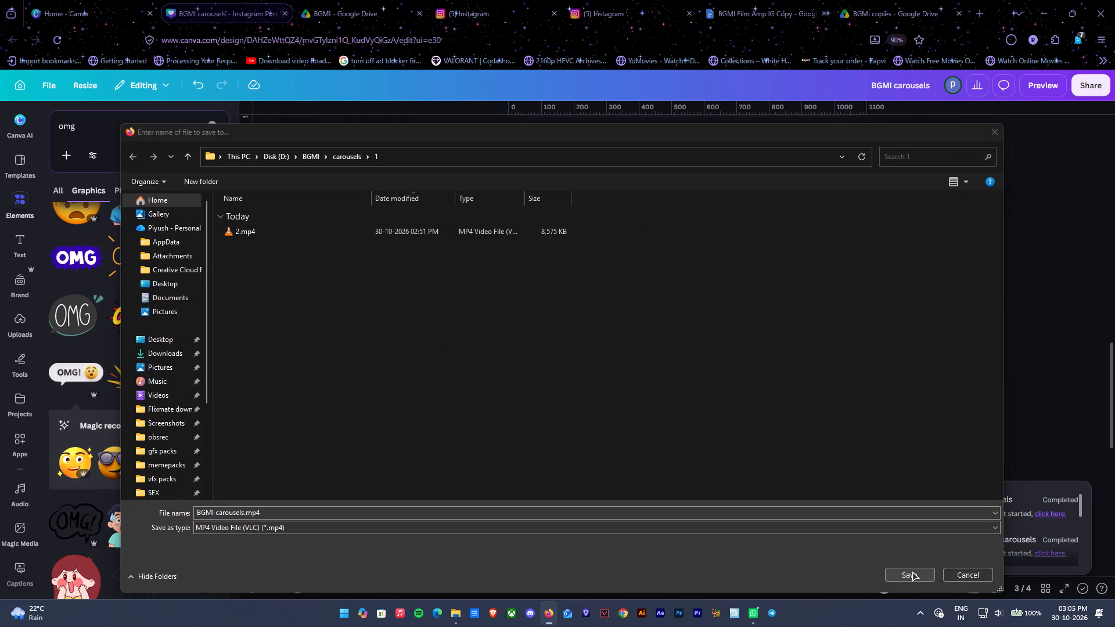
Save the exported video as BGMI carousels.mp4 in the carousels folder 2.
{"action": "left_click", "coordinate": [348, 160]}
{"action": "double_click", "coordinate": [251, 227]}
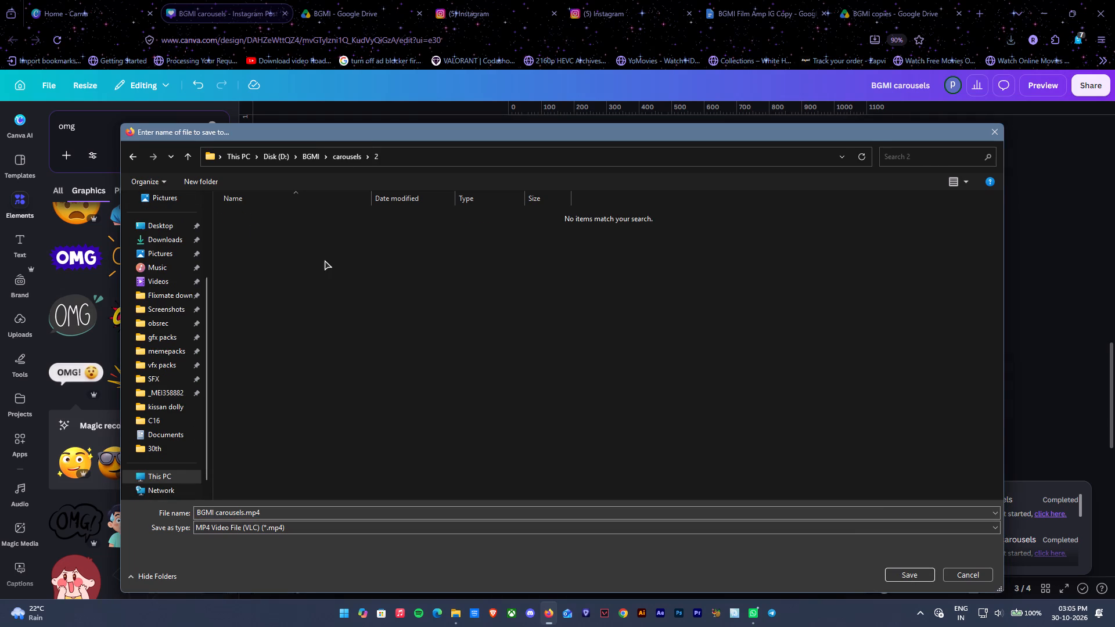
{"action": "left_click", "coordinate": [907, 576]}
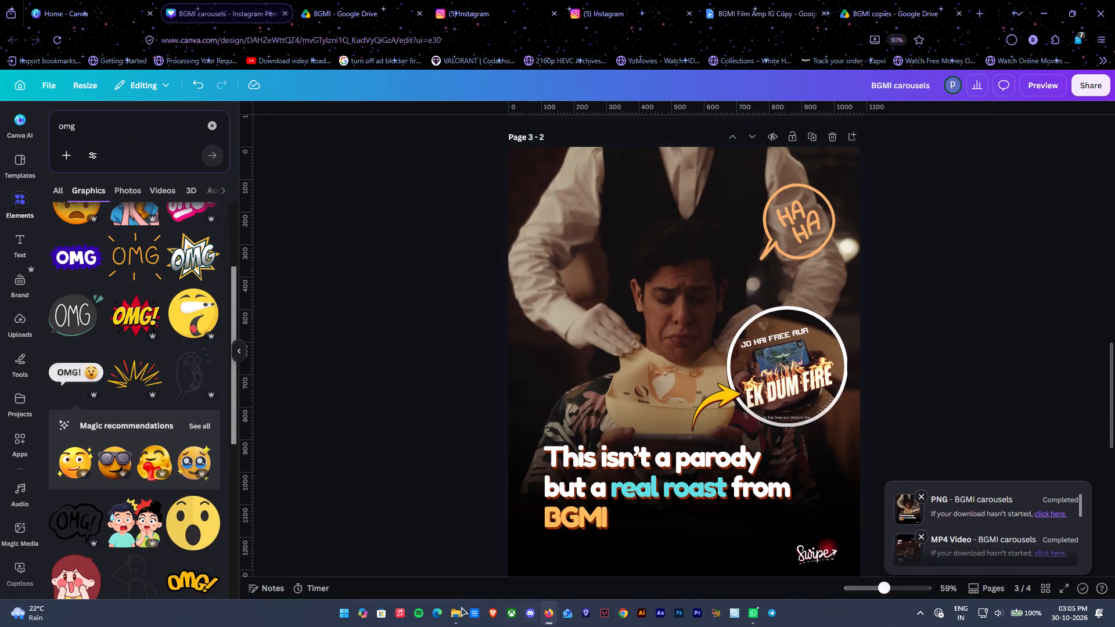
In File Explorer, open D:\BGMI\carousels\2 and rename the cover image as 1.png.
{"action": "left_click", "coordinate": [452, 605]}
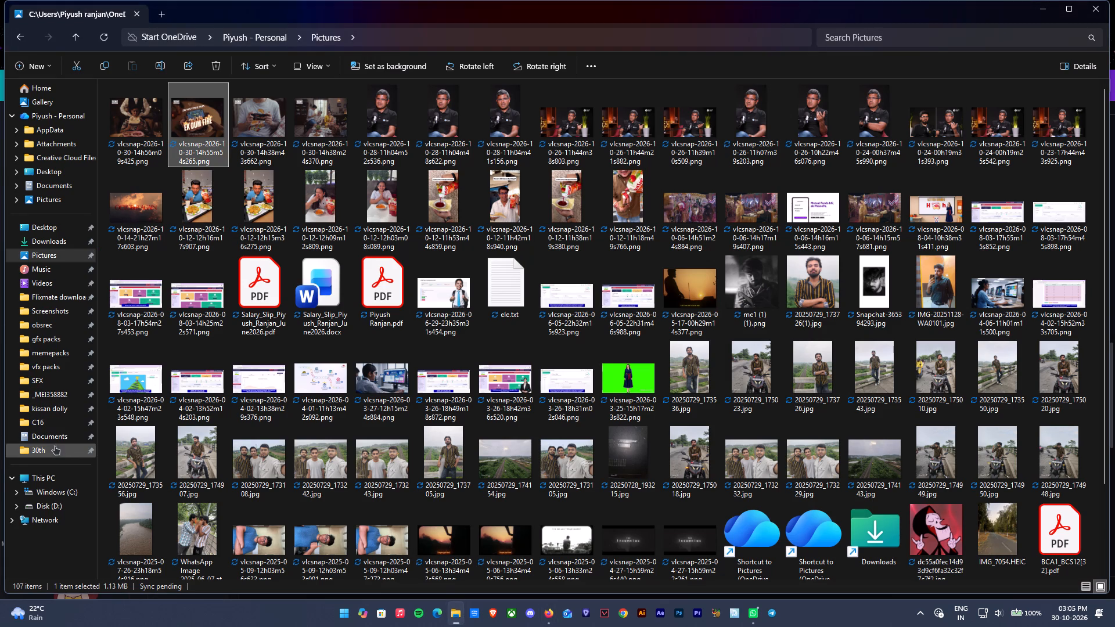
{"action": "left_click", "coordinate": [57, 502]}
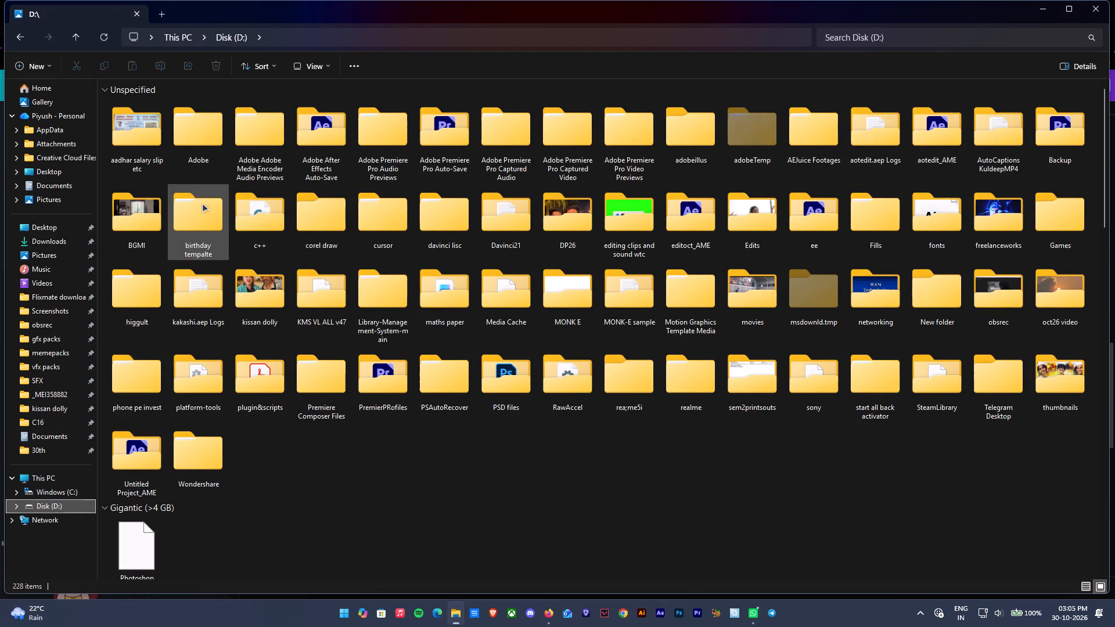
{"action": "double_click", "coordinate": [138, 228]}
{"action": "double_click", "coordinate": [145, 136]}
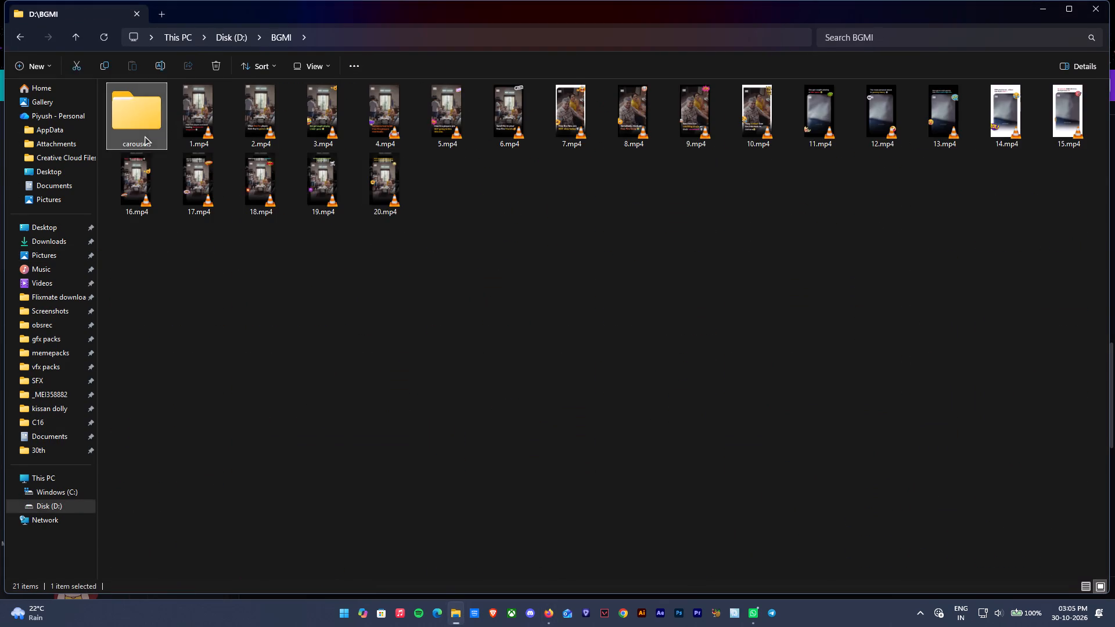
{"action": "double_click", "coordinate": [189, 120]}
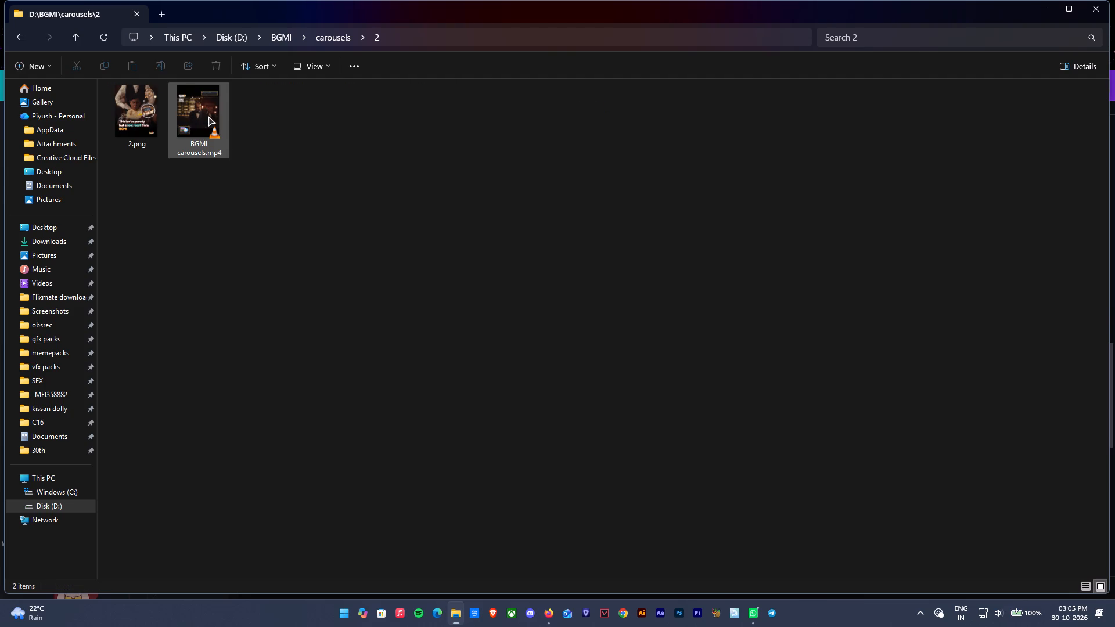
{"action": "left_click", "coordinate": [120, 120]}
{"action": "left_click", "coordinate": [159, 66]}
{"action": "key", "text": "1"}
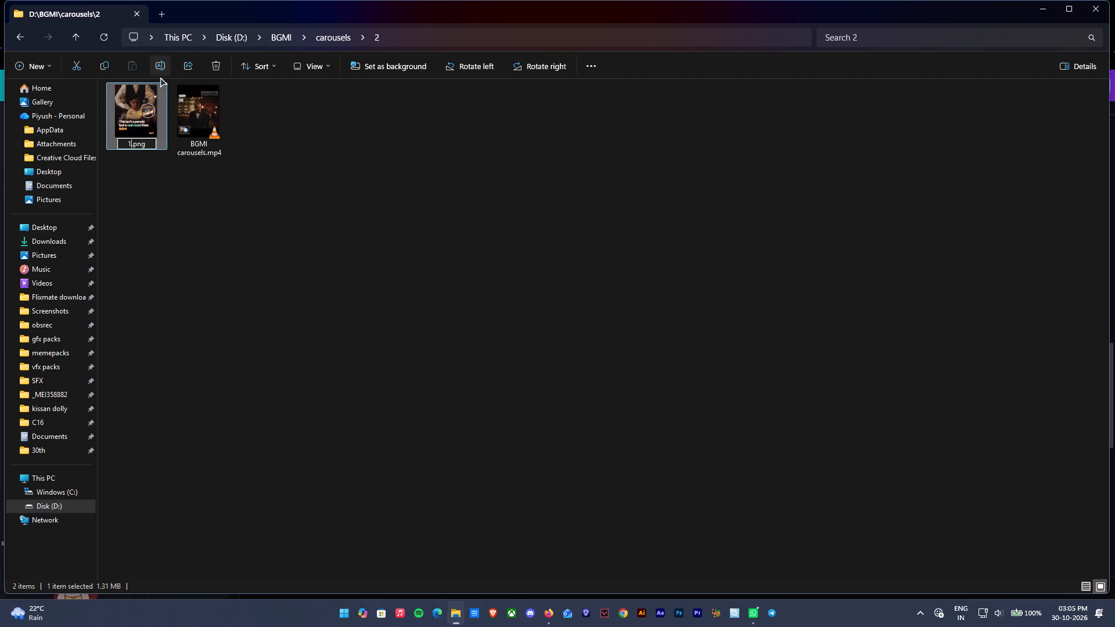
{"action": "left_click", "coordinate": [269, 148]}
Rename the BGMI carousels video in folder 2 as 2.mp4.
{"action": "left_click", "coordinate": [204, 122]}
{"action": "left_click", "coordinate": [162, 64]}
{"action": "key", "text": "2"}
{"action": "left_click", "coordinate": [373, 148]}
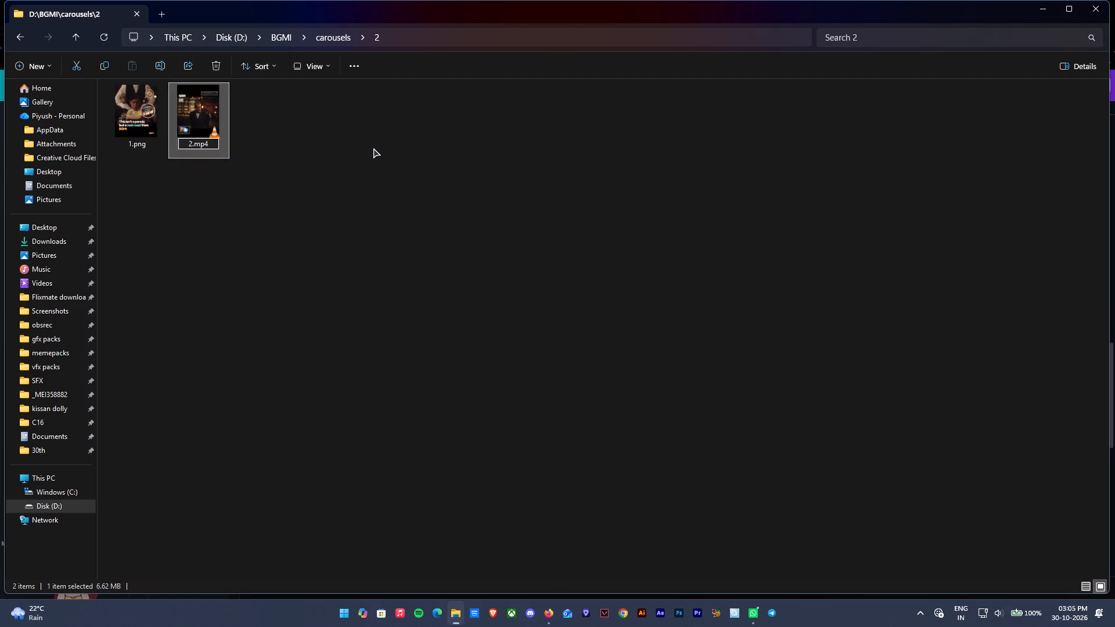
Switch to Google Drive and upload the local carousels folder 2 into the Carousels folder of BGMI copies.
{"action": "left_click", "coordinate": [554, 607]}
{"action": "left_click", "coordinate": [376, 0]}
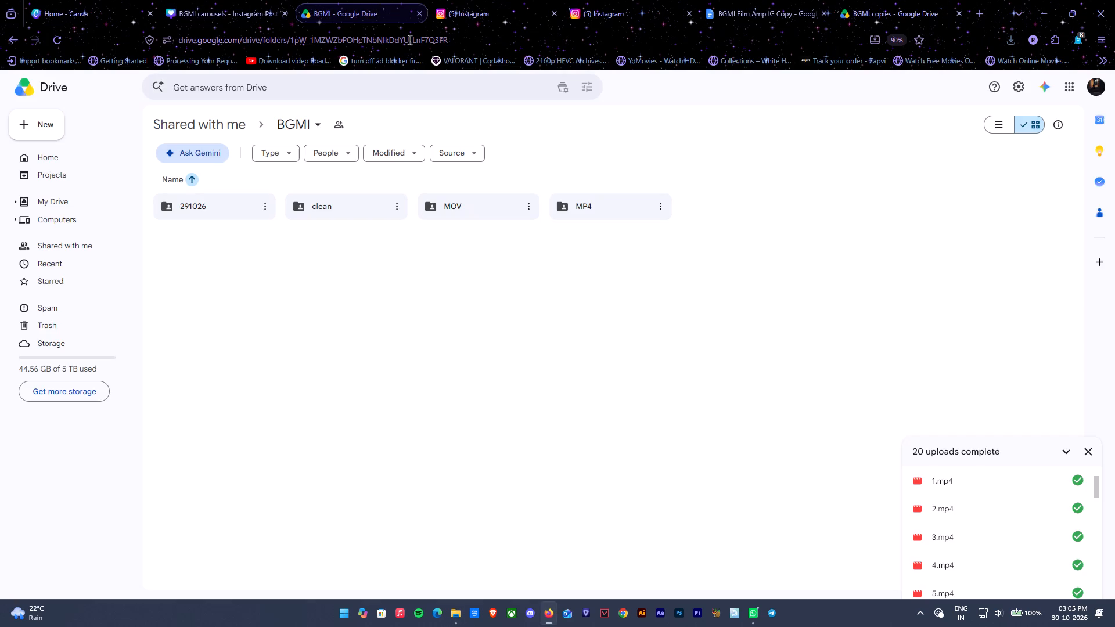
{"action": "left_click", "coordinate": [851, 0]}
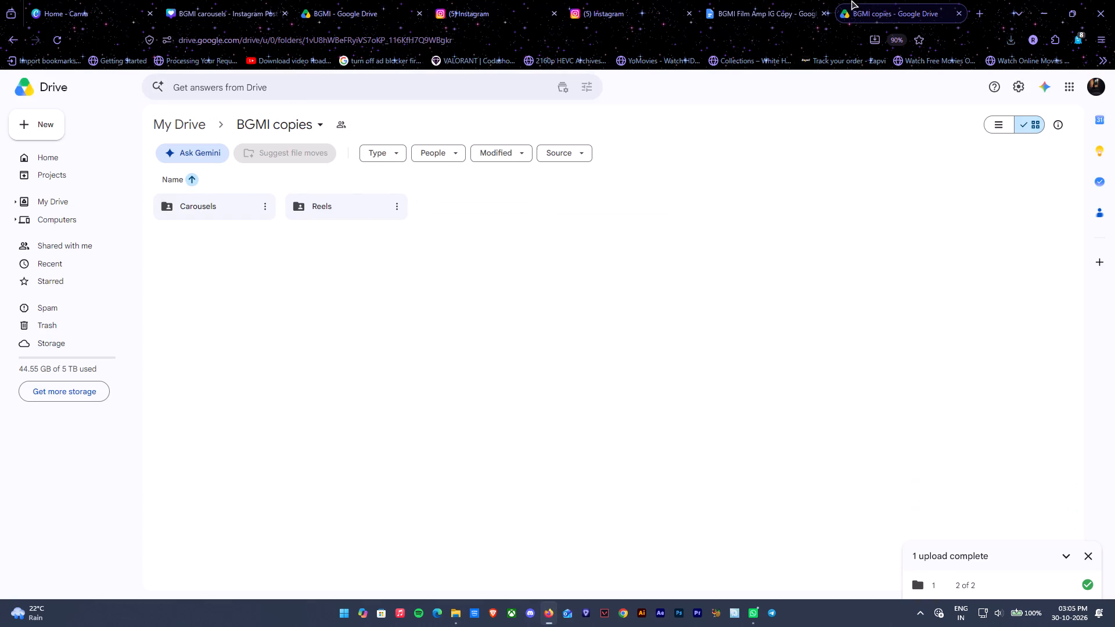
{"action": "double_click", "coordinate": [214, 211]}
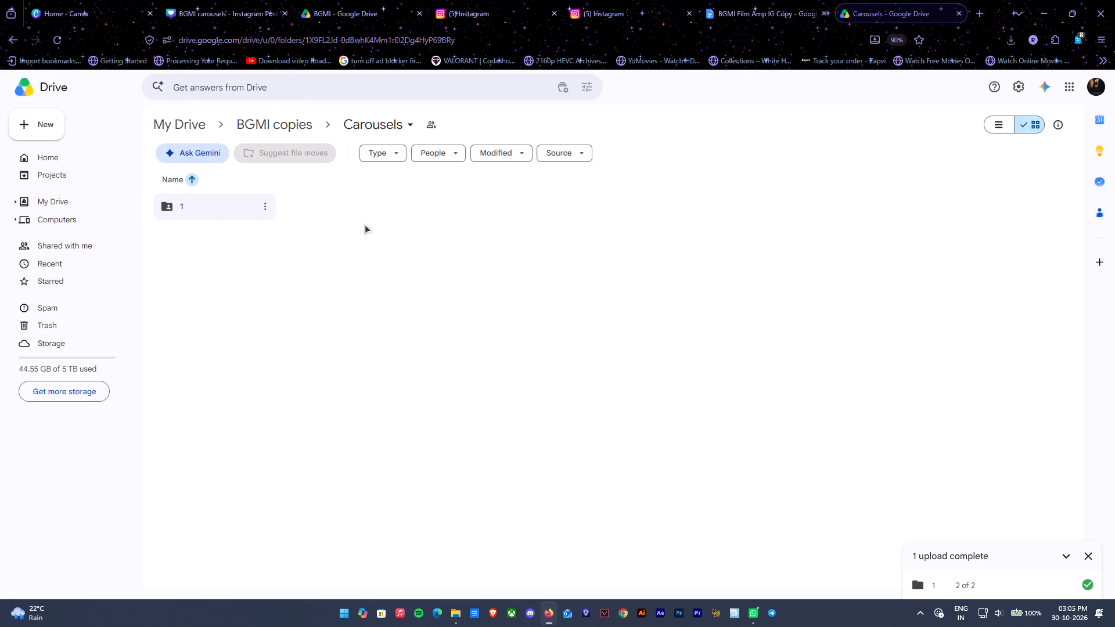
{"action": "right_click", "coordinate": [365, 224]}
{"action": "left_click", "coordinate": [428, 279]}
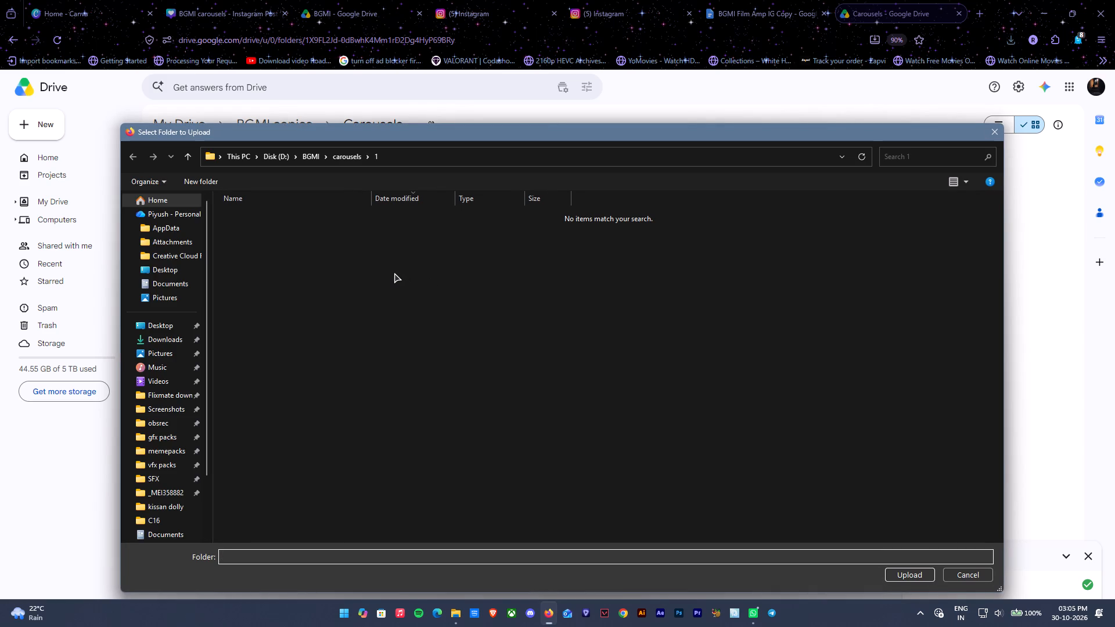
{"action": "left_click", "coordinate": [340, 157]}
{"action": "left_click", "coordinate": [242, 233]}
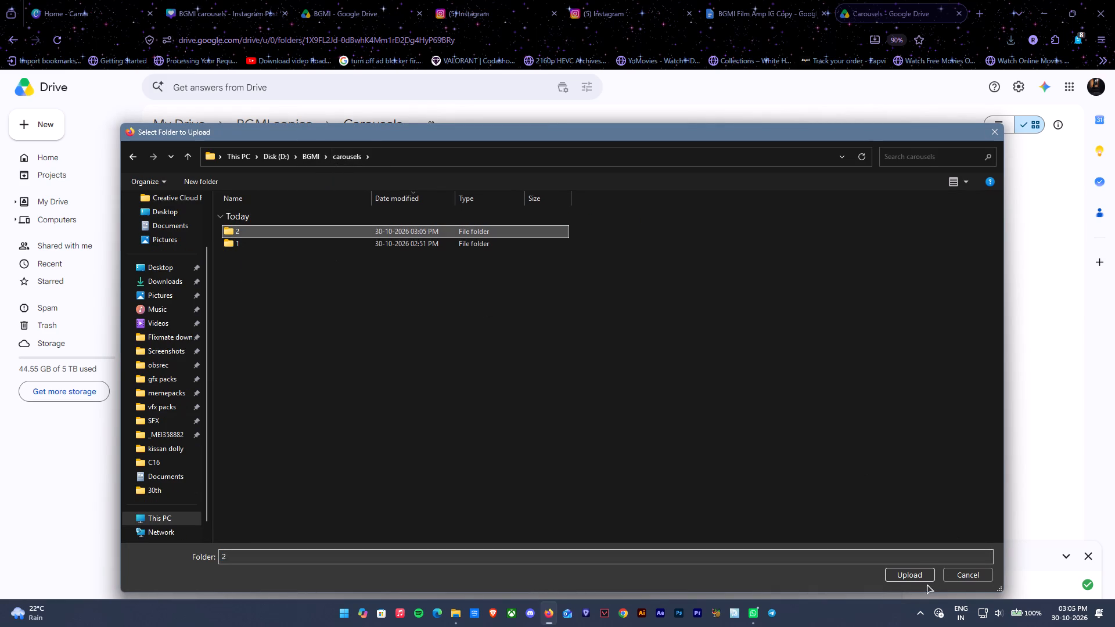
{"action": "left_click", "coordinate": [925, 574]}
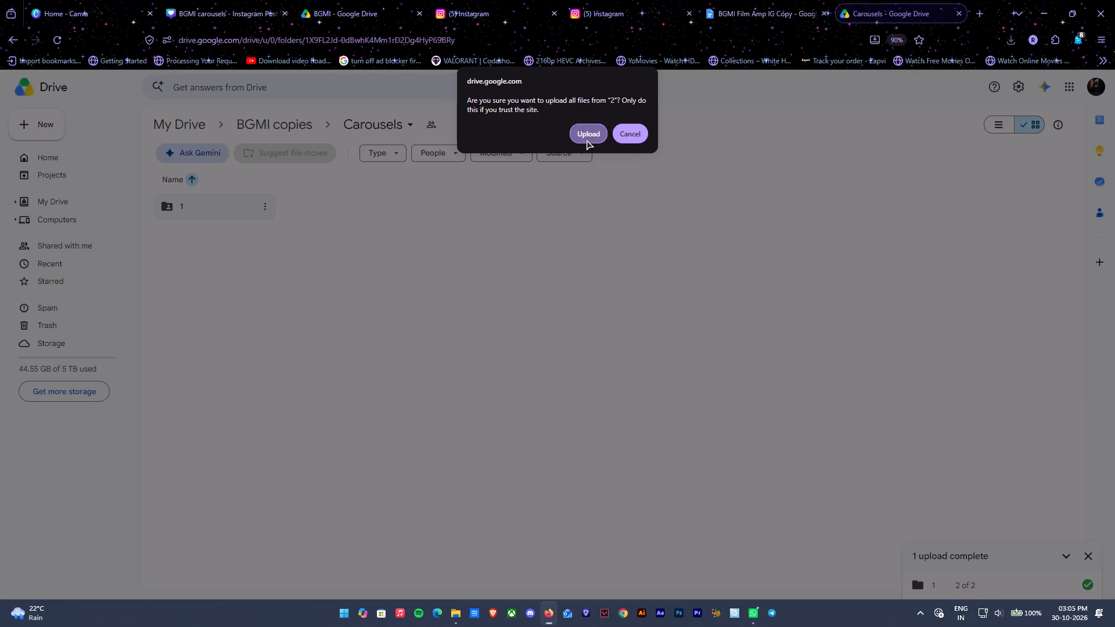
{"action": "left_click", "coordinate": [587, 140]}
Open 1.png and 2.mp4 from the local folder 2 in Photos to review the exported image and video.
{"action": "left_click", "coordinate": [451, 612]}
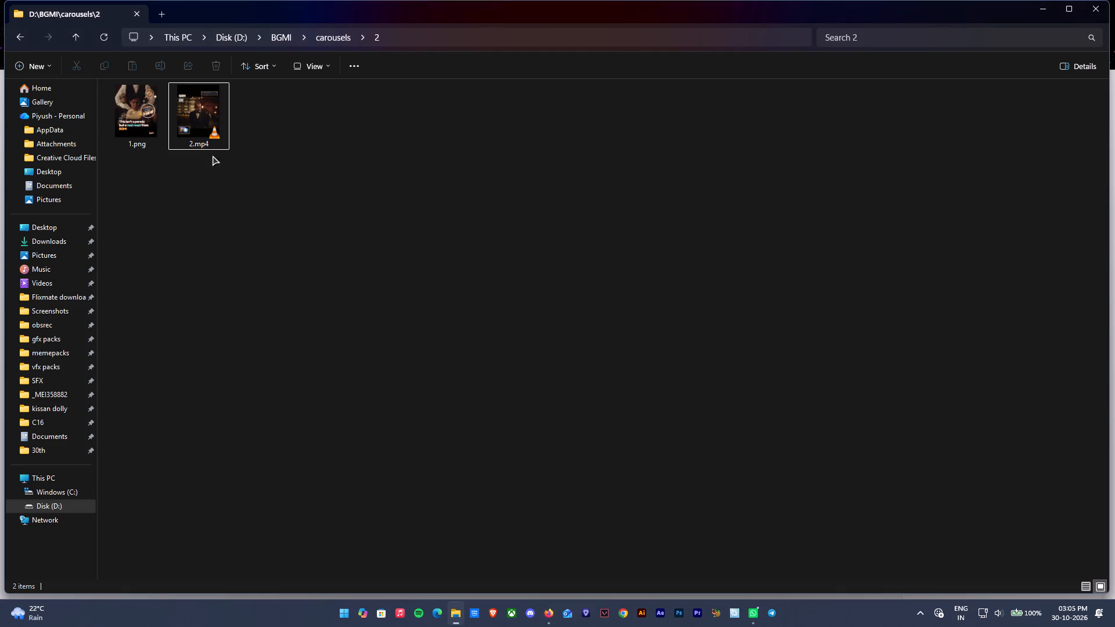
{"action": "double_click", "coordinate": [141, 116]}
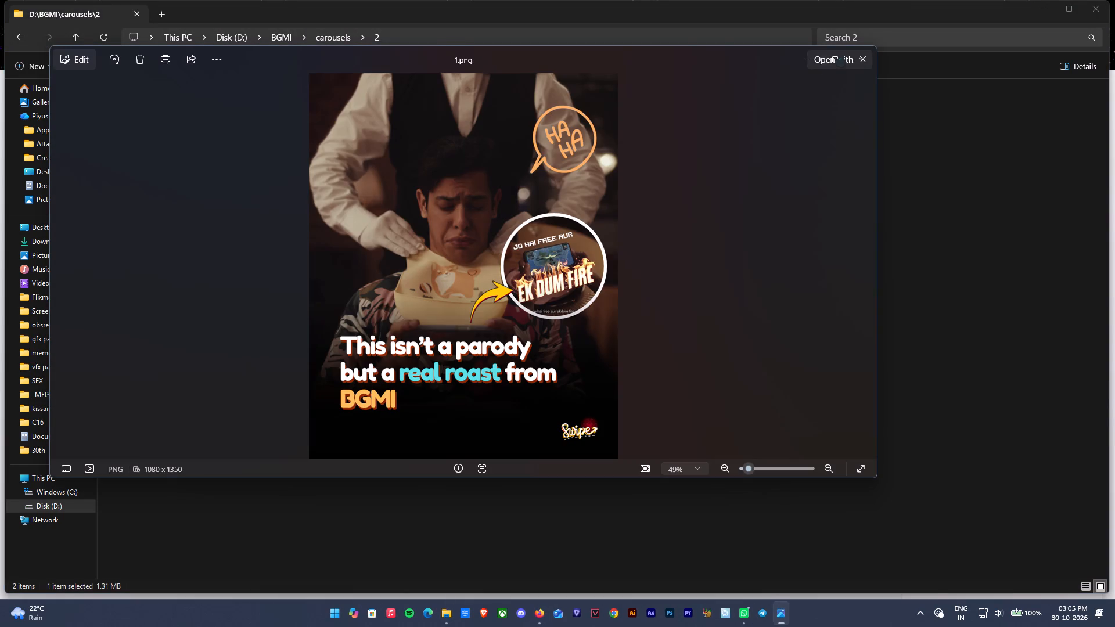
{"action": "left_click", "coordinate": [837, 70]}
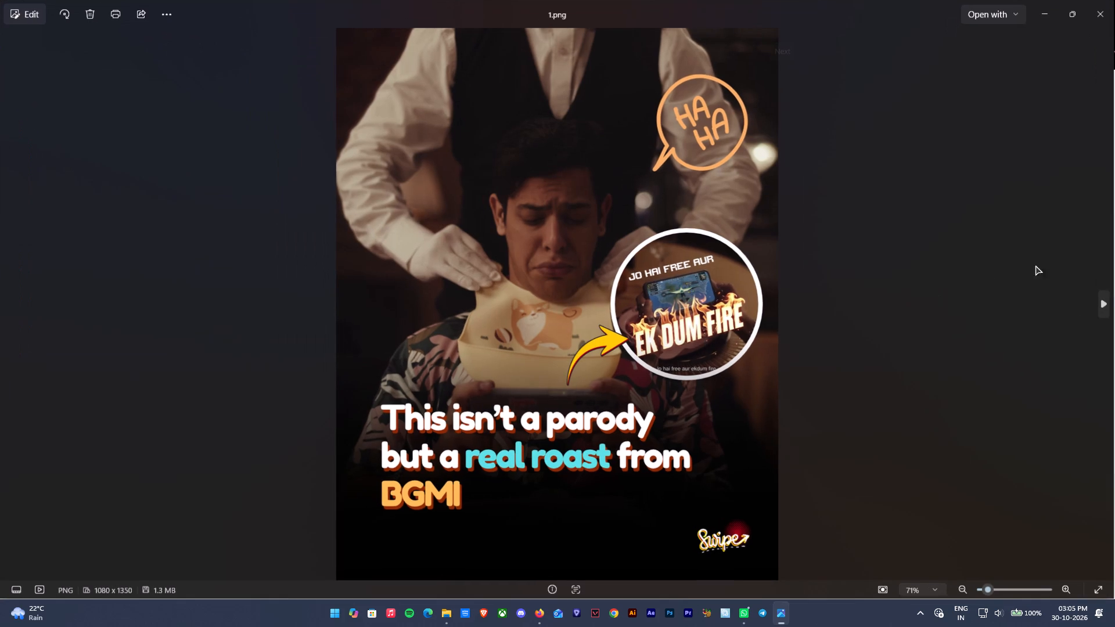
{"action": "key", "text": "Left"}
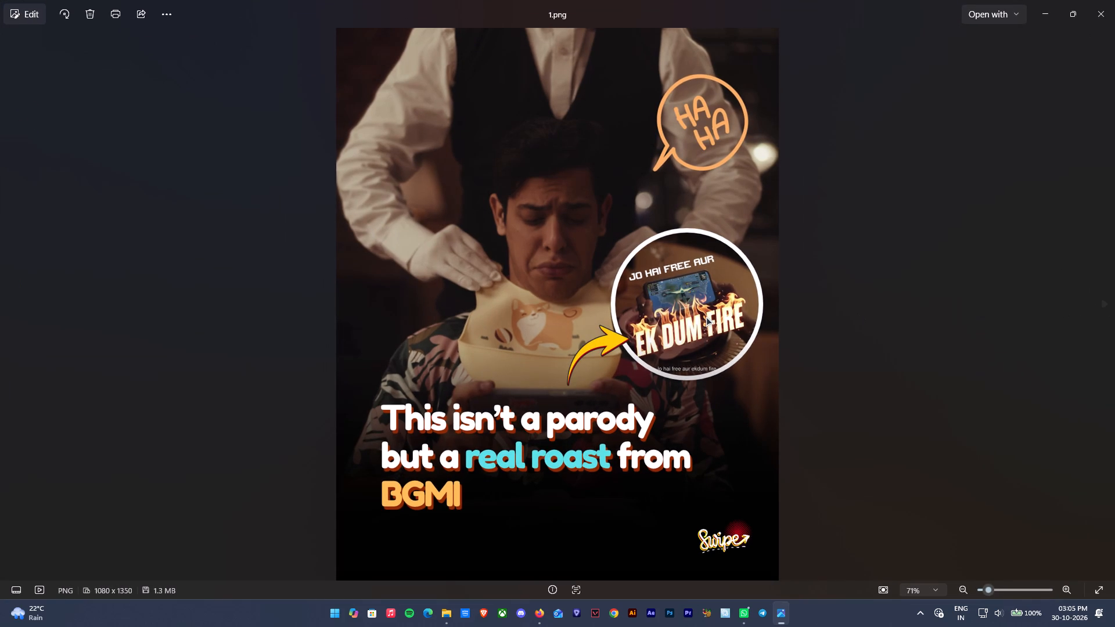
{"action": "key", "text": "Right"}
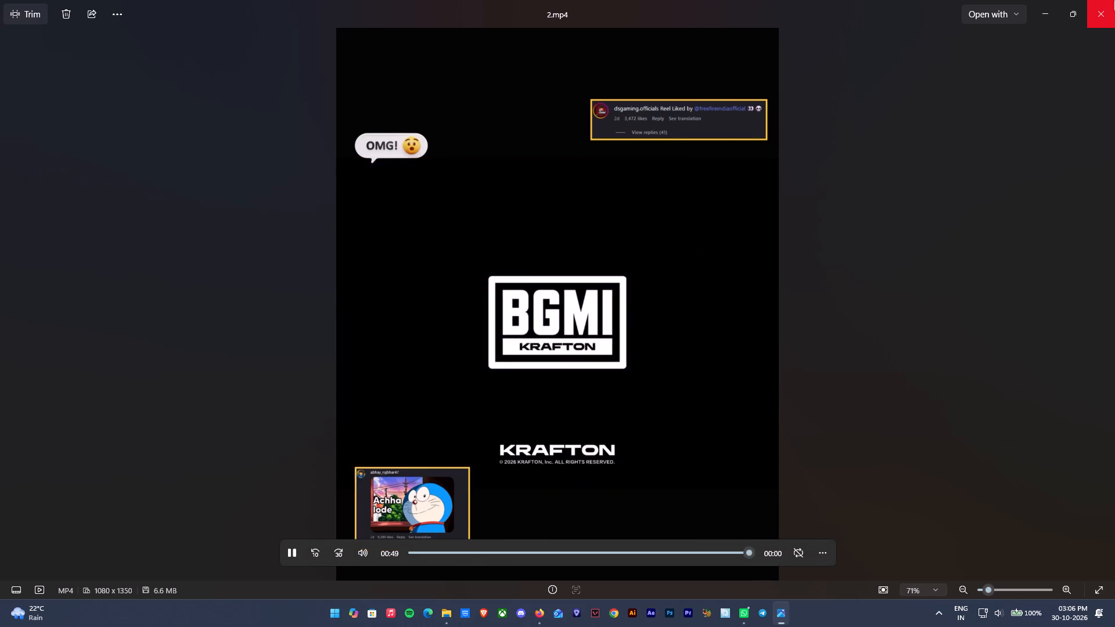
{"action": "left_click", "coordinate": [1114, 0]}
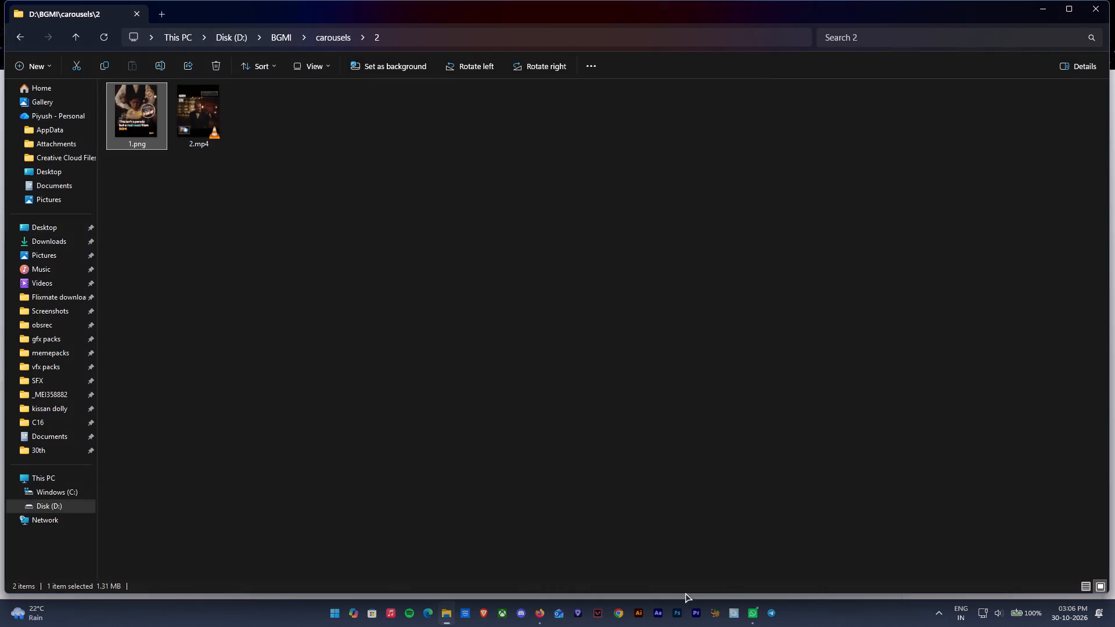
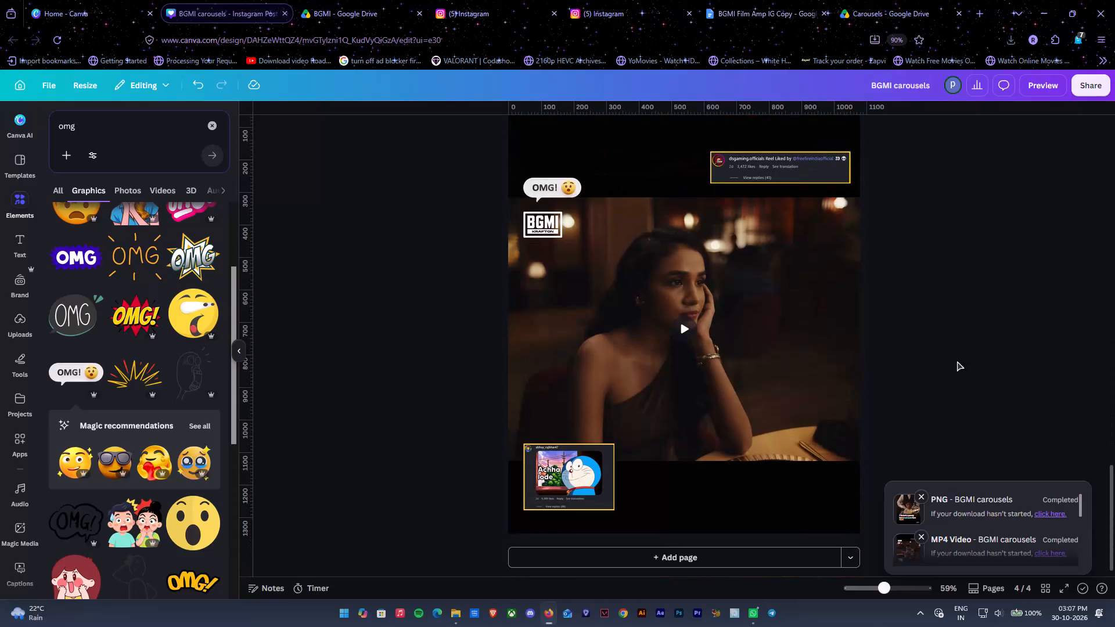
Add a fifth page and paste onto it a copy of the 56-second BGMI film video from page 2.
{"action": "left_click", "coordinate": [755, 554]}
{"action": "scroll", "coordinate": [757, 327], "scroll_direction": "up", "scroll_amount": 18}
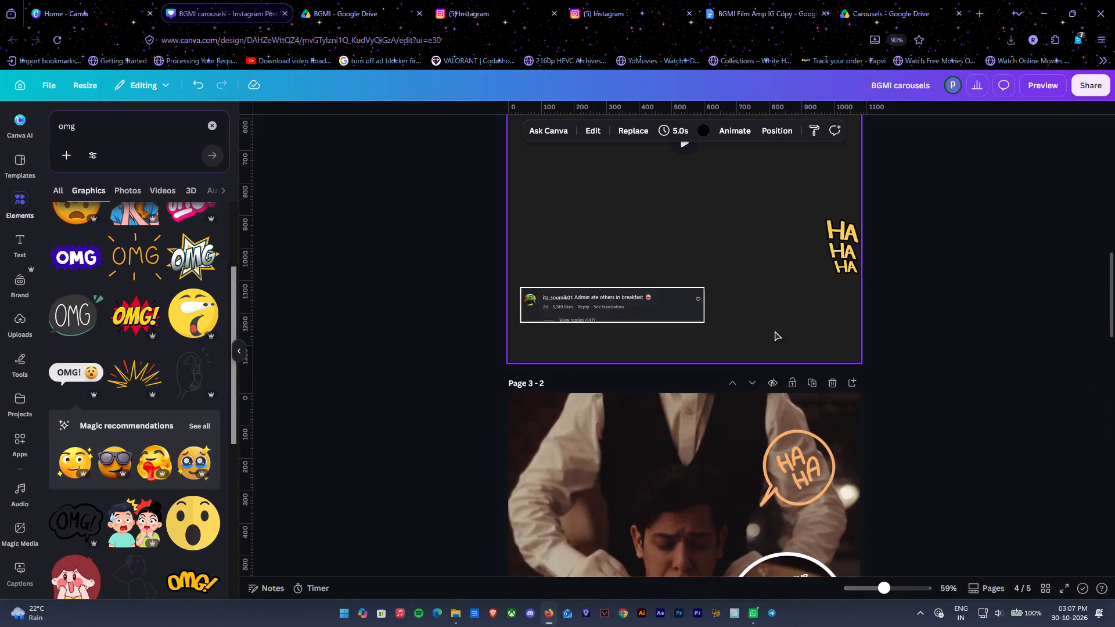
{"action": "left_click", "coordinate": [722, 309]}
{"action": "key", "text": "ctrl+c"}
{"action": "scroll", "coordinate": [722, 309], "scroll_direction": "down", "scroll_amount": 15}
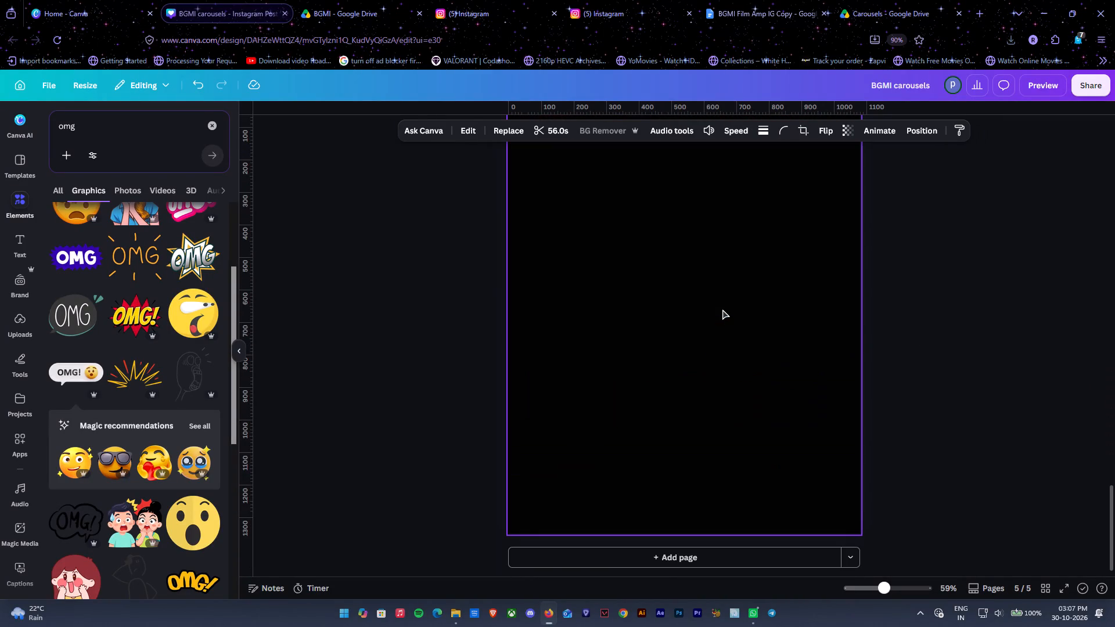
{"action": "scroll", "coordinate": [722, 309], "scroll_direction": "down", "scroll_amount": 1}
{"action": "key", "text": "ctrl+v"}
{"action": "left_click", "coordinate": [958, 262]}
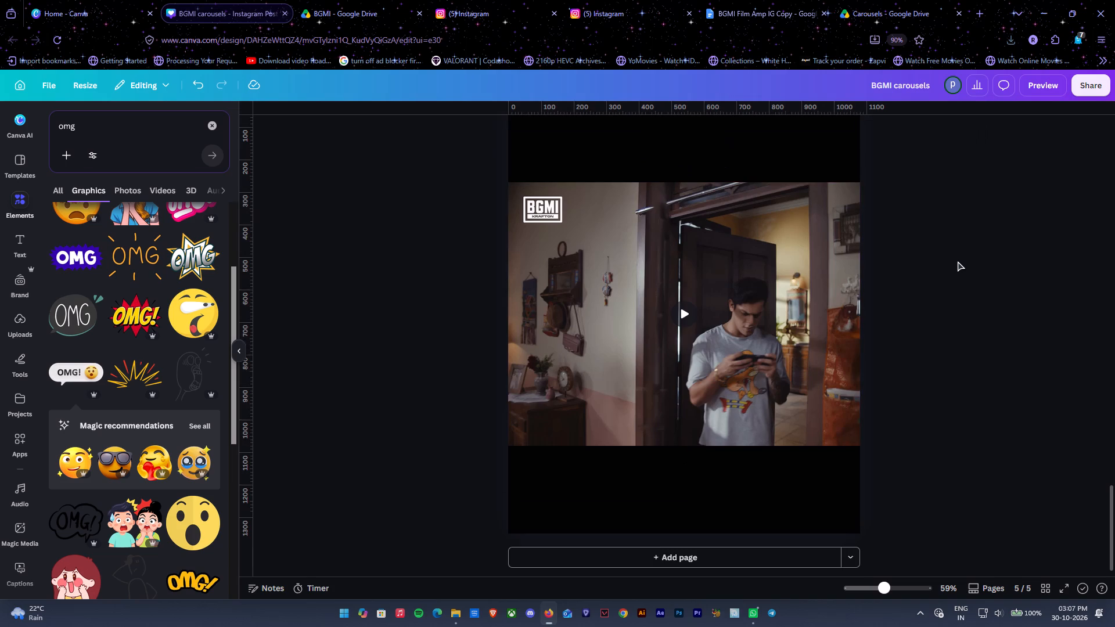
{"action": "scroll", "coordinate": [958, 261], "scroll_direction": "up", "scroll_amount": 5}
{"action": "scroll", "coordinate": [958, 261], "scroll_direction": "down", "scroll_amount": 6}
Open BGMI_F1_56SEC_271026 v06.mp4 from Downloads in VLC and snapshot the "Cartoon waale games kheloge…" frame at 00:31.
{"action": "left_click", "coordinate": [451, 611]}
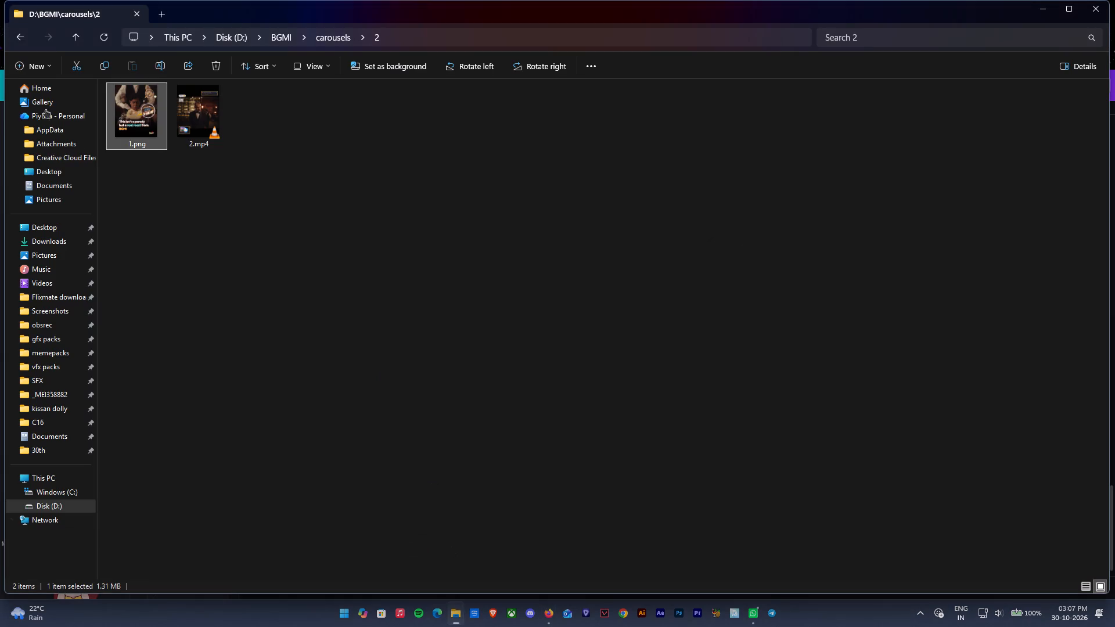
{"action": "left_click", "coordinate": [15, 32]}
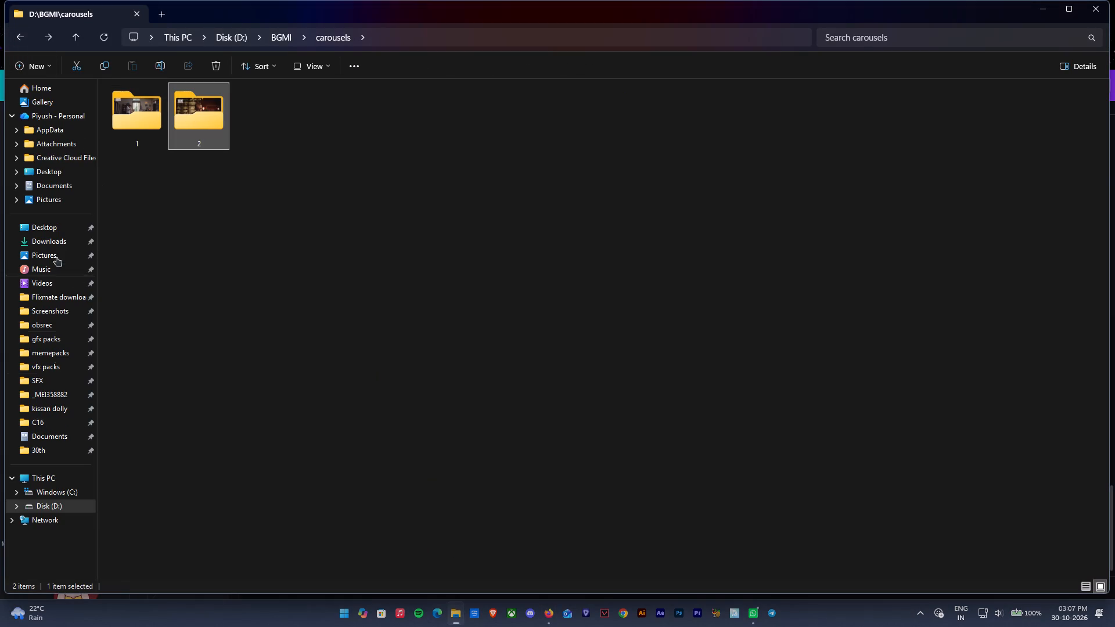
{"action": "left_click", "coordinate": [59, 236]}
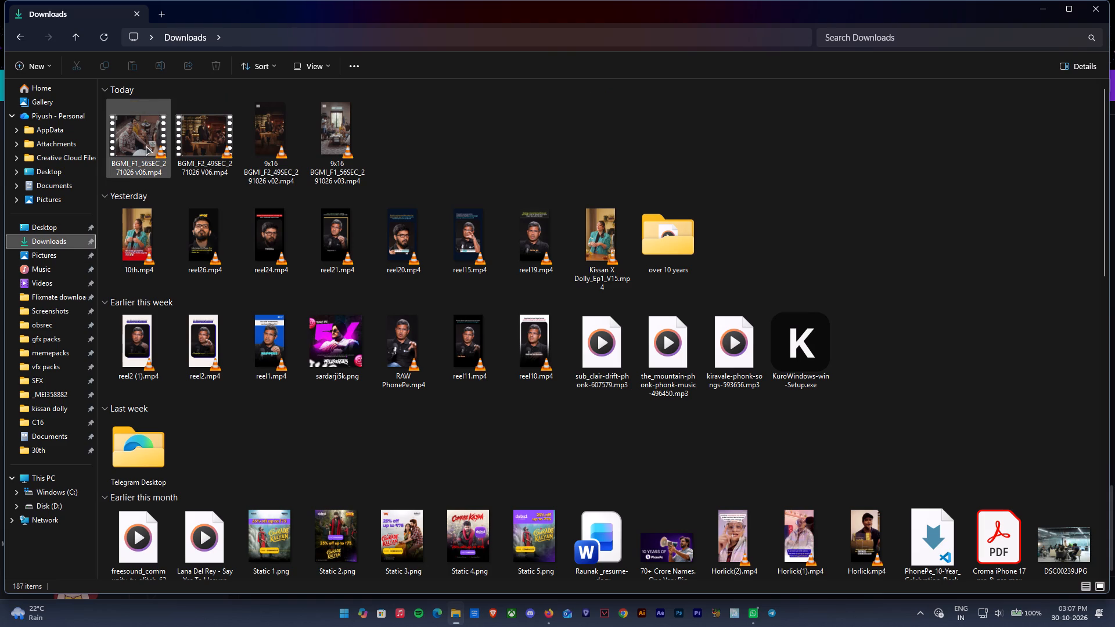
{"action": "double_click", "coordinate": [146, 146]}
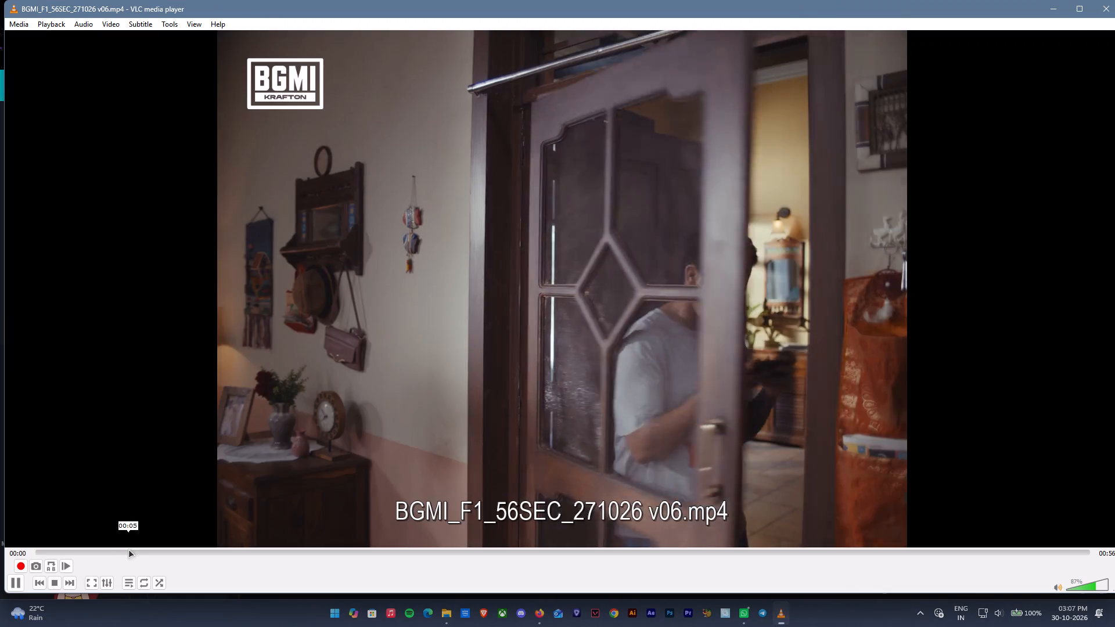
{"action": "left_click_drag", "start_coordinate": [131, 550], "coordinate": [443, 552]}
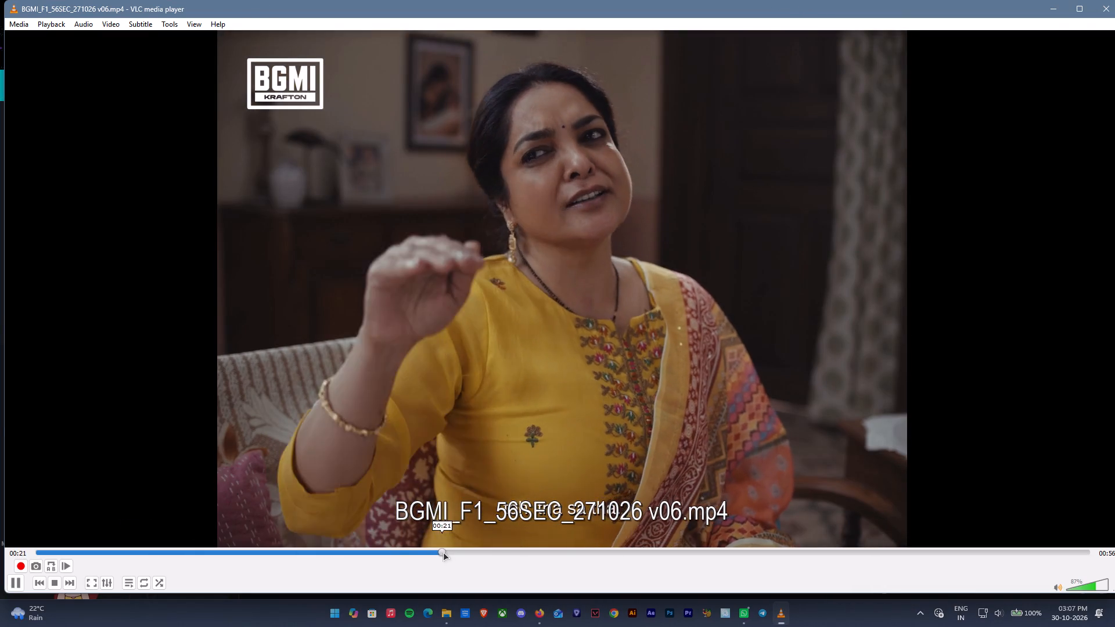
{"action": "left_click_drag", "start_coordinate": [443, 552], "coordinate": [581, 543]}
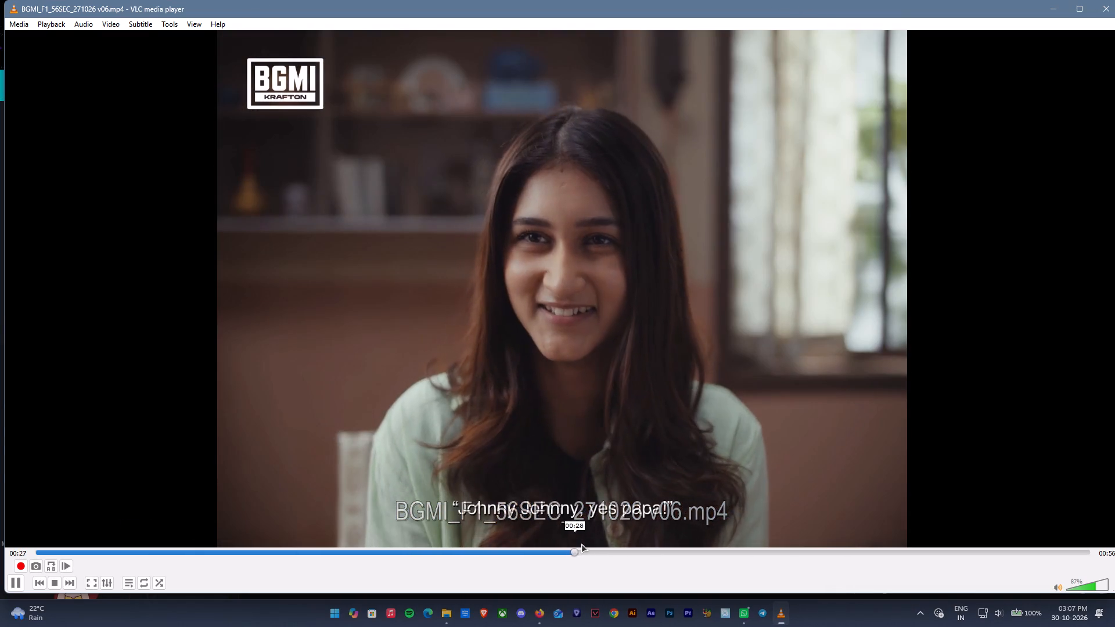
{"action": "left_click_drag", "start_coordinate": [581, 543], "coordinate": [598, 539]}
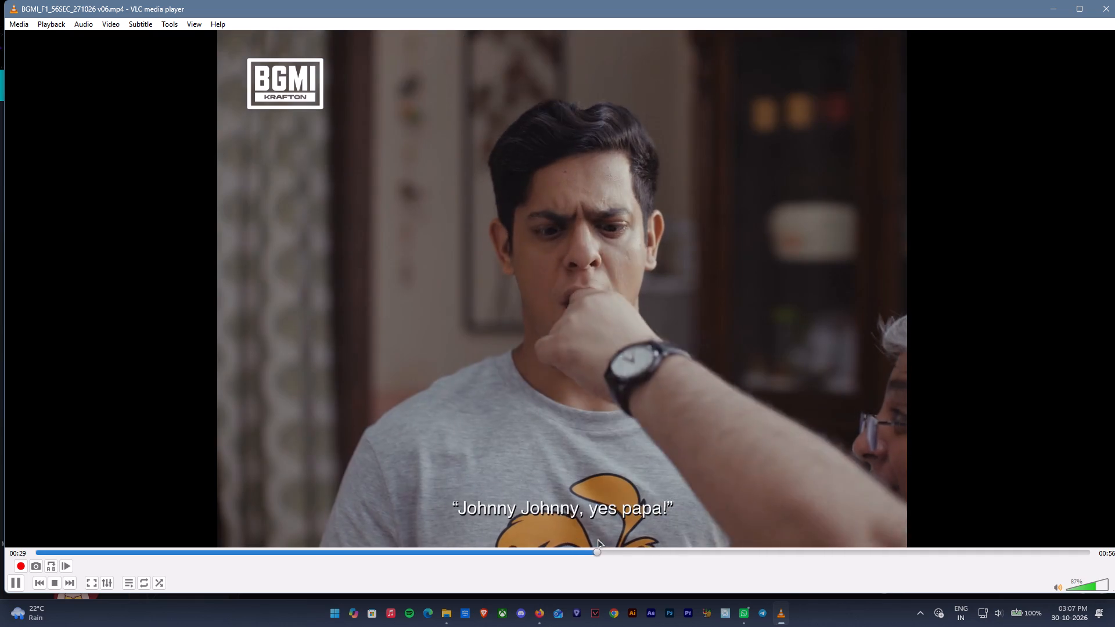
{"action": "key", "text": "space"}
{"action": "key", "text": "space"}
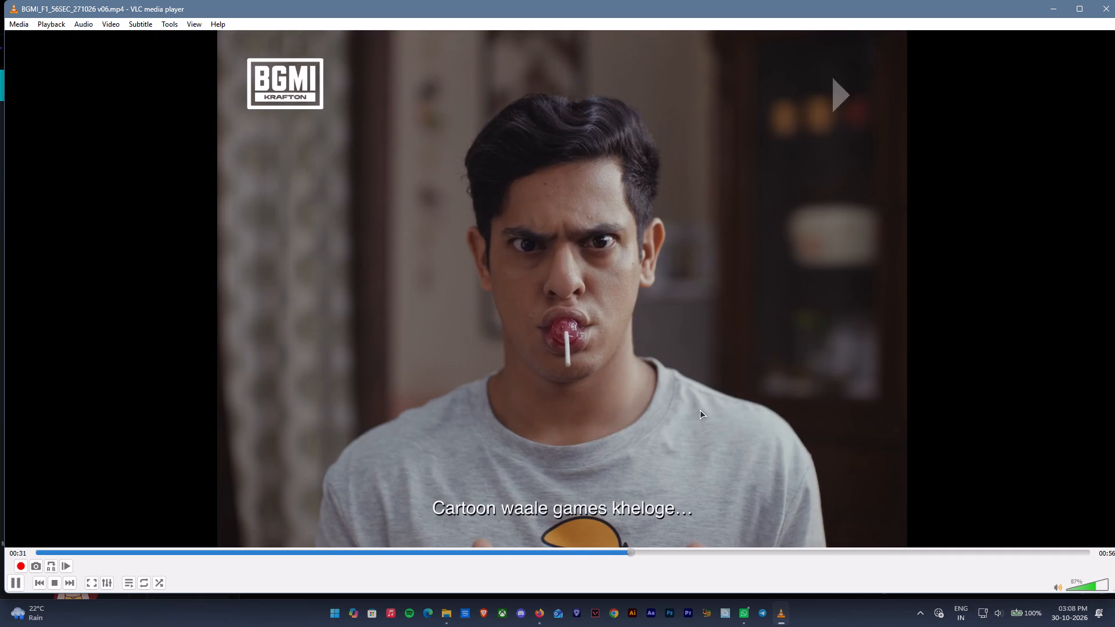
{"action": "key", "text": "space"}
{"action": "left_click", "coordinate": [34, 563]}
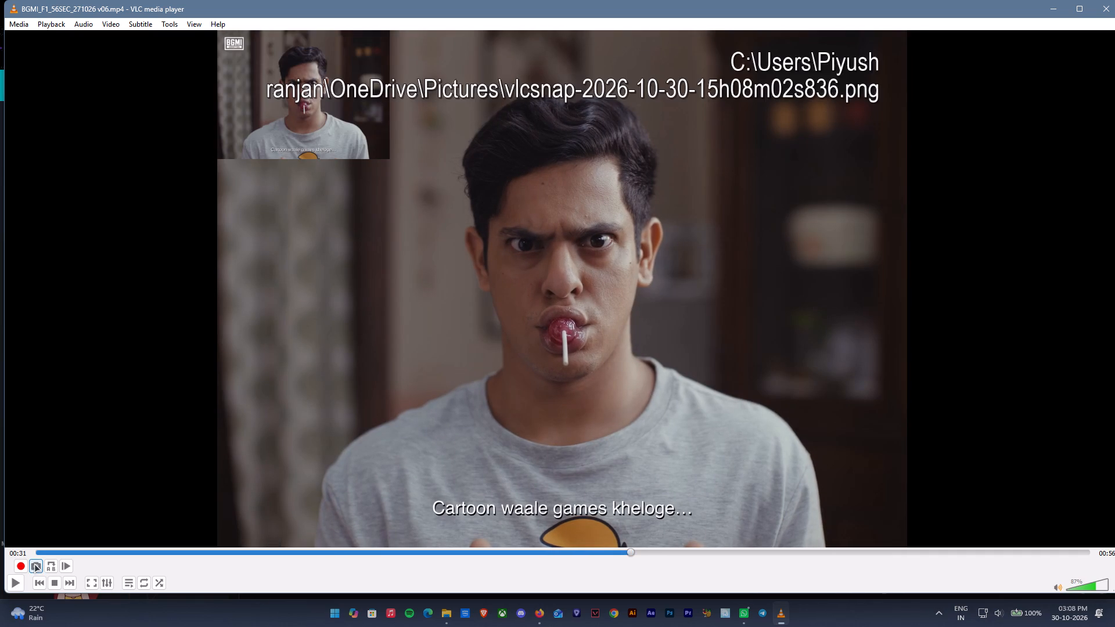
Take a second video snapshot at 00:48, on the "iss mein auto-assist nahi hai na." frame.
{"action": "left_click_drag", "start_coordinate": [632, 550], "coordinate": [700, 549]}
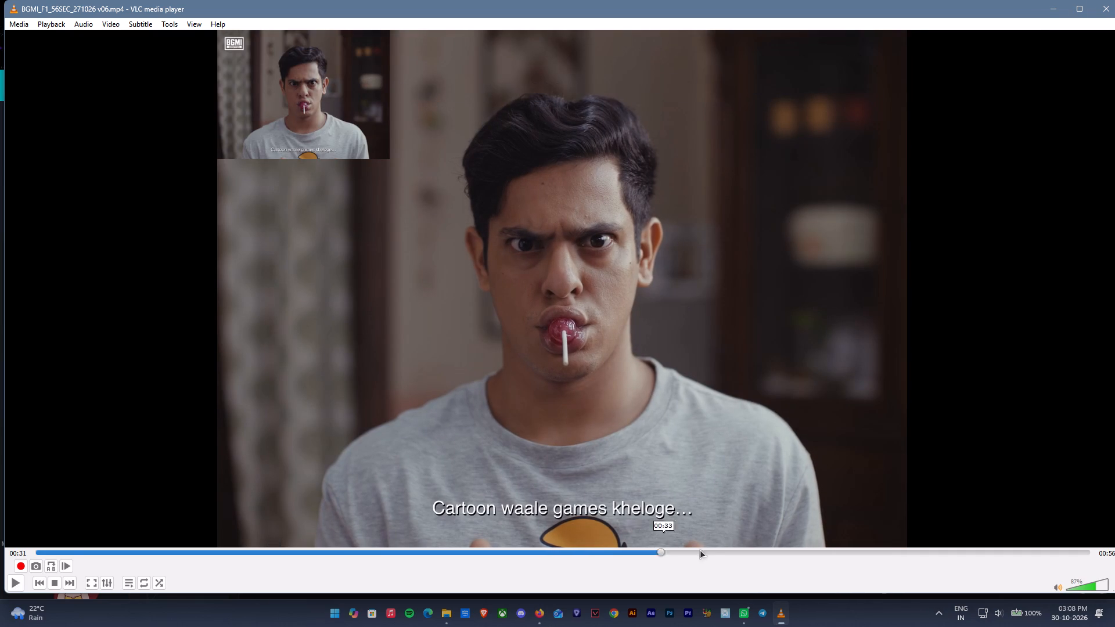
{"action": "left_click_drag", "start_coordinate": [700, 549], "coordinate": [812, 532]}
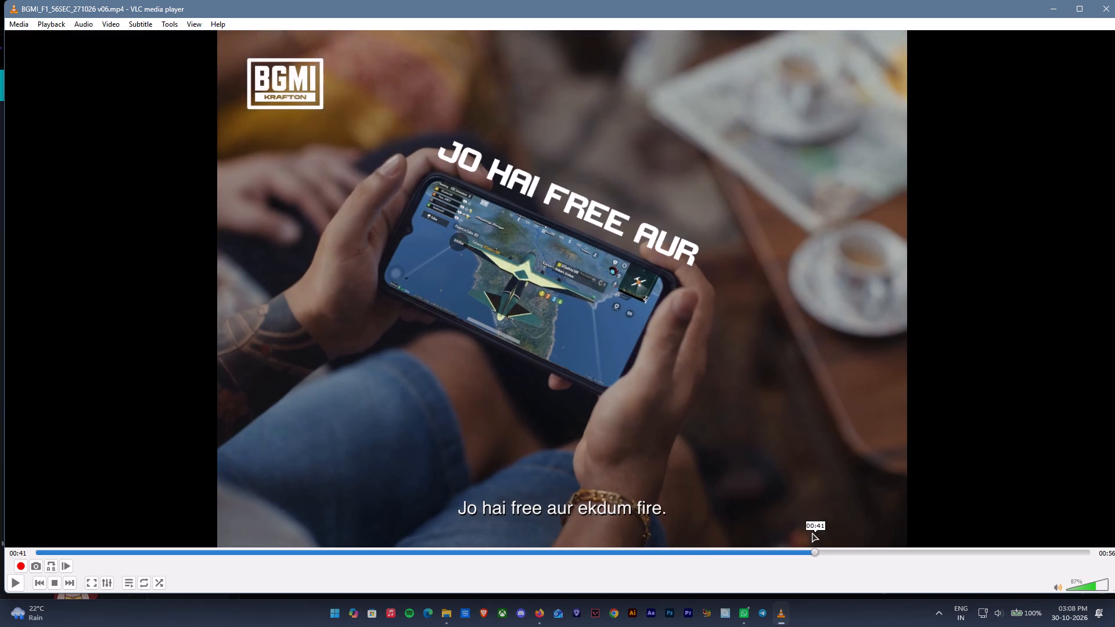
{"action": "left_click_drag", "start_coordinate": [812, 532], "coordinate": [949, 515]}
{"action": "left_click", "coordinate": [37, 565]}
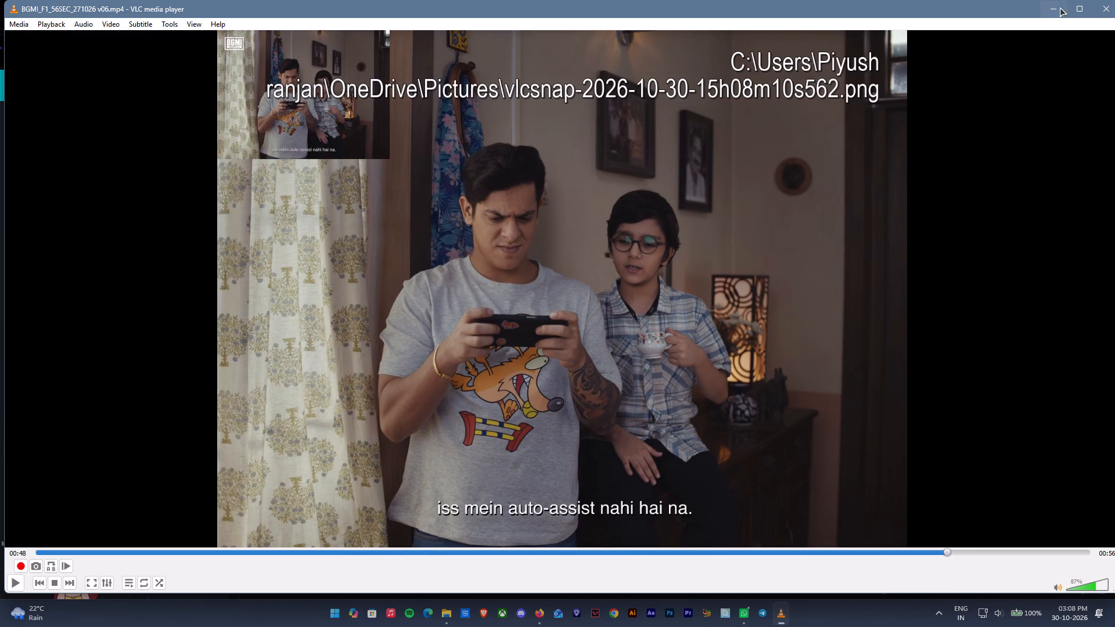
From the Pictures folder, place the "Cartoon waale games kheloge…" snapshot onto page 5 of the BGMI carousels design in Canva.
{"action": "left_click", "coordinate": [1057, 6]}
{"action": "left_click", "coordinate": [31, 259]}
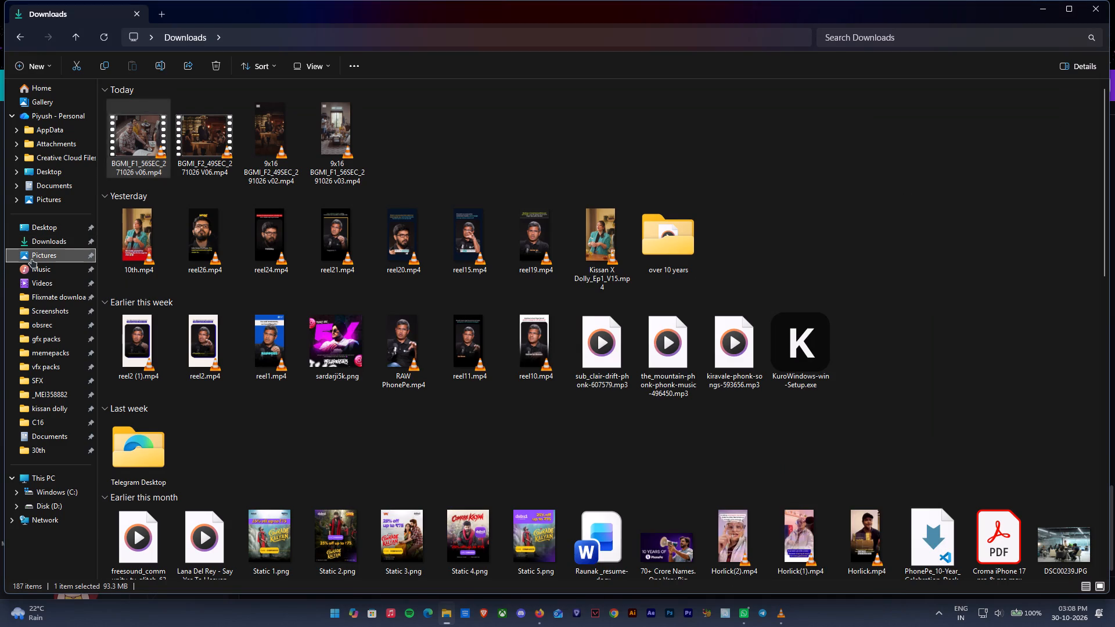
{"action": "left_click", "coordinate": [196, 116]}
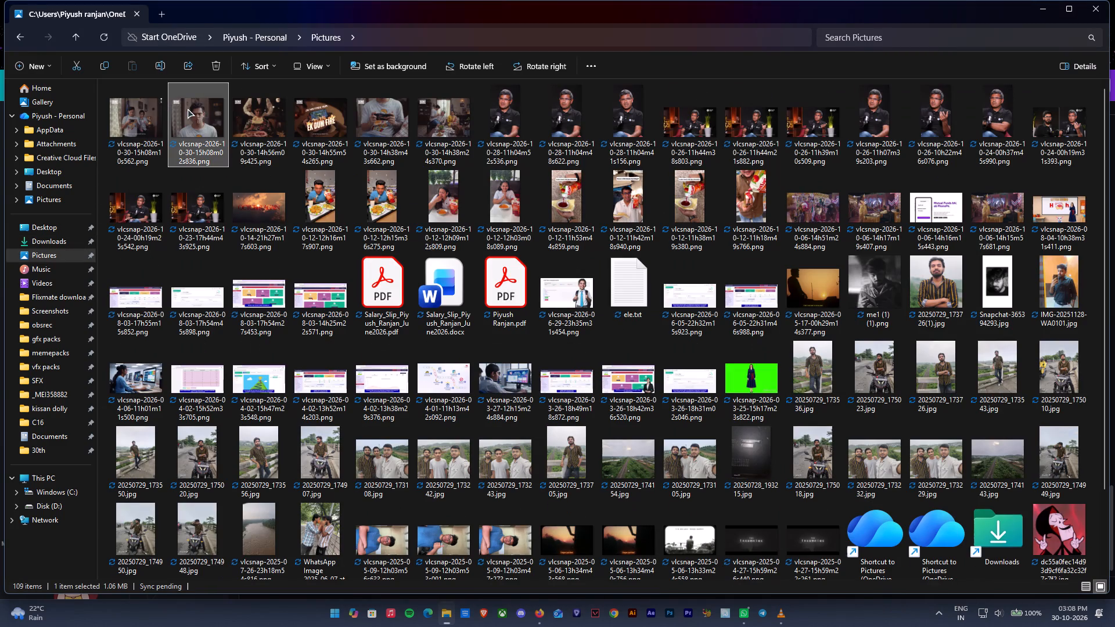
{"action": "left_click_drag", "start_coordinate": [189, 108], "coordinate": [718, 392]}
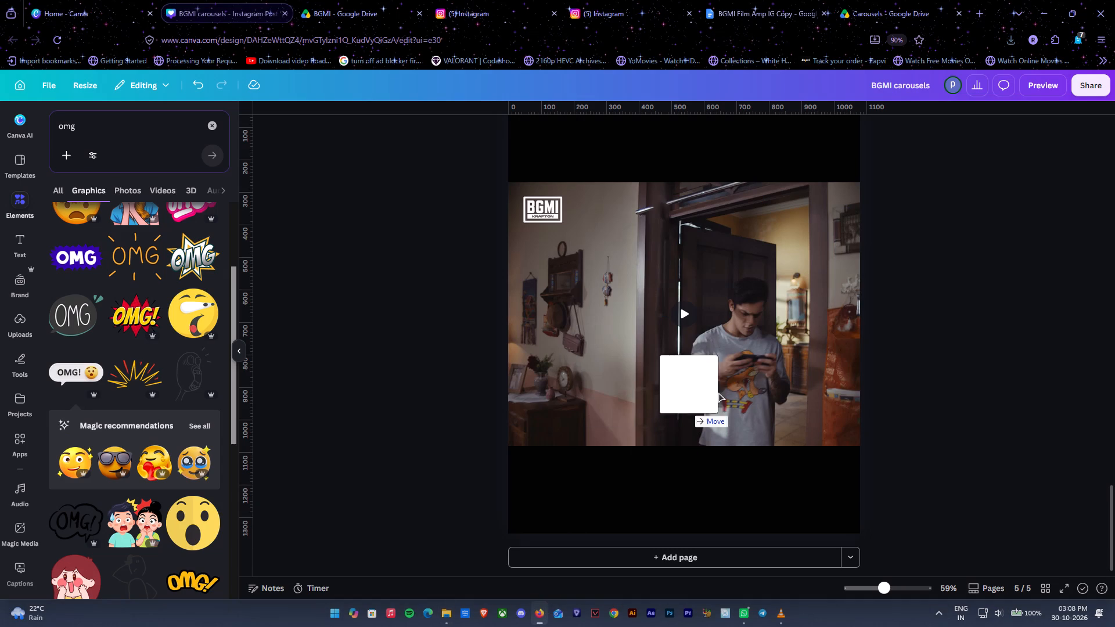
{"action": "left_click_drag", "start_coordinate": [718, 392], "coordinate": [738, 358]}
{"action": "scroll", "coordinate": [725, 387], "scroll_direction": "up", "scroll_amount": 4}
{"action": "scroll", "coordinate": [738, 362], "scroll_direction": "down", "scroll_amount": 4}
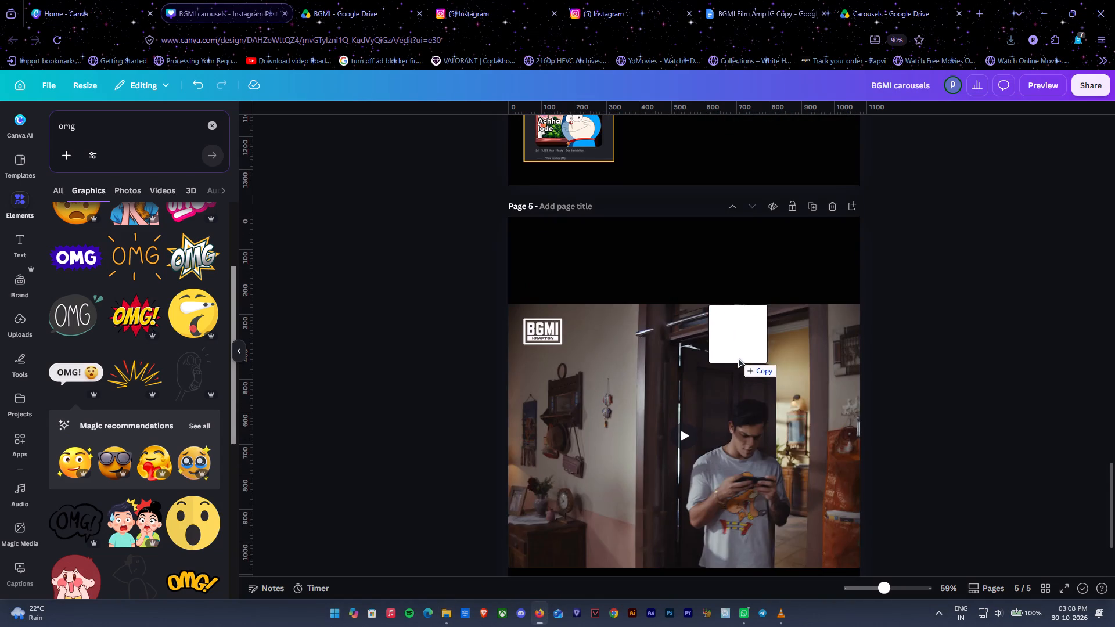
{"action": "left_click_drag", "start_coordinate": [738, 358], "coordinate": [678, 361]}
{"action": "scroll", "coordinate": [738, 358], "scroll_direction": "down", "scroll_amount": 3}
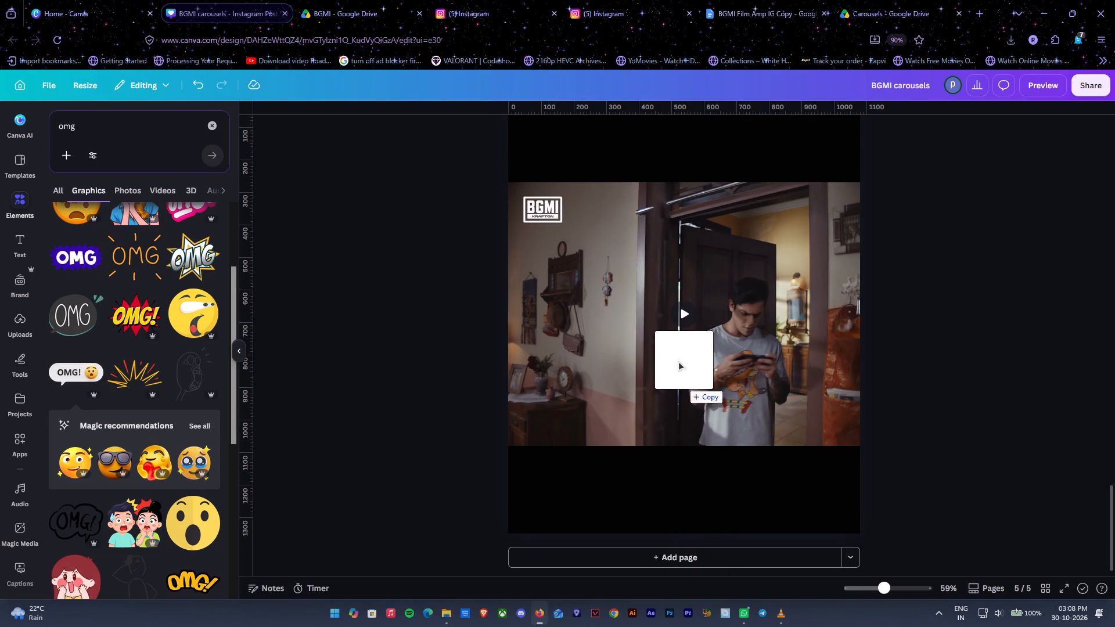
{"action": "left_click_drag", "start_coordinate": [678, 361], "coordinate": [672, 336]}
Add a sixth page and move the 56-second video from page 5 onto it, spanning the page width around mid-height.
{"action": "left_click", "coordinate": [683, 554]}
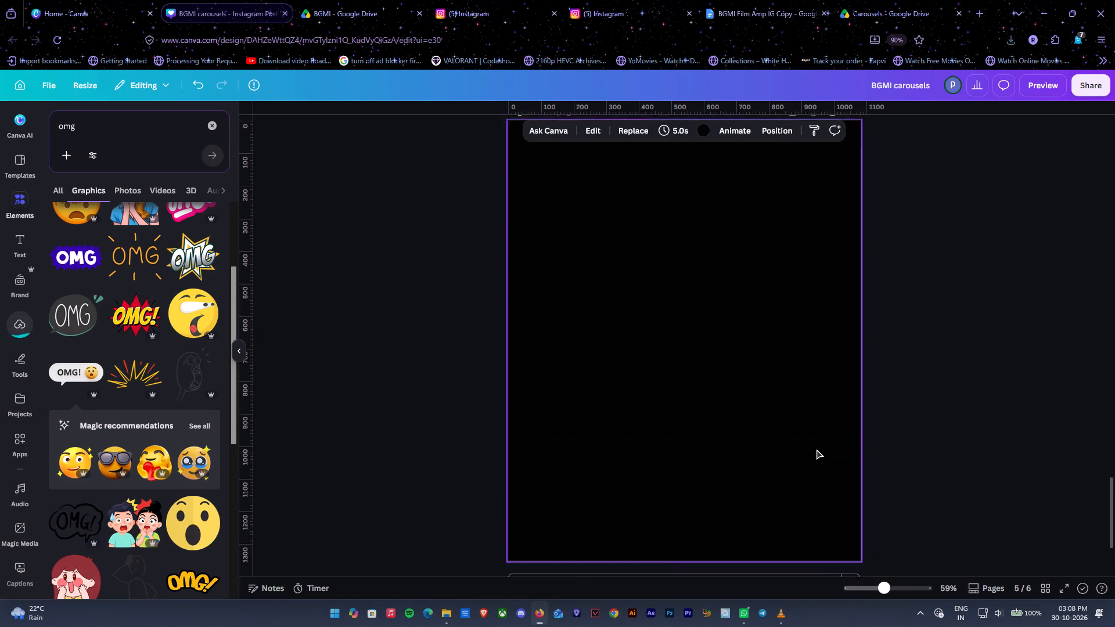
{"action": "scroll", "coordinate": [817, 448], "scroll_direction": "up", "scroll_amount": 5}
{"action": "left_click_drag", "start_coordinate": [839, 230], "coordinate": [837, 555]}
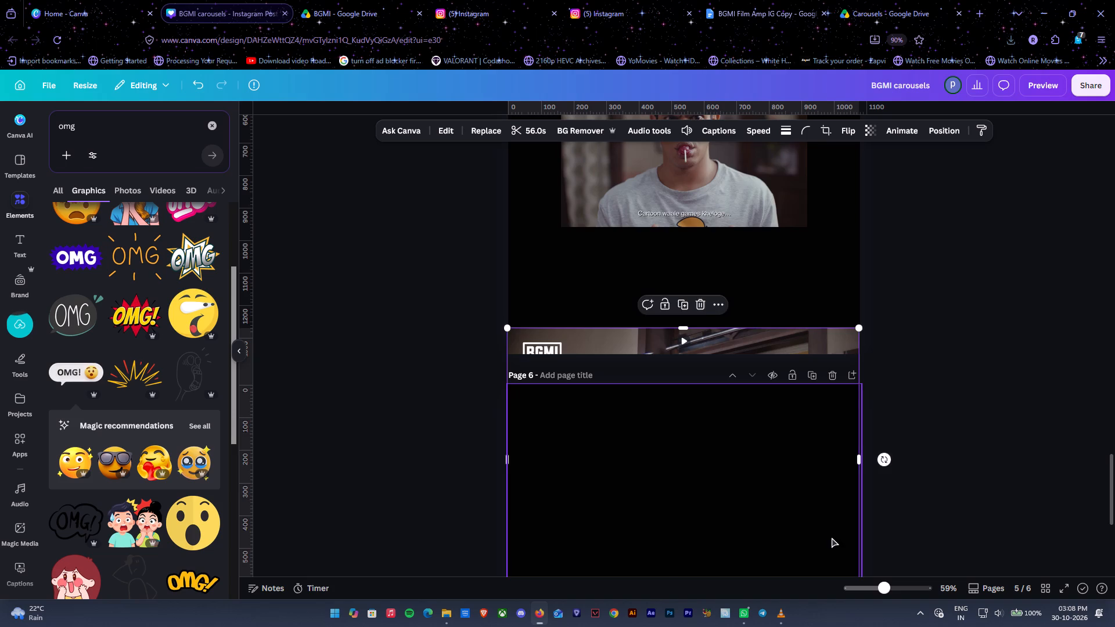
{"action": "scroll", "coordinate": [832, 536], "scroll_direction": "down", "scroll_amount": 3}
{"action": "left_click_drag", "start_coordinate": [796, 306], "coordinate": [795, 478]}
{"action": "scroll", "coordinate": [794, 474], "scroll_direction": "down", "scroll_amount": 3}
{"action": "scroll", "coordinate": [791, 446], "scroll_direction": "up", "scroll_amount": 1}
{"action": "left_click_drag", "start_coordinate": [790, 423], "coordinate": [789, 408]}
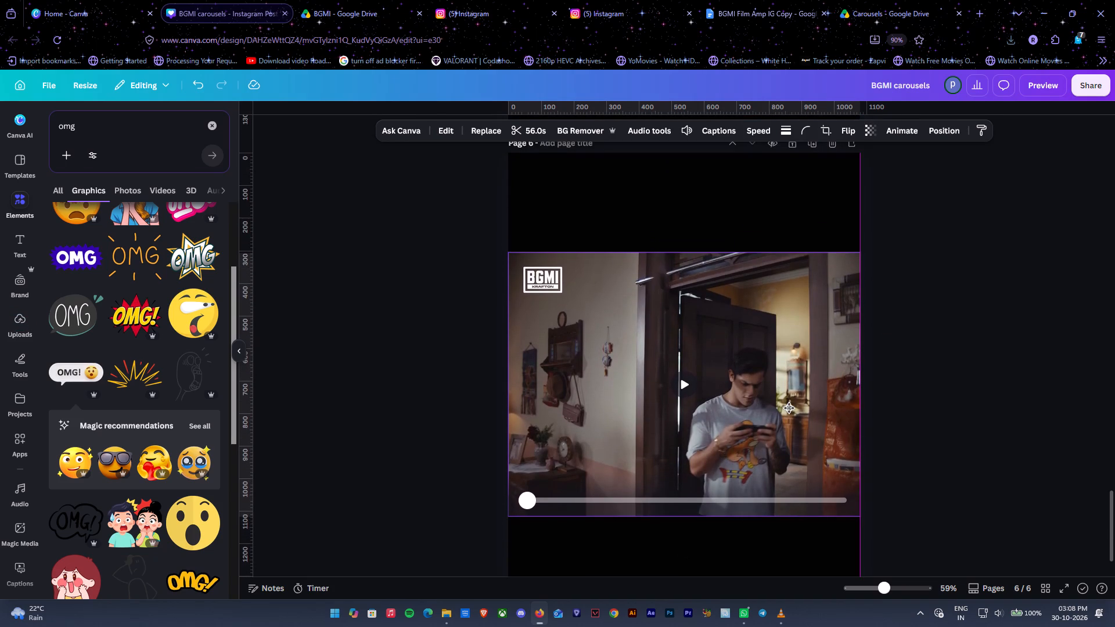
{"action": "left_click_drag", "start_coordinate": [789, 408], "coordinate": [789, 406]}
{"action": "left_click", "coordinate": [937, 333]}
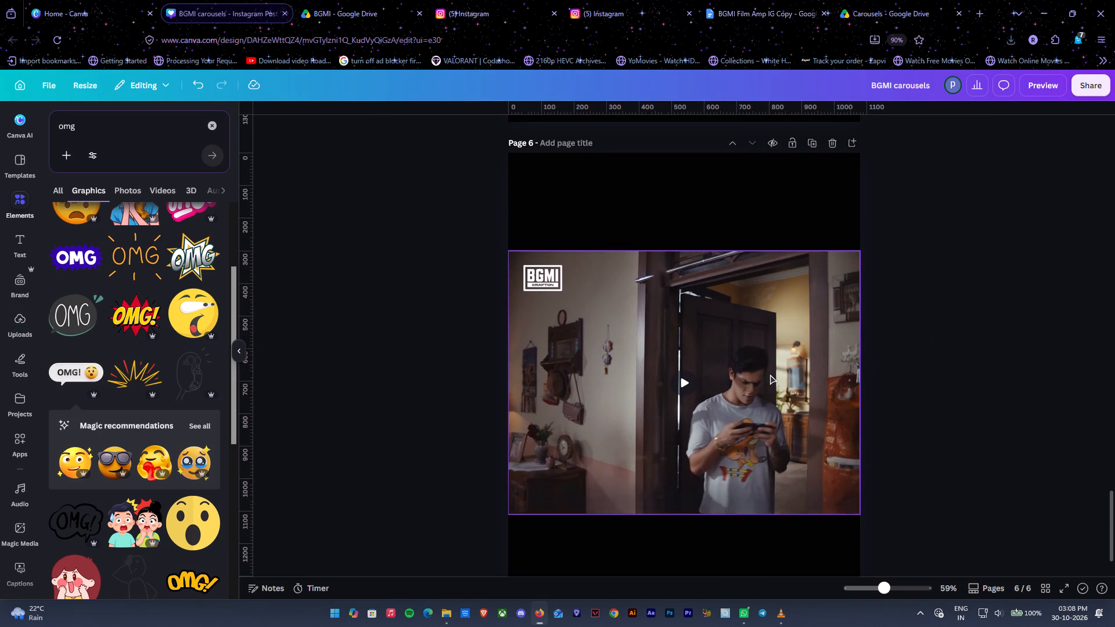
{"action": "left_click_drag", "start_coordinate": [770, 374], "coordinate": [771, 386]}
{"action": "left_click", "coordinate": [938, 312]}
Enlarge and reposition the lollipop snapshot so it fills the whole of page 5 with the man centred.
{"action": "scroll", "coordinate": [938, 312], "scroll_direction": "up", "scroll_amount": 9}
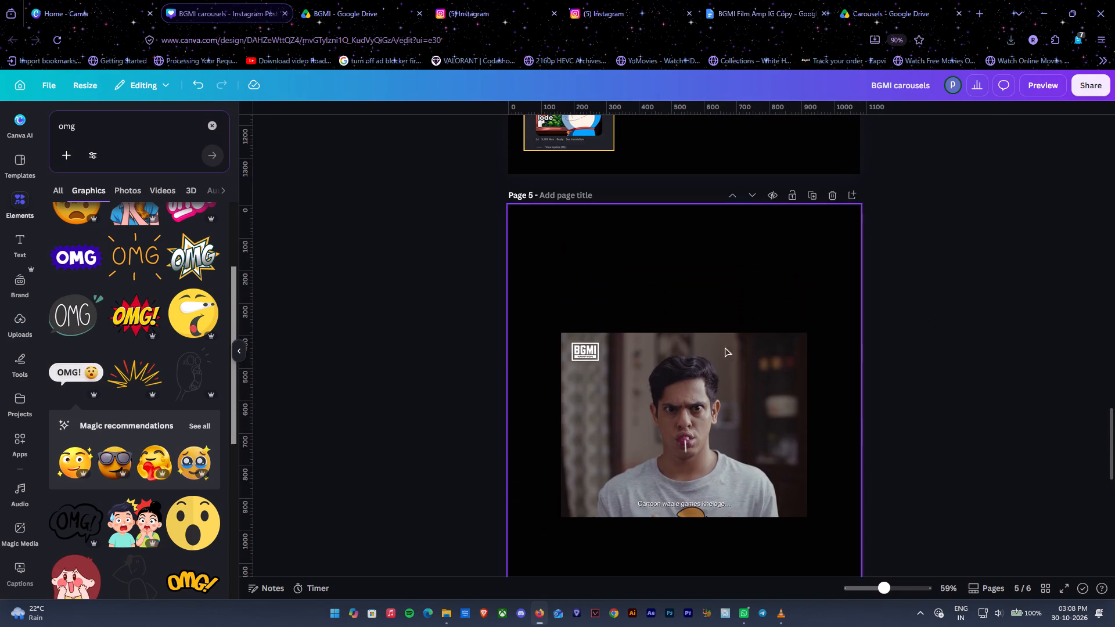
{"action": "left_click", "coordinate": [721, 365]}
{"action": "left_click_drag", "start_coordinate": [668, 375], "coordinate": [602, 247]}
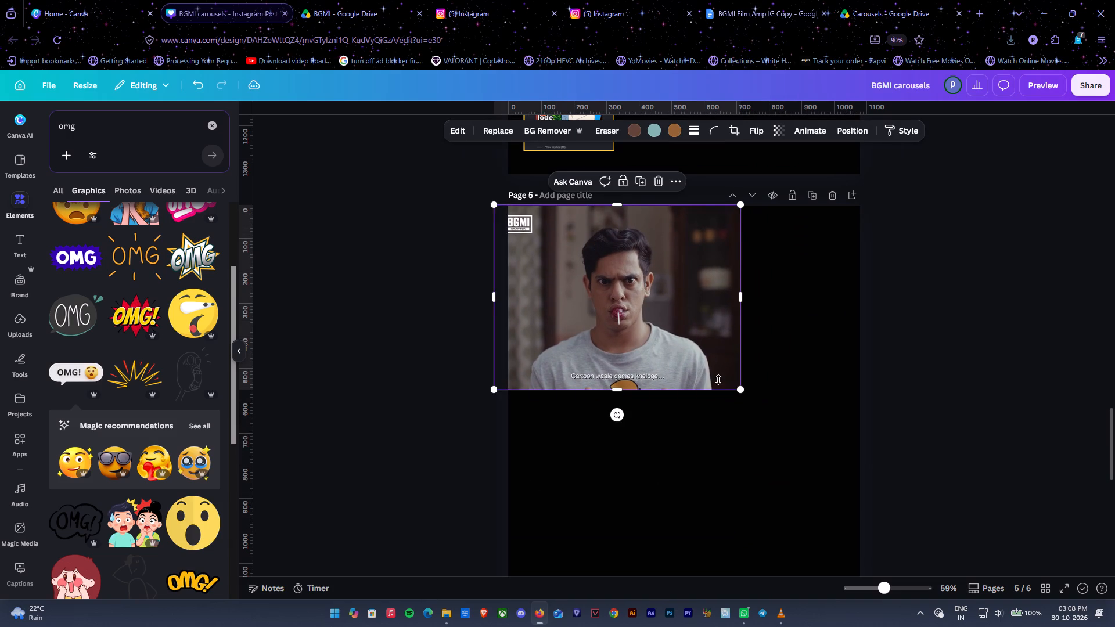
{"action": "left_click_drag", "start_coordinate": [740, 387], "coordinate": [956, 625]}
{"action": "scroll", "coordinate": [820, 388], "scroll_direction": "down", "scroll_amount": 2}
{"action": "left_click_drag", "start_coordinate": [815, 336], "coordinate": [778, 363]}
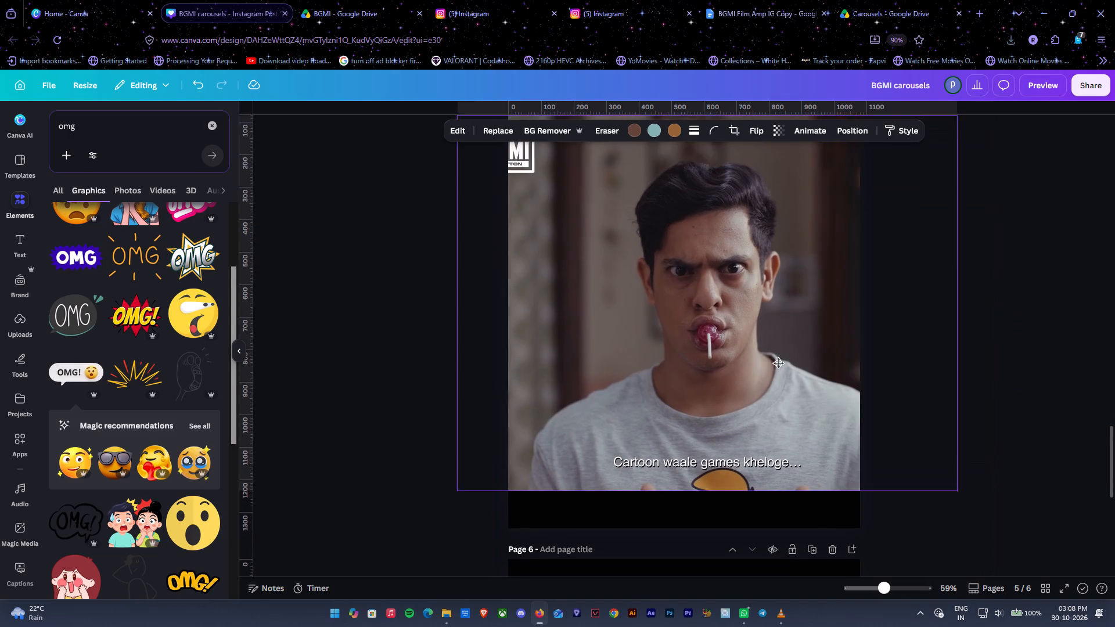
{"action": "left_click_drag", "start_coordinate": [778, 363], "coordinate": [753, 345]}
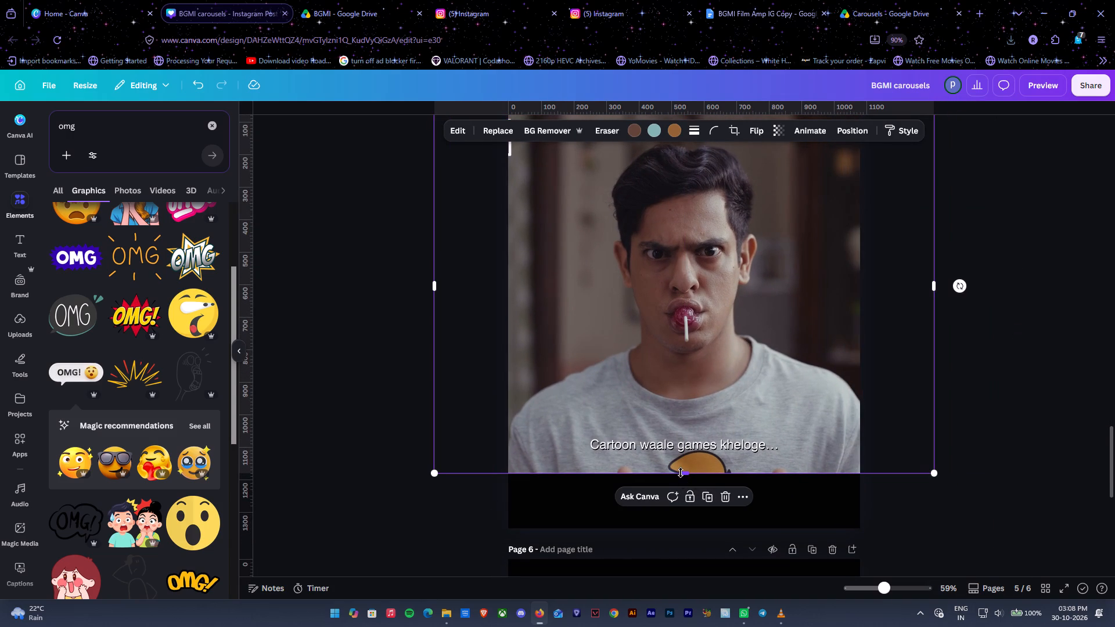
{"action": "left_click_drag", "start_coordinate": [681, 473], "coordinate": [687, 528]}
{"action": "scroll", "coordinate": [771, 382], "scroll_direction": "down", "scroll_amount": 2, "text": "ctrl+alt"}
{"action": "left_click", "coordinate": [981, 321]}
{"action": "left_click", "coordinate": [707, 246]}
{"action": "left_click_drag", "start_coordinate": [686, 183], "coordinate": [686, 179]}
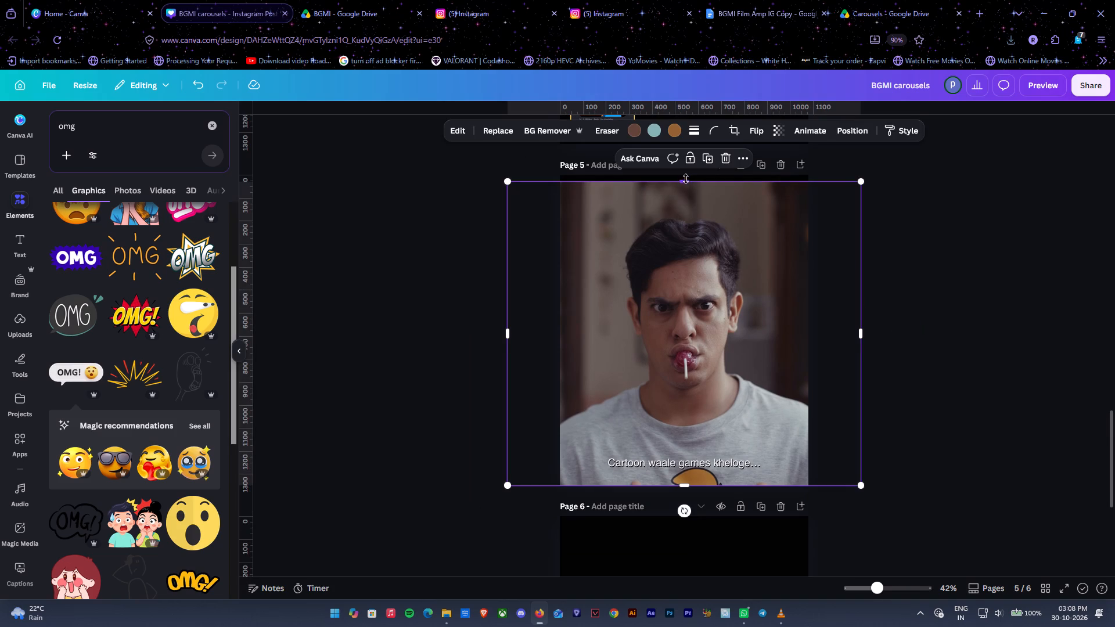
{"action": "left_click_drag", "start_coordinate": [686, 179], "coordinate": [686, 178]}
{"action": "left_click", "coordinate": [1005, 221]}
{"action": "scroll", "coordinate": [923, 233], "scroll_direction": "up", "scroll_amount": 1, "text": "ctrl+alt"}
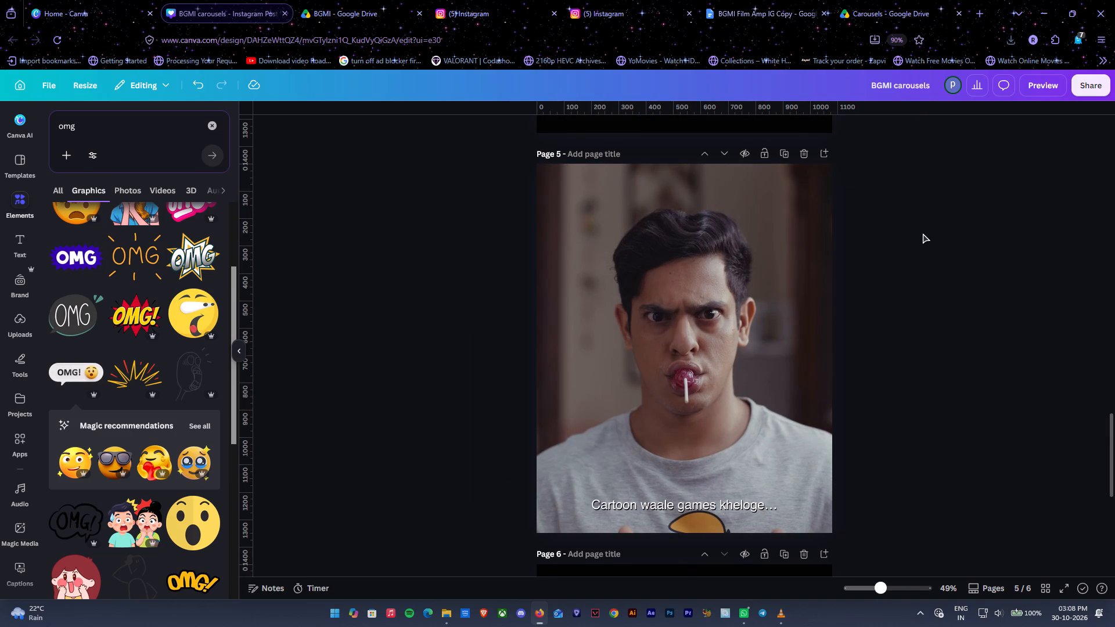
Copy the circular EK DUM FIRE picture from page 3 onto page 5, beside the man's shoulder and overlapping the page's right edge.
{"action": "scroll", "coordinate": [738, 234], "scroll_direction": "up", "scroll_amount": 6}
{"action": "scroll", "coordinate": [797, 228], "scroll_direction": "up", "scroll_amount": 6}
{"action": "scroll", "coordinate": [794, 461], "scroll_direction": "down", "scroll_amount": 2}
{"action": "left_click", "coordinate": [774, 480]}
{"action": "key", "text": "ctrl+c"}
{"action": "scroll", "coordinate": [774, 478], "scroll_direction": "down", "scroll_amount": 3}
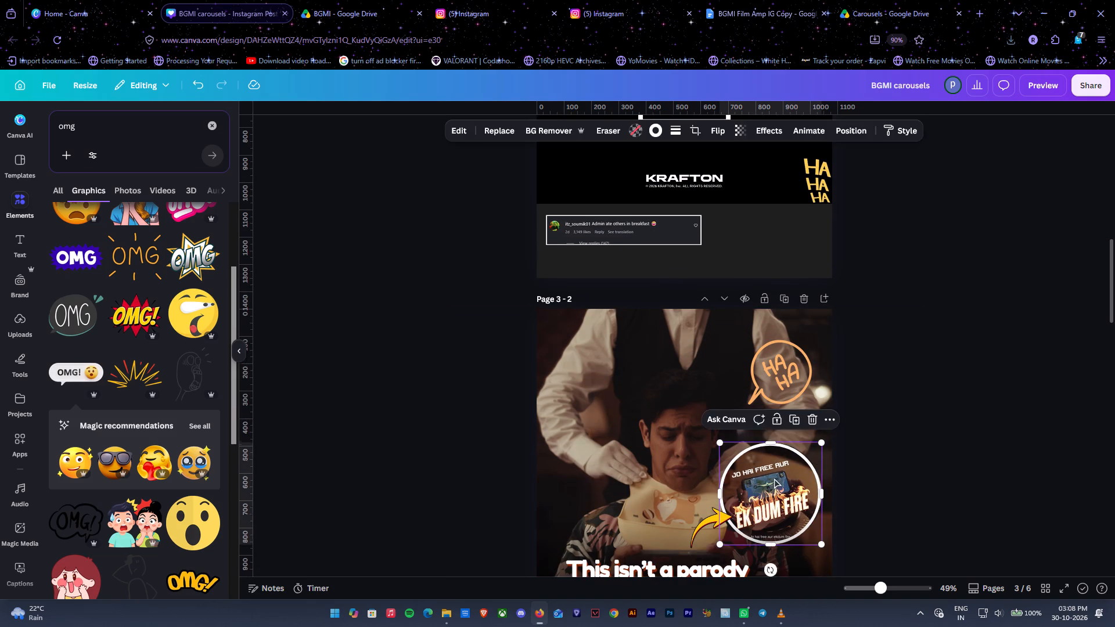
{"action": "scroll", "coordinate": [774, 478], "scroll_direction": "down", "scroll_amount": 8}
{"action": "scroll", "coordinate": [778, 396], "scroll_direction": "down", "scroll_amount": 3}
{"action": "key", "text": "ctrl+v"}
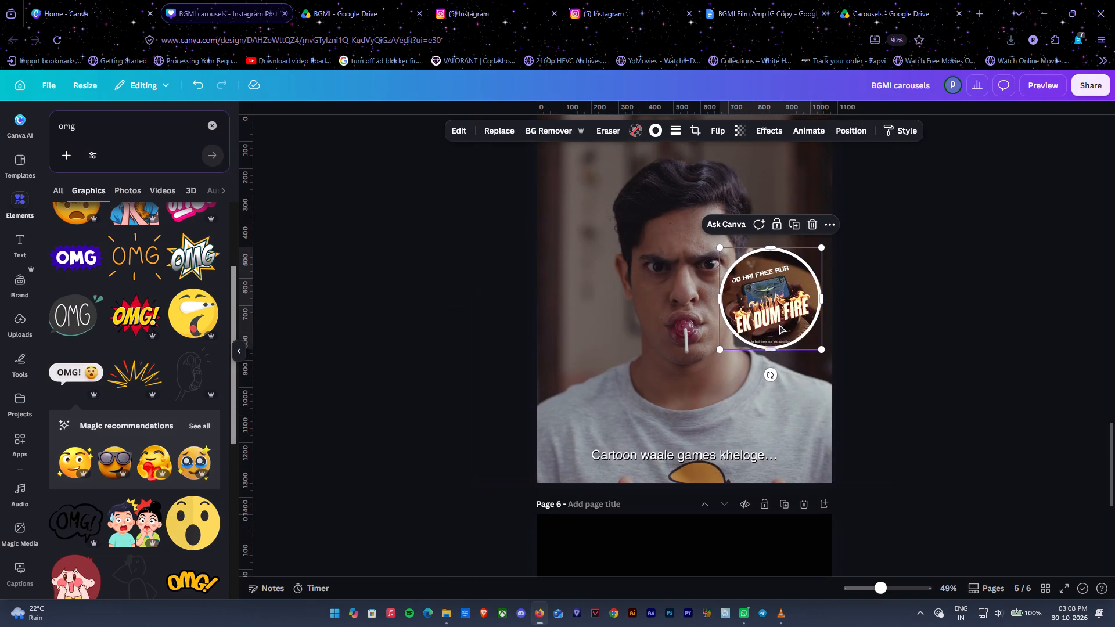
{"action": "left_click_drag", "start_coordinate": [776, 301], "coordinate": [599, 338]}
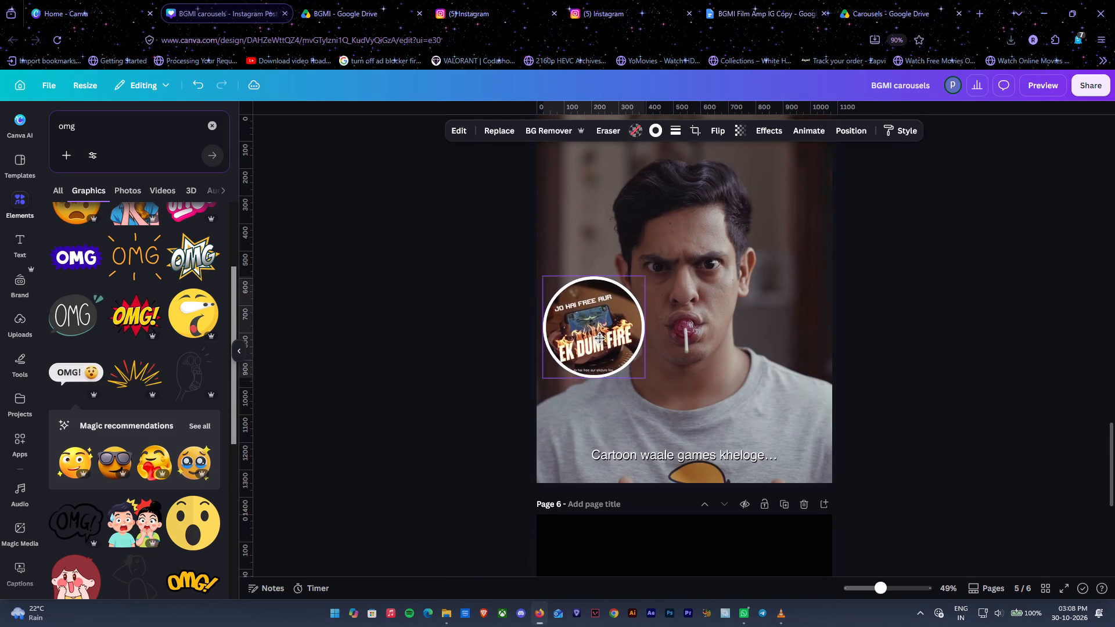
{"action": "left_click_drag", "start_coordinate": [599, 338], "coordinate": [801, 342]}
Shift the page 5 background snapshot slightly to the right, towards the circular EK DUM FIRE picture.
{"action": "left_click", "coordinate": [660, 230]}
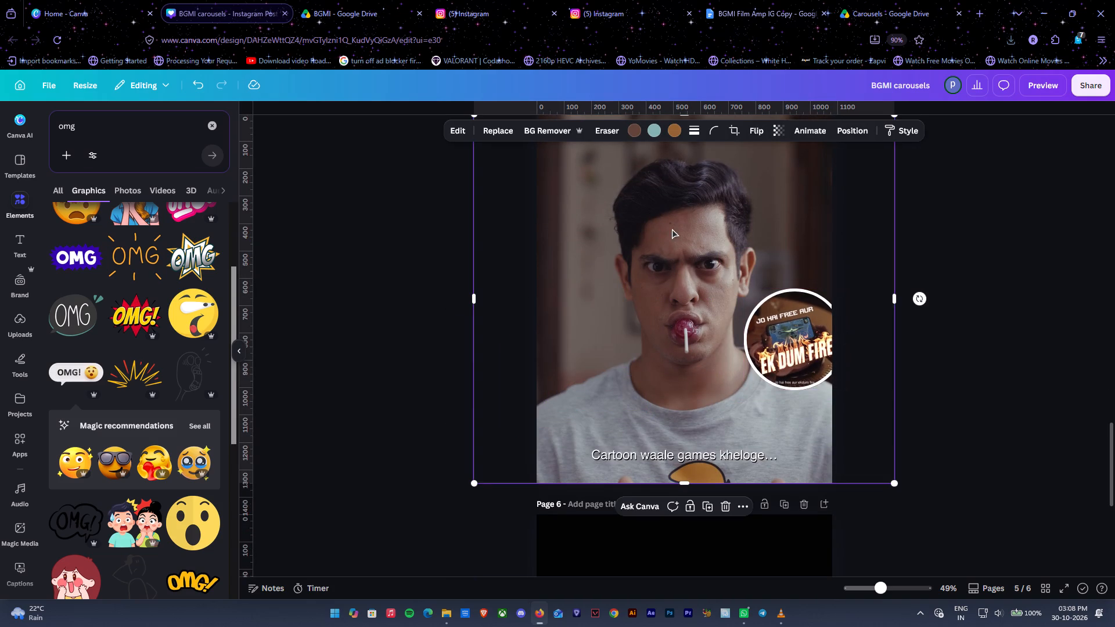
{"action": "left_click_drag", "start_coordinate": [669, 227], "coordinate": [683, 228]}
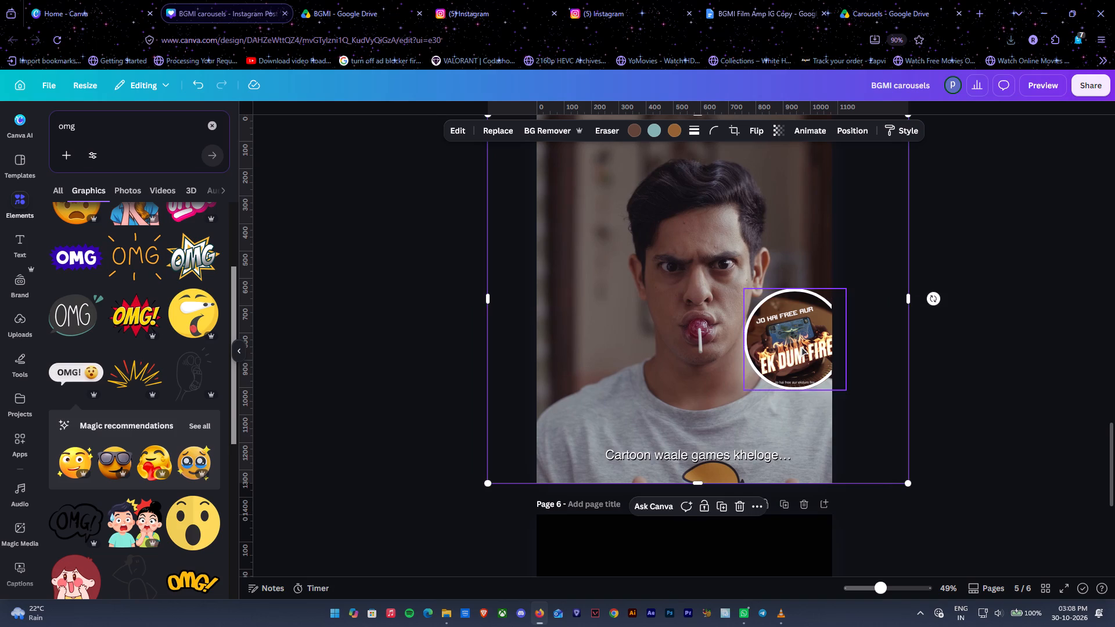
Move page 5's circular EK DUM FIRE picture to the opposite side of the man's face, shrink it slightly and keep it inside the page.
{"action": "left_click", "coordinate": [801, 347]}
{"action": "left_click_drag", "start_coordinate": [810, 343], "coordinate": [614, 347]}
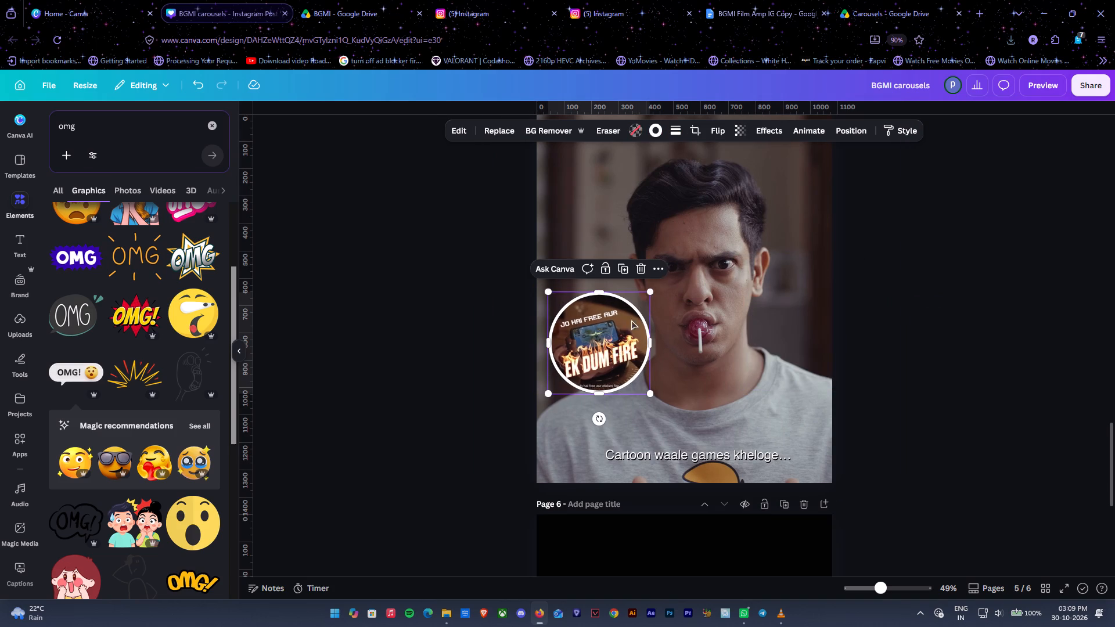
{"action": "left_click_drag", "start_coordinate": [653, 289], "coordinate": [642, 309]}
{"action": "left_click_drag", "start_coordinate": [607, 334], "coordinate": [604, 328]}
Replace the circular EK DUM FIRE picture with the two-person snapshot ending 15h08m10s562.png from File Explorer's Pictures folder.
{"action": "left_click", "coordinate": [443, 614]}
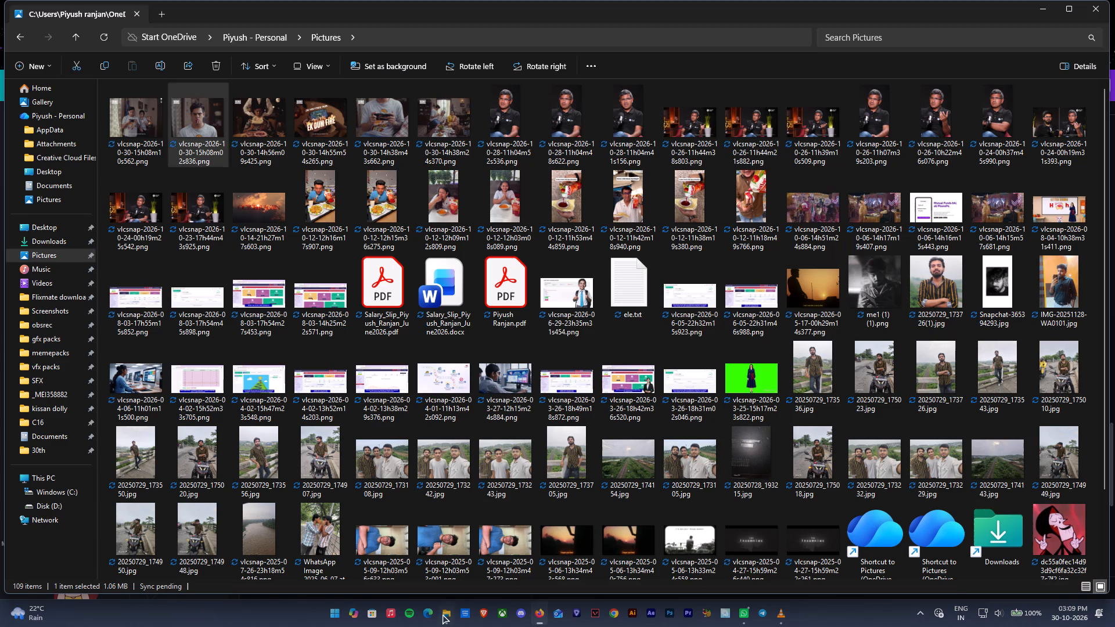
{"action": "left_click", "coordinate": [131, 128]}
{"action": "left_click_drag", "start_coordinate": [144, 113], "coordinate": [534, 516]}
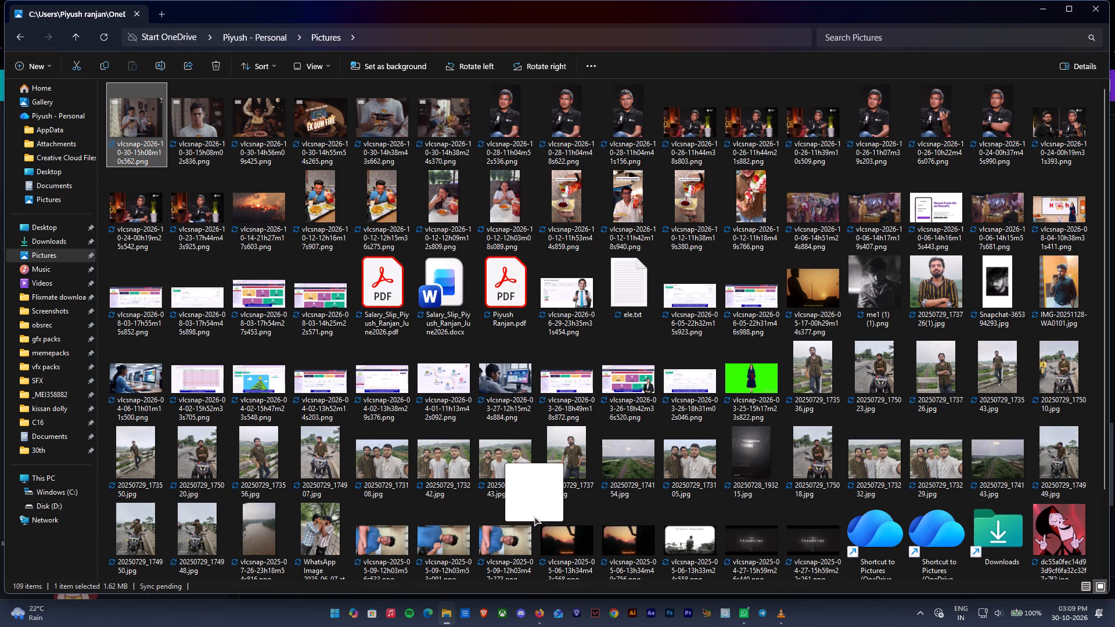
{"action": "left_click_drag", "start_coordinate": [534, 516], "coordinate": [540, 601]}
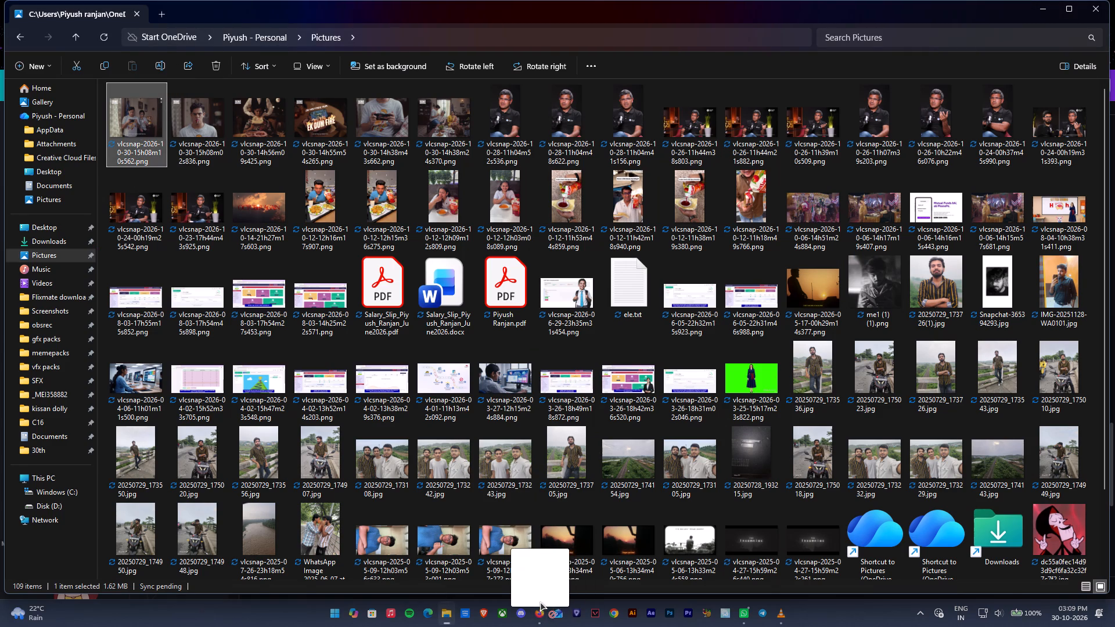
{"action": "left_click_drag", "start_coordinate": [540, 601], "coordinate": [653, 325]}
{"action": "left_click_drag", "start_coordinate": [693, 286], "coordinate": [574, 330]}
Adjust the crop of the two-person snapshot by enlarging it slightly and shifting it so both people sit inside the circle.
{"action": "double_click", "coordinate": [592, 347]}
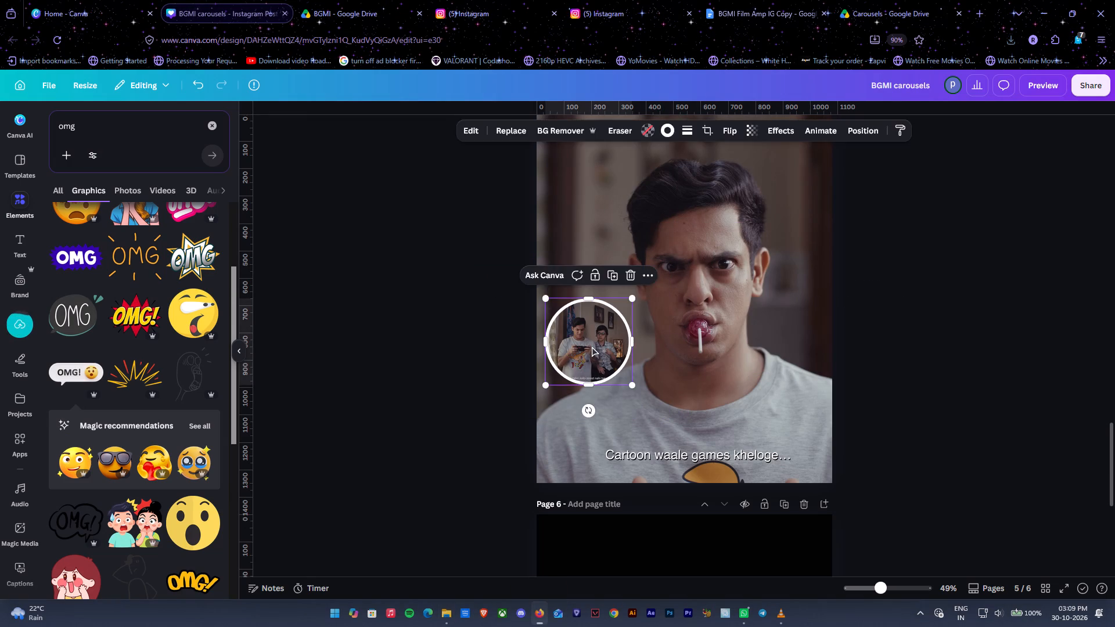
{"action": "double_click", "coordinate": [608, 340]}
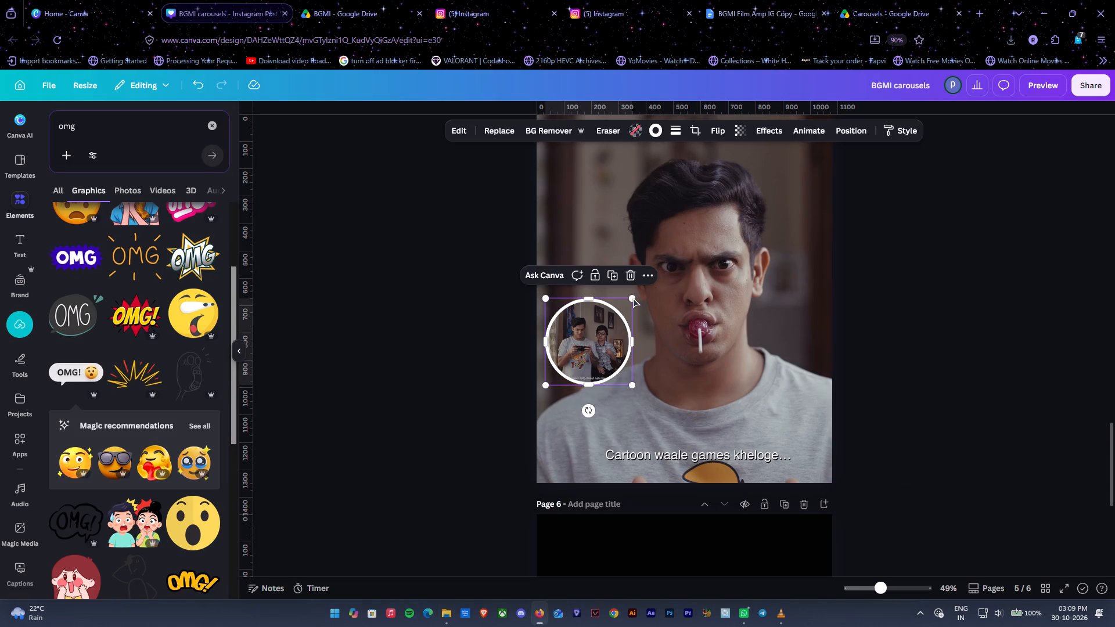
{"action": "left_click_drag", "start_coordinate": [647, 300], "coordinate": [653, 295]}
{"action": "left_click_drag", "start_coordinate": [602, 341], "coordinate": [598, 341]}
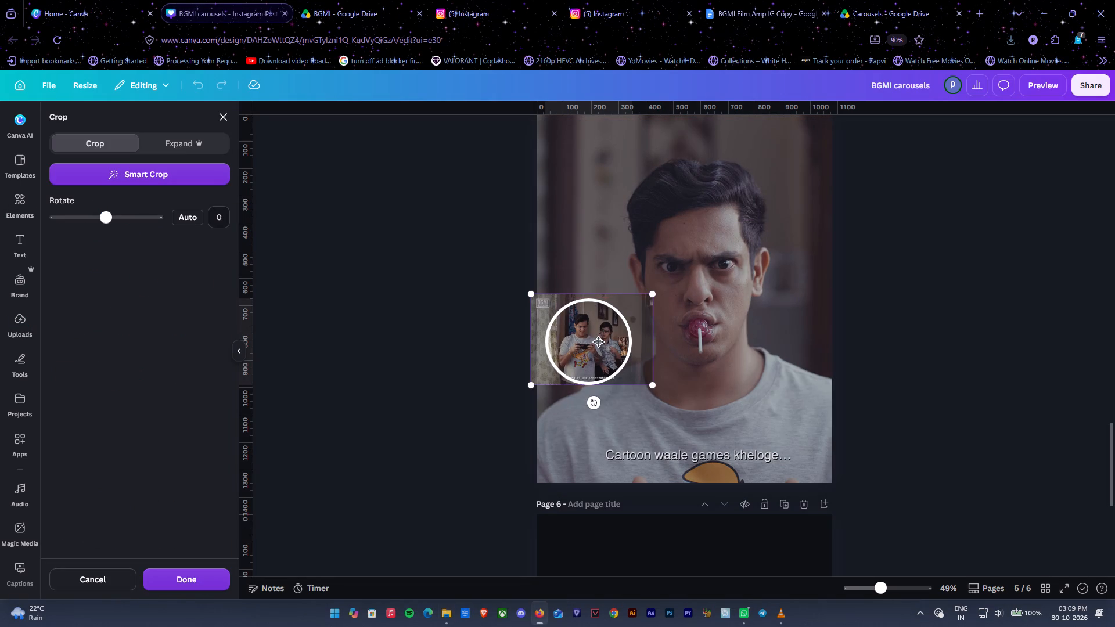
{"action": "left_click_drag", "start_coordinate": [598, 341], "coordinate": [596, 341]}
{"action": "left_click", "coordinate": [864, 291]}
Thin the white border of page 5's circular picture to a stroke weight of 5.
{"action": "left_click", "coordinate": [677, 138]}
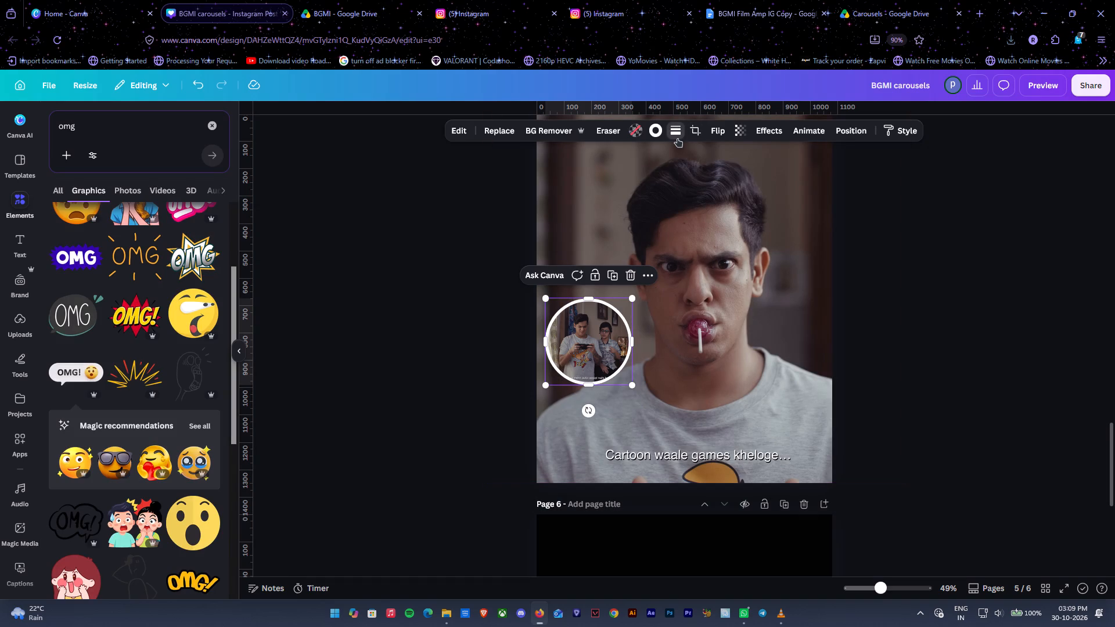
{"action": "left_click_drag", "start_coordinate": [614, 204], "coordinate": [607, 204]}
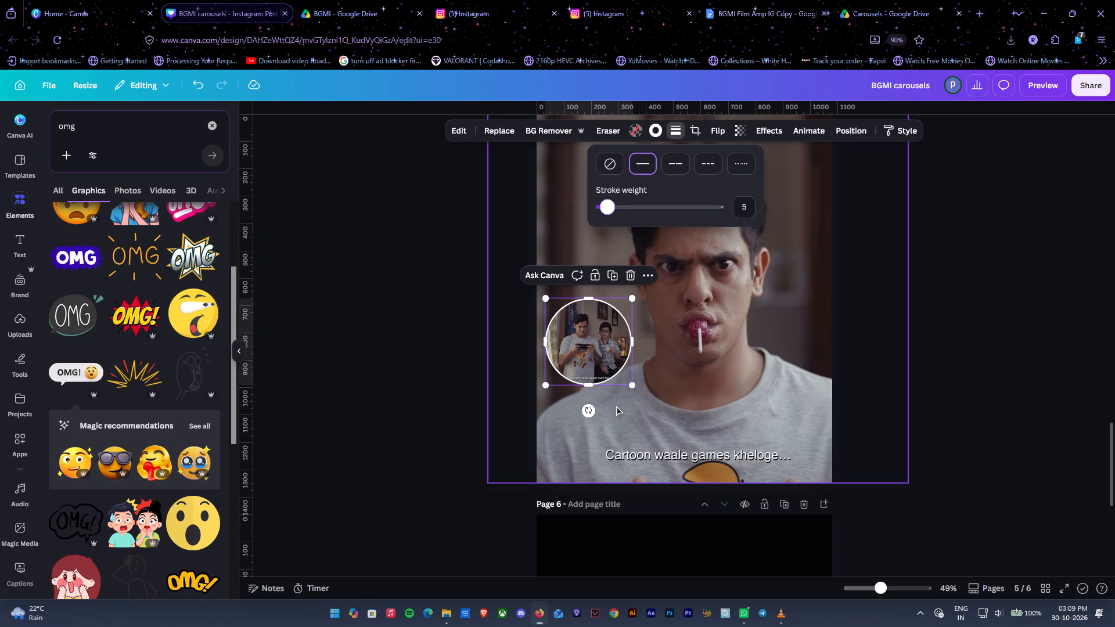
Enlarge the circular two-person picture slightly and move it up beside the man's neck, close to his shoulder.
{"action": "left_click_drag", "start_coordinate": [628, 389], "coordinate": [639, 398]}
{"action": "left_click_drag", "start_coordinate": [619, 369], "coordinate": [625, 356]}
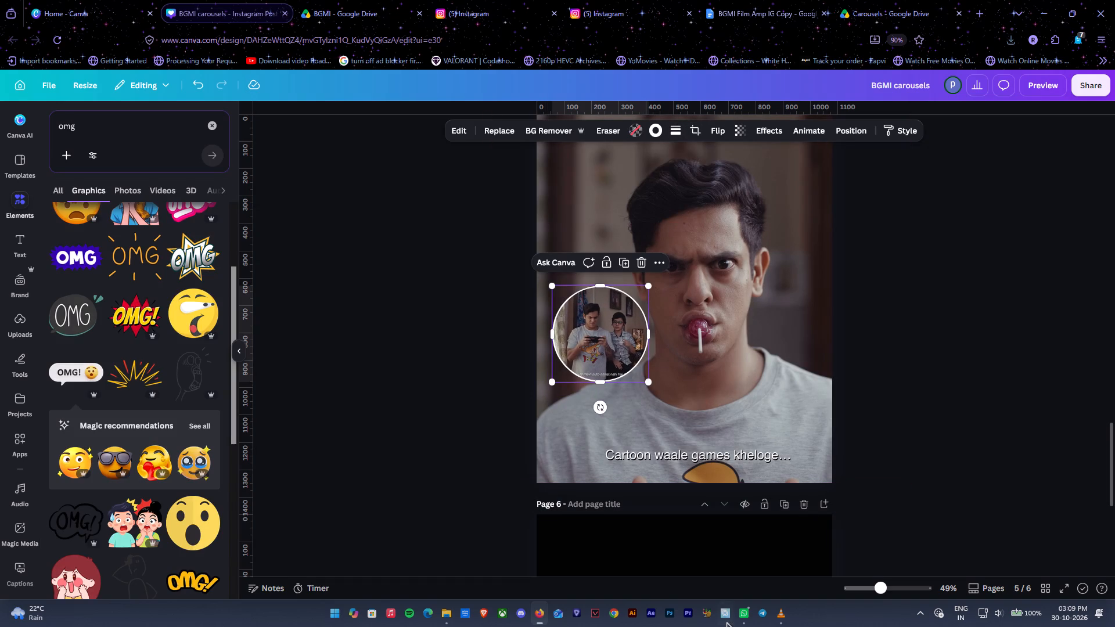
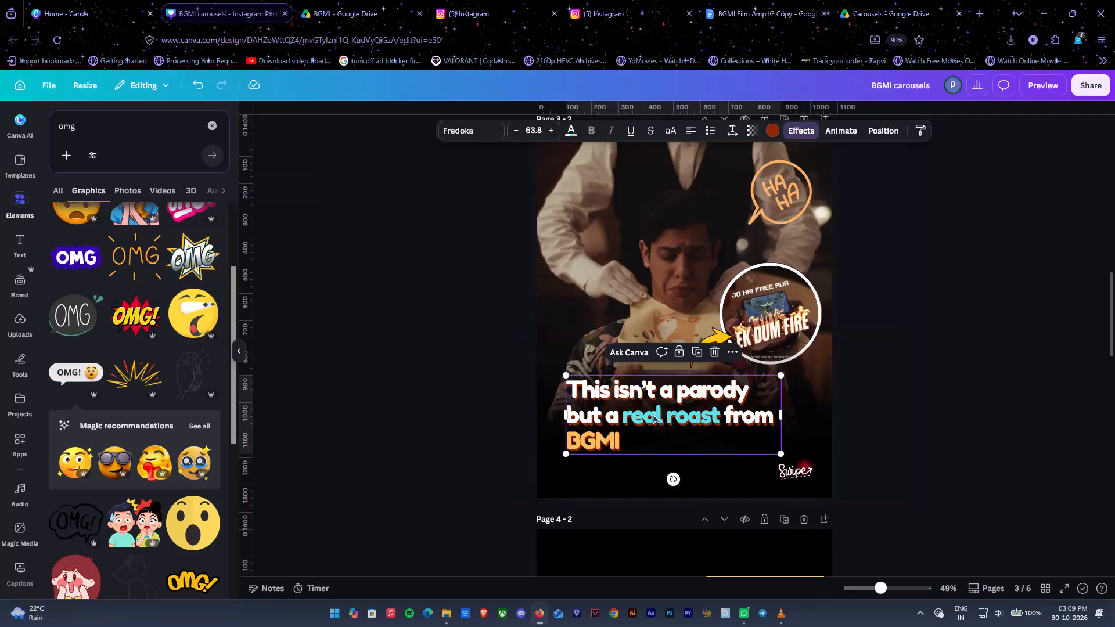
Copy page 3's headline "This isn't a parody but a real roast from BGMI" and paste it onto page 5.
{"action": "key", "text": "ctrl+c"}
{"action": "scroll", "coordinate": [653, 414], "scroll_direction": "down", "scroll_amount": 16}
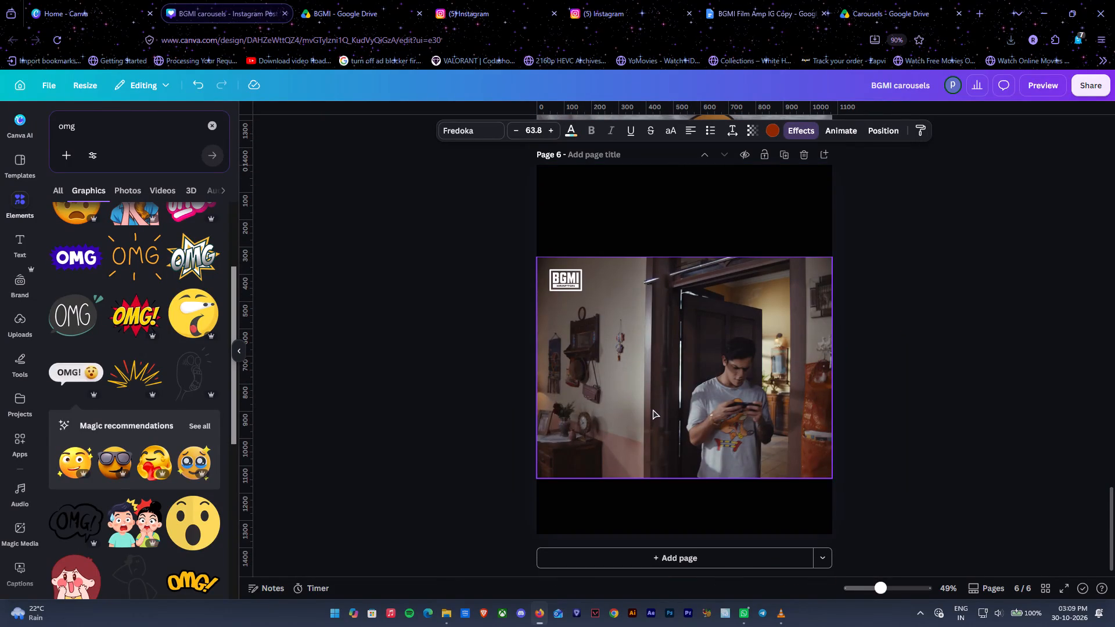
{"action": "scroll", "coordinate": [653, 388], "scroll_direction": "up", "scroll_amount": 3}
{"action": "key", "text": "ctrl+v"}
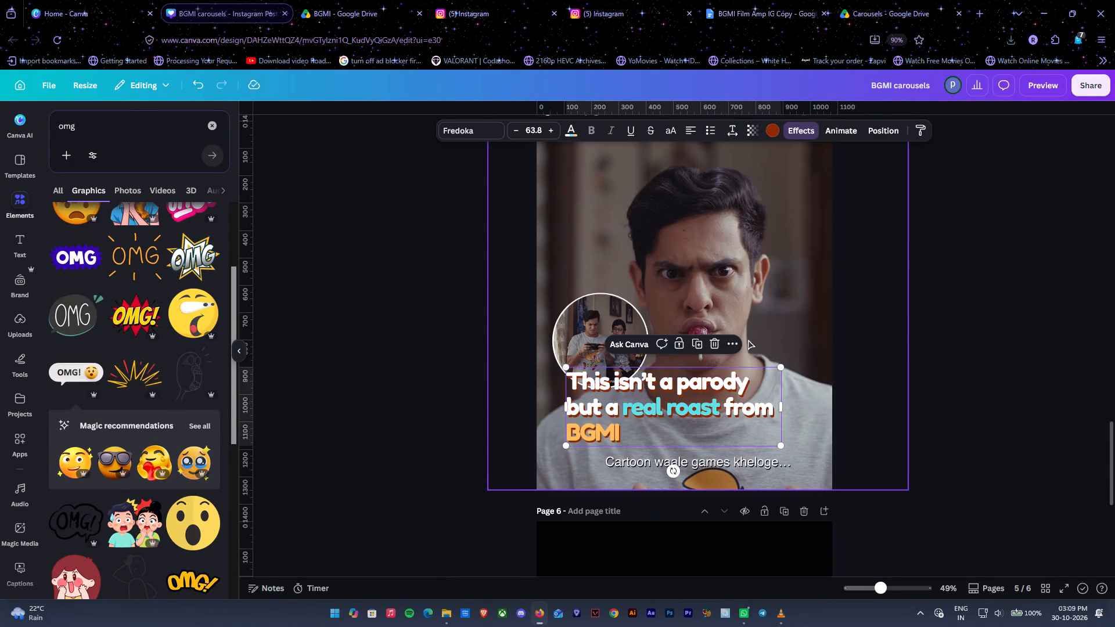
Move page 5's circular two-person picture to the other side of the man's face and shift his photo left to make room.
{"action": "left_click_drag", "start_coordinate": [613, 322], "coordinate": [819, 309]}
{"action": "left_click_drag", "start_coordinate": [690, 227], "coordinate": [690, 226]}
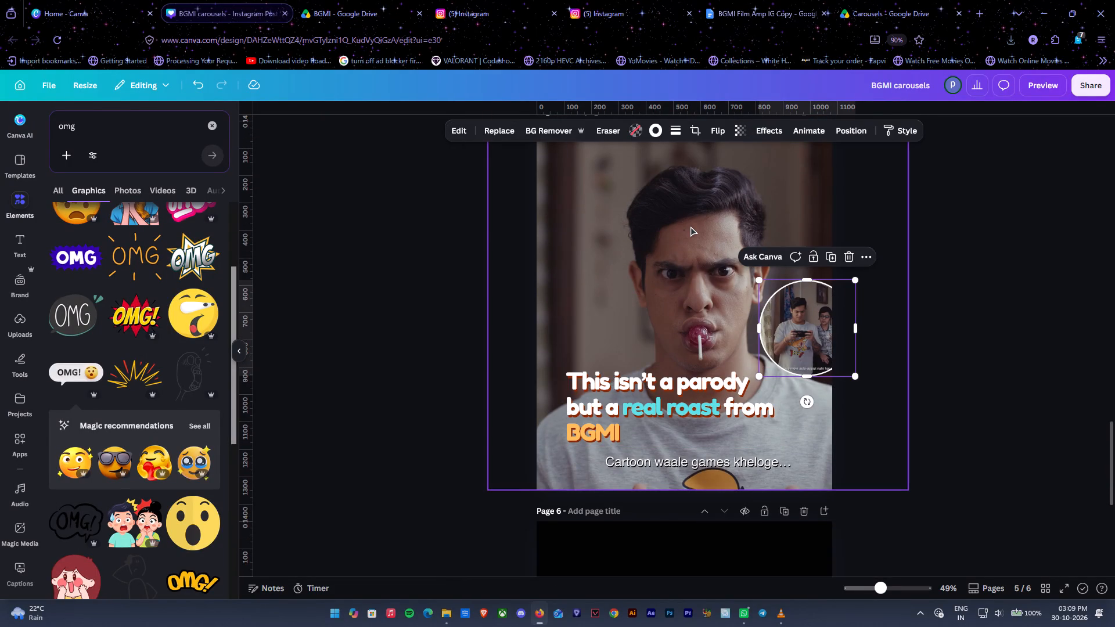
{"action": "left_click_drag", "start_coordinate": [690, 226], "coordinate": [654, 225]}
{"action": "left_click", "coordinate": [697, 208]}
{"action": "left_click_drag", "start_coordinate": [754, 215], "coordinate": [725, 214]}
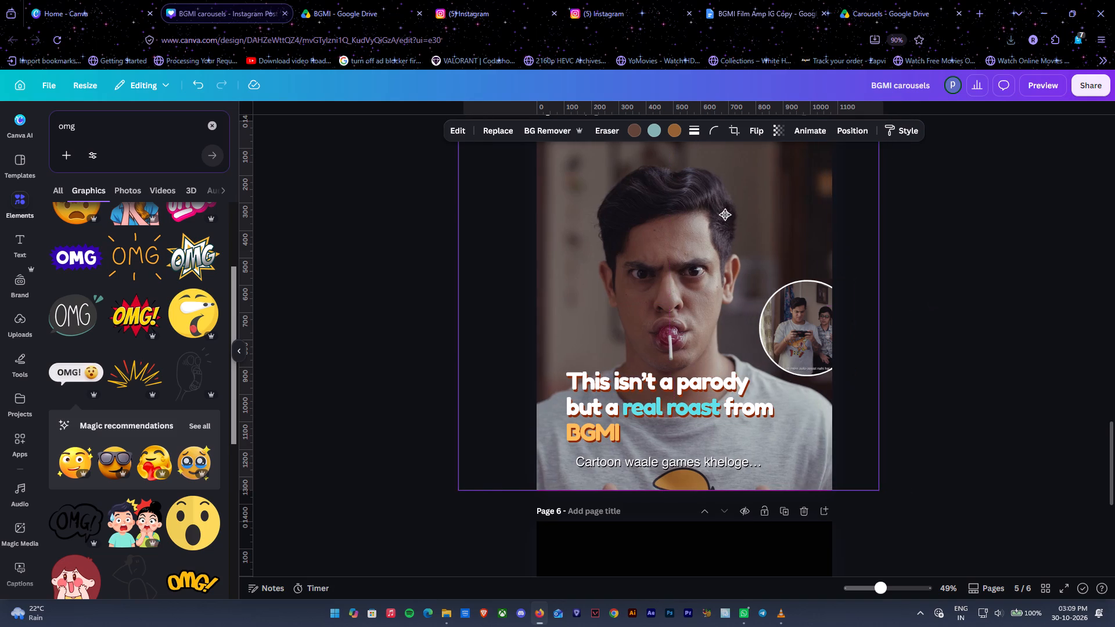
{"action": "left_click_drag", "start_coordinate": [725, 214], "coordinate": [722, 214]}
{"action": "left_click", "coordinate": [802, 314]}
{"action": "left_click_drag", "start_coordinate": [813, 329], "coordinate": [783, 332]}
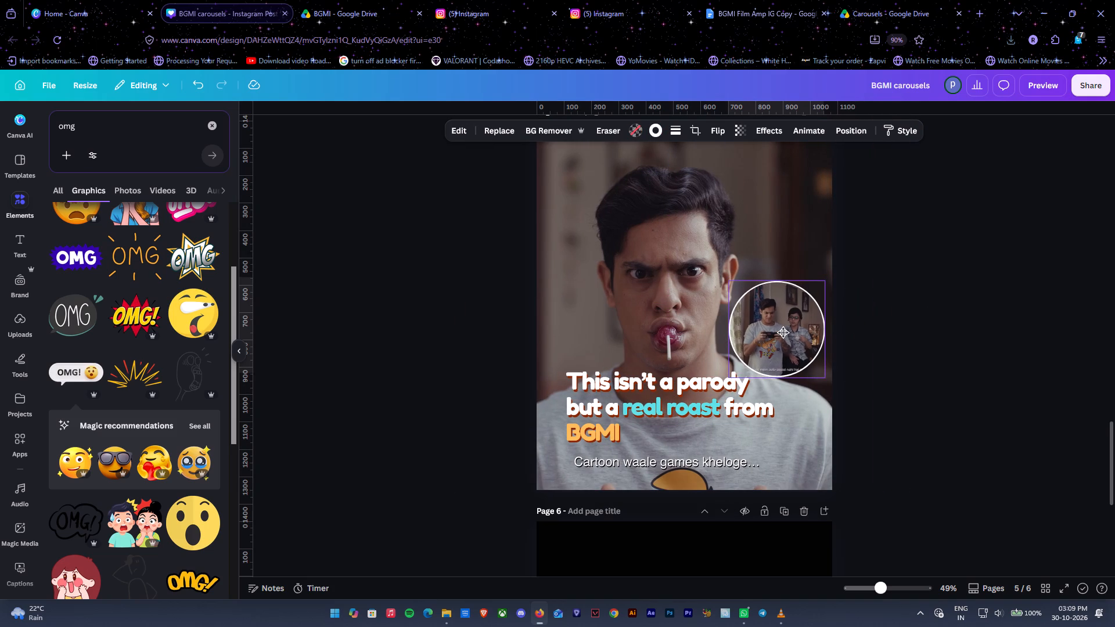
{"action": "left_click_drag", "start_coordinate": [783, 332], "coordinate": [782, 332]}
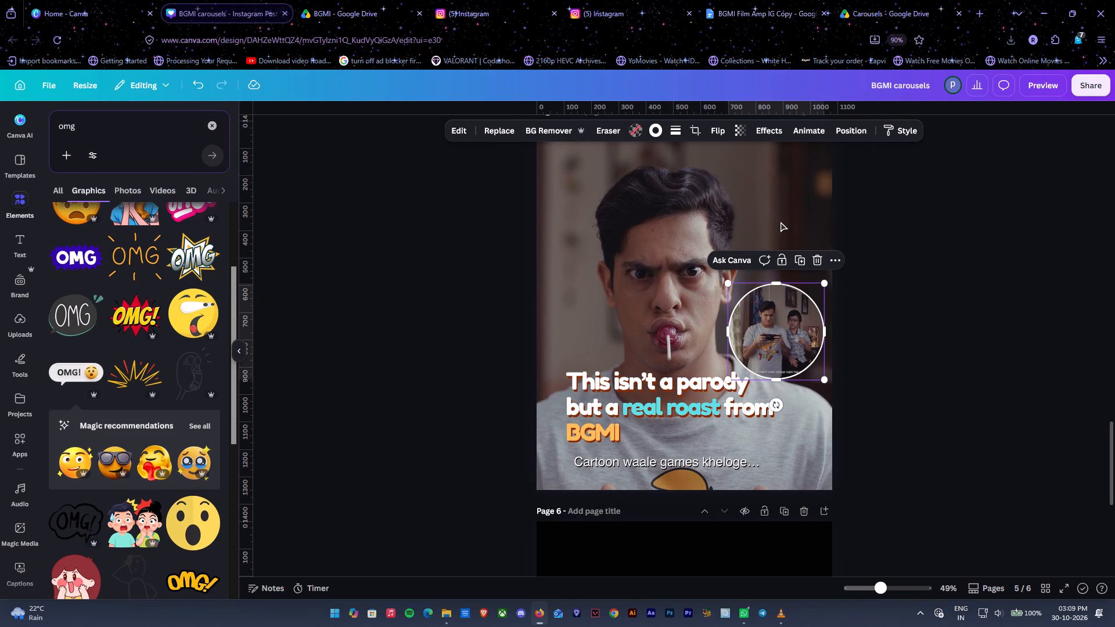
{"action": "left_click_drag", "start_coordinate": [780, 217], "coordinate": [796, 217]}
Remove the background from page 5's photo of the man and shift the cutout back toward the page centre.
{"action": "left_click", "coordinate": [754, 199]}
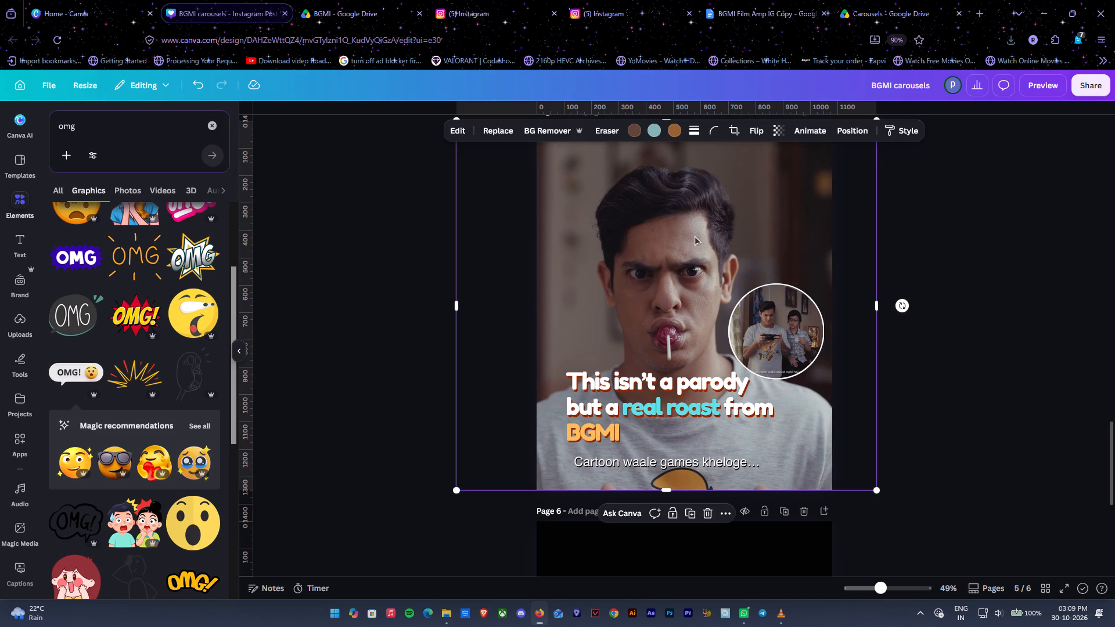
{"action": "left_click", "coordinate": [526, 131]}
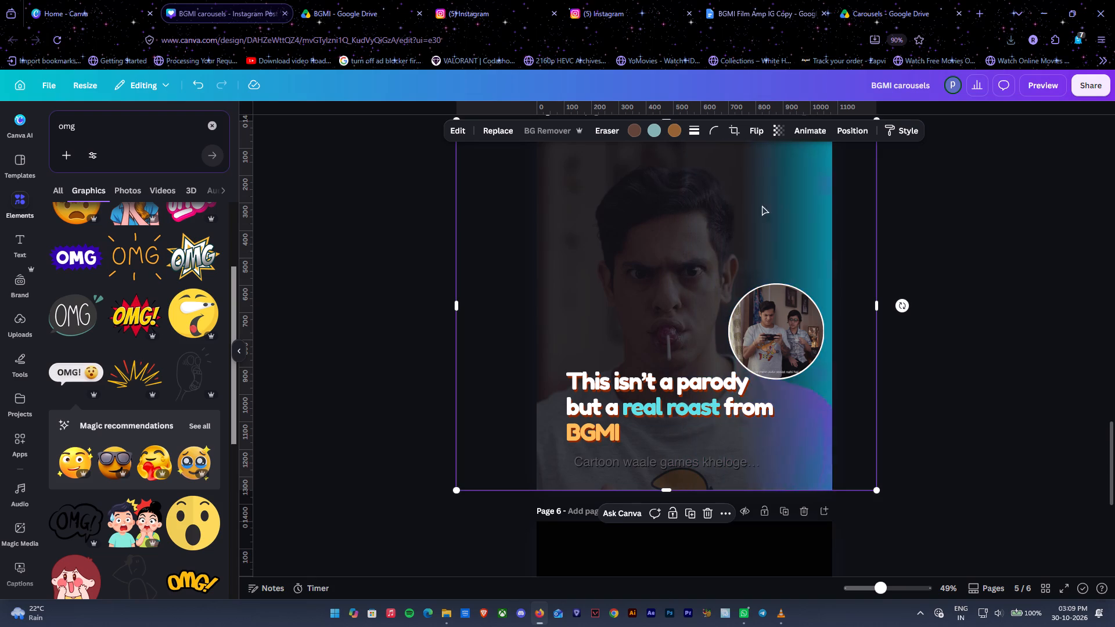
{"action": "left_click_drag", "start_coordinate": [769, 204], "coordinate": [778, 203]}
{"action": "left_click", "coordinate": [778, 203]}
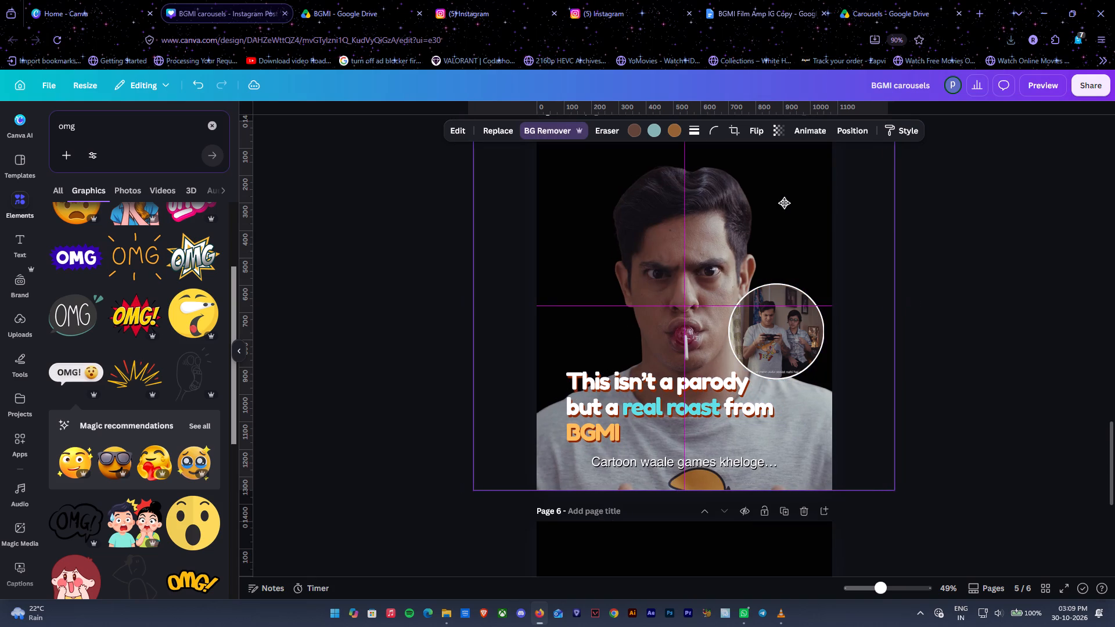
Send the circular two-person picture behind the man's cutout, enlarge it, and position it beside his cheek.
{"action": "left_click", "coordinate": [783, 329]}
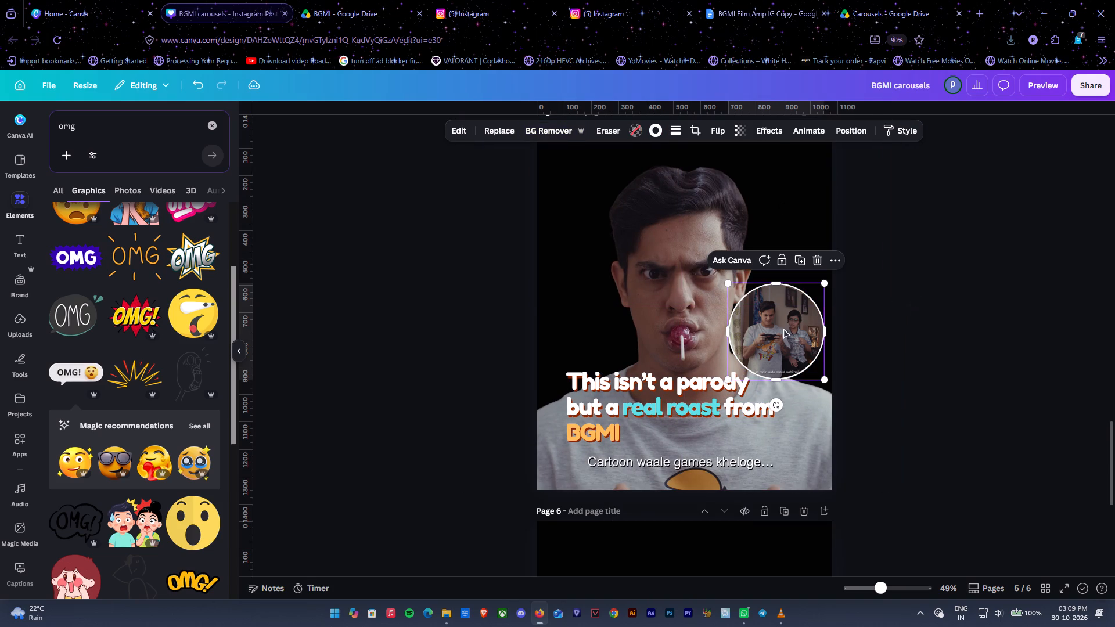
{"action": "key", "text": "ctrl+bracketleft"}
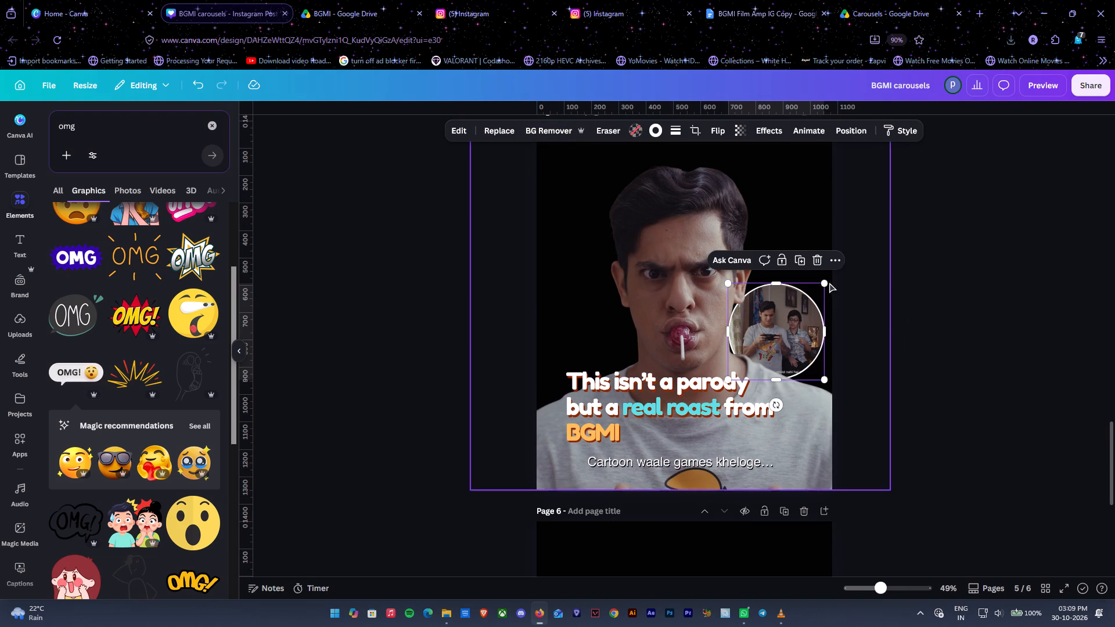
{"action": "left_click_drag", "start_coordinate": [824, 283], "coordinate": [851, 261]}
{"action": "left_click_drag", "start_coordinate": [812, 300], "coordinate": [803, 307]}
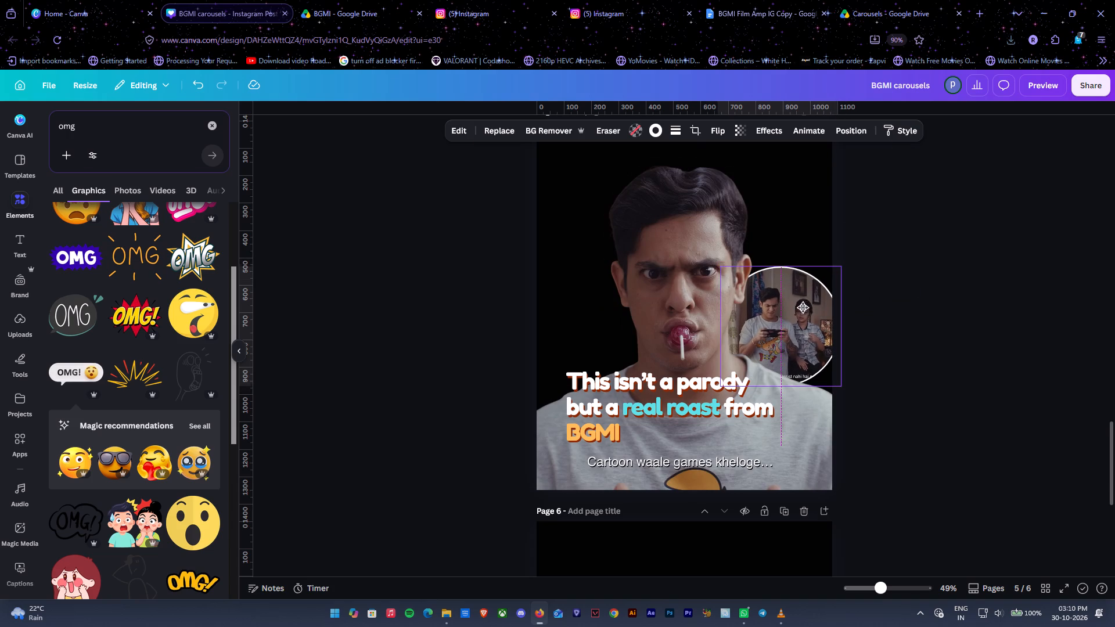
{"action": "left_click_drag", "start_coordinate": [803, 307], "coordinate": [803, 308]}
Duplicate the man's cutout and restore the copy's entire removed background with the Restore brush at size 100.
{"action": "left_click", "coordinate": [733, 201]}
{"action": "key", "text": "ctrl+d"}
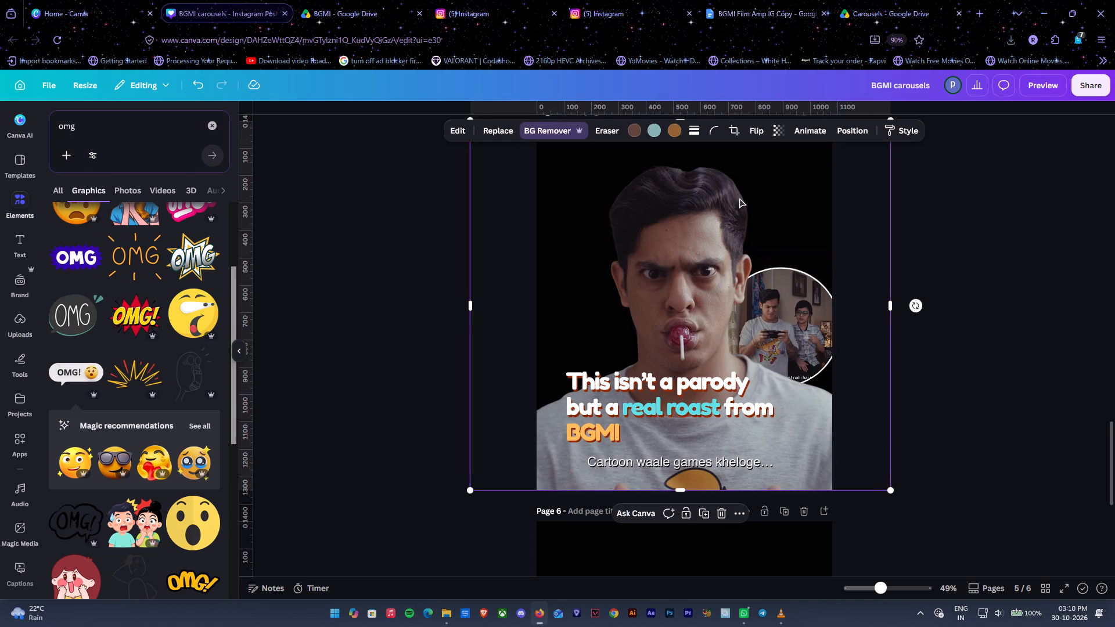
{"action": "left_click_drag", "start_coordinate": [735, 196], "coordinate": [726, 195]}
{"action": "left_click", "coordinate": [534, 133]}
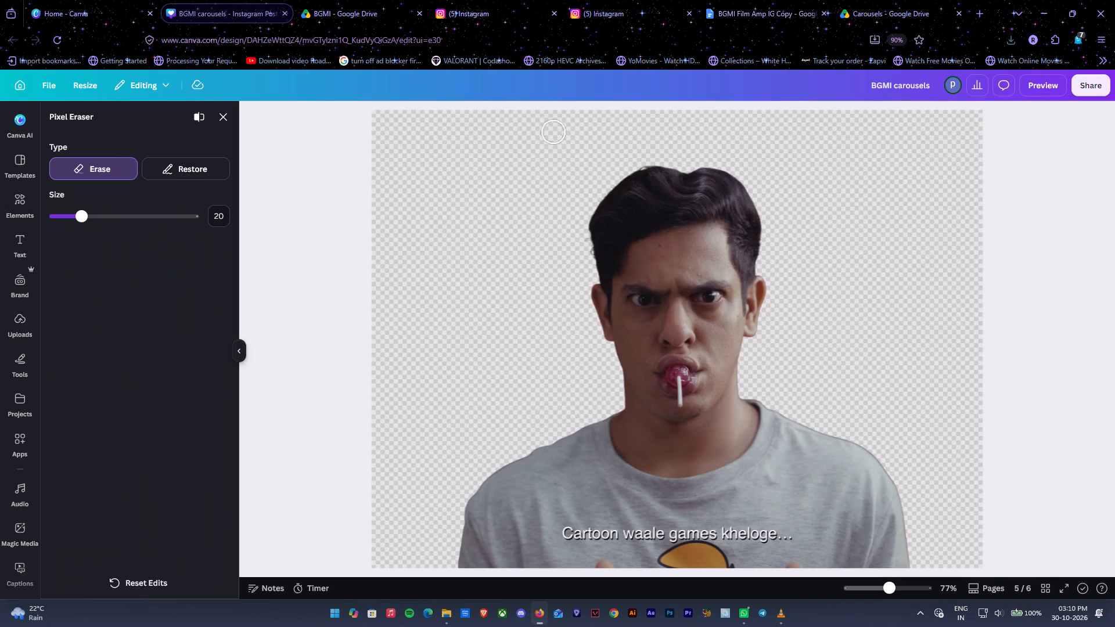
{"action": "left_click", "coordinate": [177, 167]}
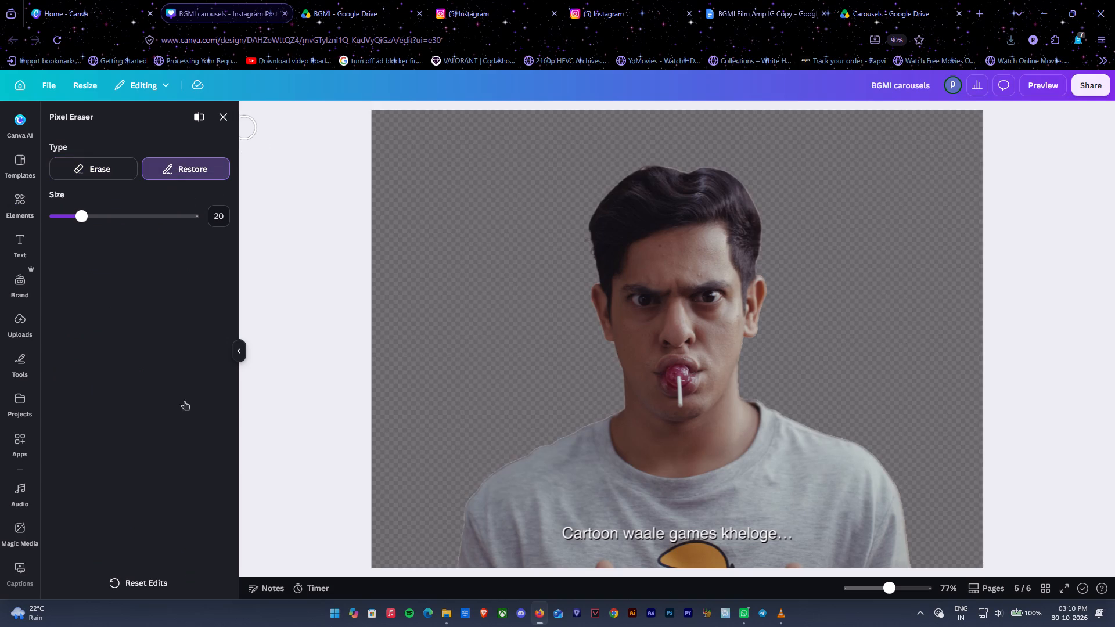
{"action": "left_click", "coordinate": [224, 111]}
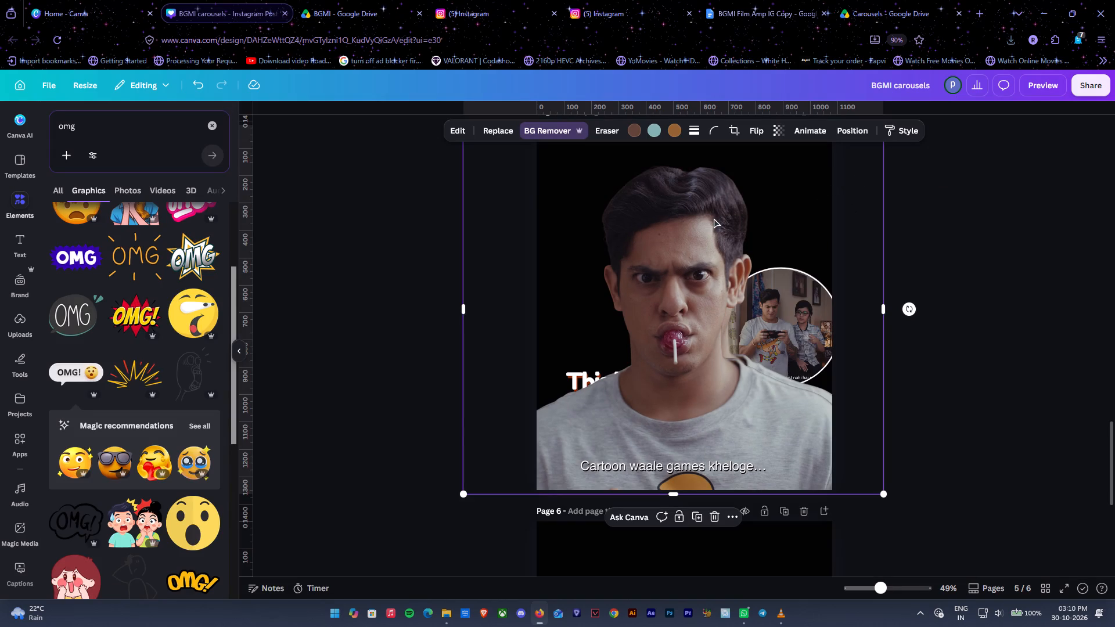
{"action": "left_click", "coordinate": [553, 129]}
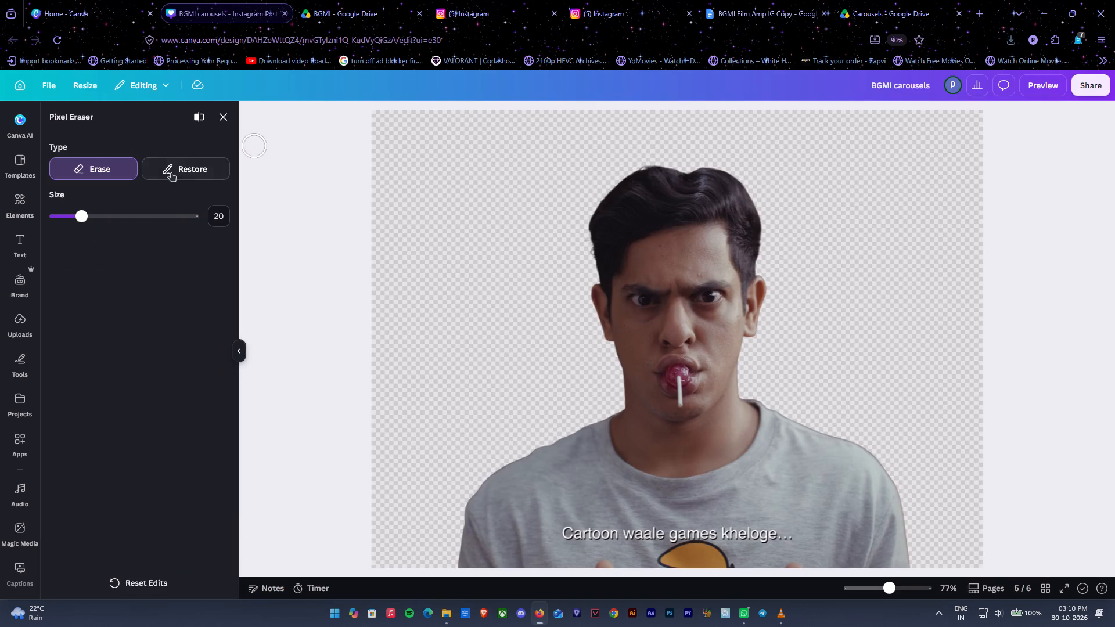
{"action": "left_click", "coordinate": [171, 172]}
{"action": "left_click_drag", "start_coordinate": [124, 219], "coordinate": [342, 219]}
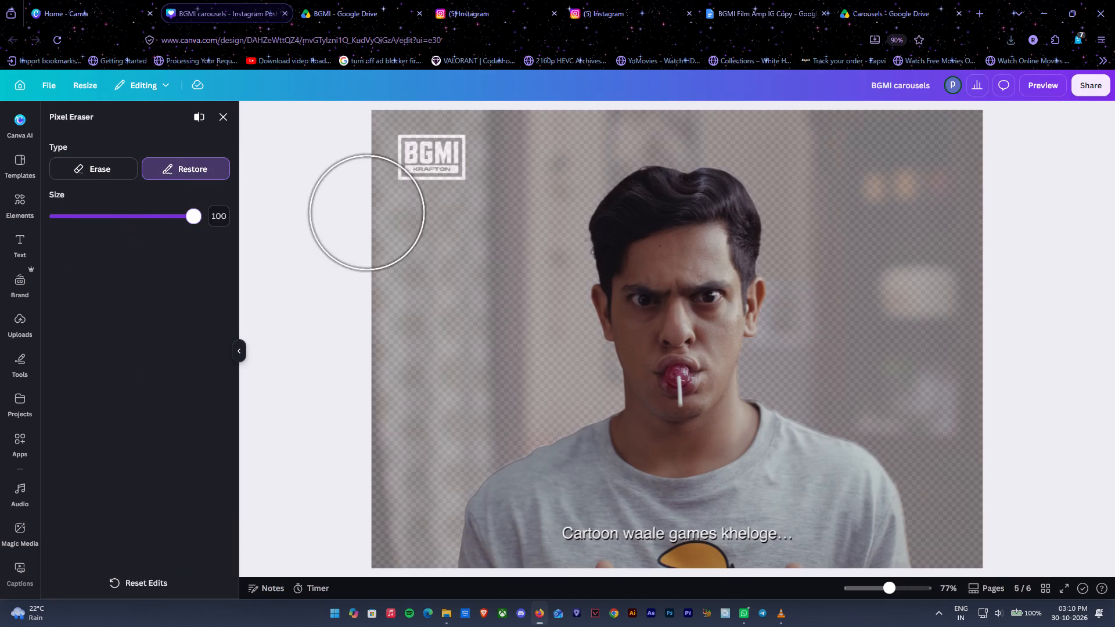
{"action": "left_click_drag", "start_coordinate": [542, 165], "coordinate": [718, 367]}
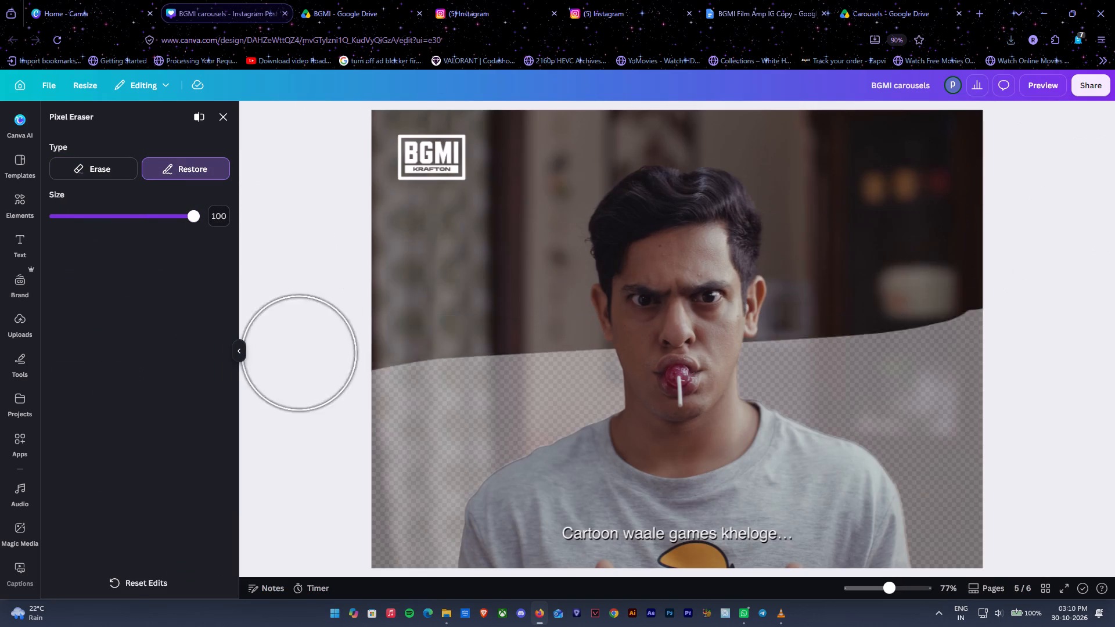
{"action": "left_click_drag", "start_coordinate": [718, 367], "coordinate": [1056, 545]}
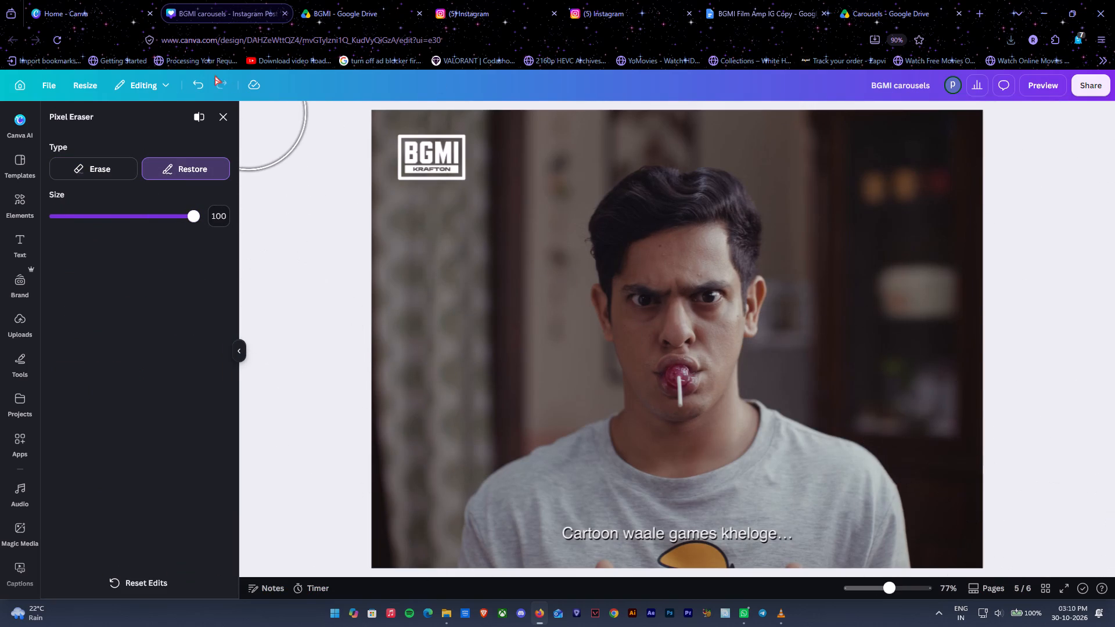
{"action": "left_click", "coordinate": [220, 120]}
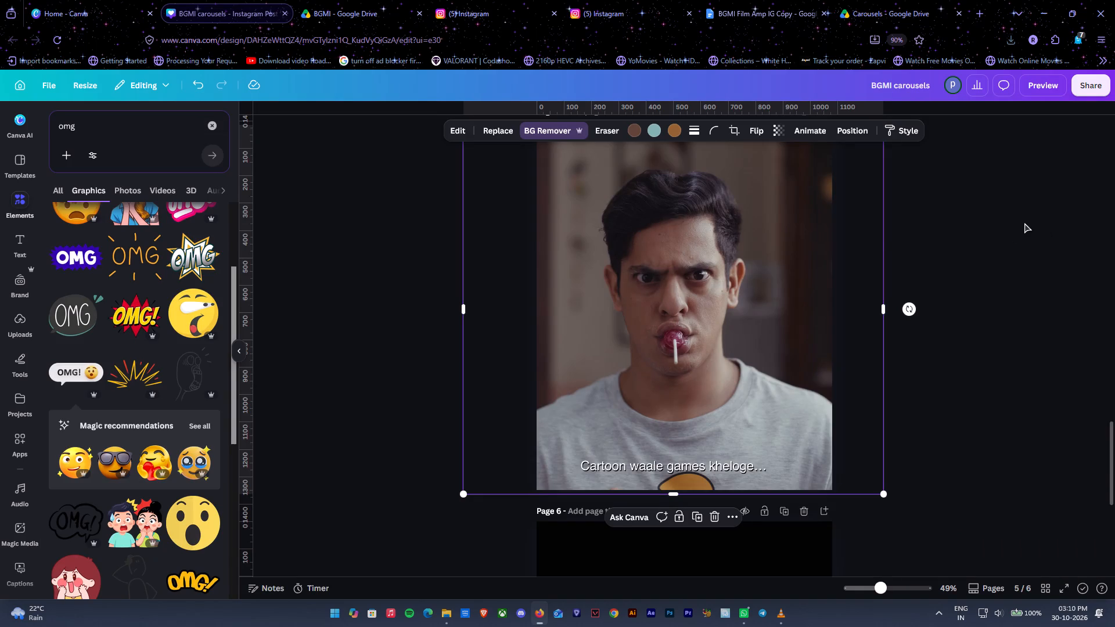
Send the restored photo copy behind the circular picture and cutout, and align it exactly with the cutout.
{"action": "key", "text": "ctrl+bracketleft"}
{"action": "key", "text": "ctrl+bracketleft"}
{"action": "key", "text": "ctrl+bracketleft"}
{"action": "left_click", "coordinate": [965, 230]}
{"action": "left_click", "coordinate": [728, 225]}
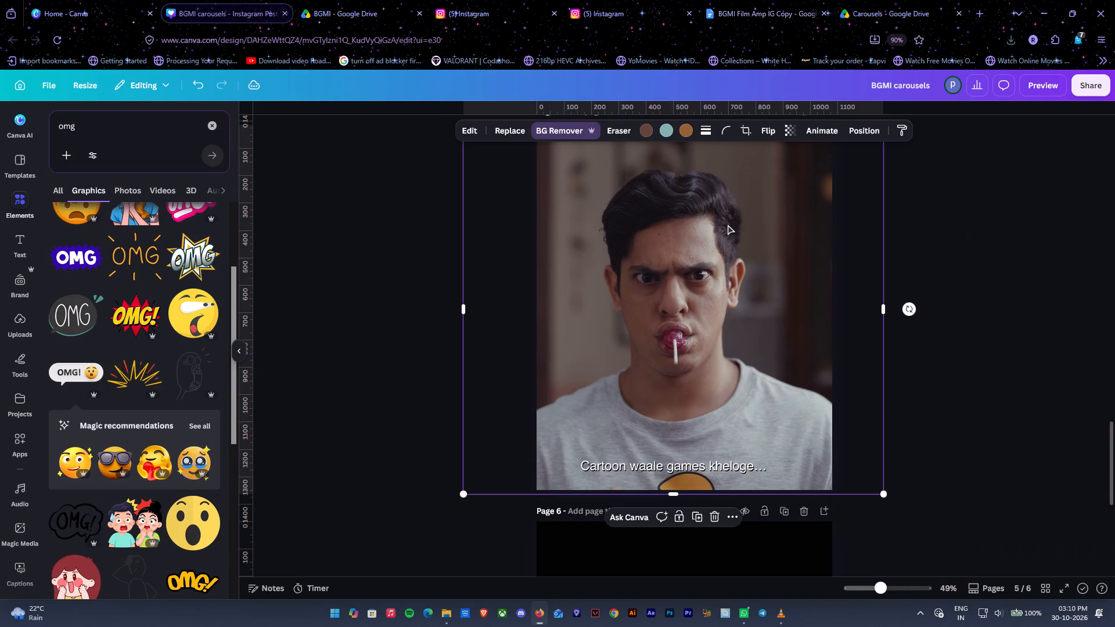
{"action": "key", "text": "ctrl+bracketleft"}
{"action": "key", "text": "ctrl+bracketleft"}
{"action": "key", "text": "ctrl+bracketleft"}
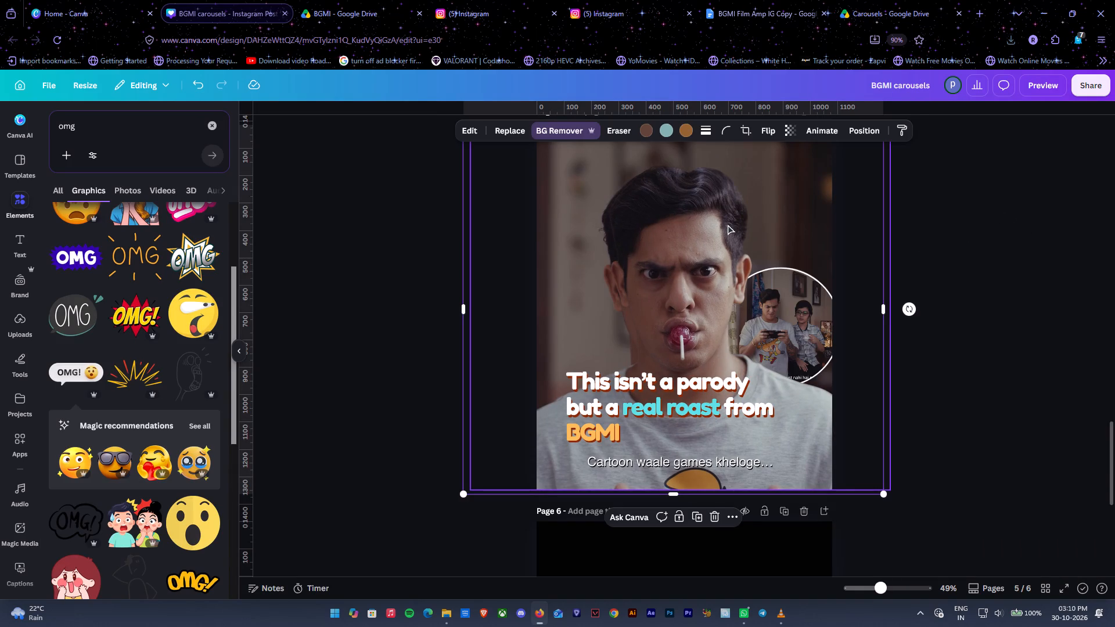
{"action": "left_click_drag", "start_coordinate": [728, 225], "coordinate": [738, 217]}
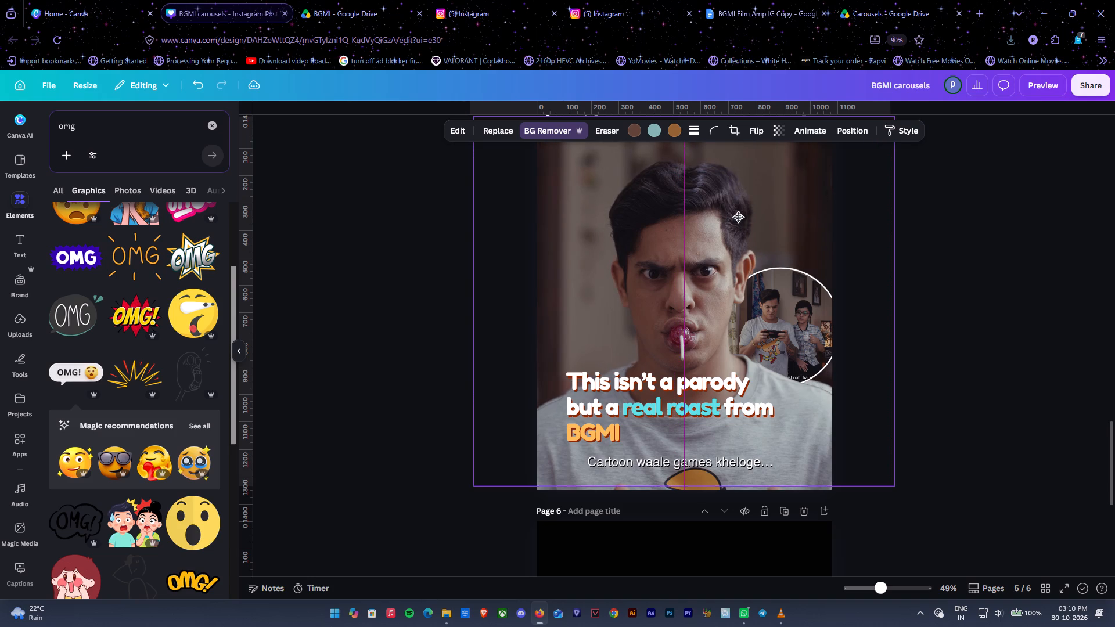
{"action": "left_click_drag", "start_coordinate": [738, 217], "coordinate": [731, 218]}
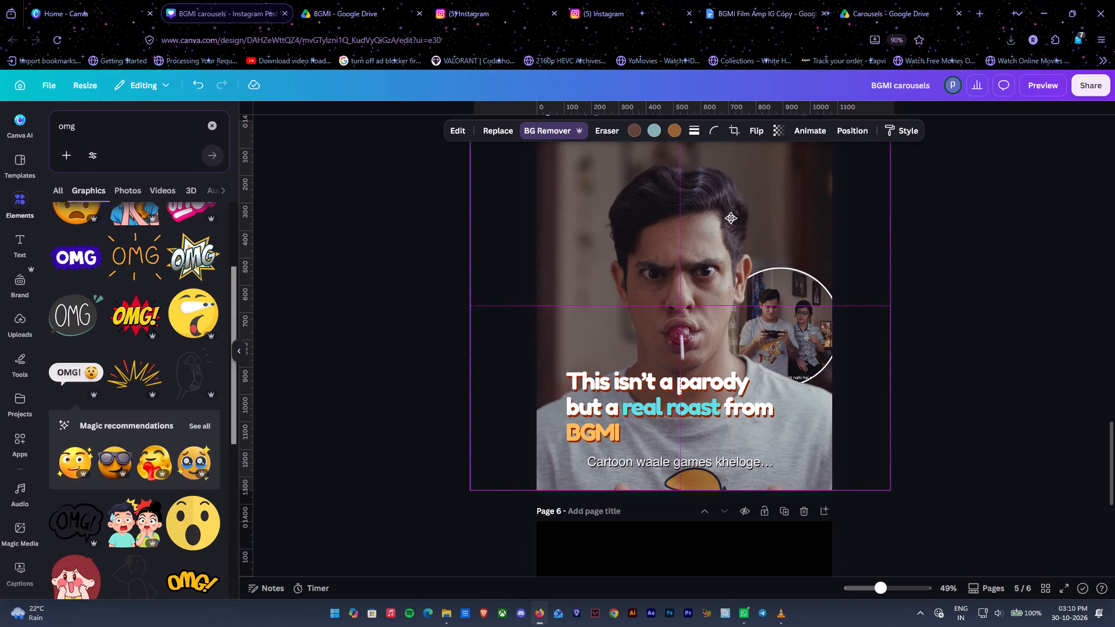
{"action": "left_click_drag", "start_coordinate": [731, 218], "coordinate": [733, 218]}
{"action": "left_click", "coordinate": [948, 210]}
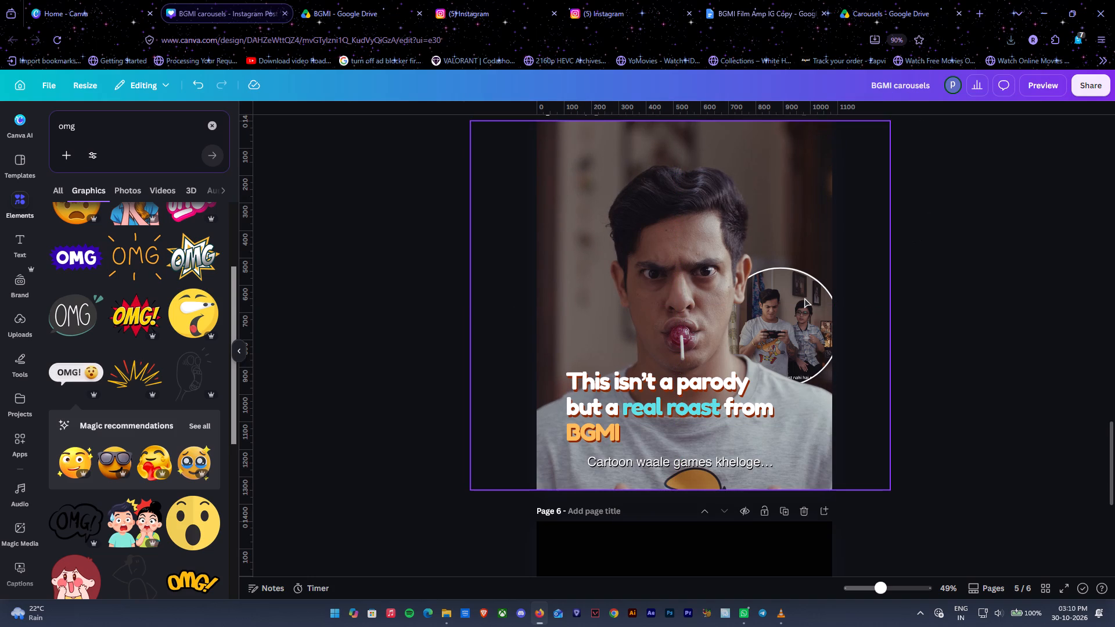
Select the circular two-person picture's layer and move the circle inward and slightly up, close to the page edge beside the man's cheek.
{"action": "left_click", "coordinate": [804, 297]}
{"action": "key", "text": "alt+1"}
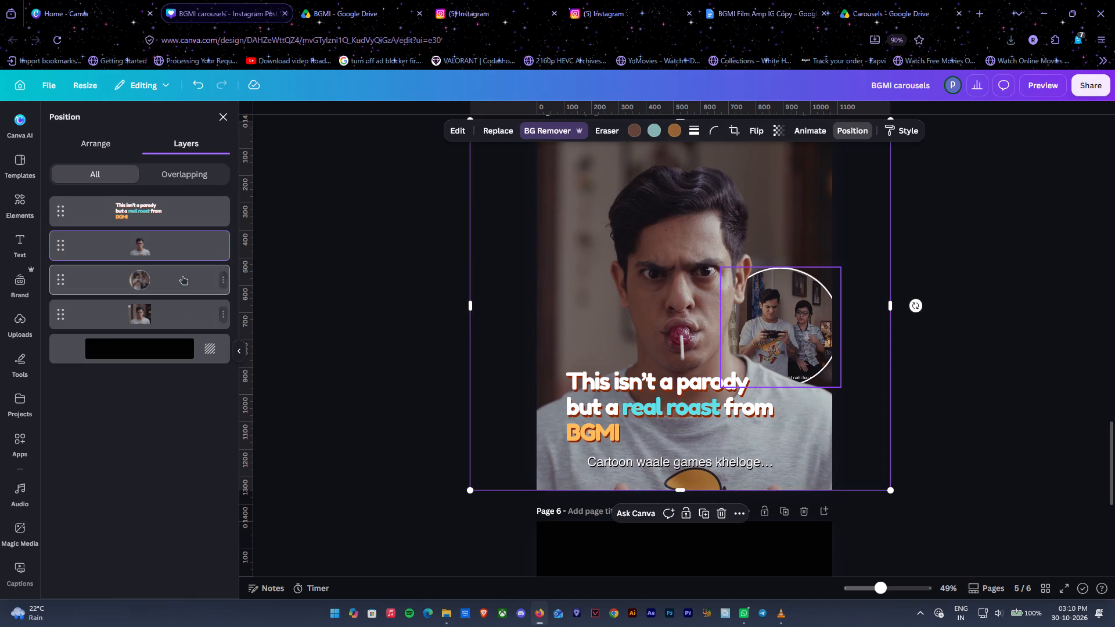
{"action": "left_click", "coordinate": [182, 276]}
{"action": "left_click_drag", "start_coordinate": [790, 296], "coordinate": [782, 298]}
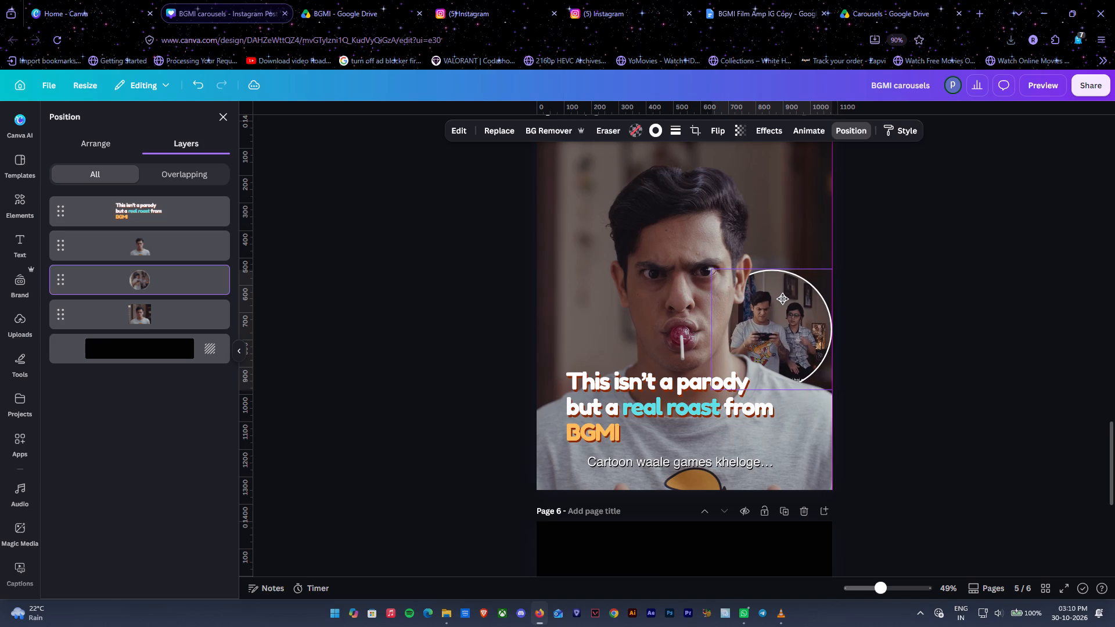
{"action": "left_click_drag", "start_coordinate": [782, 298], "coordinate": [787, 262]}
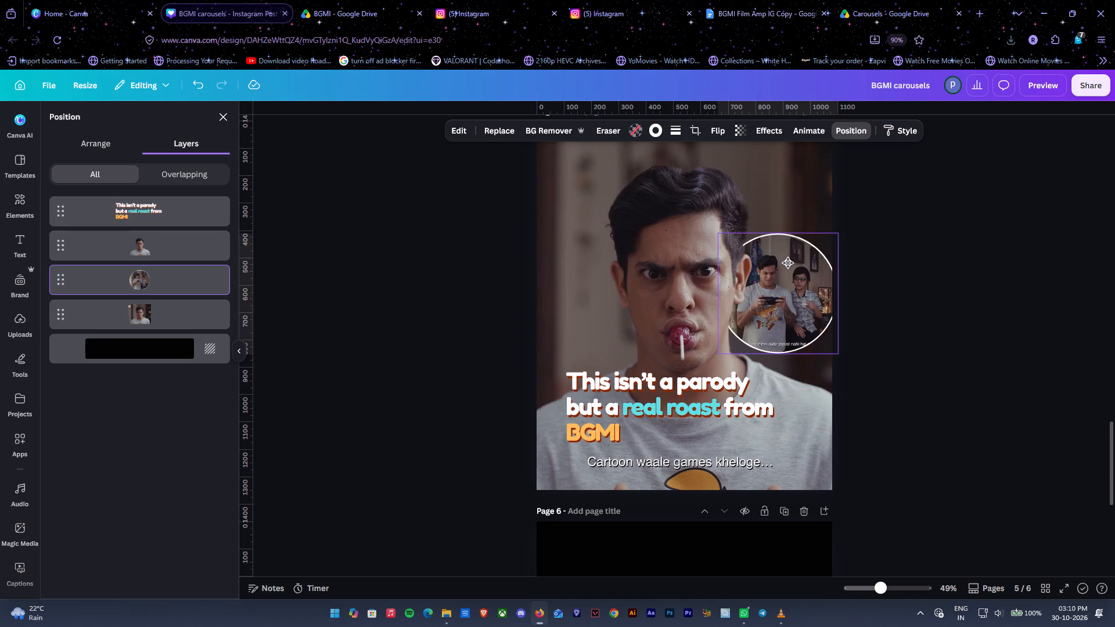
{"action": "left_click_drag", "start_coordinate": [787, 262], "coordinate": [783, 292]}
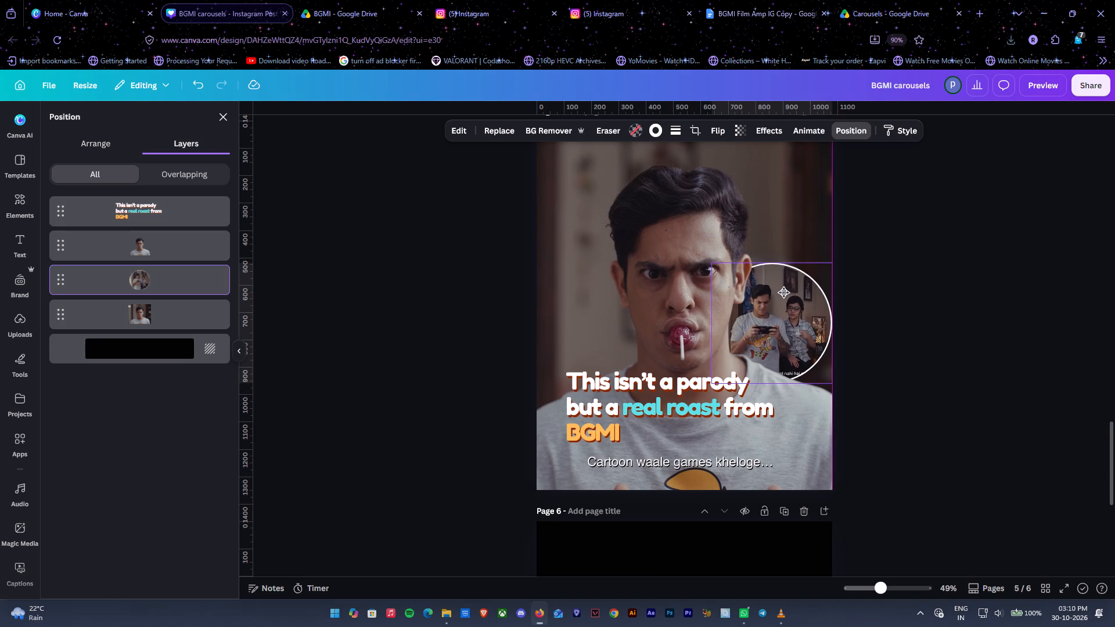
{"action": "left_click_drag", "start_coordinate": [783, 292], "coordinate": [784, 292]}
Change the circular two-person picture's border colour to the bright red default solid colour.
{"action": "left_click", "coordinate": [659, 136]}
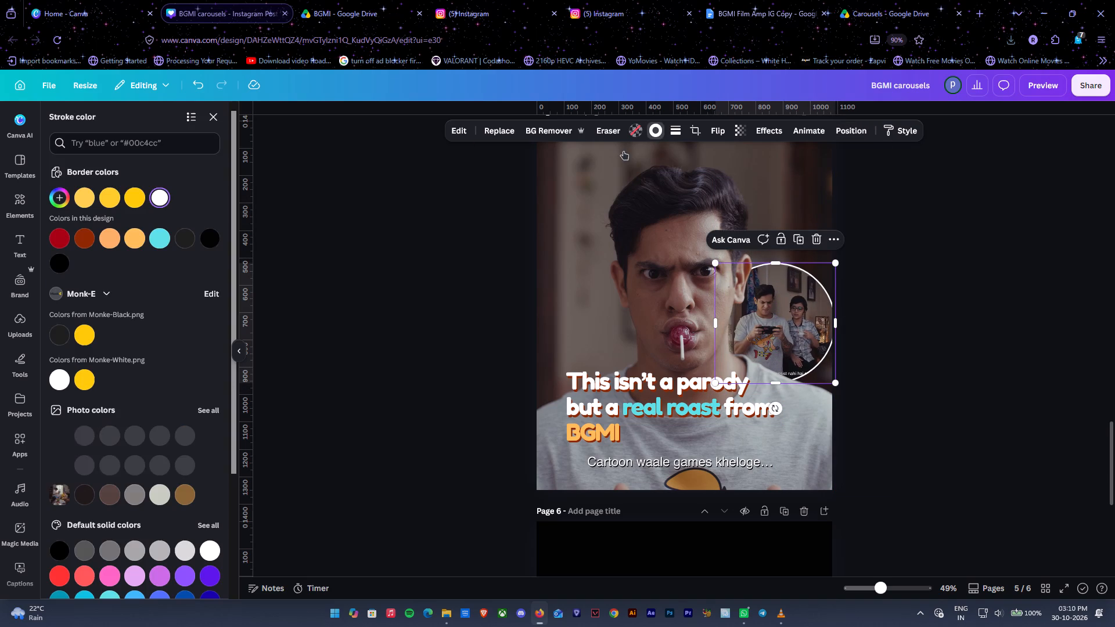
{"action": "left_click", "coordinate": [55, 236]}
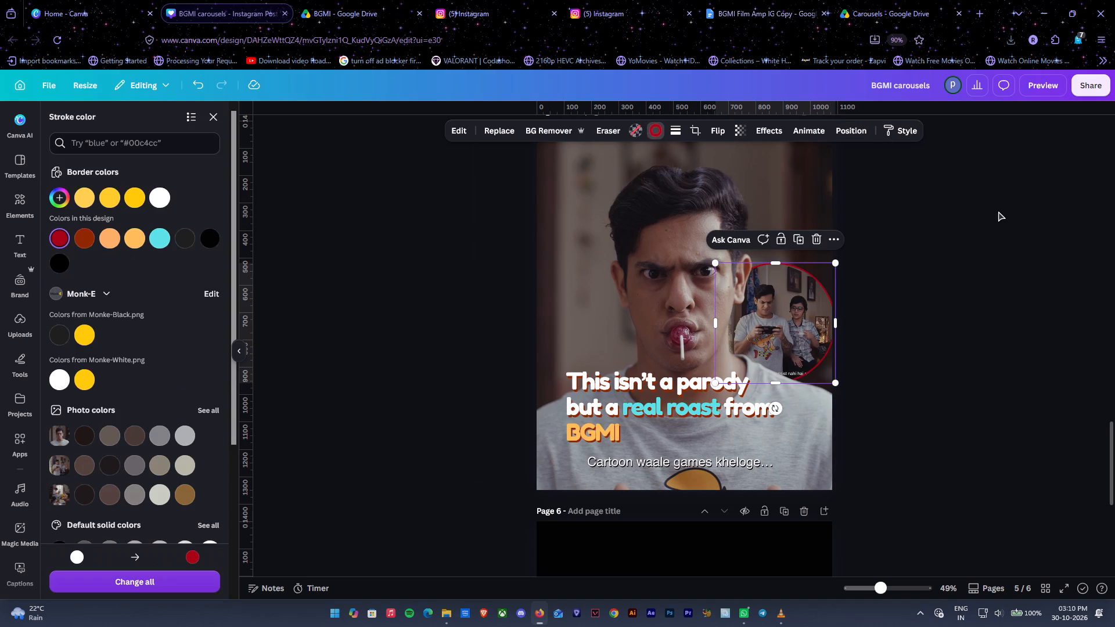
{"action": "scroll", "coordinate": [178, 443], "scroll_direction": "down", "scroll_amount": 4}
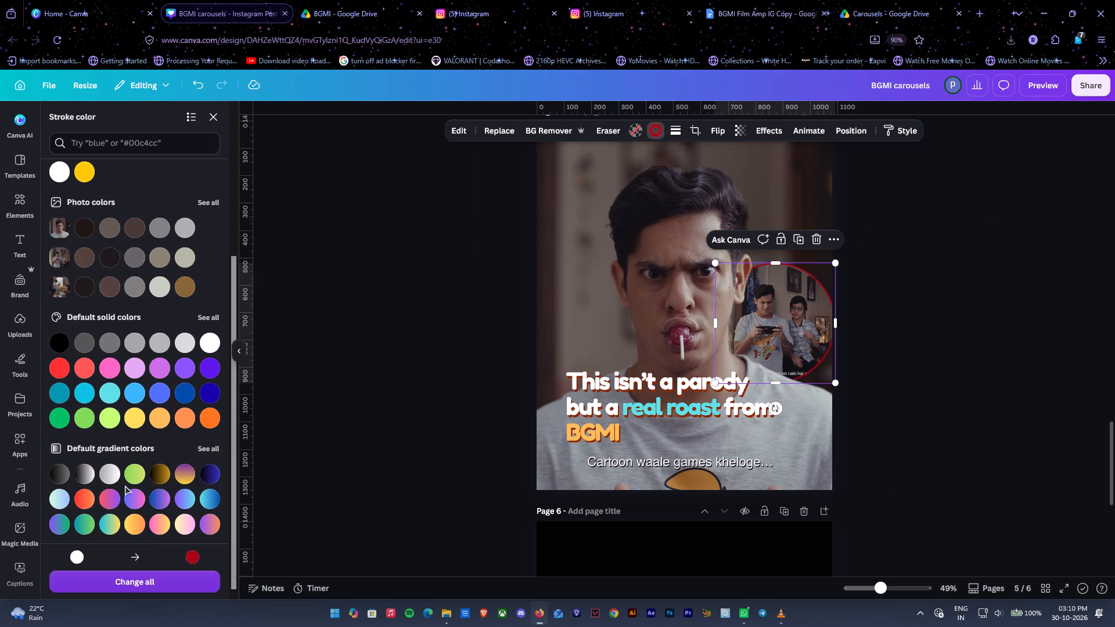
{"action": "left_click", "coordinate": [60, 372]}
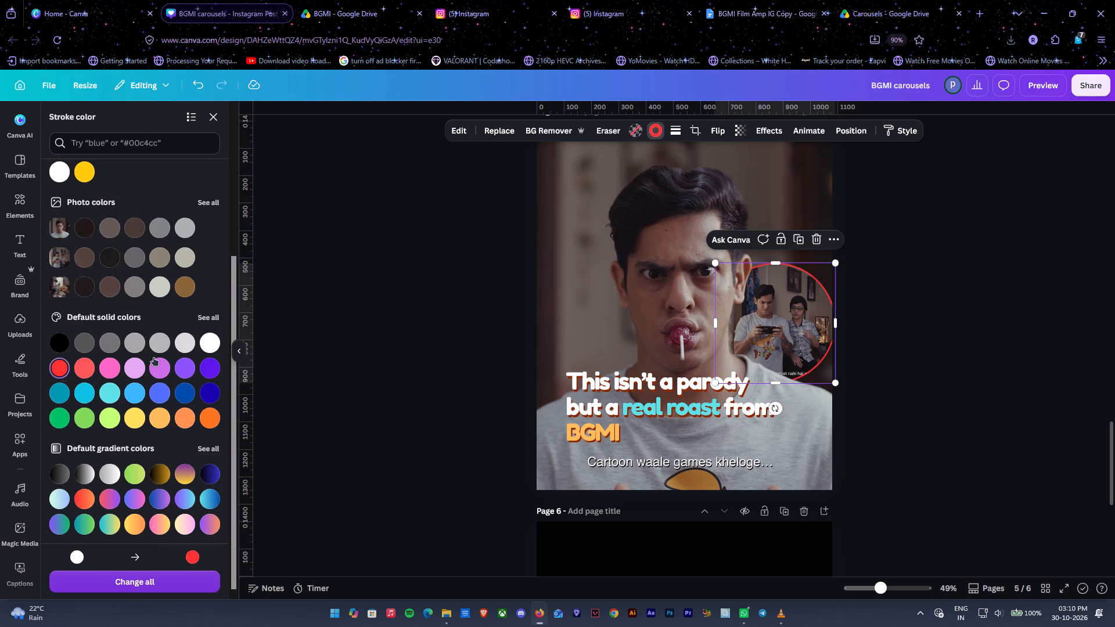
{"action": "left_click", "coordinate": [960, 310]}
Replace all the text in page 5's headline box with the copied text.
{"action": "double_click", "coordinate": [676, 399]}
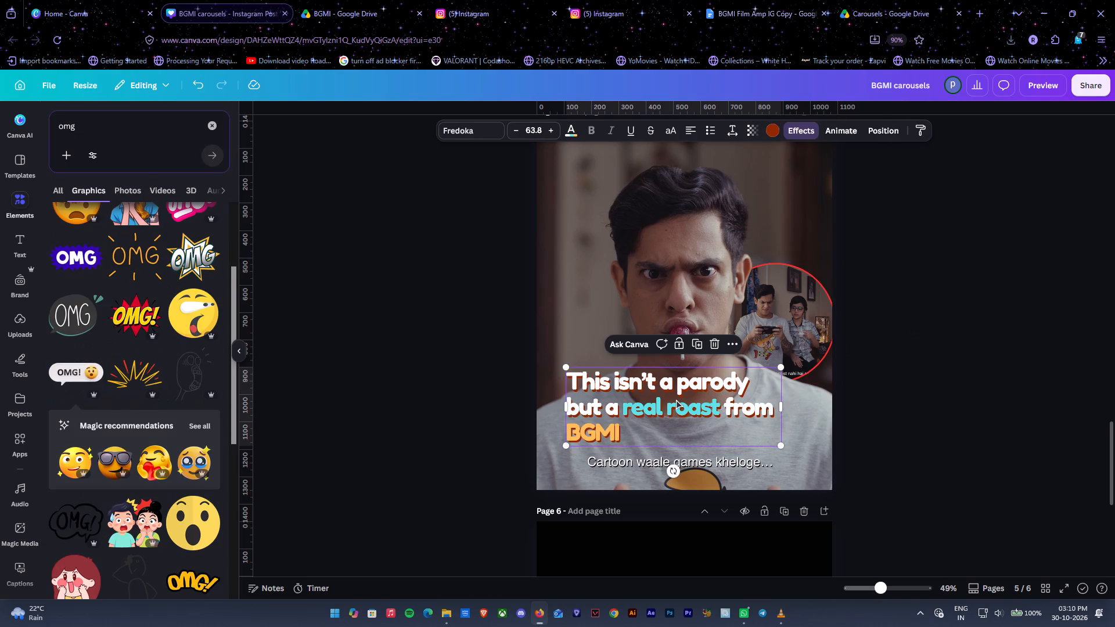
{"action": "key", "text": "ctrl+a"}
{"action": "key", "text": "ctrl+v"}
{"action": "left_click", "coordinate": [915, 386]}
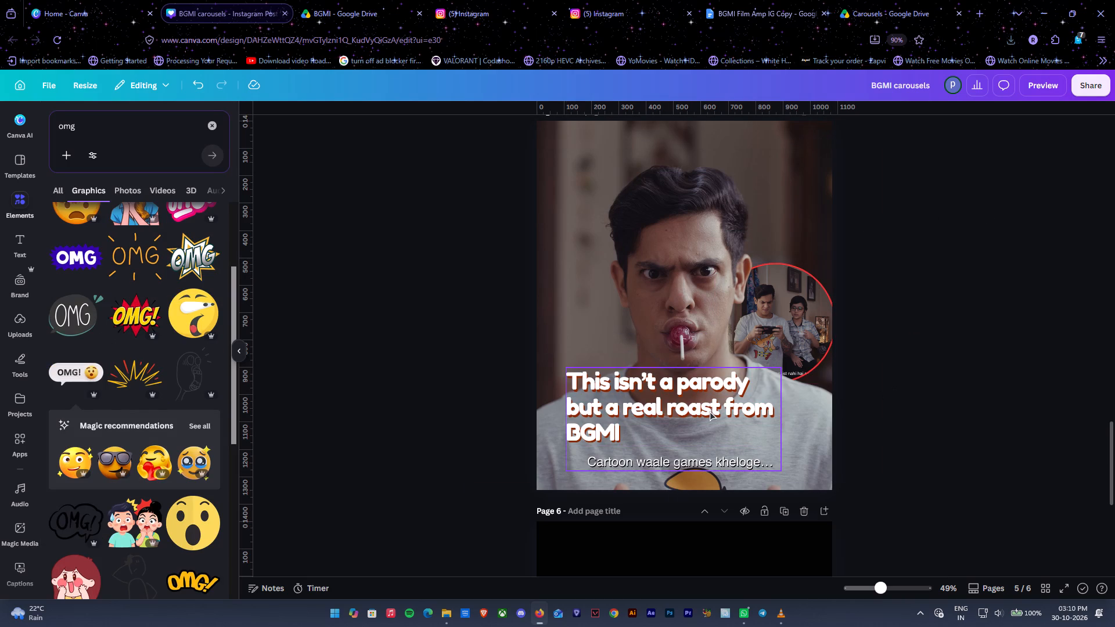
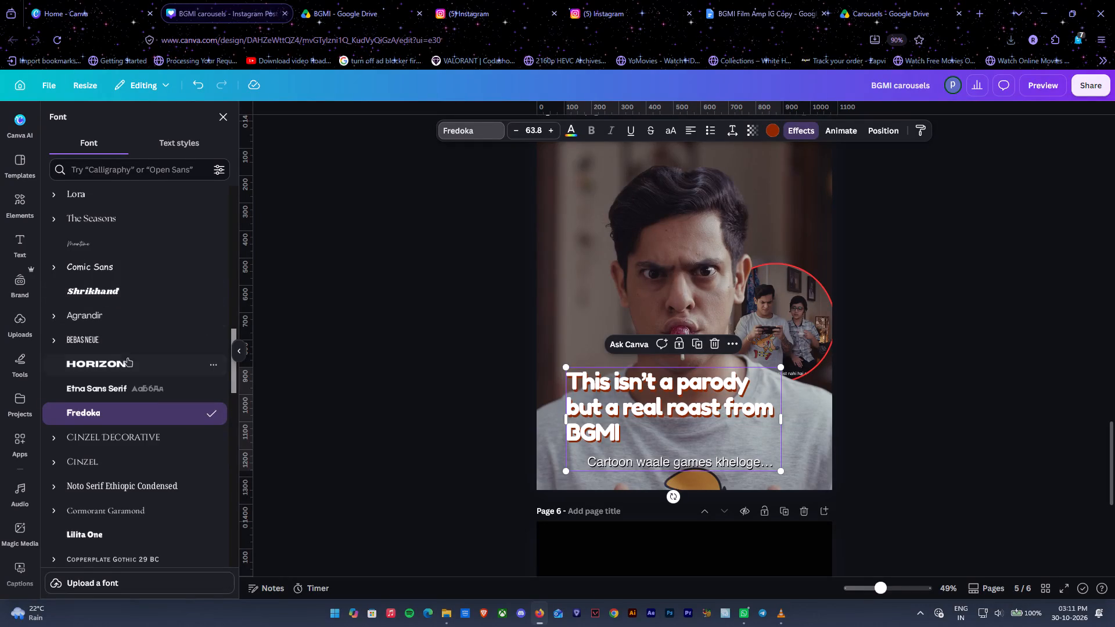
Set page 5's headline in bold Poppins and nudge its text box slightly toward the page's left edge and up.
{"action": "scroll", "coordinate": [126, 327], "scroll_direction": "up", "scroll_amount": 5}
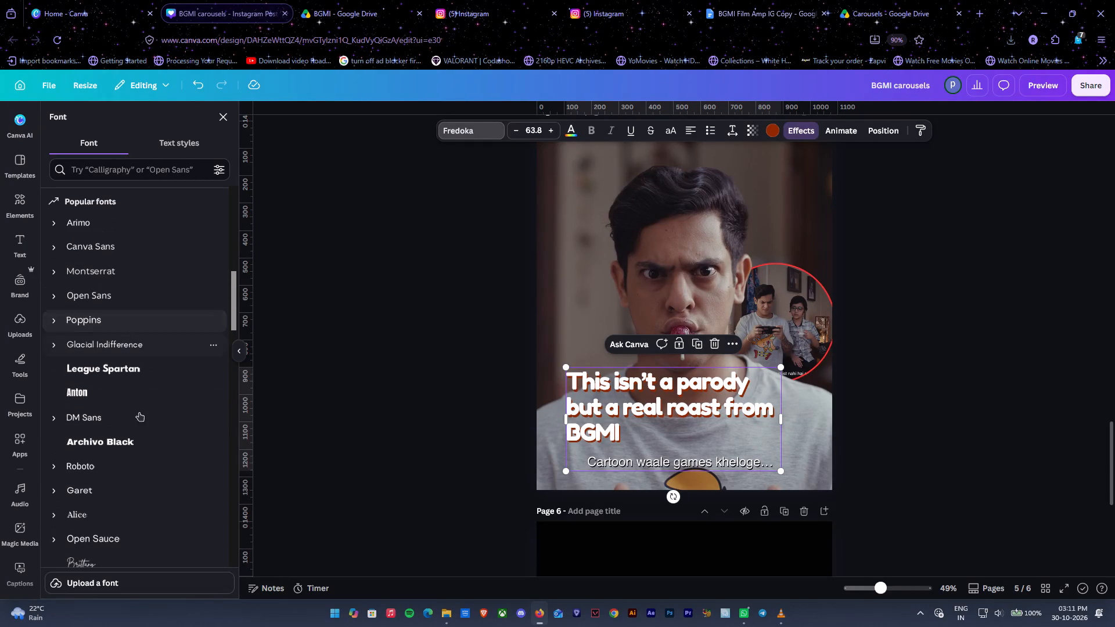
{"action": "left_click", "coordinate": [127, 317]}
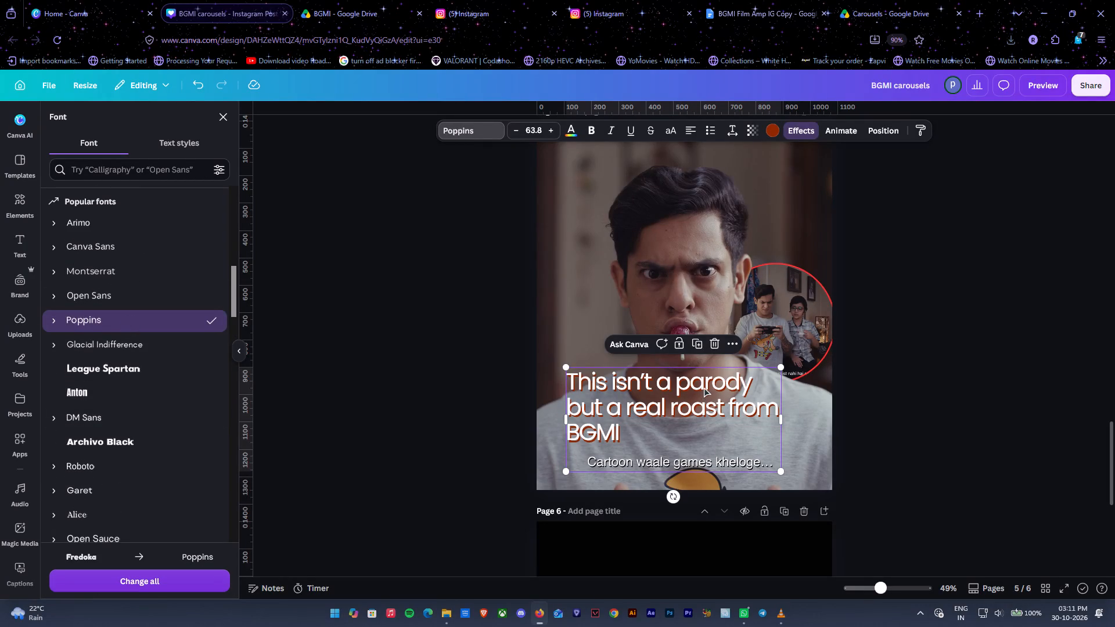
{"action": "left_click", "coordinate": [595, 135]}
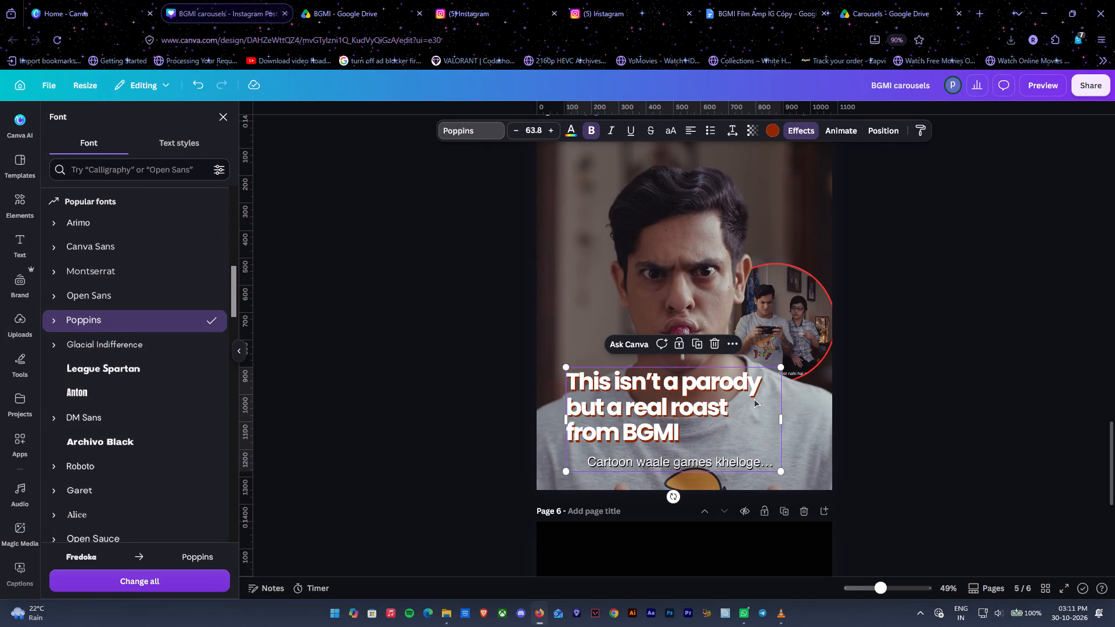
{"action": "left_click", "coordinate": [995, 365]}
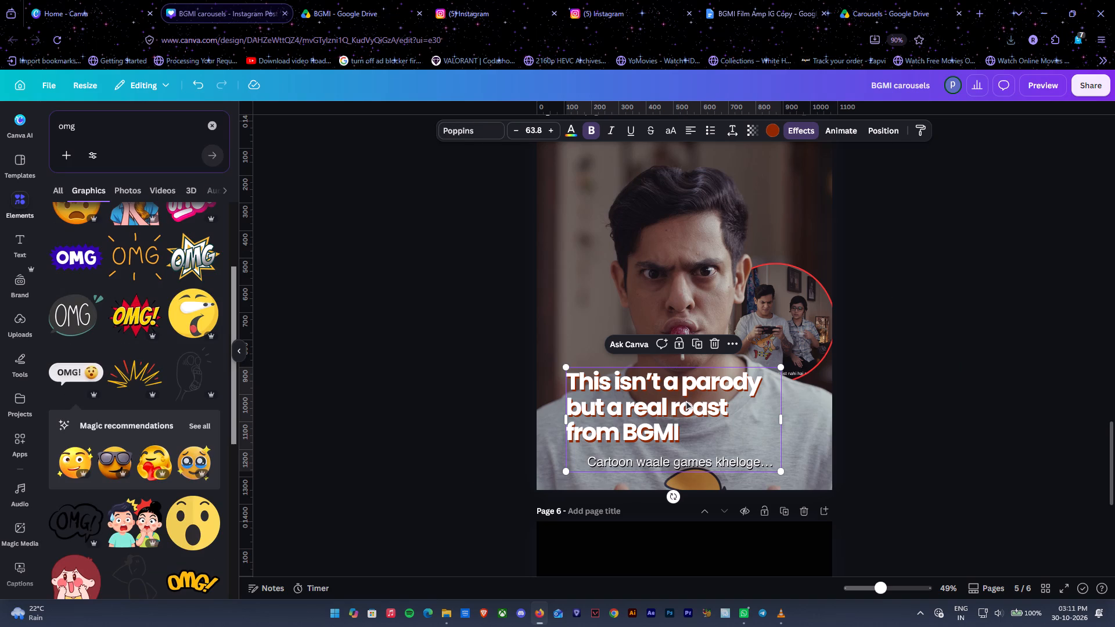
{"action": "left_click_drag", "start_coordinate": [686, 401], "coordinate": [679, 399]}
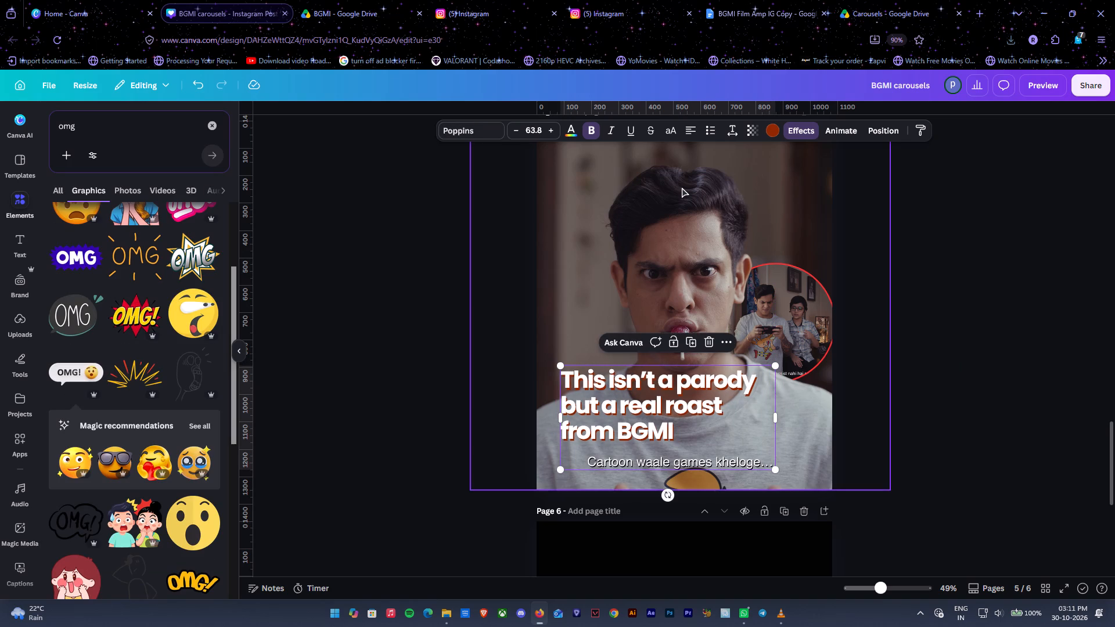
Move the man's cutout and the matching background photo up by the same small amount on page 5, keeping them aligned.
{"action": "left_click", "coordinate": [682, 187]}
{"action": "left_click_drag", "start_coordinate": [697, 201], "coordinate": [694, 186]}
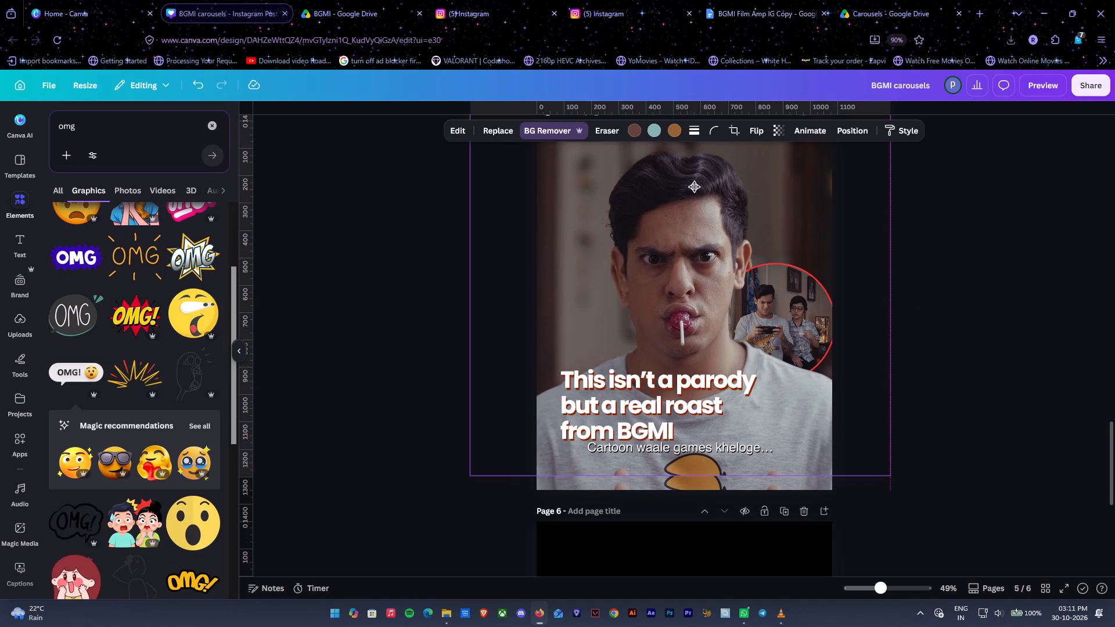
{"action": "left_click_drag", "start_coordinate": [694, 186], "coordinate": [697, 185]}
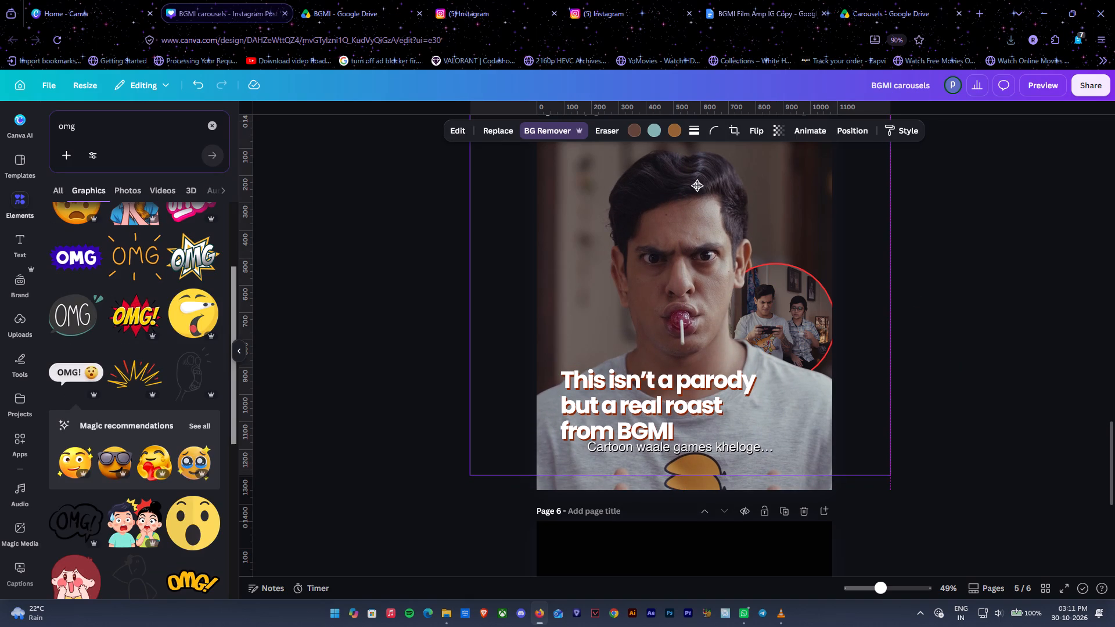
{"action": "left_click_drag", "start_coordinate": [697, 185], "coordinate": [694, 185]}
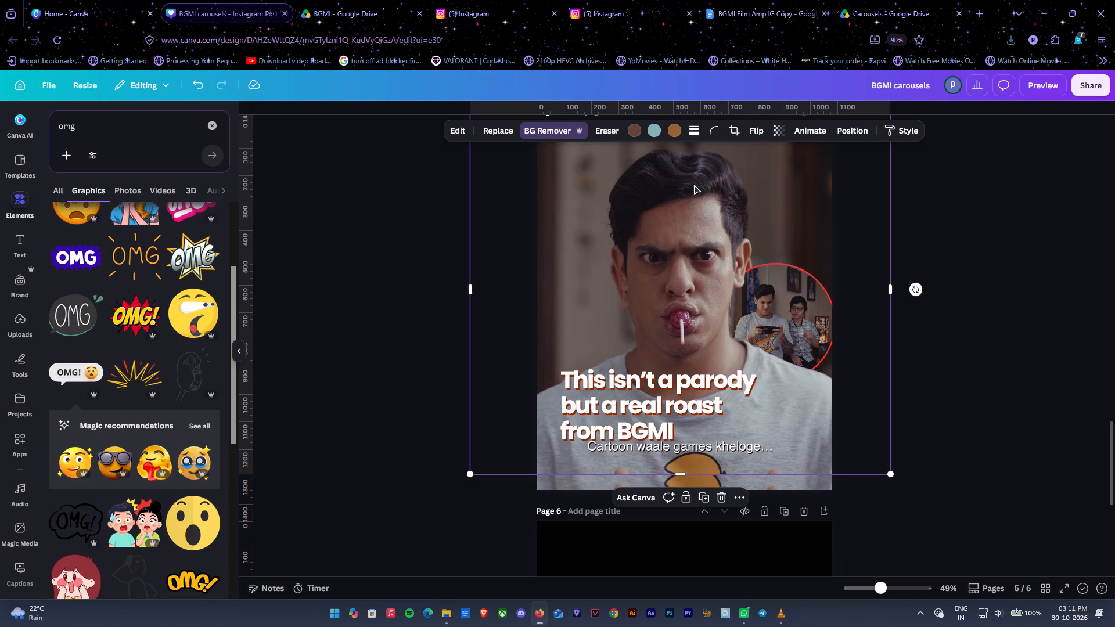
{"action": "key", "text": "alt+1"}
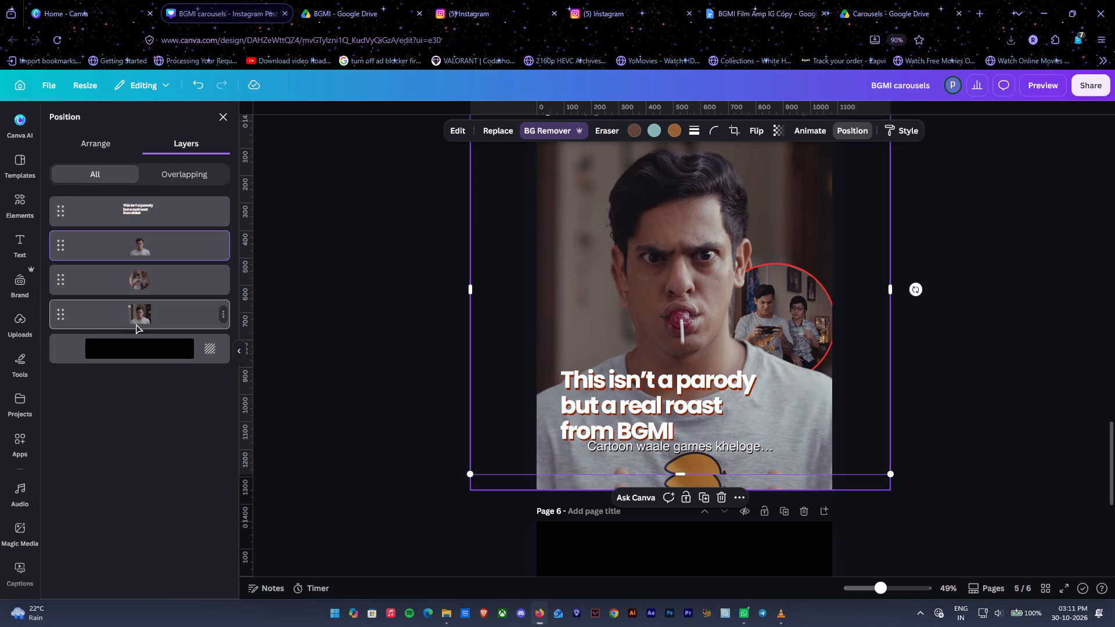
{"action": "left_click", "coordinate": [144, 307]}
{"action": "left_click_drag", "start_coordinate": [825, 192], "coordinate": [826, 178]}
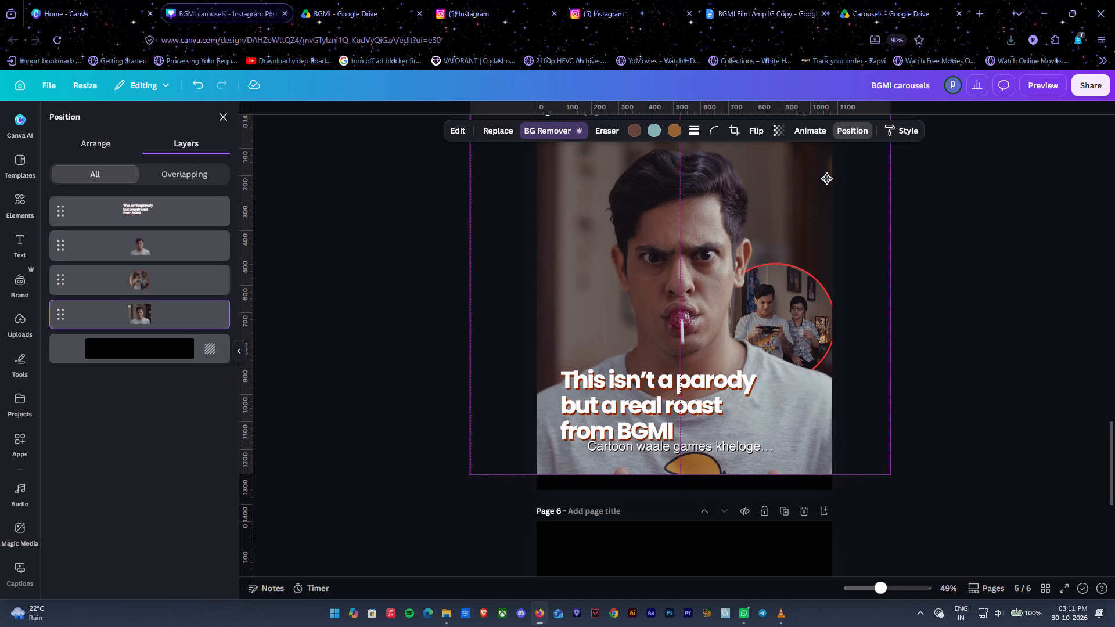
{"action": "left_click_drag", "start_coordinate": [826, 178], "coordinate": [825, 178]}
{"action": "left_click", "coordinate": [974, 189]}
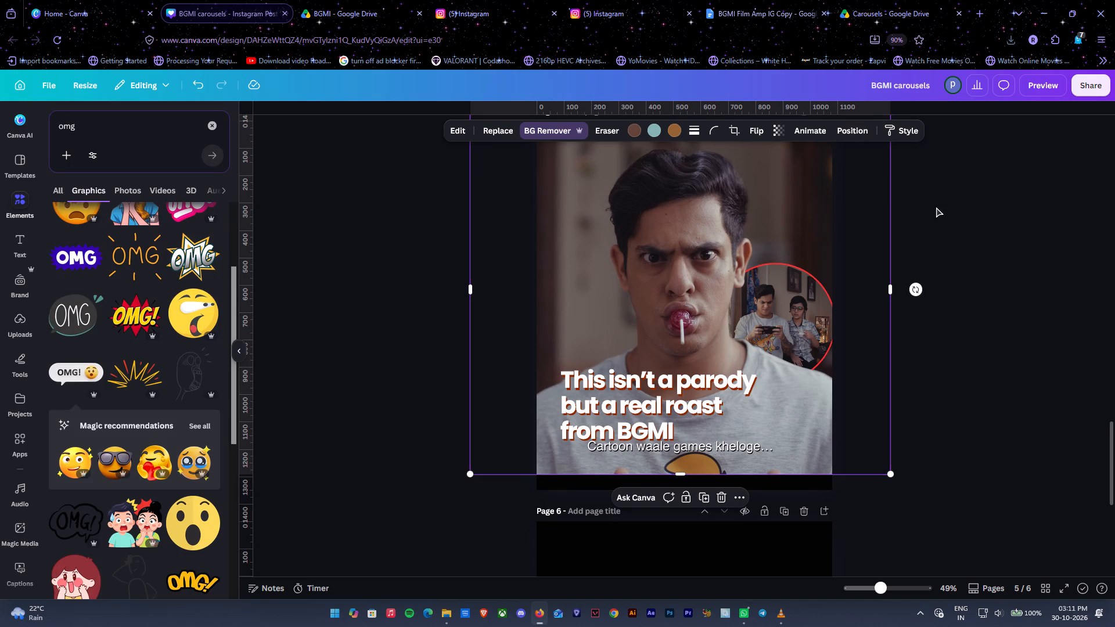
Add the recently used wide black gradient to page 5, flip it vertically, and align it with the page's bottom edge.
{"action": "left_click", "coordinate": [214, 122]}
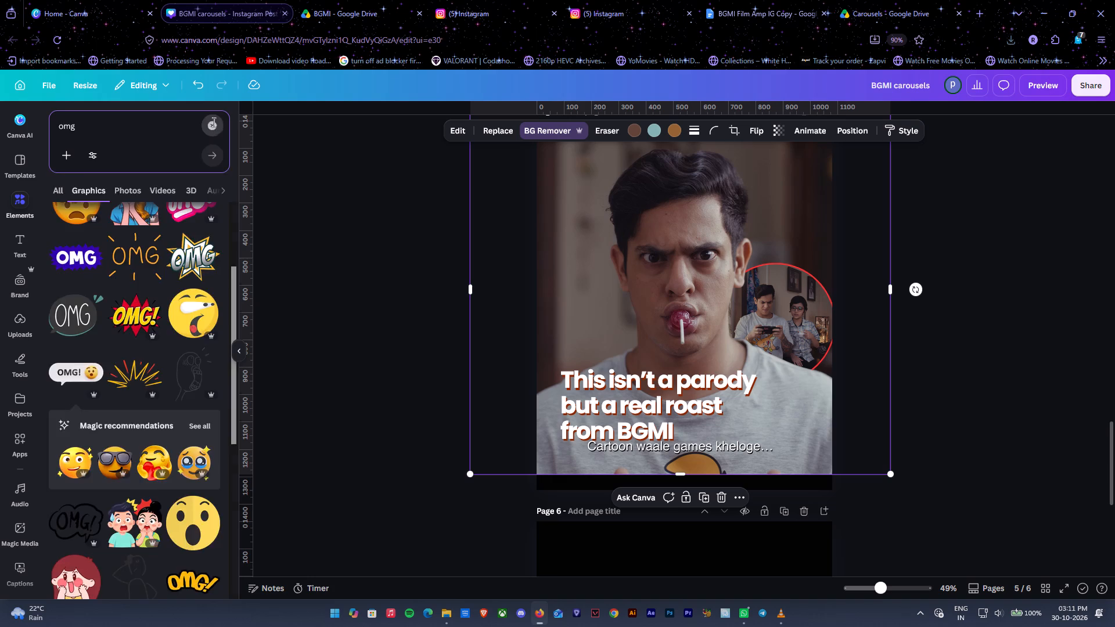
{"action": "left_click", "coordinate": [237, 129]}
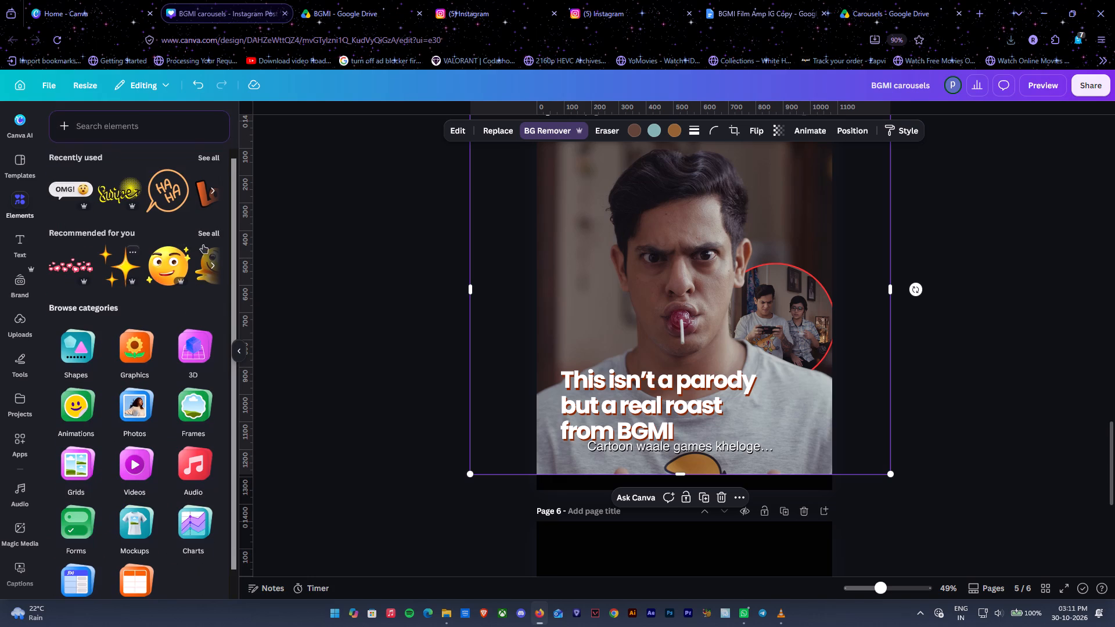
{"action": "scroll", "coordinate": [204, 244], "scroll_direction": "up", "scroll_amount": 4}
{"action": "left_click", "coordinate": [204, 162]}
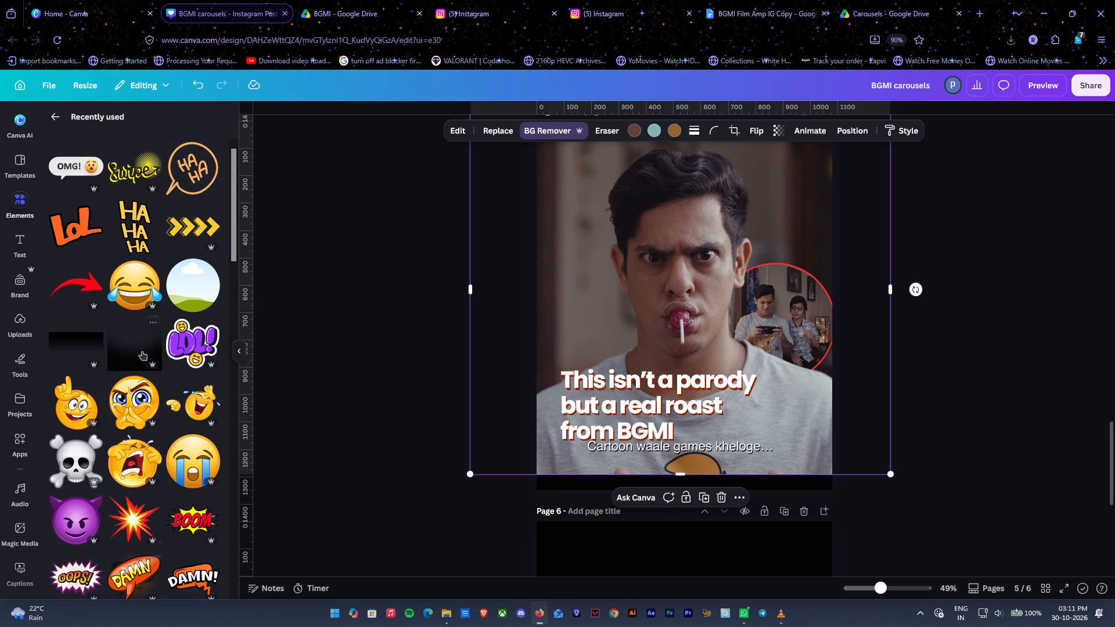
{"action": "left_click", "coordinate": [81, 345]}
{"action": "left_click", "coordinate": [728, 128]}
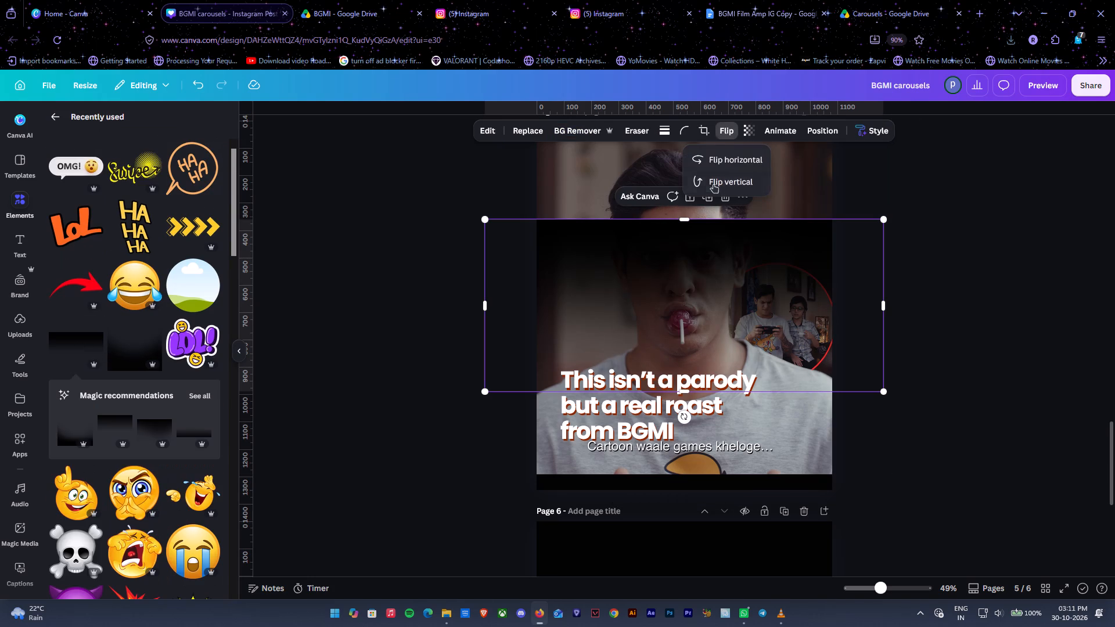
{"action": "left_click", "coordinate": [713, 185]}
{"action": "left_click_drag", "start_coordinate": [792, 331], "coordinate": [792, 446]}
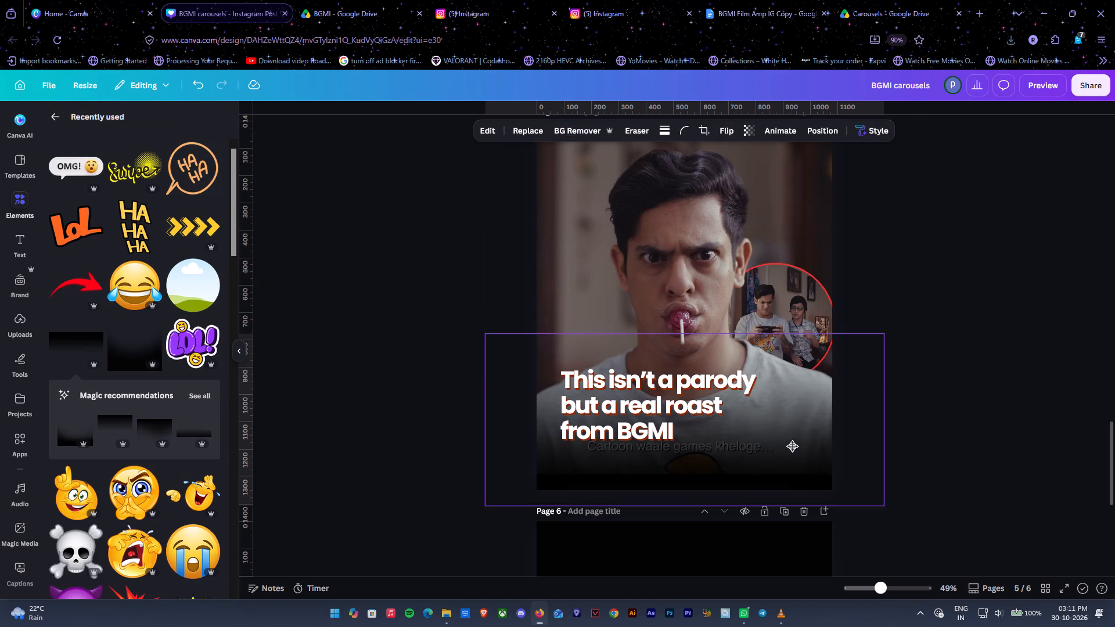
{"action": "left_click_drag", "start_coordinate": [792, 446], "coordinate": [792, 430]}
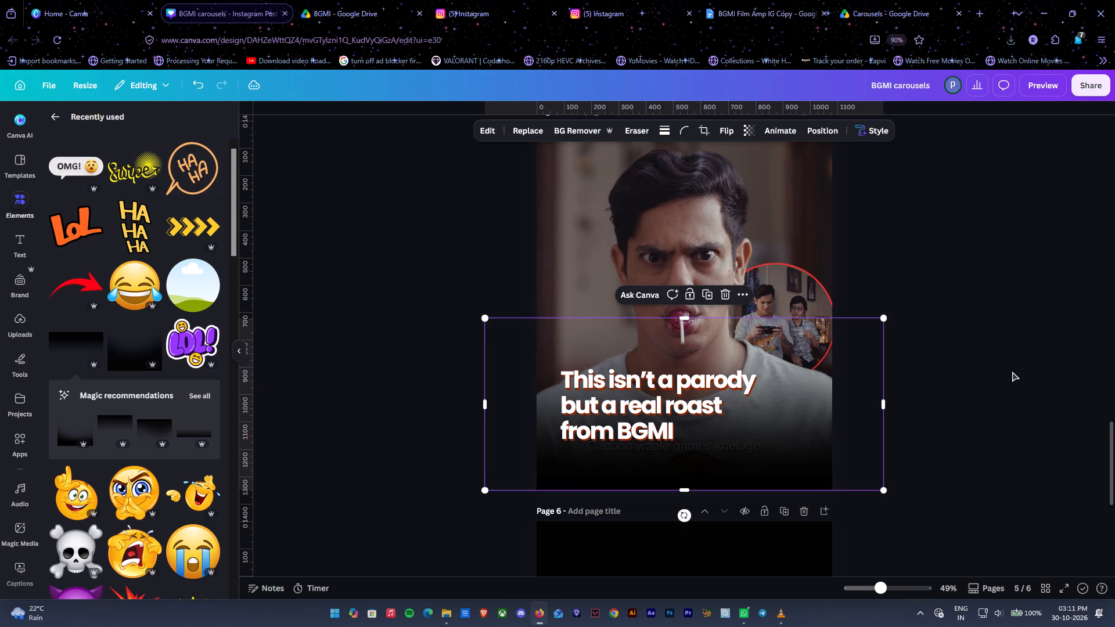
{"action": "left_click", "coordinate": [1014, 369]}
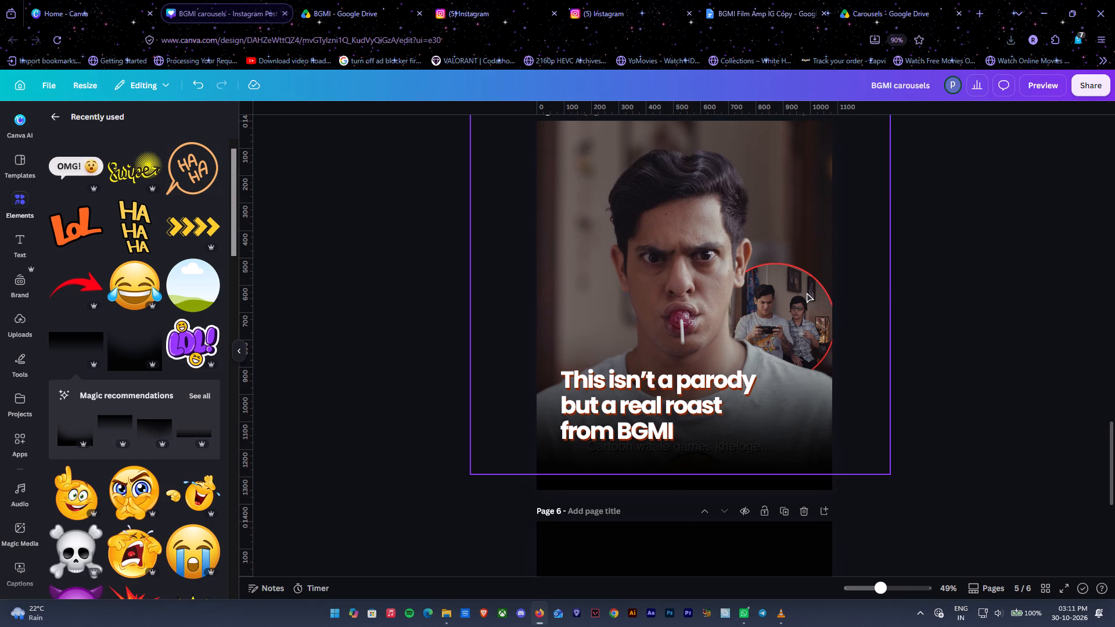
Search the elements library for "bgmi".
{"action": "left_click", "coordinate": [60, 120]}
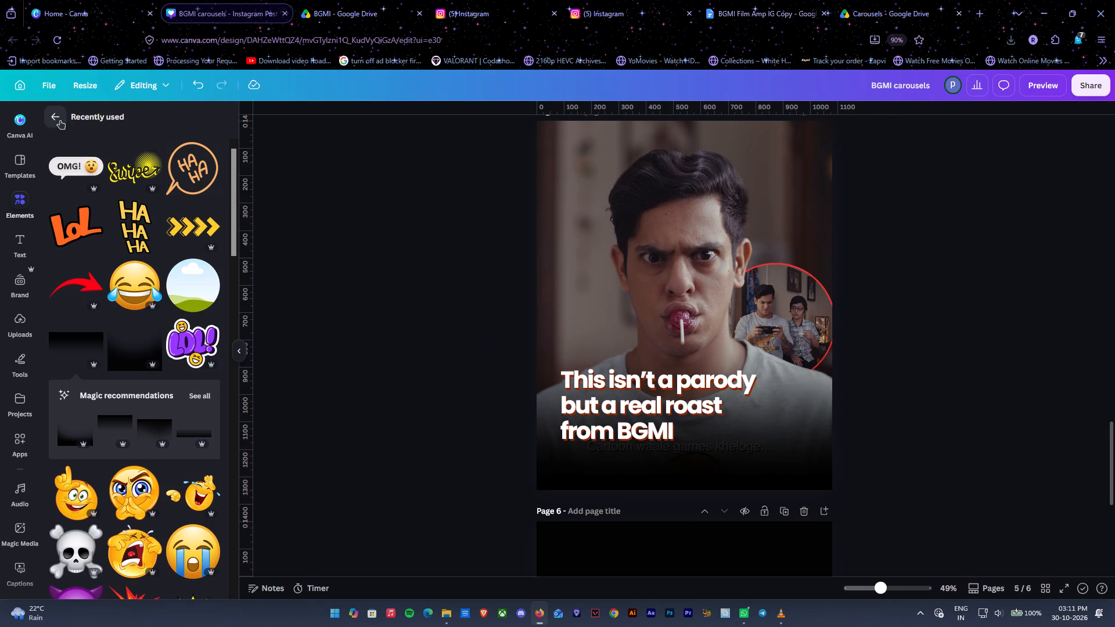
{"action": "left_click", "coordinate": [130, 127]}
{"action": "type", "text": "bgmi"}
{"action": "key", "text": "Return"}
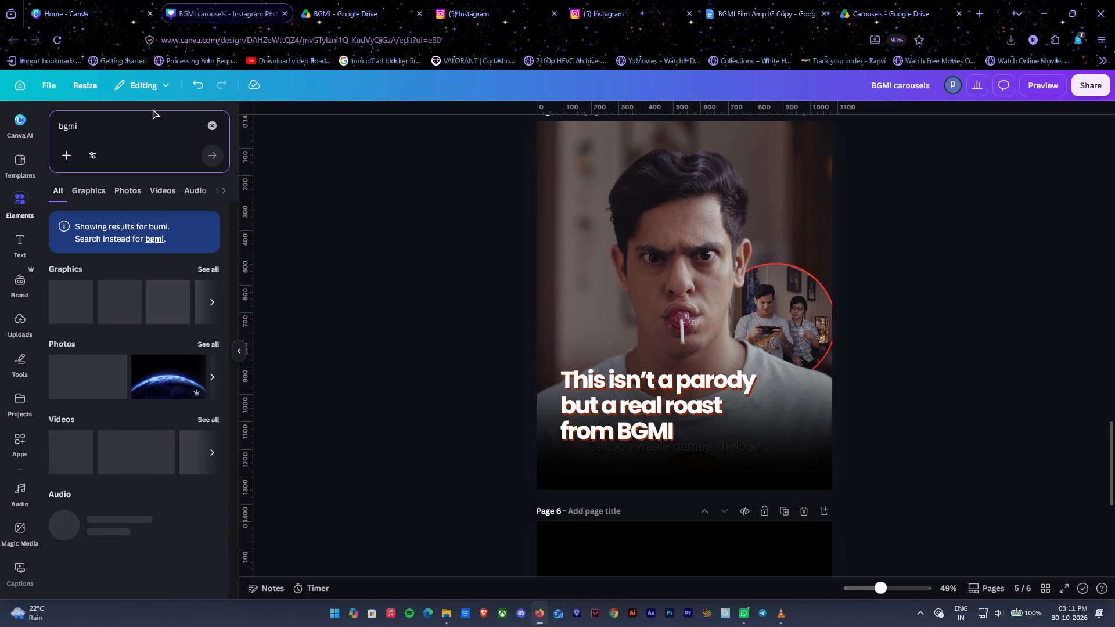
Search Google Images for "bgmi logo" in a new browser tab and copy the BGMI Krafton logo with the orange-and-green frame.
{"action": "left_click", "coordinate": [970, 0]}
{"action": "type", "text": "bgmi logo"}
{"action": "key", "text": "Return"}
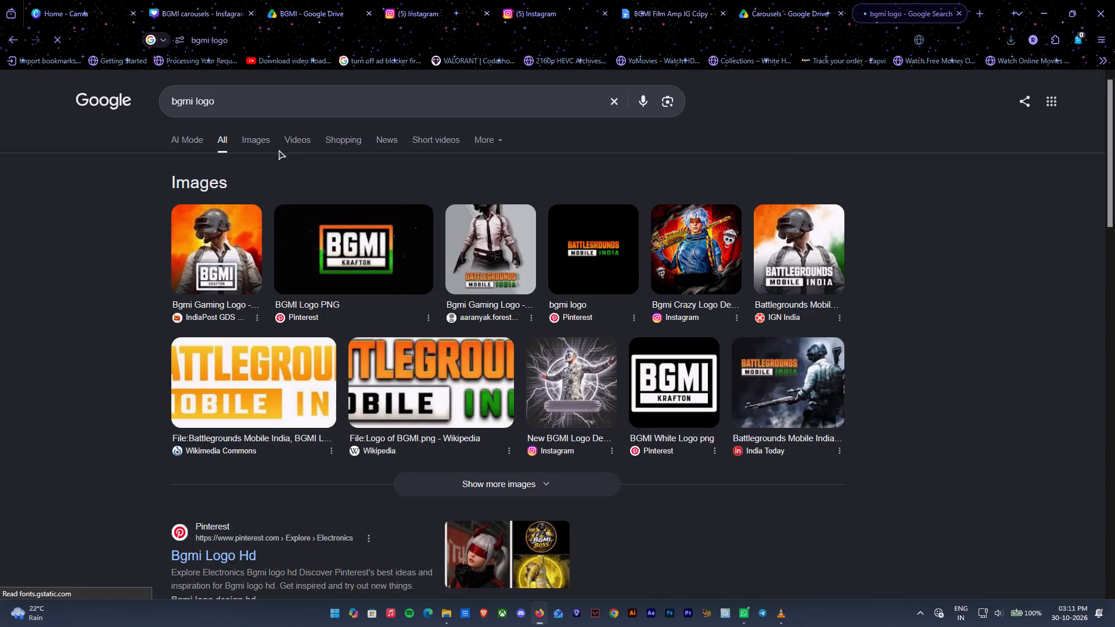
{"action": "left_click", "coordinate": [264, 137]}
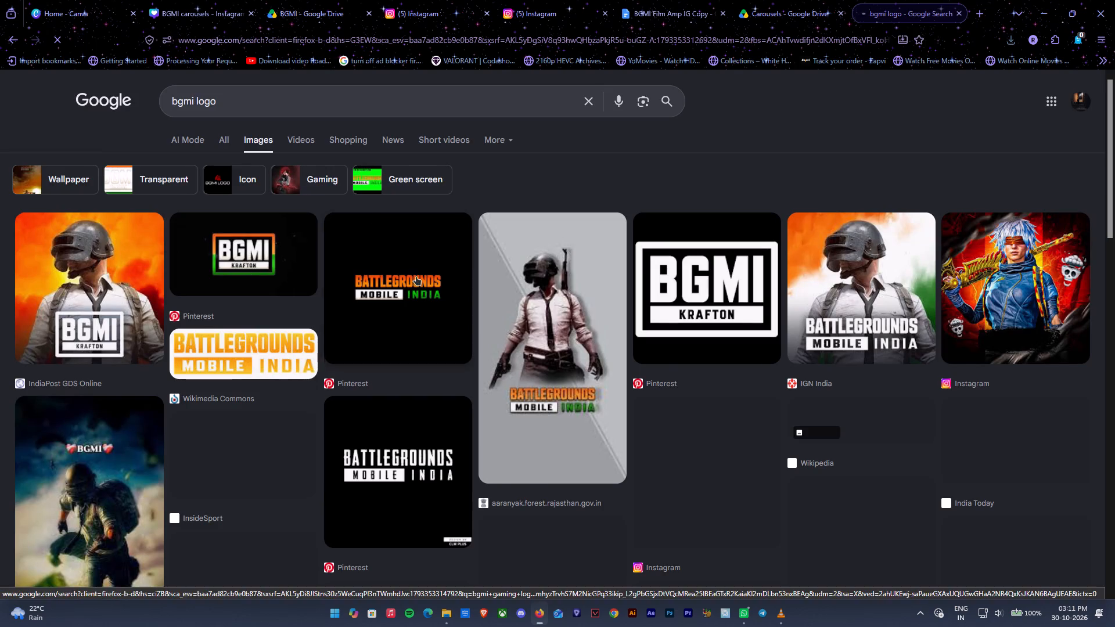
{"action": "left_click", "coordinate": [269, 253]}
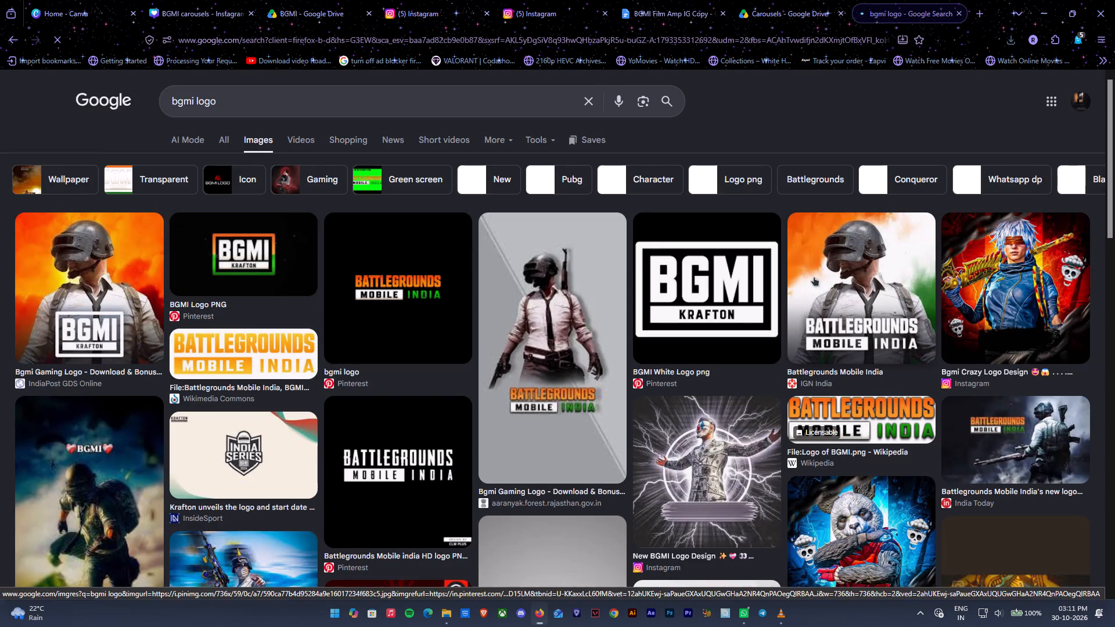
{"action": "right_click", "coordinate": [915, 318]}
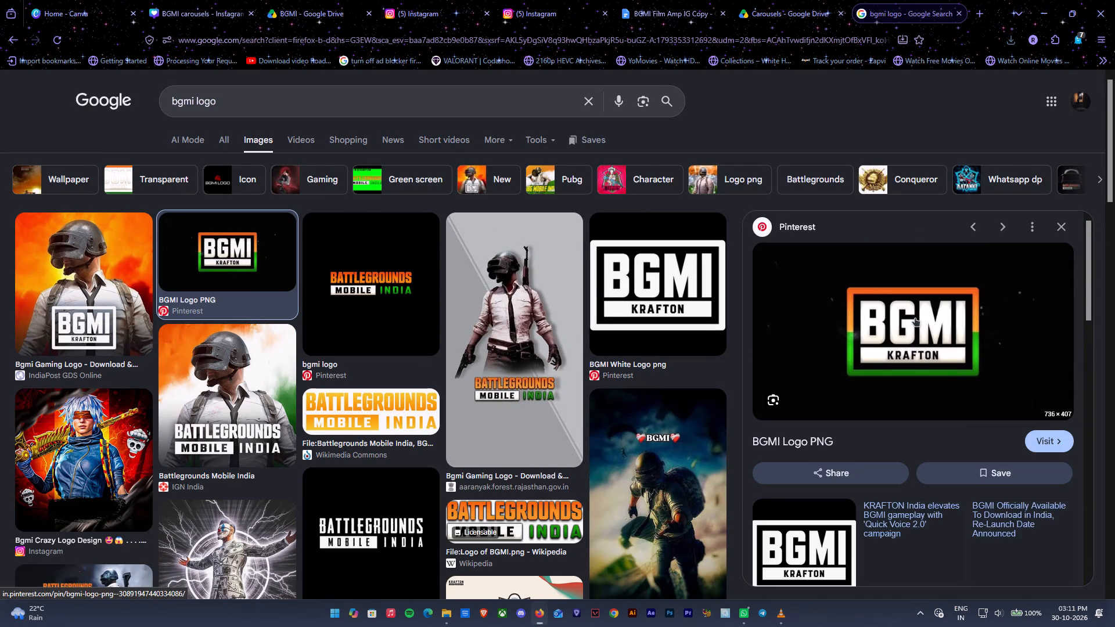
{"action": "right_click", "coordinate": [884, 305]}
{"action": "left_click", "coordinate": [928, 253]}
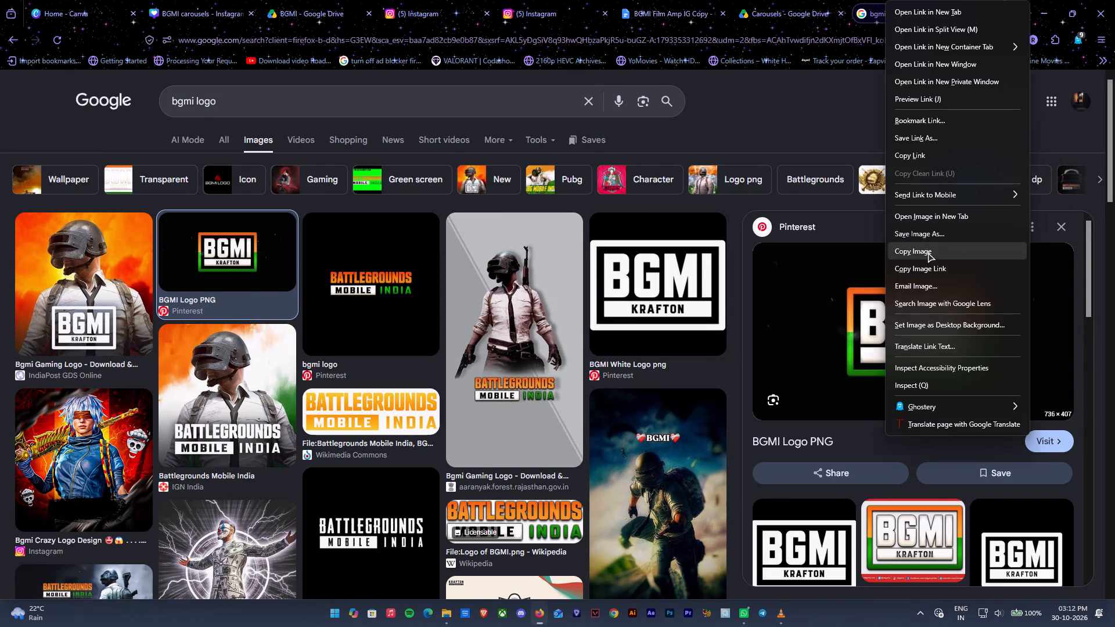
Return to the Canva design and paste the copied BGMI logo image onto page 5.
{"action": "left_click", "coordinate": [206, 0]}
{"action": "key", "text": "ctrl+v"}
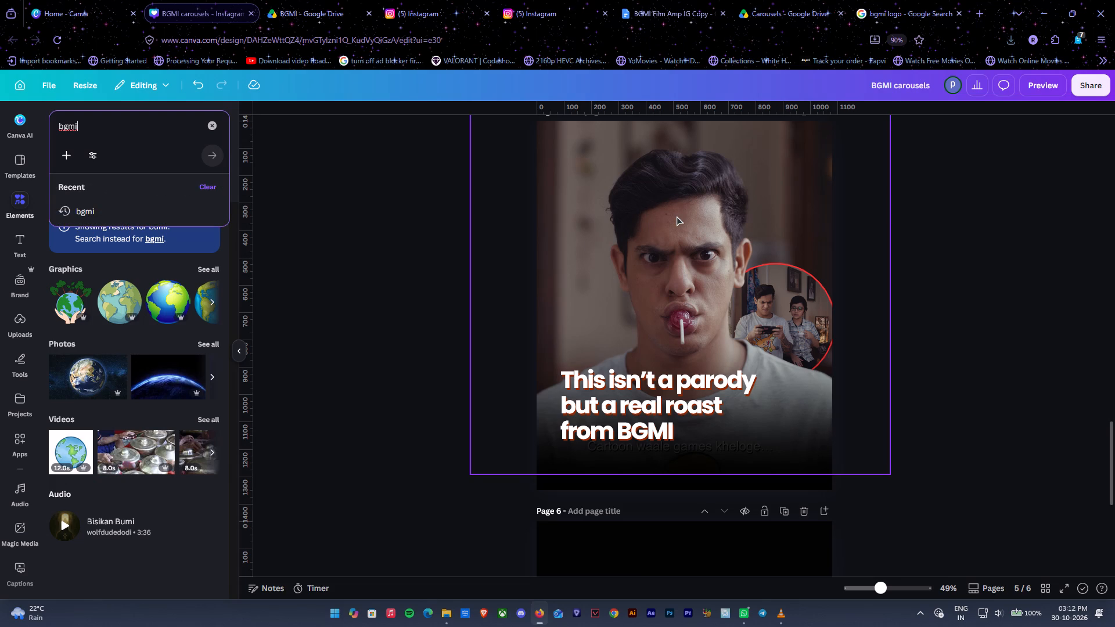
{"action": "scroll", "coordinate": [737, 278], "scroll_direction": "up", "scroll_amount": 1}
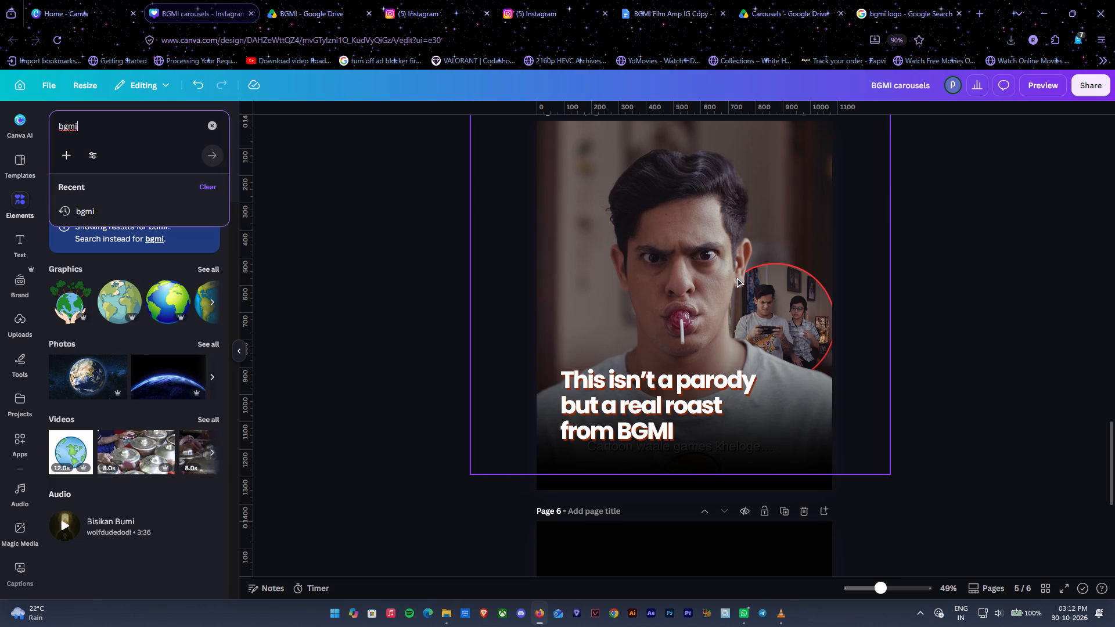
{"action": "left_click", "coordinate": [737, 277]}
{"action": "key", "text": "ctrl+v"}
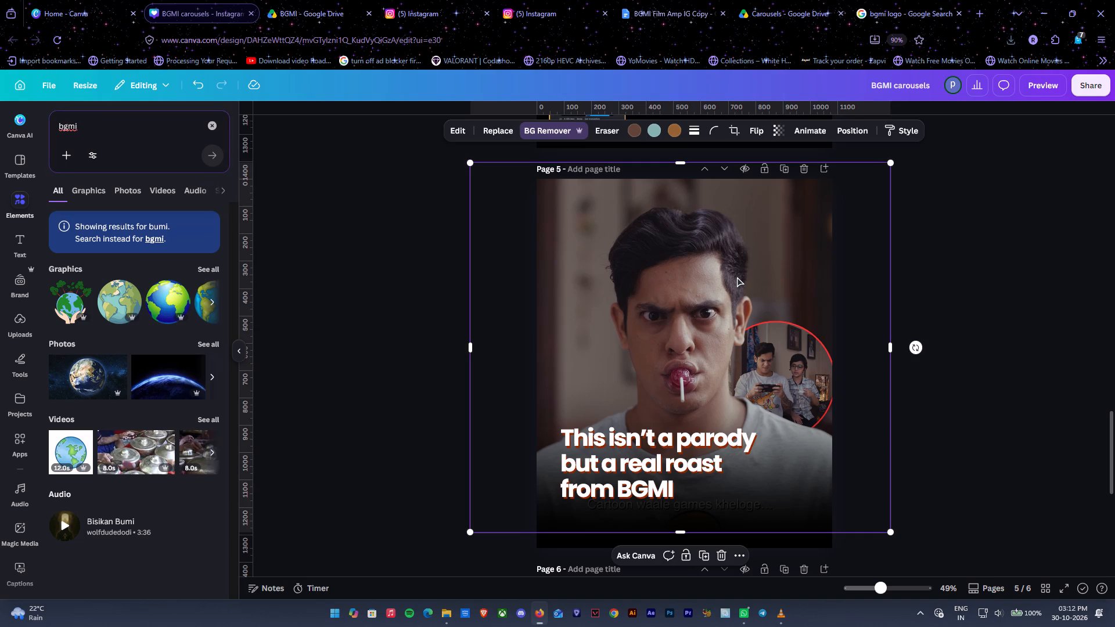
Remove the black background from the pasted BGMI logo image.
{"action": "left_click", "coordinate": [585, 127]}
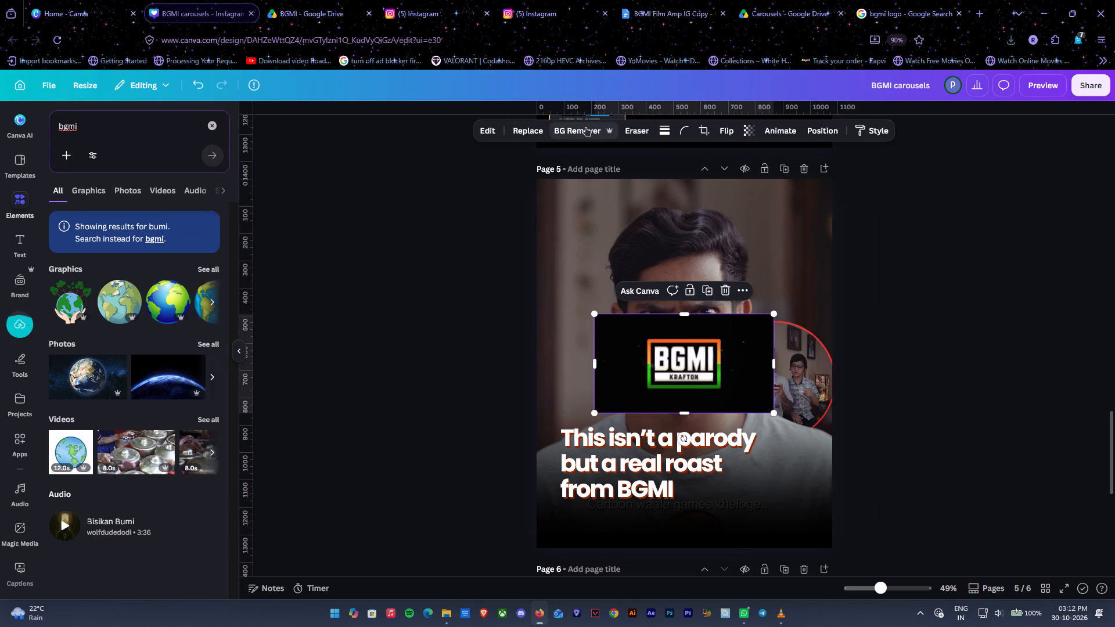
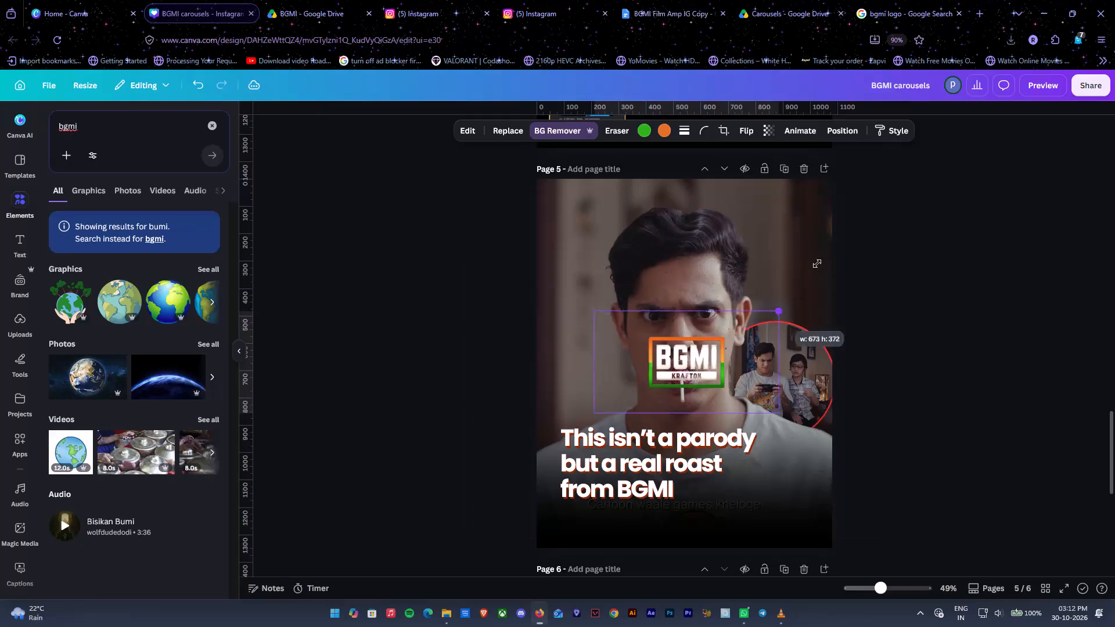
Enlarge the BGMI logo, tilt it counterclockwise, and tuck it behind the man beside his shoulder, just above page 5's headline.
{"action": "left_click_drag", "start_coordinate": [765, 312], "coordinate": [636, 371]}
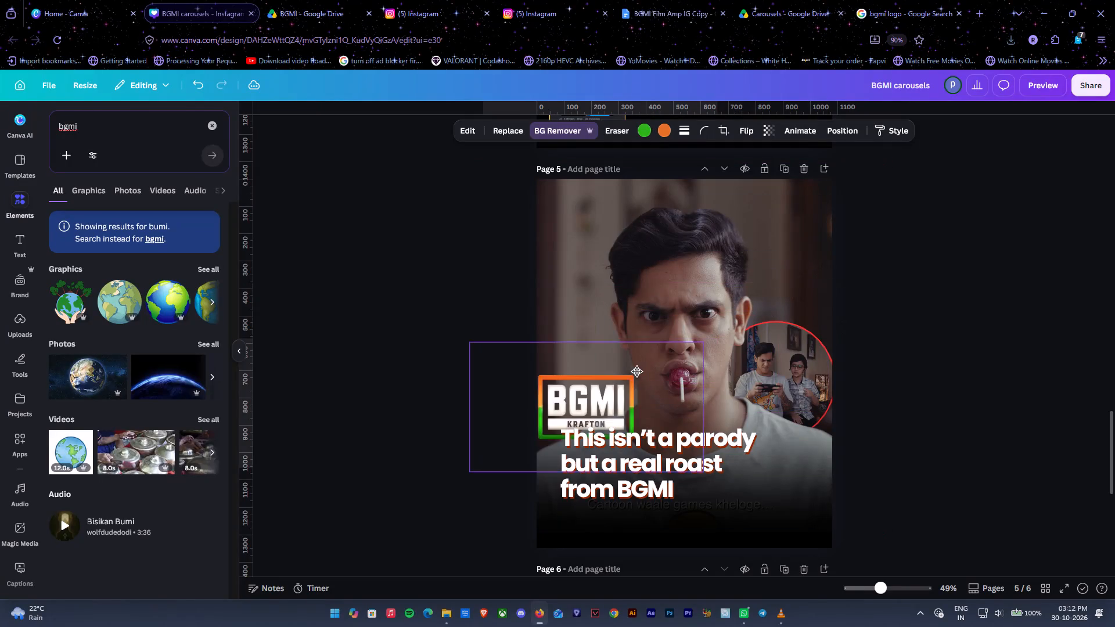
{"action": "left_click_drag", "start_coordinate": [636, 371], "coordinate": [658, 358]}
{"action": "key", "text": "ctrl+bracketleft"}
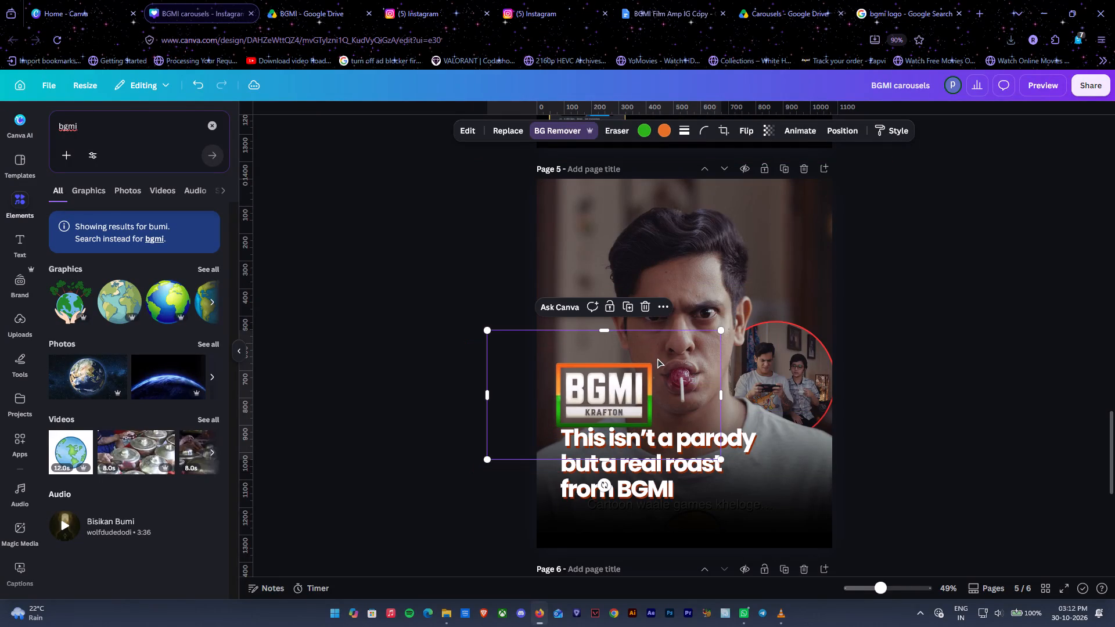
{"action": "key", "text": "ctrl+bracketleft"}
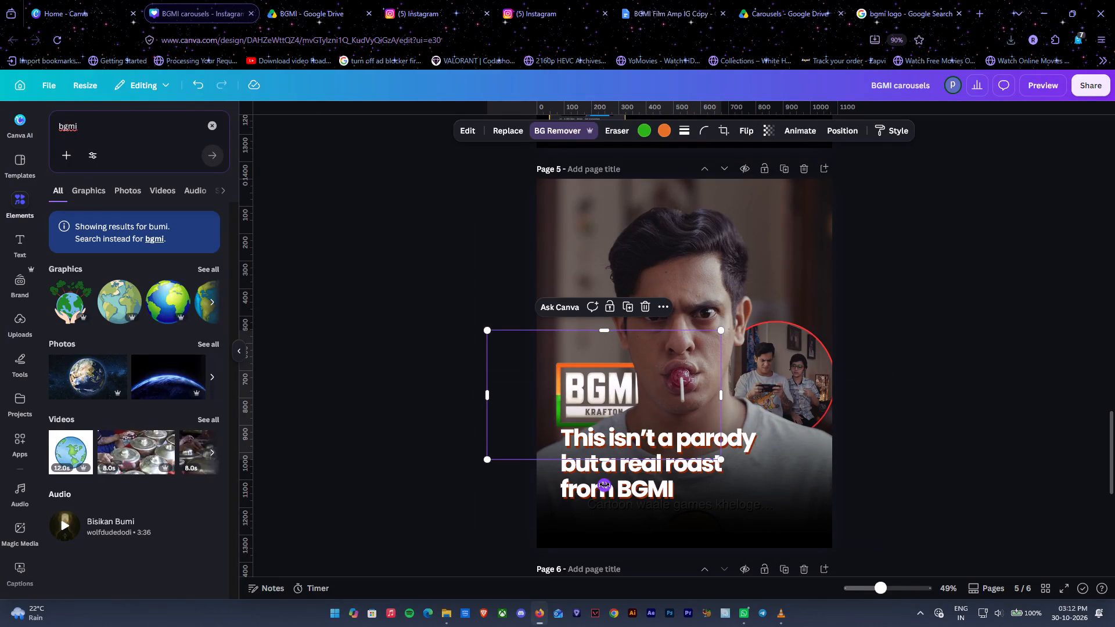
{"action": "left_click_drag", "start_coordinate": [605, 485], "coordinate": [618, 485]}
{"action": "left_click_drag", "start_coordinate": [642, 380], "coordinate": [633, 308]}
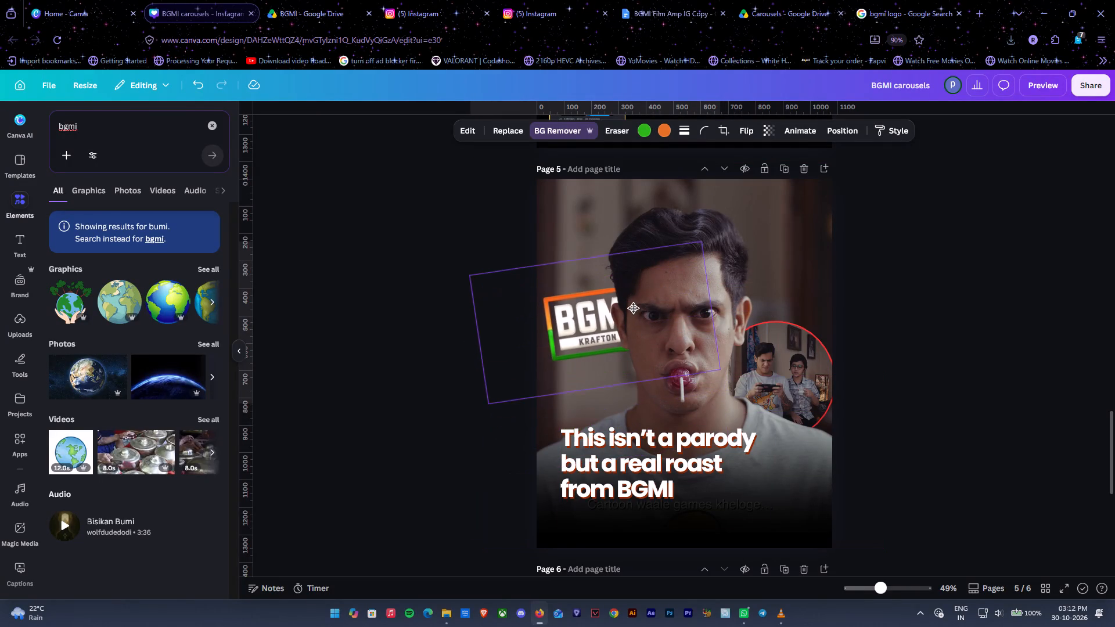
{"action": "left_click_drag", "start_coordinate": [633, 308], "coordinate": [619, 301]}
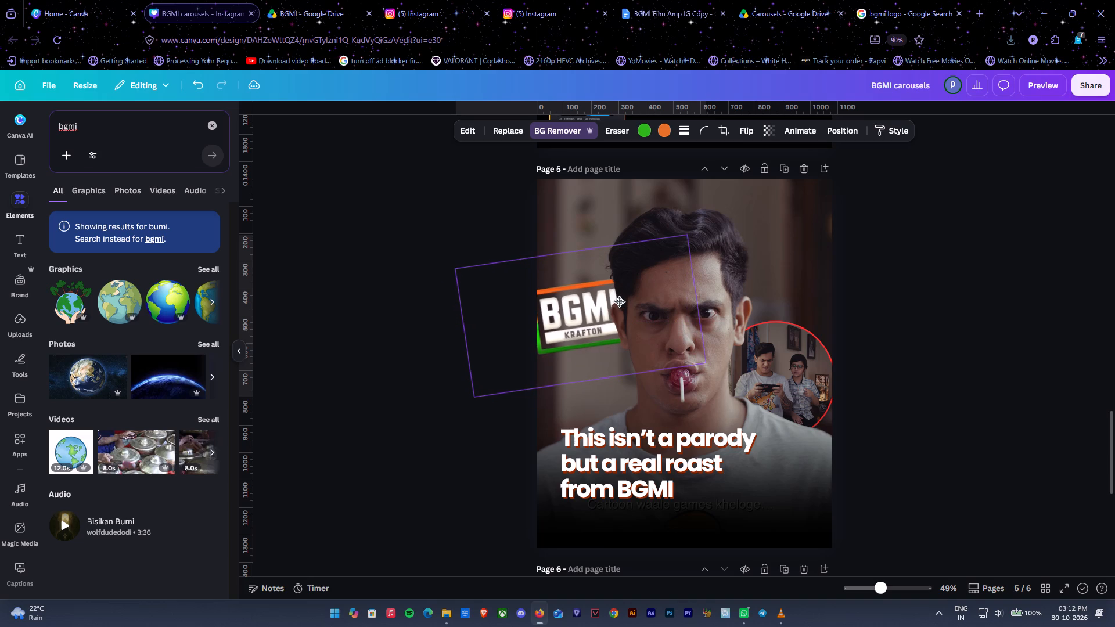
{"action": "left_click_drag", "start_coordinate": [619, 301], "coordinate": [632, 388]}
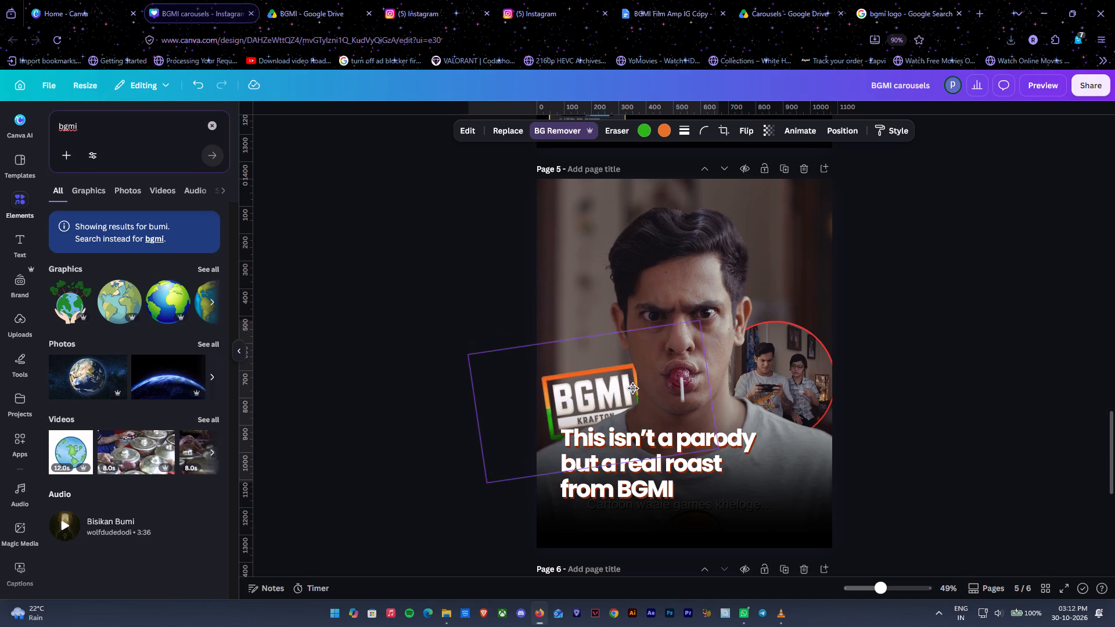
{"action": "left_click_drag", "start_coordinate": [632, 388], "coordinate": [632, 388]}
{"action": "left_click", "coordinate": [959, 300]}
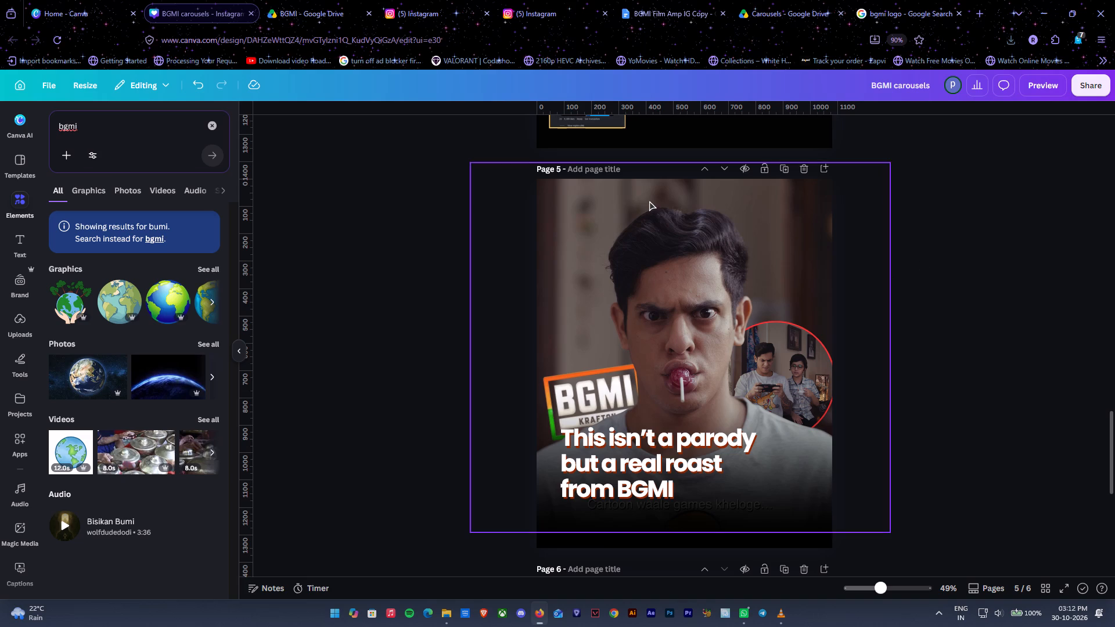
Search the elements library for "white glow" and add the wide white gradient with one hard edge to page 5.
{"action": "left_click_drag", "start_coordinate": [119, 128], "coordinate": [45, 131]}
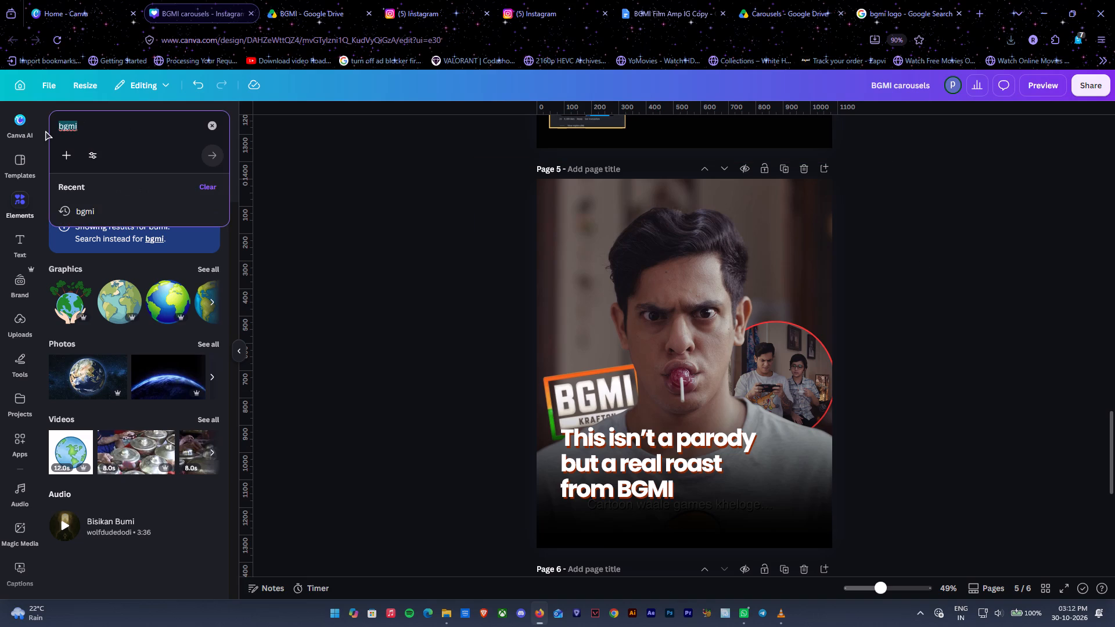
{"action": "type", "text": "white glow"}
{"action": "key", "text": "Return"}
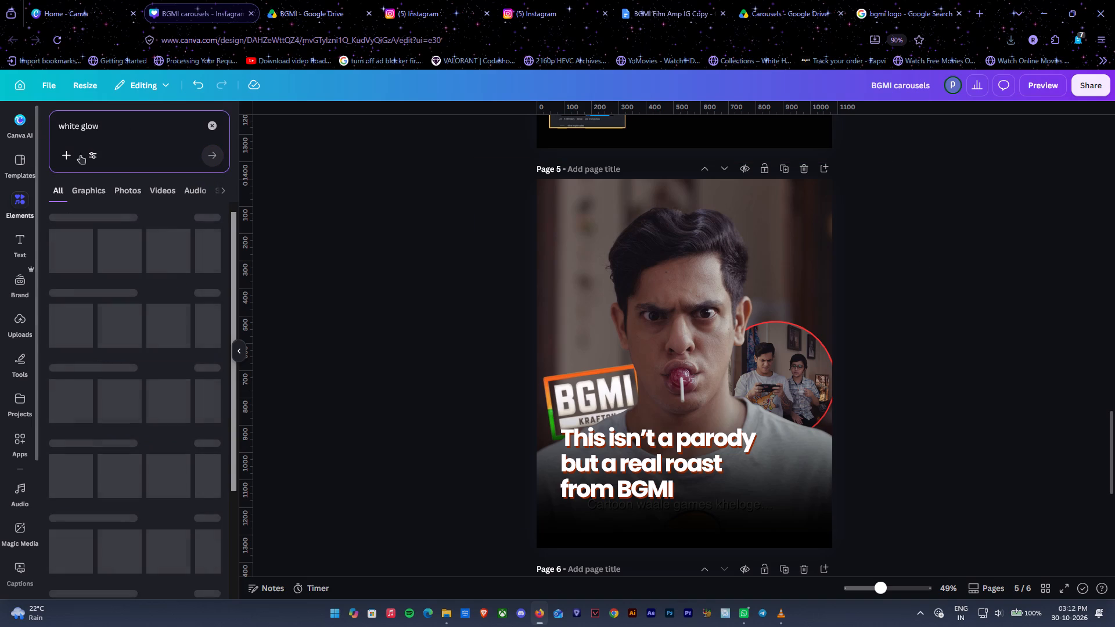
{"action": "left_click", "coordinate": [213, 214]}
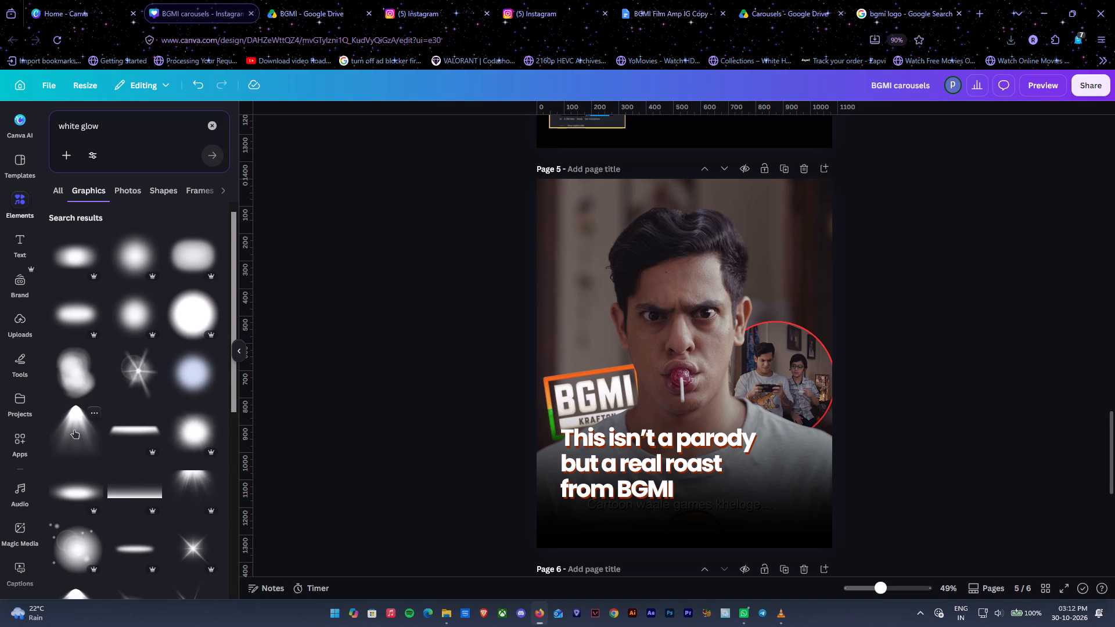
{"action": "left_click", "coordinate": [134, 476]}
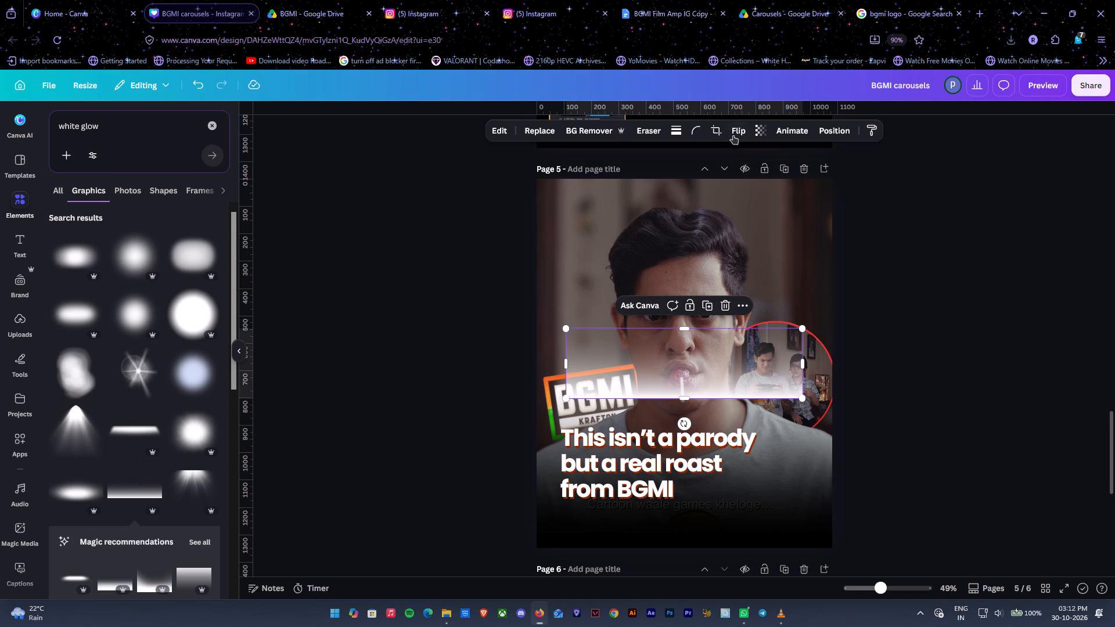
Flip the white gradient vertically, stretch it across the top of page 5, and layer it behind the man.
{"action": "left_click", "coordinate": [733, 134]}
{"action": "left_click", "coordinate": [728, 184]}
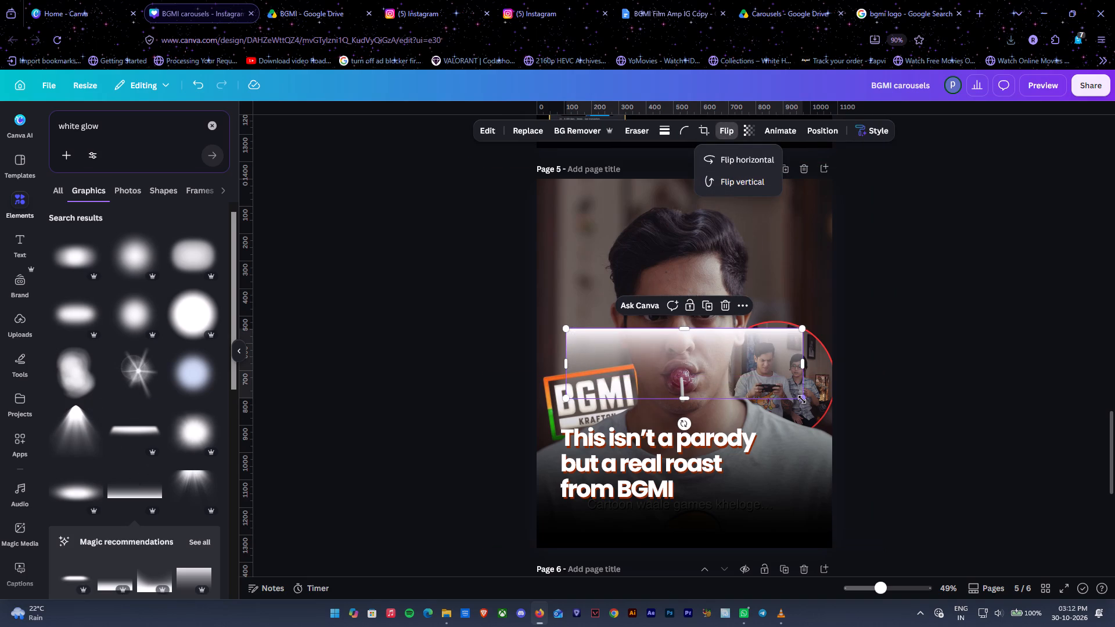
{"action": "left_click_drag", "start_coordinate": [802, 399], "coordinate": [1056, 506]}
{"action": "left_click_drag", "start_coordinate": [853, 414], "coordinate": [729, 224]}
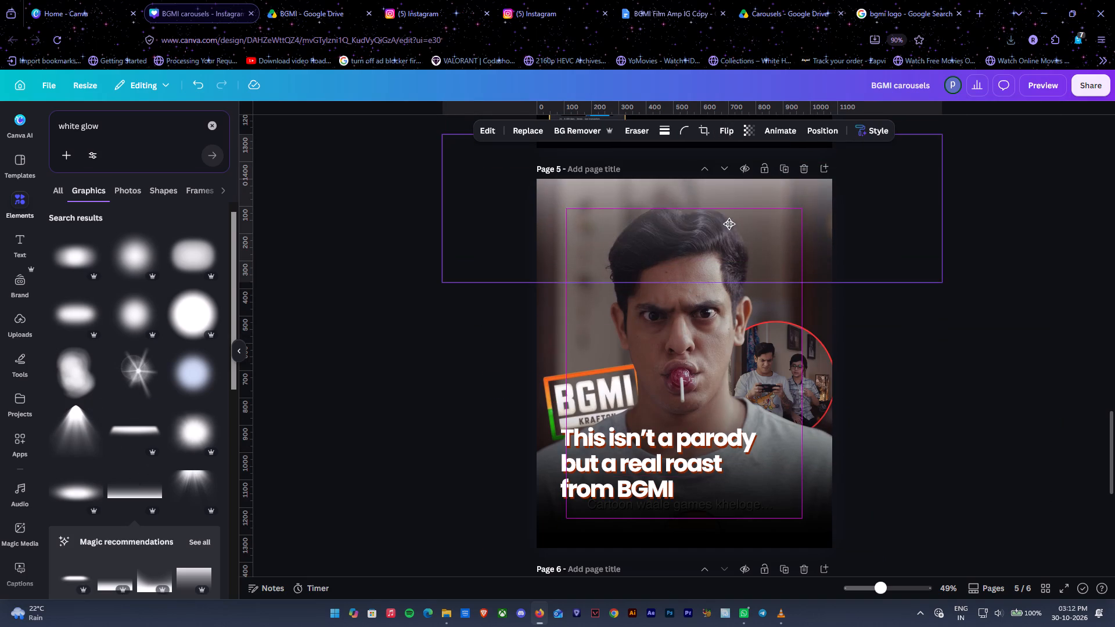
{"action": "left_click_drag", "start_coordinate": [729, 224], "coordinate": [723, 244]}
{"action": "key", "text": "ctrl+bracketleft"}
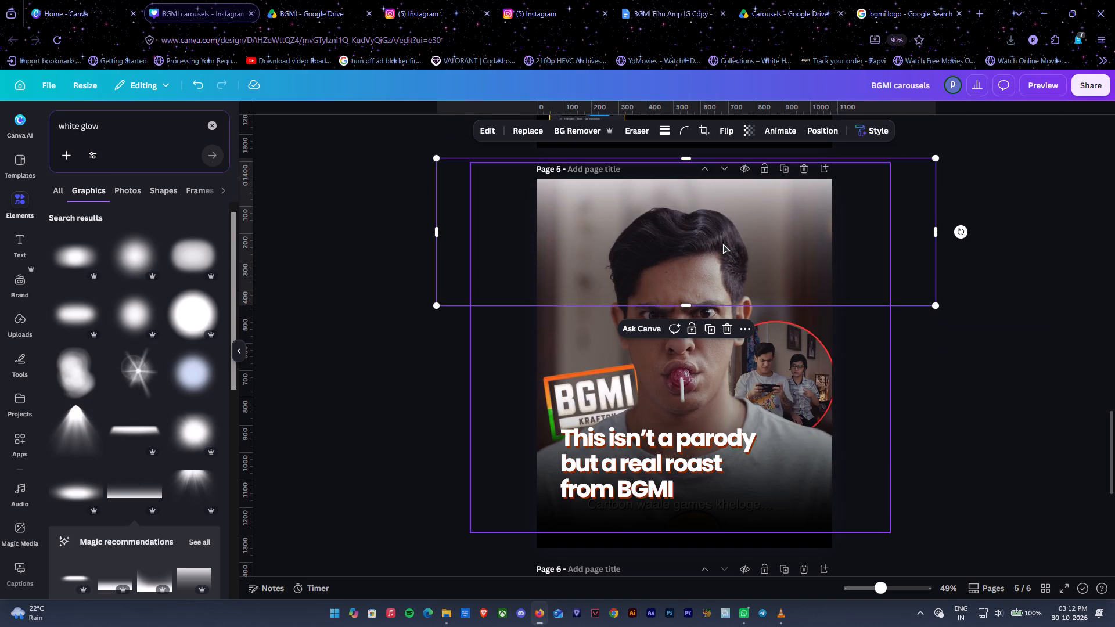
{"action": "left_click", "coordinate": [1069, 262]}
Adjust the man's cutout photo on page 5 to brightness 16, vibrance 64 and saturation 1.
{"action": "scroll", "coordinate": [969, 318], "scroll_direction": "up", "scroll_amount": 2, "text": "ctrl+alt"}
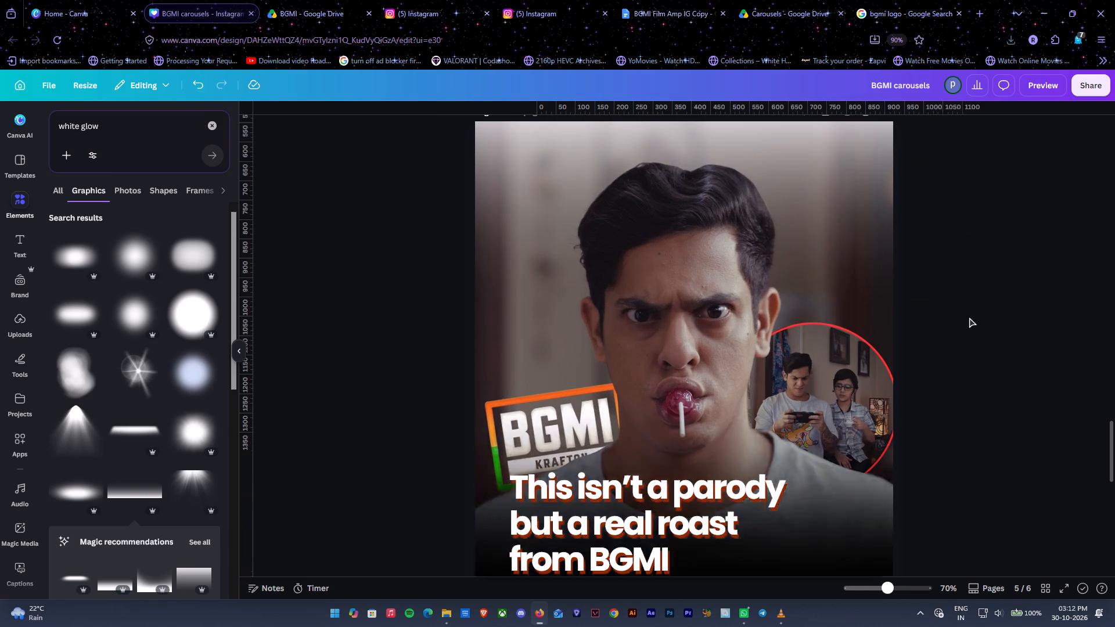
{"action": "left_click", "coordinate": [680, 217]}
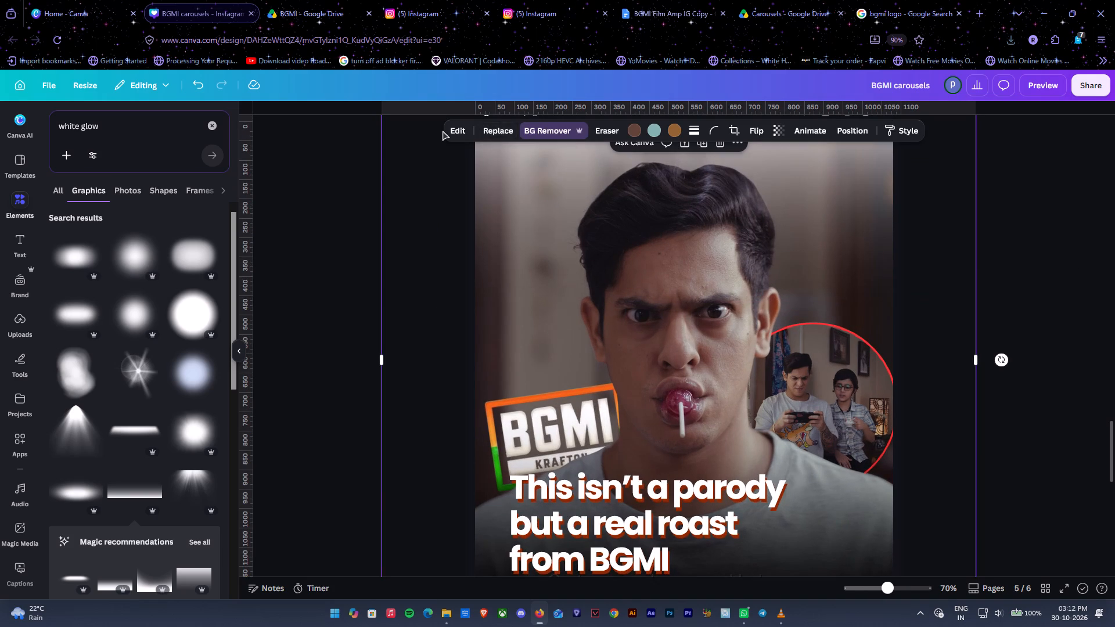
{"action": "left_click", "coordinate": [443, 131]}
{"action": "left_click", "coordinate": [454, 129]}
{"action": "left_click", "coordinate": [725, 226]}
{"action": "left_click", "coordinate": [453, 124]}
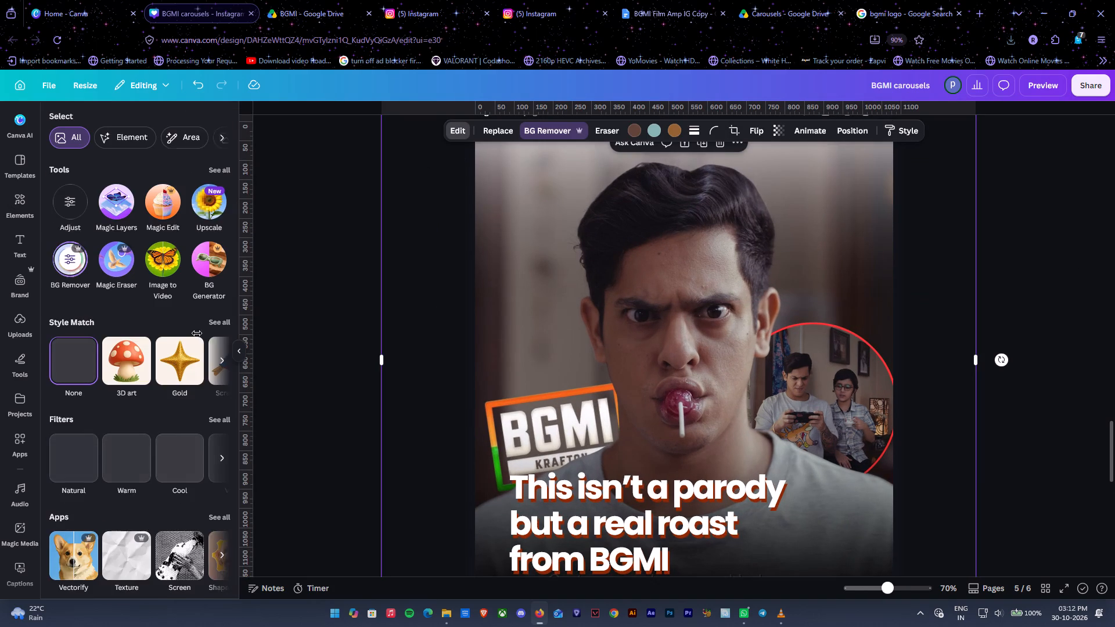
{"action": "left_click", "coordinate": [65, 228]}
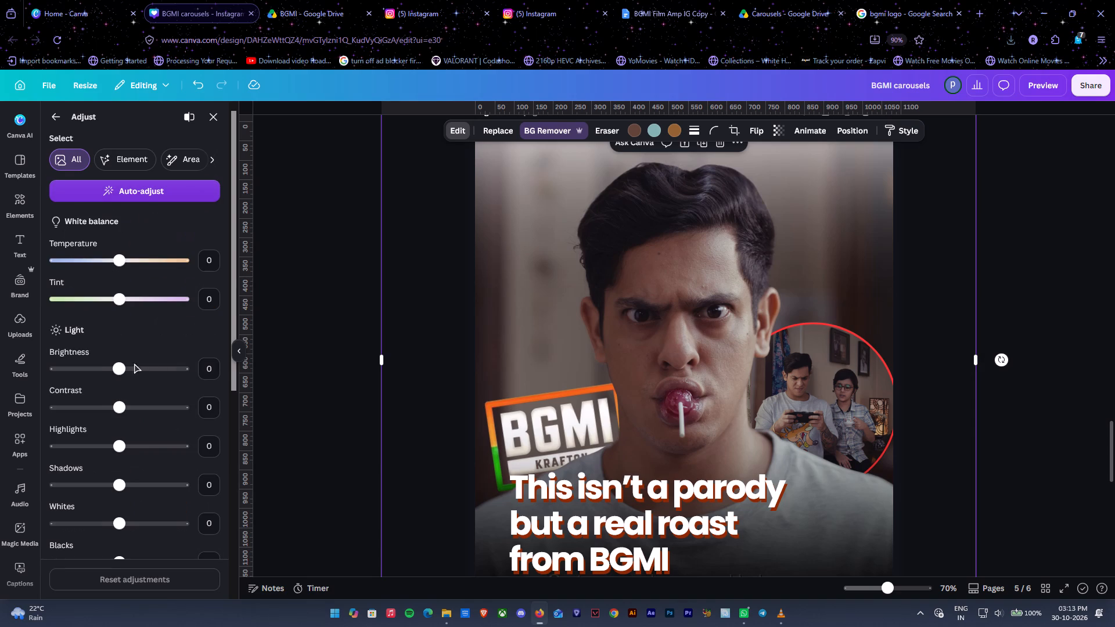
{"action": "left_click_drag", "start_coordinate": [125, 367], "coordinate": [143, 367]}
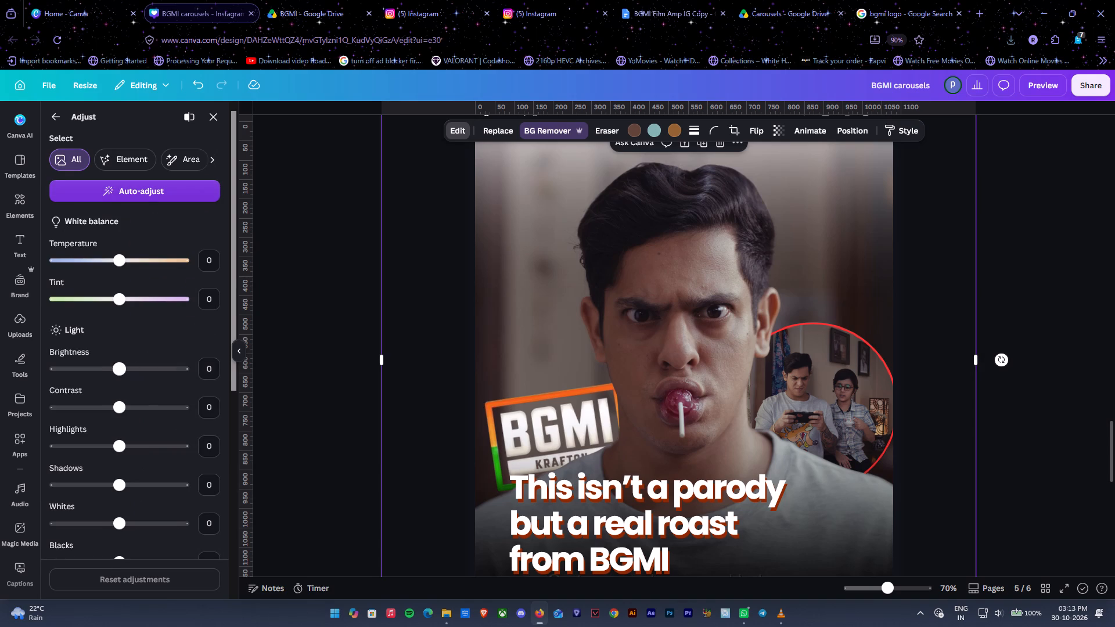
{"action": "left_click", "coordinate": [129, 370]}
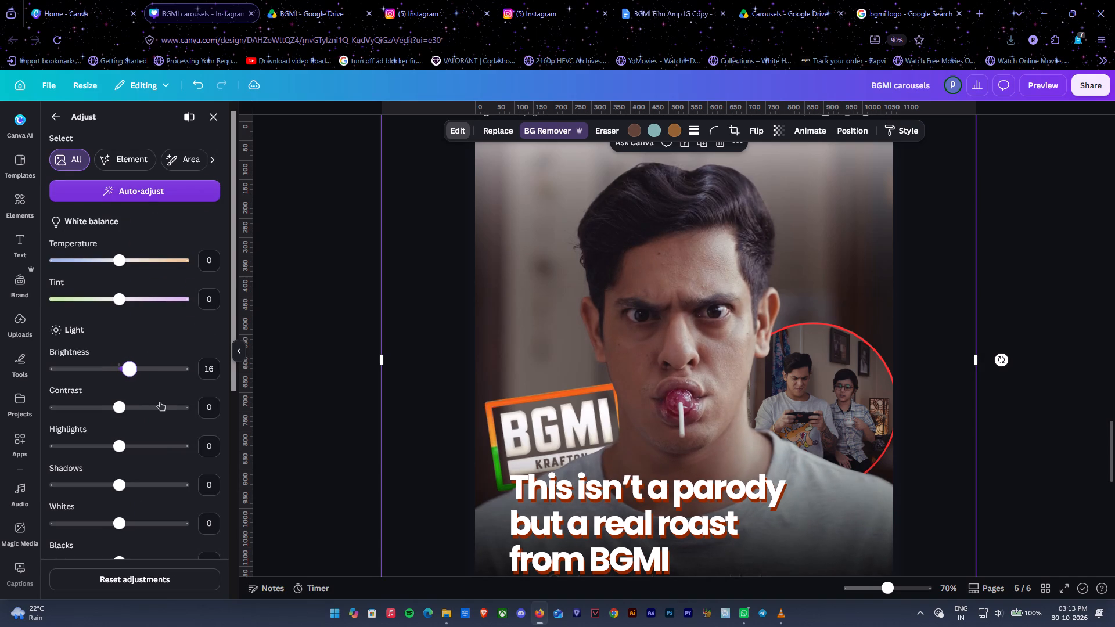
{"action": "scroll", "coordinate": [160, 402], "scroll_direction": "down", "scroll_amount": 3}
{"action": "left_click_drag", "start_coordinate": [125, 452], "coordinate": [161, 455]}
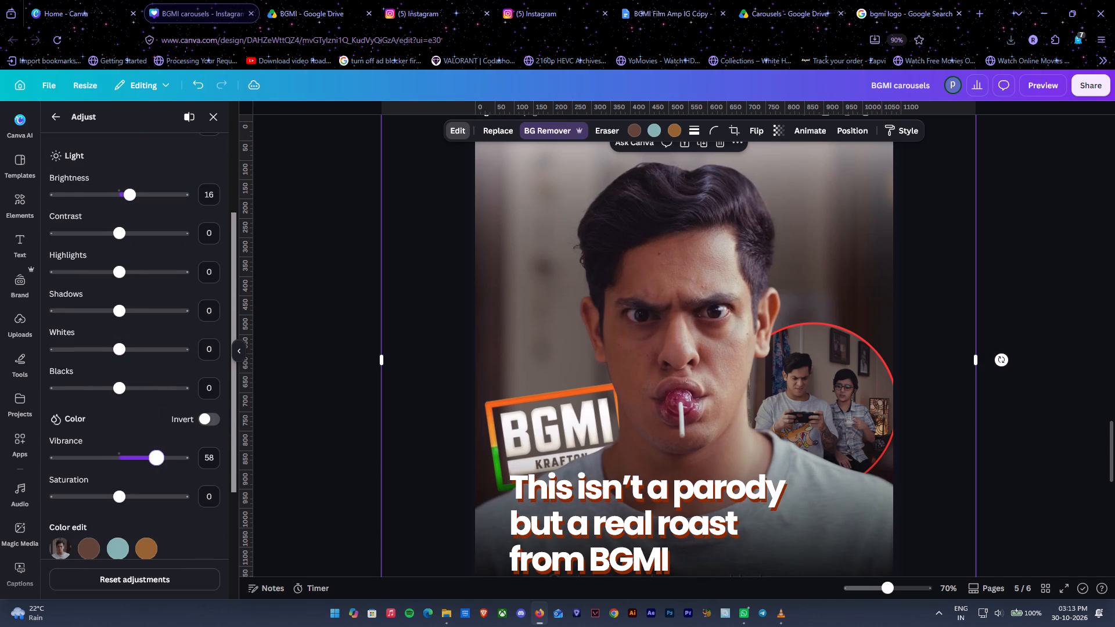
{"action": "left_click_drag", "start_coordinate": [161, 455], "coordinate": [160, 458]}
{"action": "left_click_drag", "start_coordinate": [146, 491], "coordinate": [132, 490]}
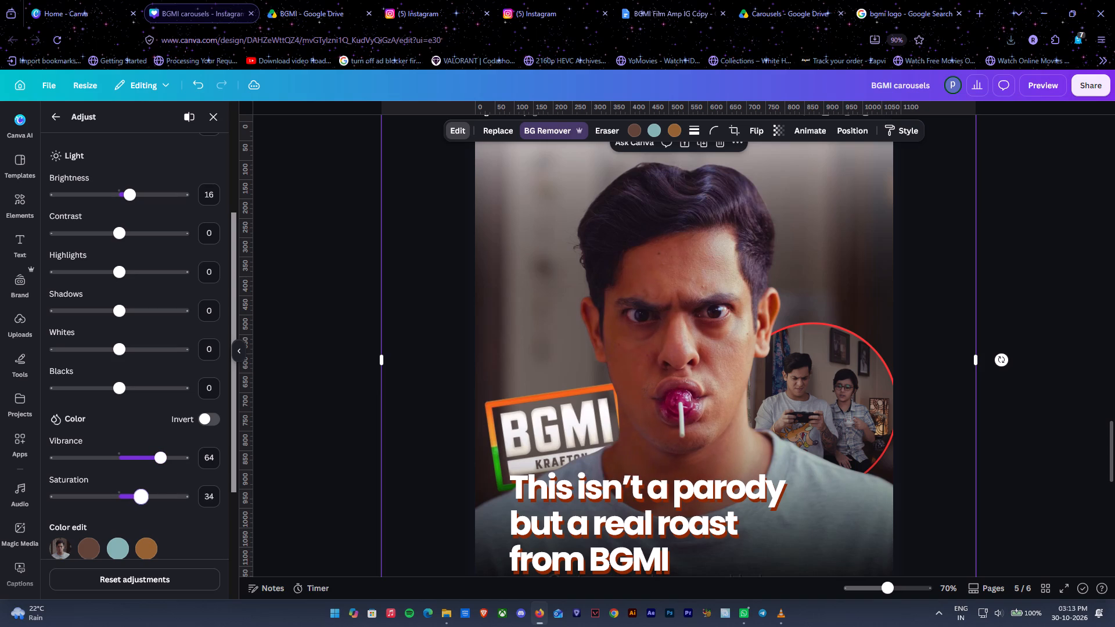
{"action": "left_click_drag", "start_coordinate": [132, 490], "coordinate": [120, 489]}
{"action": "left_click", "coordinate": [1046, 285]}
{"action": "left_click", "coordinate": [1046, 285]}
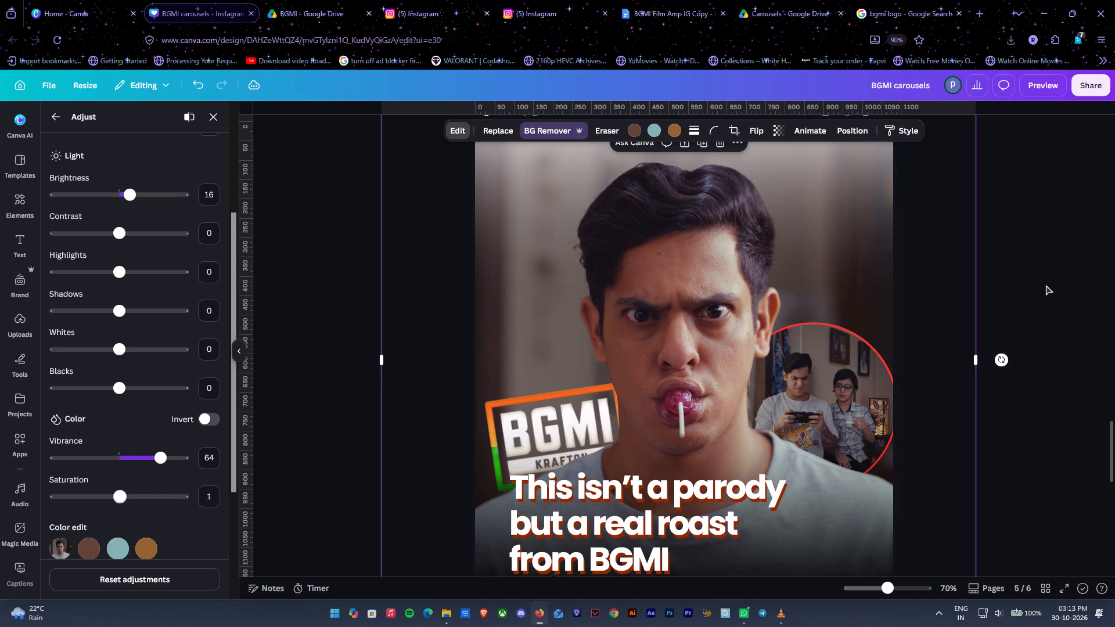
Widen page 5's headline text box so "from" fits on the second line, and move it slightly lower.
{"action": "scroll", "coordinate": [1046, 285], "scroll_direction": "down", "scroll_amount": 4}
{"action": "left_click", "coordinate": [653, 275]}
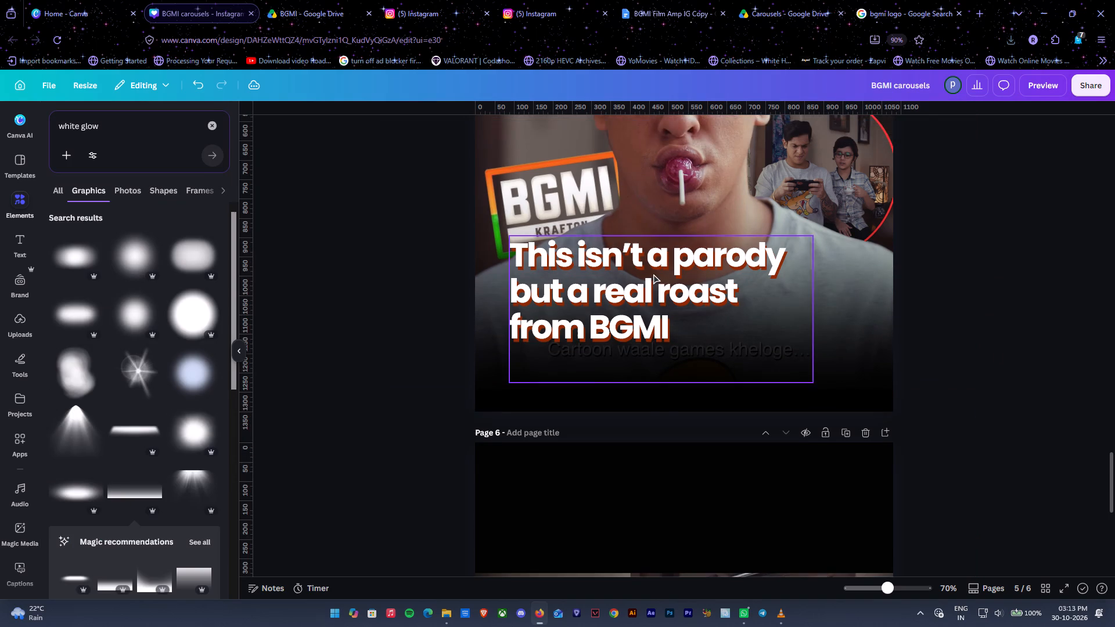
{"action": "left_click_drag", "start_coordinate": [818, 307], "coordinate": [841, 307]}
{"action": "left_click_drag", "start_coordinate": [636, 270], "coordinate": [636, 275]}
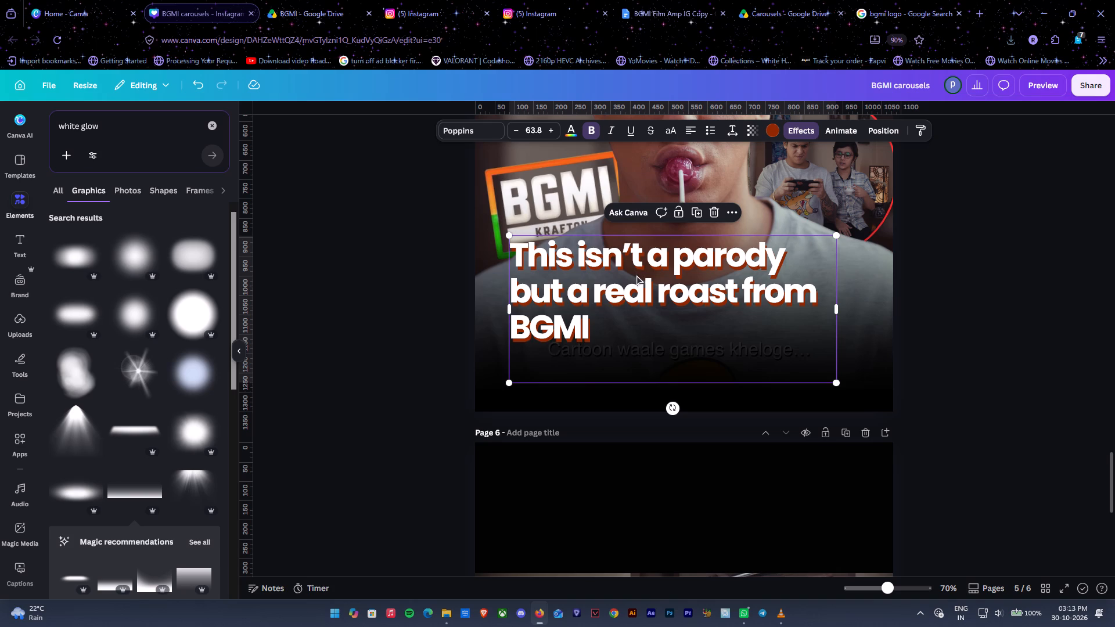
{"action": "left_click_drag", "start_coordinate": [636, 275], "coordinate": [637, 280]}
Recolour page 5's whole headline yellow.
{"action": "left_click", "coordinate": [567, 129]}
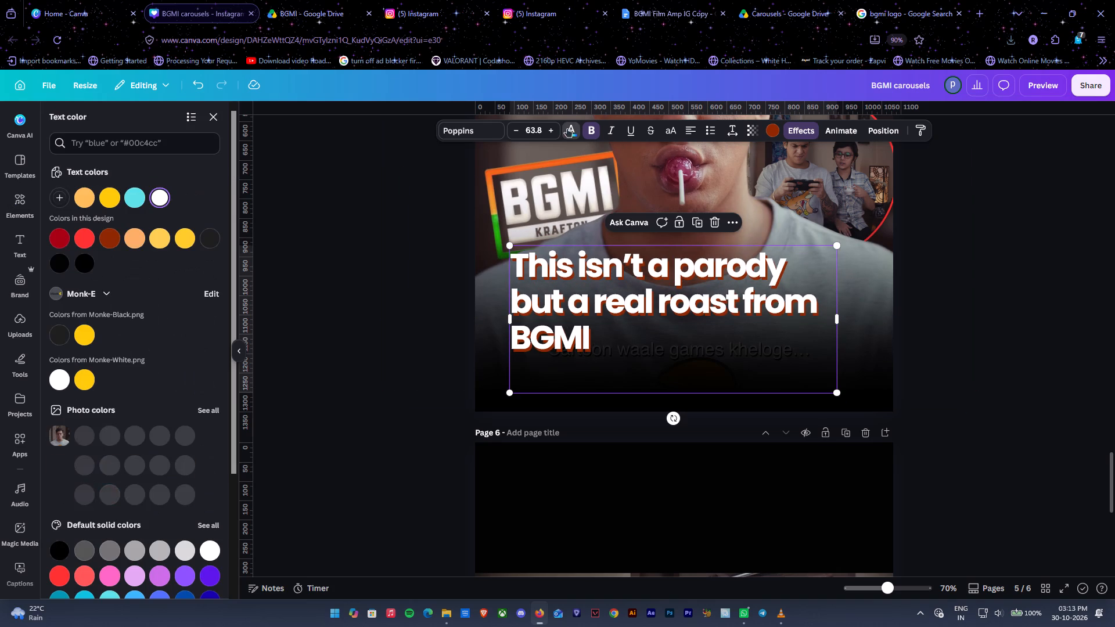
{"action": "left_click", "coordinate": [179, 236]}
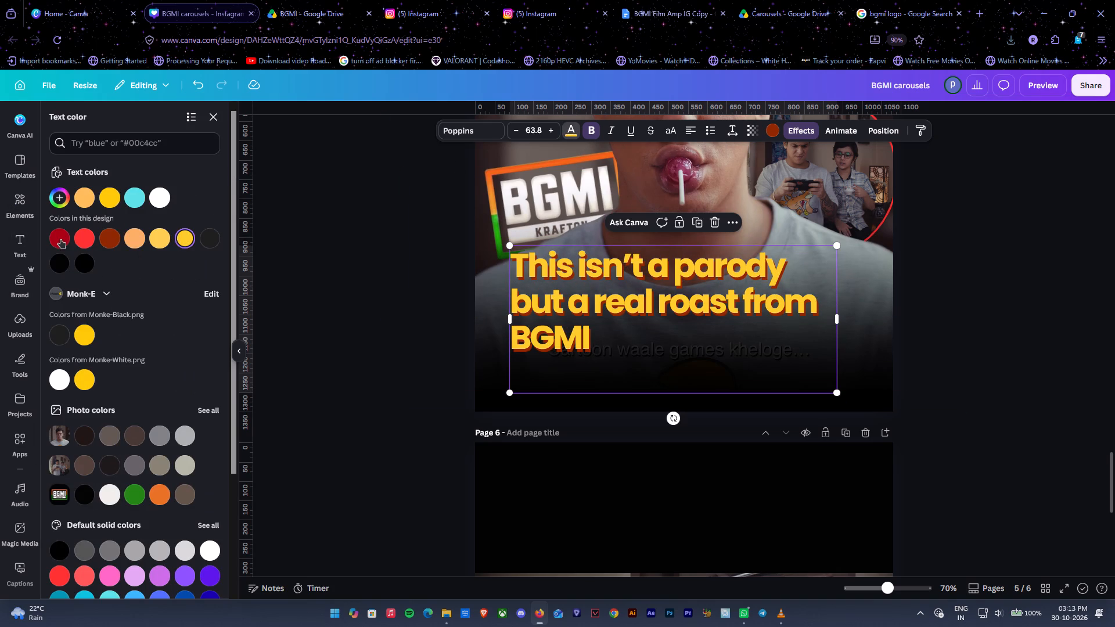
Nudge the headline slightly right and recolour only the word "BGMI" orange.
{"action": "left_click_drag", "start_coordinate": [630, 323], "coordinate": [638, 323]}
{"action": "double_click", "coordinate": [621, 333]}
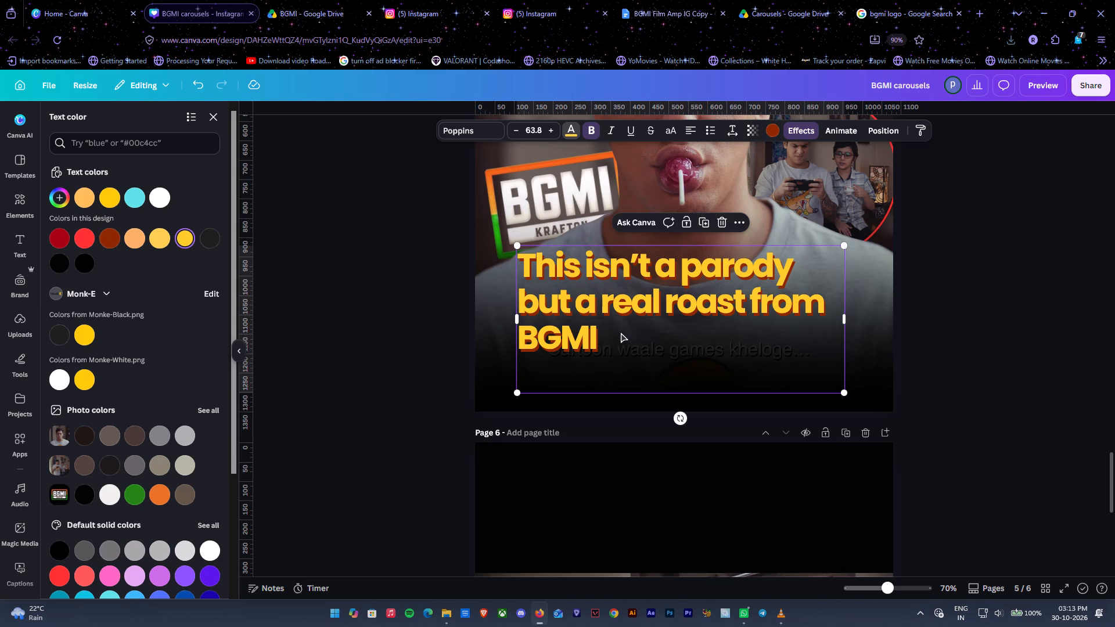
{"action": "left_click", "coordinate": [606, 347]}
{"action": "left_click_drag", "start_coordinate": [625, 341], "coordinate": [520, 343]}
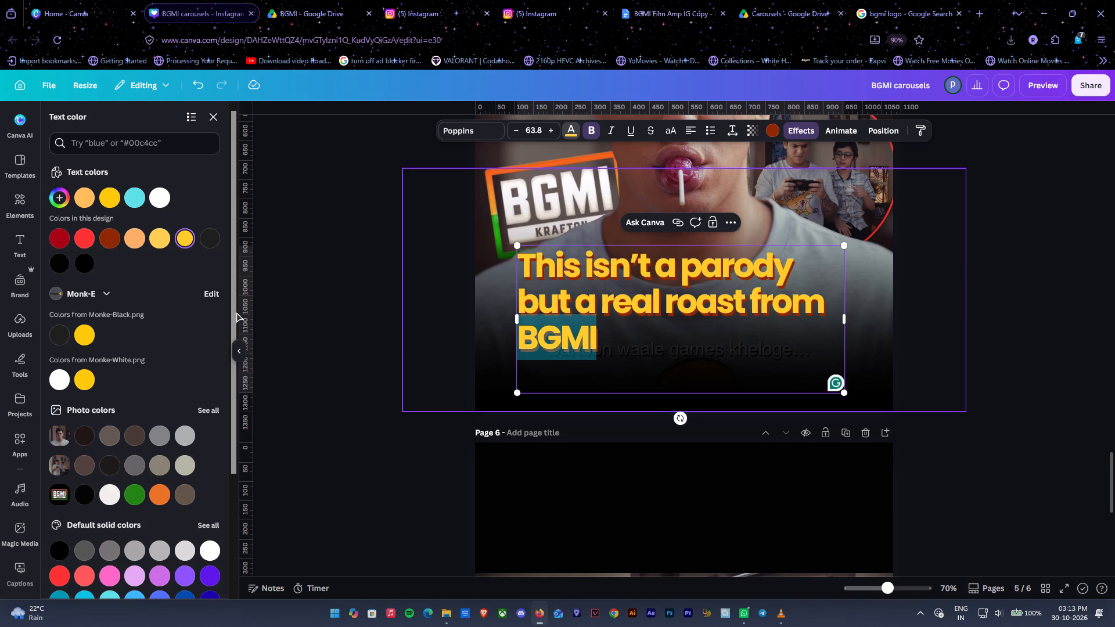
{"action": "scroll", "coordinate": [246, 408], "scroll_direction": "down", "scroll_amount": 5}
{"action": "left_click", "coordinate": [214, 467]}
{"action": "double_click", "coordinate": [1048, 297]}
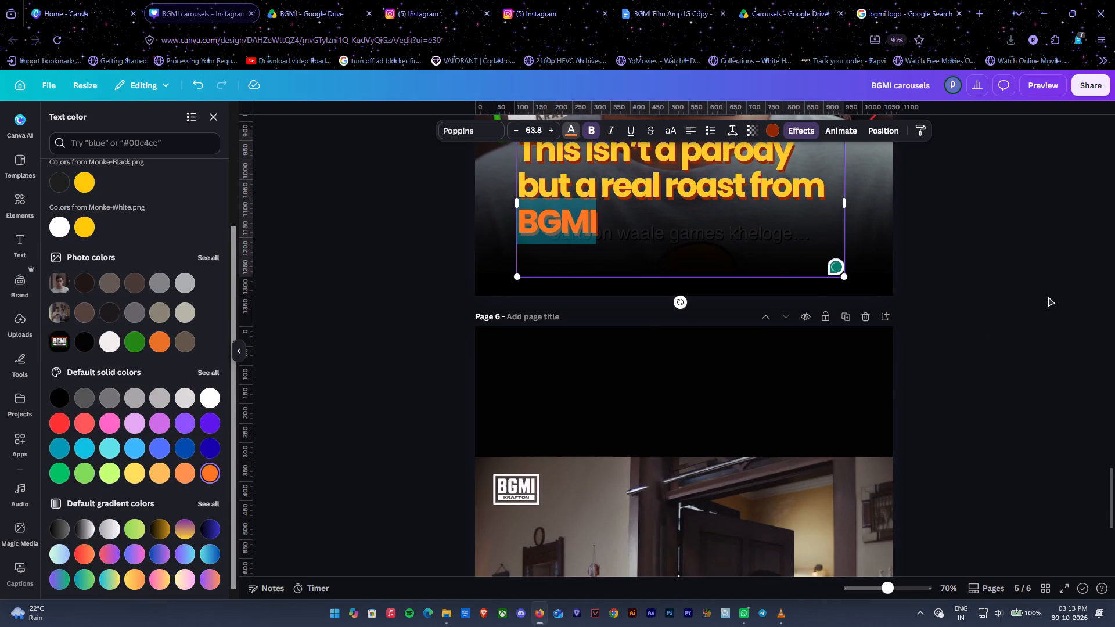
Recolour the headline words "This isn't a parody but a real roast from" bright red.
{"action": "scroll", "coordinate": [1048, 297], "scroll_direction": "up", "scroll_amount": 4}
{"action": "double_click", "coordinate": [758, 418]}
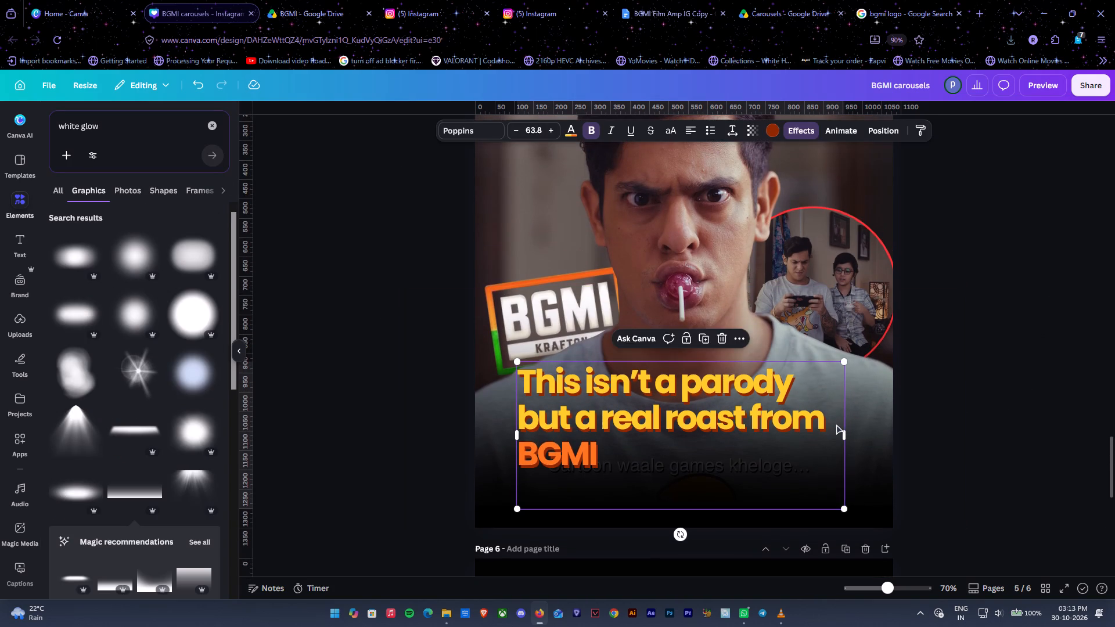
{"action": "left_click_drag", "start_coordinate": [835, 420], "coordinate": [515, 386]}
{"action": "left_click", "coordinate": [576, 128]}
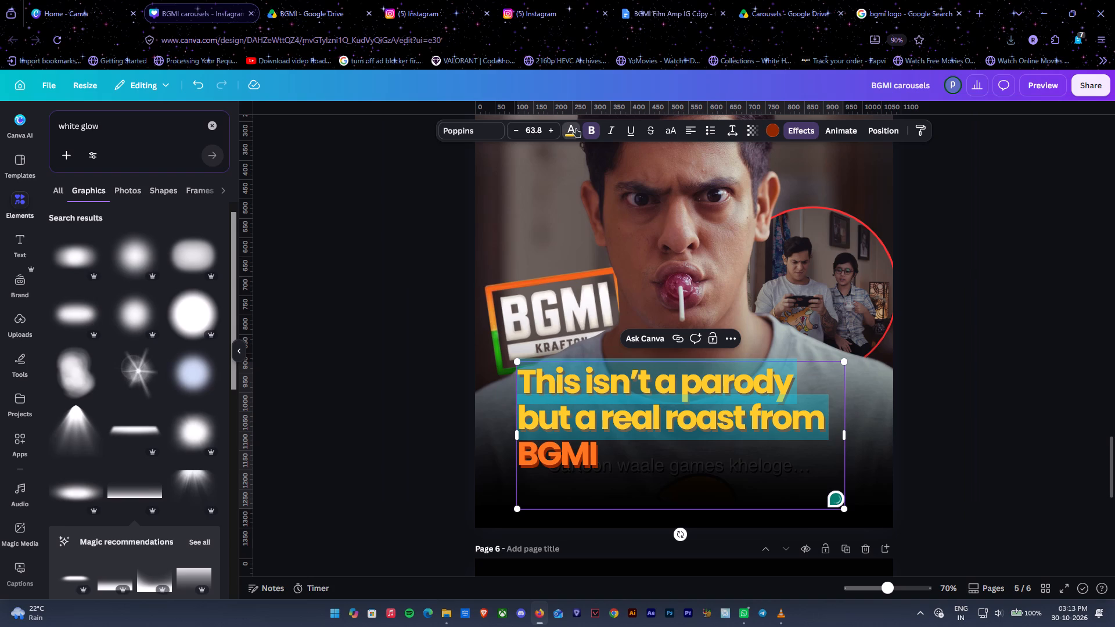
{"action": "left_click", "coordinate": [85, 239]}
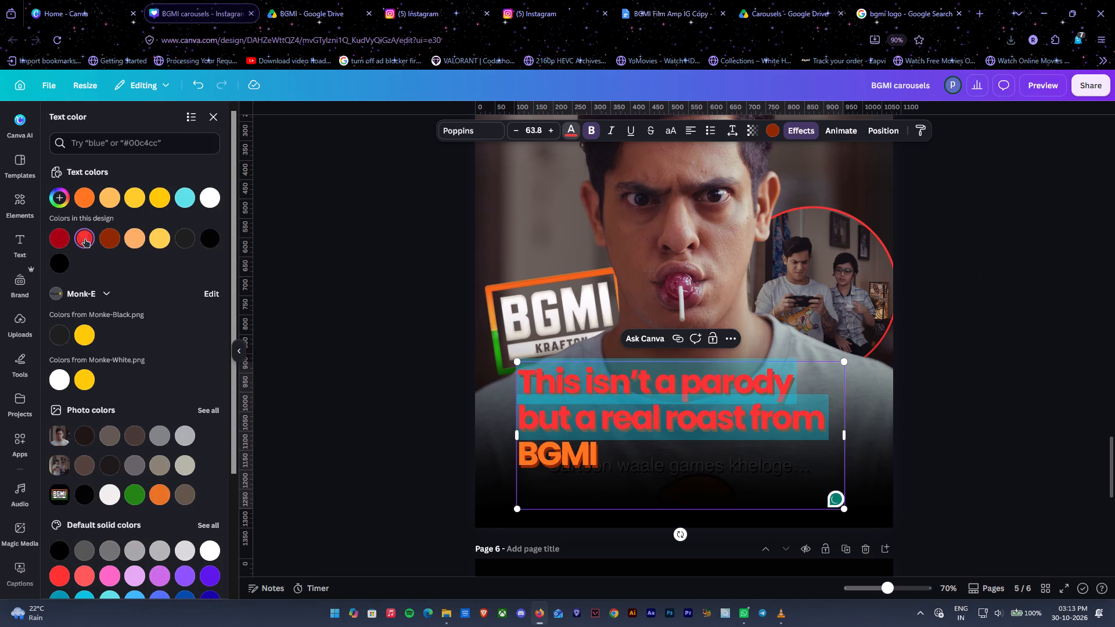
{"action": "left_click", "coordinate": [959, 319]}
{"action": "left_click", "coordinate": [959, 319]}
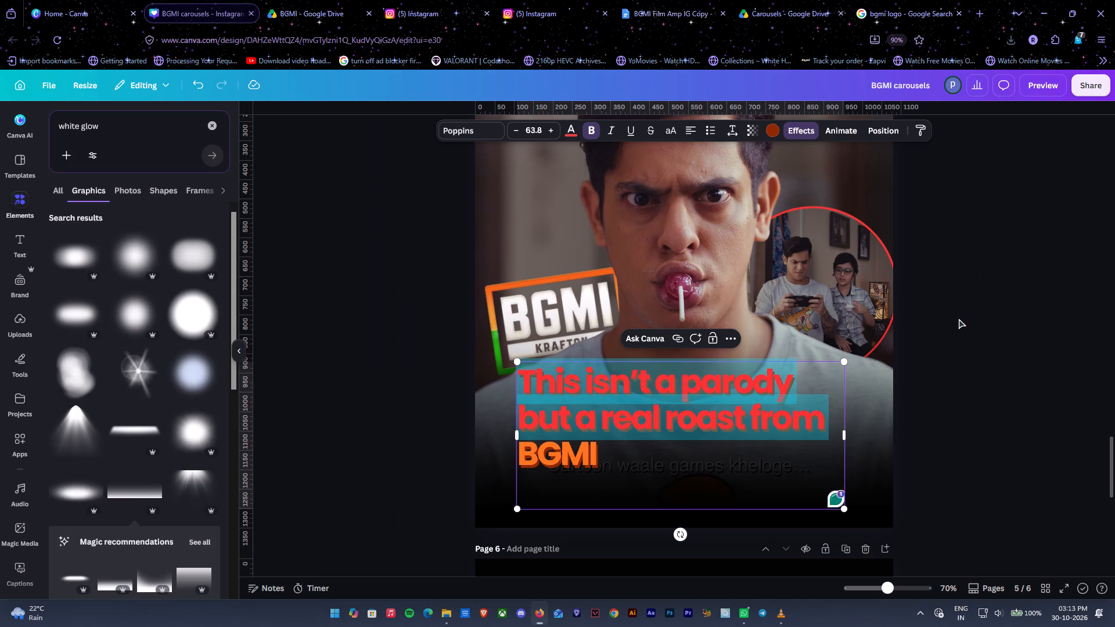
Duplicate the black gradient at the bottom of page 5, shift the copy slightly higher and send it behind the headline.
{"action": "left_click", "coordinate": [866, 434]}
{"action": "key", "text": "ctrl+d"}
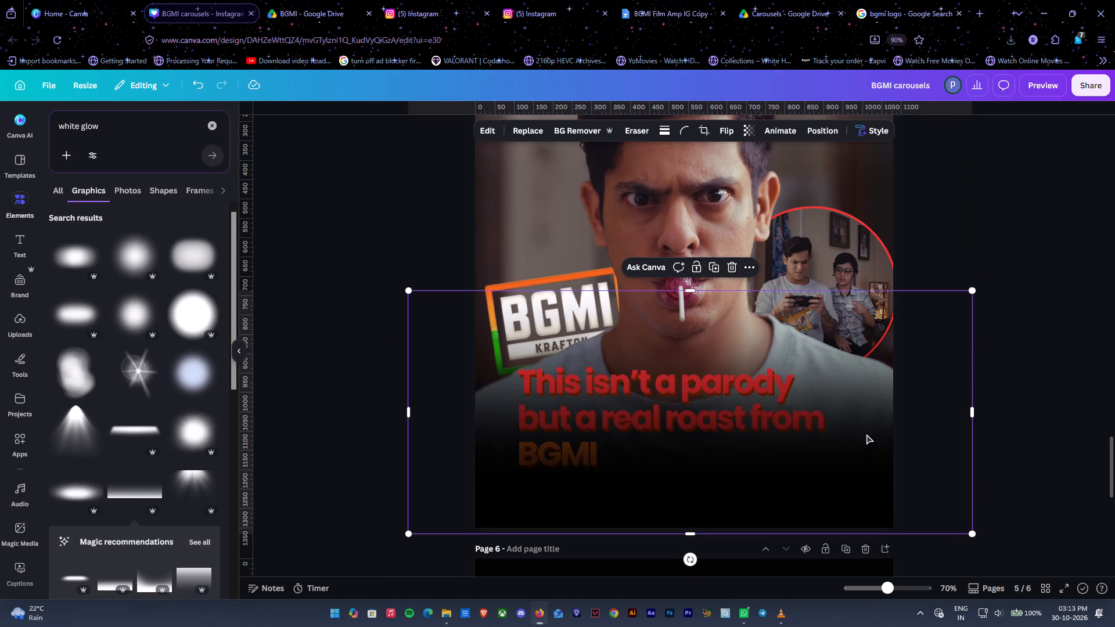
{"action": "left_click_drag", "start_coordinate": [866, 434], "coordinate": [866, 422]}
{"action": "key", "text": "ctrl+bracketleft"}
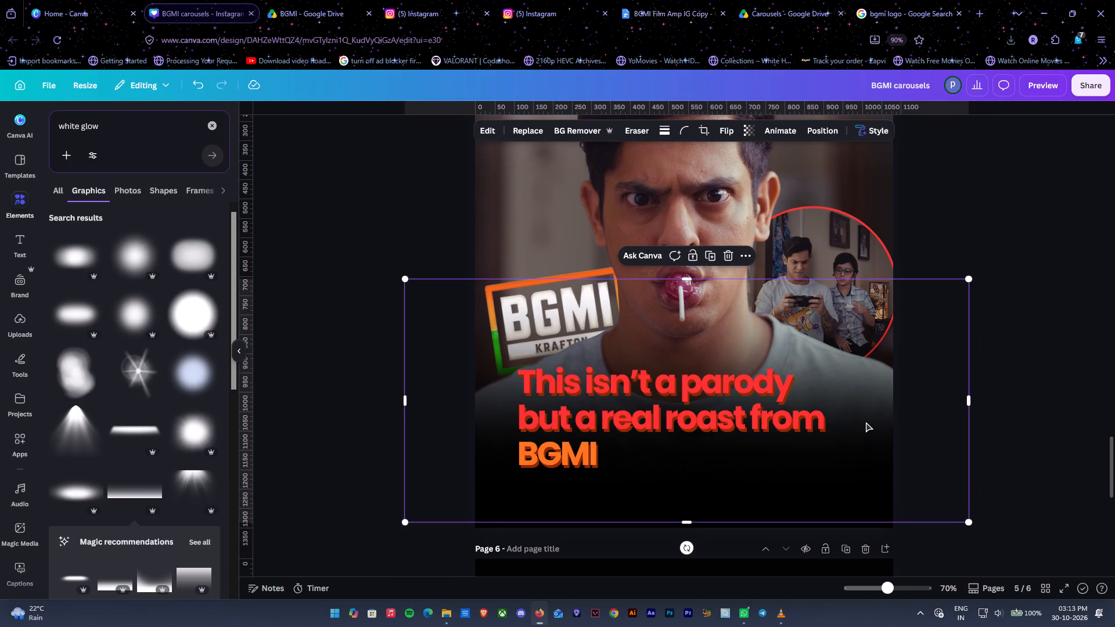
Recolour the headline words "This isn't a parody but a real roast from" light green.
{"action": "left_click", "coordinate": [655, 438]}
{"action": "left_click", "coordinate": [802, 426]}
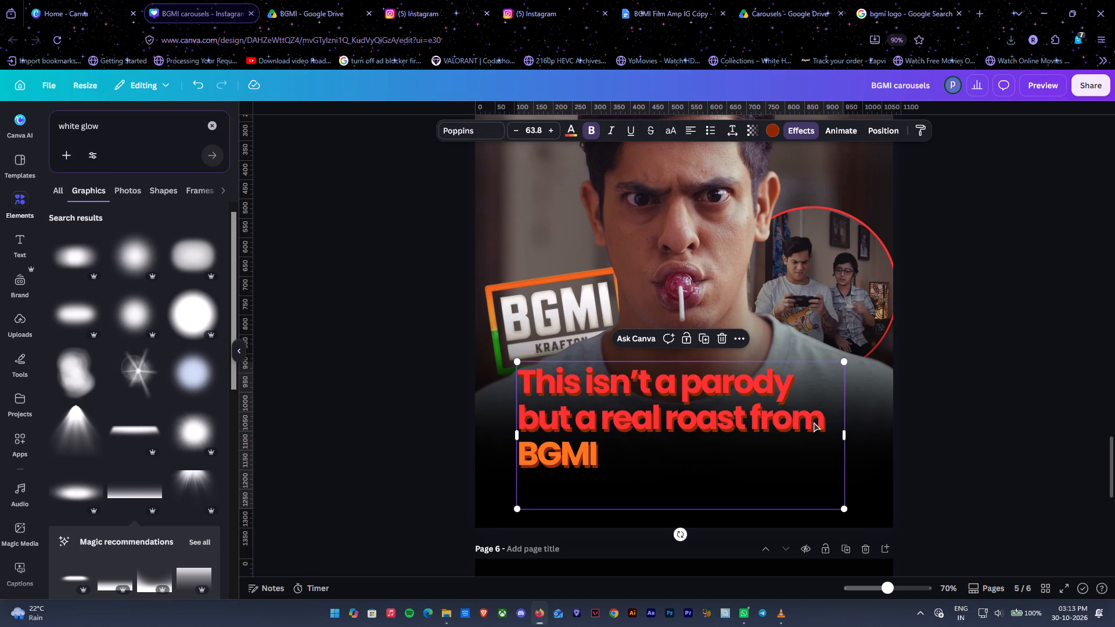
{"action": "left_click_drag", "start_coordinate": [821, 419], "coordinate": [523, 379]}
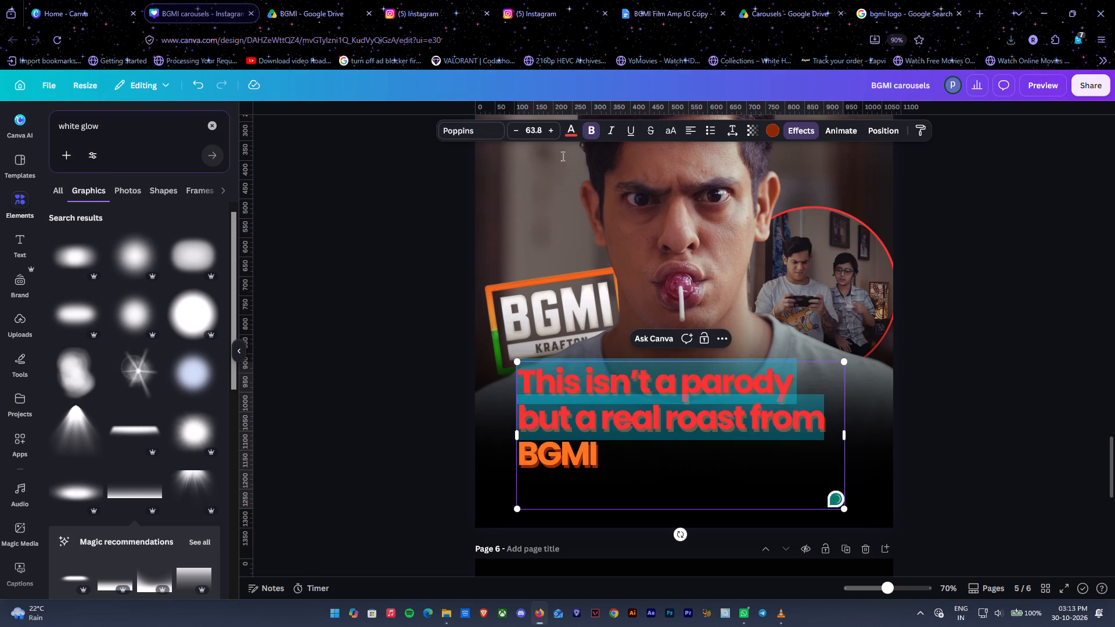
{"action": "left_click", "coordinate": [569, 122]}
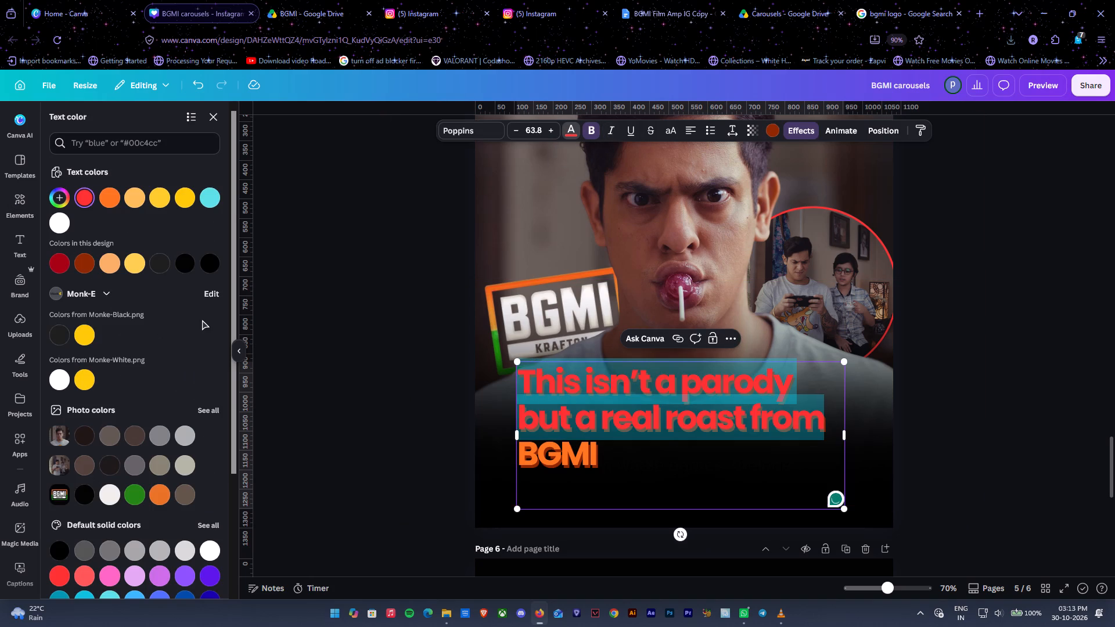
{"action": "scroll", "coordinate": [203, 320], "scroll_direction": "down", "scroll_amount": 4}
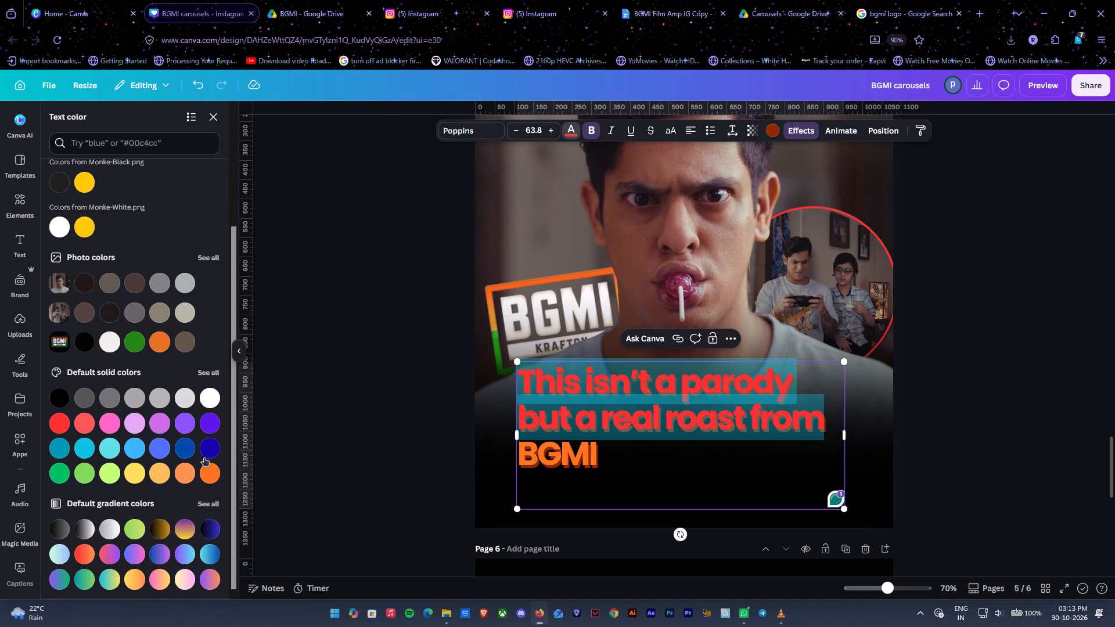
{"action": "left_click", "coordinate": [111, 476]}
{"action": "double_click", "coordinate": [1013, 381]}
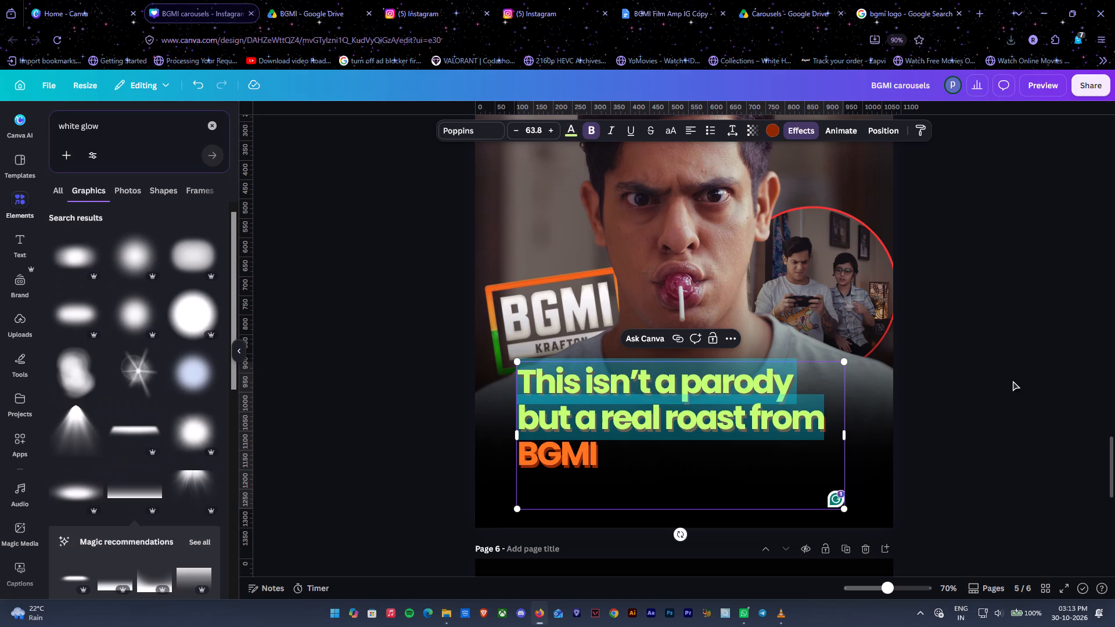
Nudge page 5's headline slightly lower and recolour "This isn't a parody but a real roast from" white.
{"action": "left_click", "coordinate": [724, 424]}
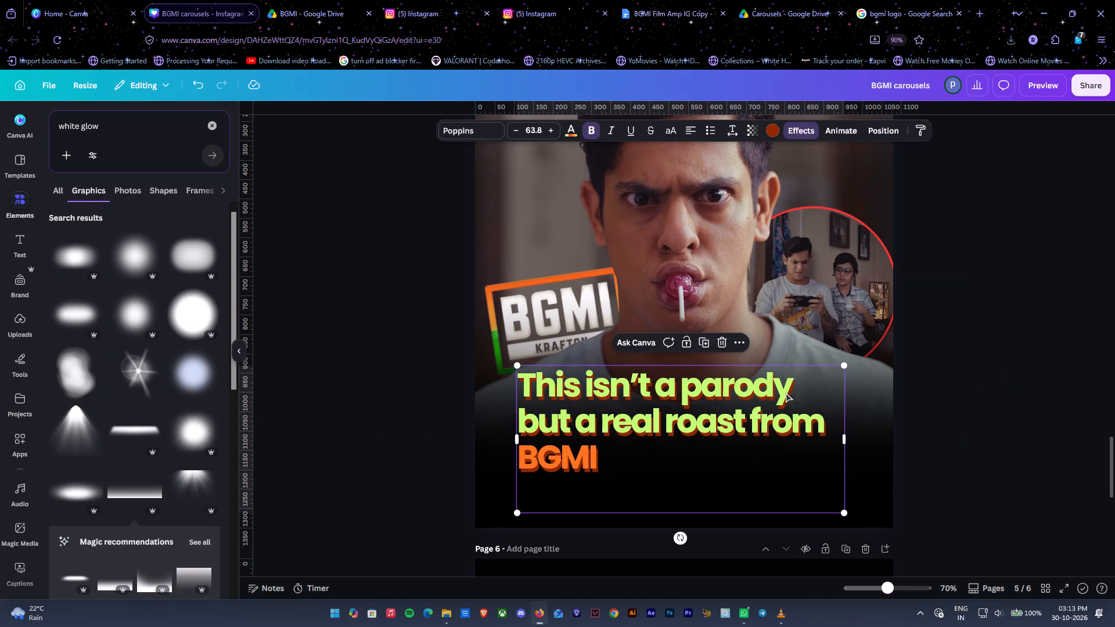
{"action": "left_click", "coordinate": [813, 431]}
{"action": "left_click_drag", "start_coordinate": [824, 423], "coordinate": [519, 381]}
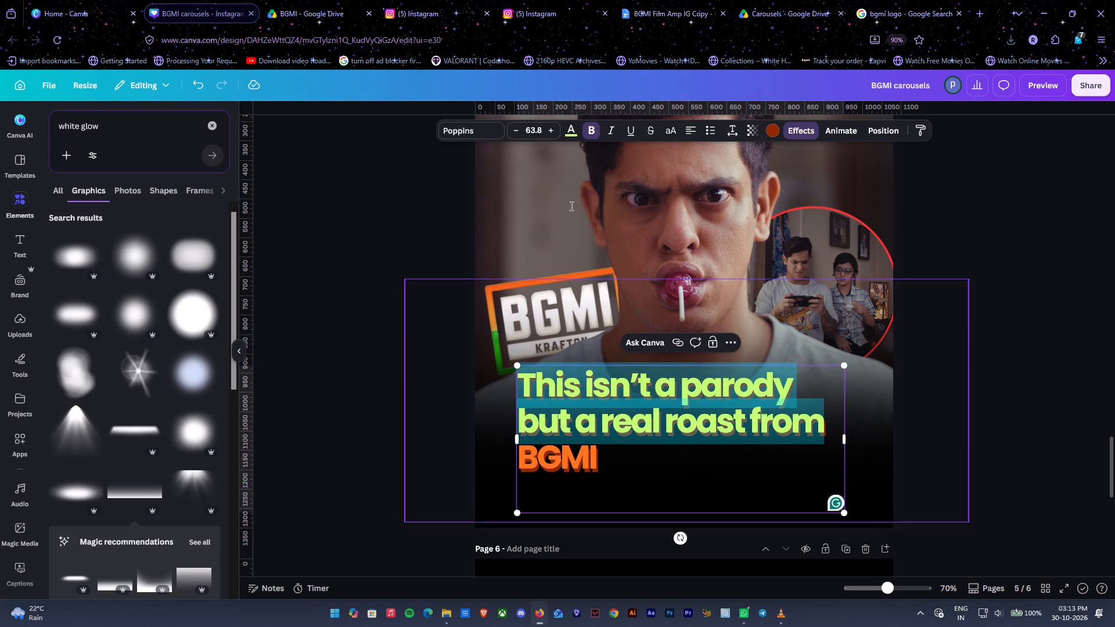
{"action": "left_click", "coordinate": [564, 136]}
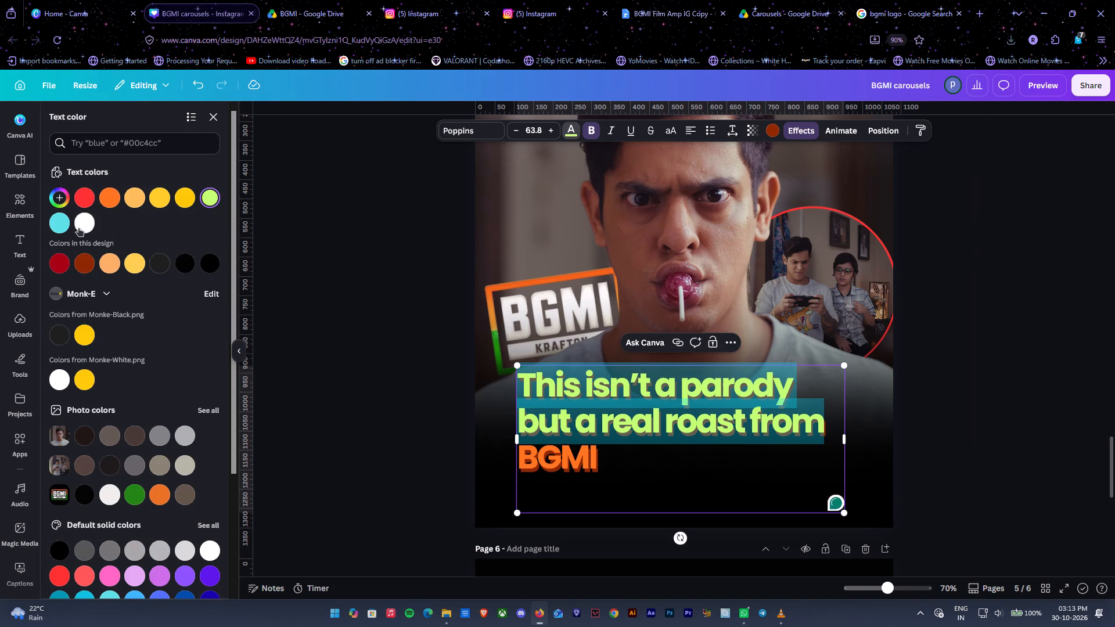
{"action": "left_click", "coordinate": [80, 228]}
{"action": "left_click", "coordinate": [974, 264]}
{"action": "left_click", "coordinate": [974, 264]}
{"action": "left_click", "coordinate": [974, 264]}
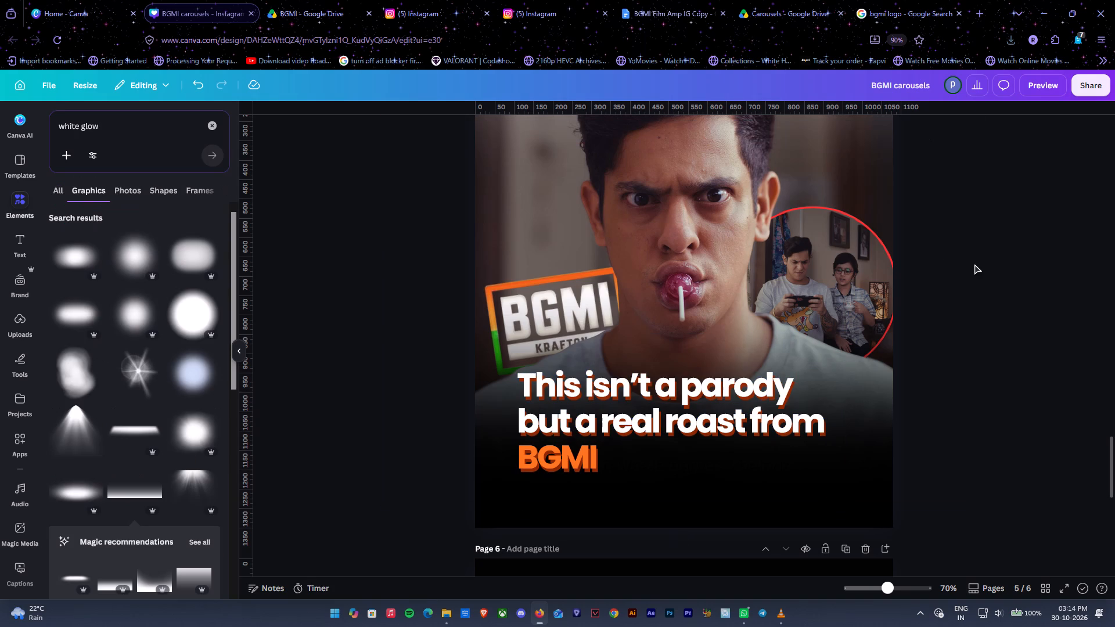
Search graphics for "lol", add the pink LOL burst sticker, shrink it and place it in page 5's top-left corner.
{"action": "scroll", "coordinate": [972, 301], "scroll_direction": "up", "scroll_amount": 2}
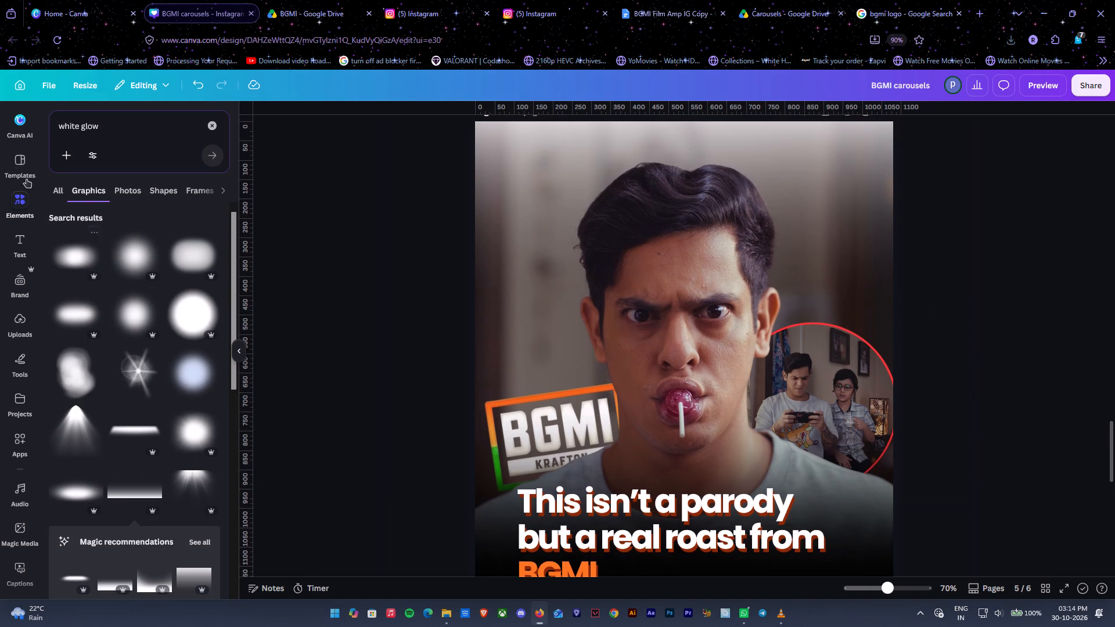
{"action": "left_click_drag", "start_coordinate": [136, 123], "coordinate": [21, 117]}
{"action": "type", "text": "lol"}
{"action": "key", "text": "Return"}
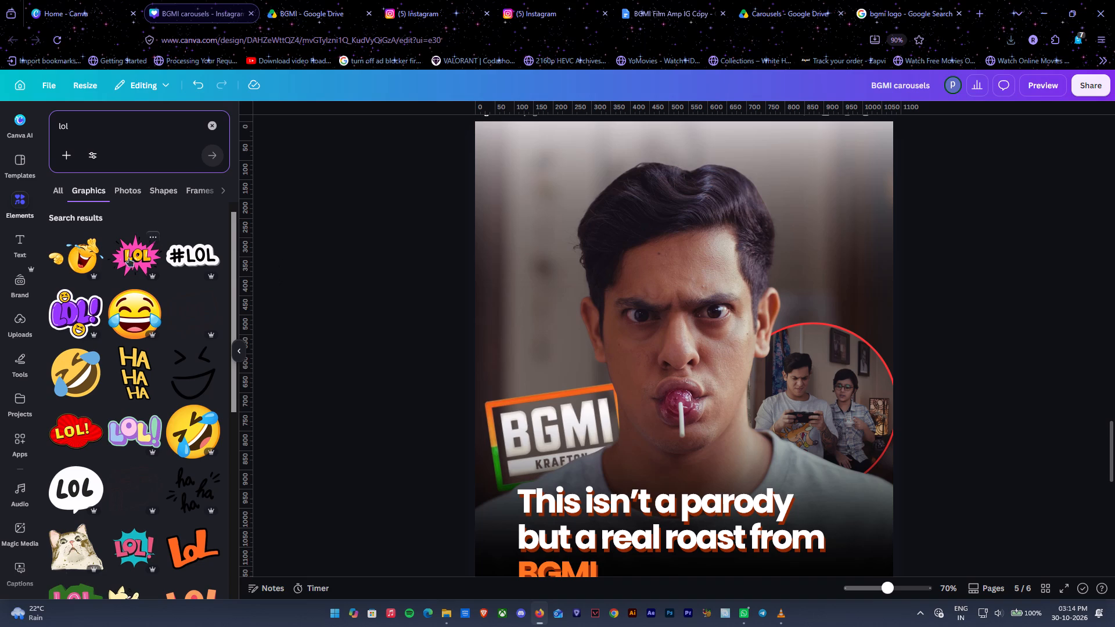
{"action": "left_click", "coordinate": [136, 261]}
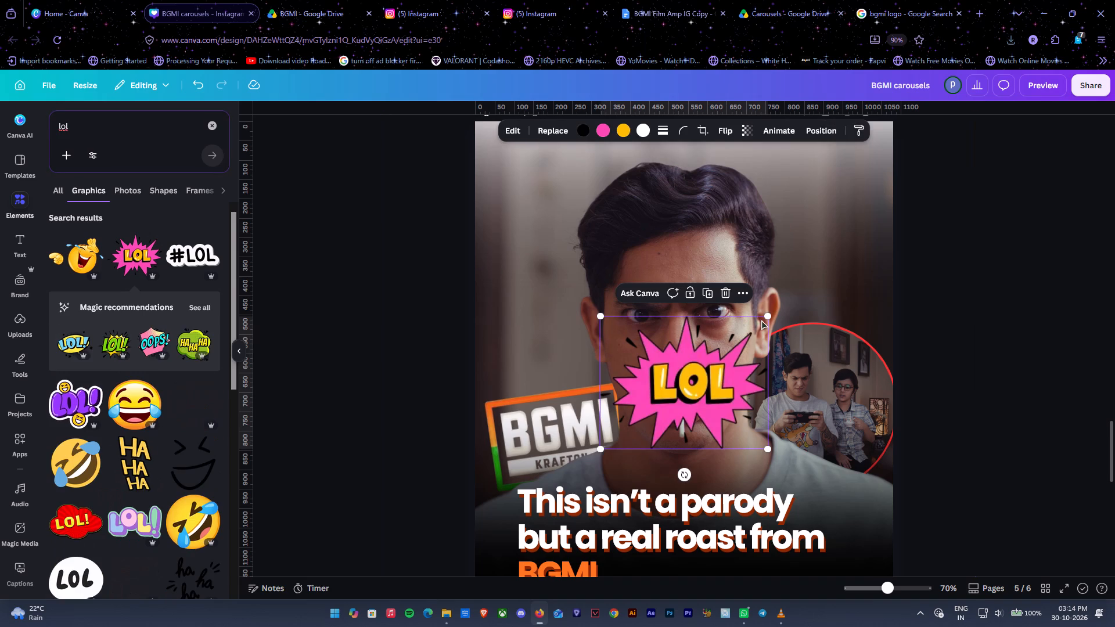
{"action": "left_click_drag", "start_coordinate": [767, 317], "coordinate": [693, 373]}
{"action": "left_click_drag", "start_coordinate": [662, 412], "coordinate": [544, 167]}
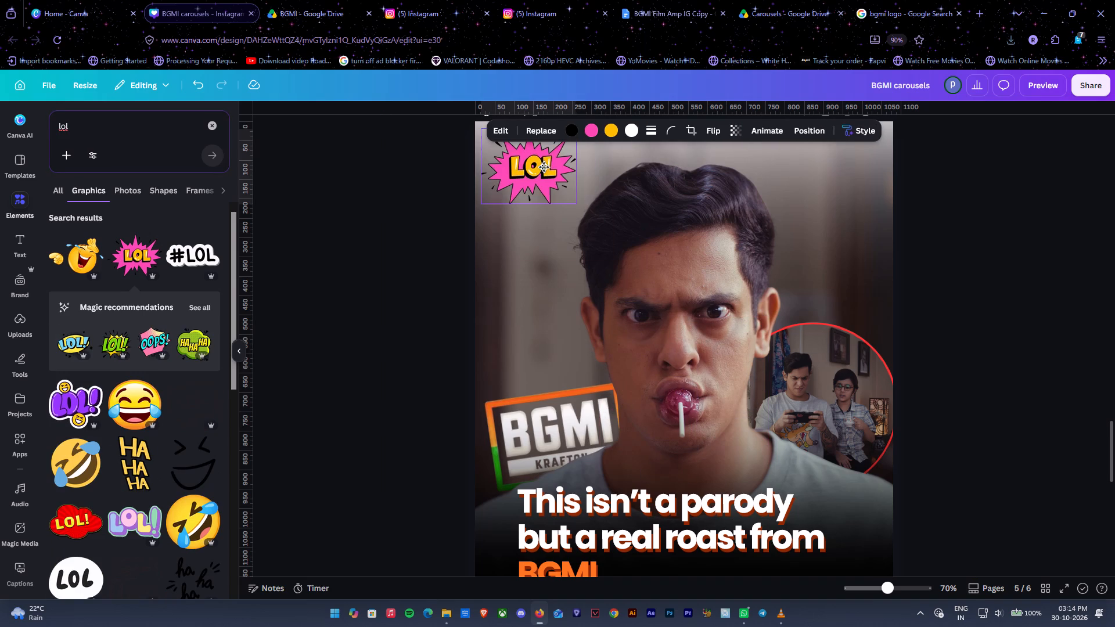
{"action": "left_click_drag", "start_coordinate": [544, 167], "coordinate": [545, 168]}
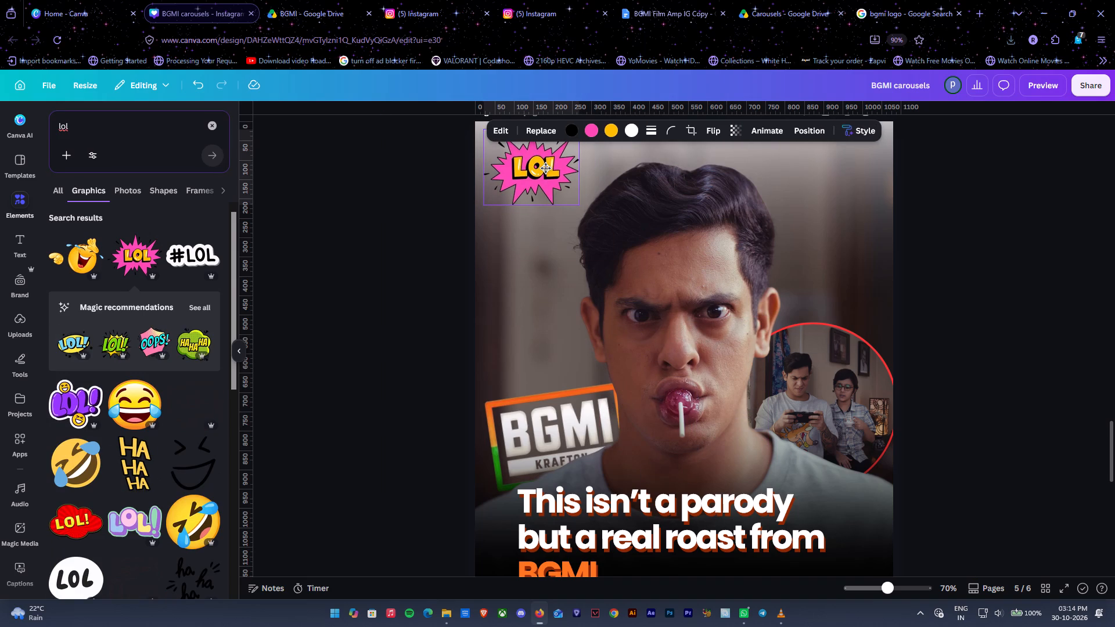
{"action": "left_click_drag", "start_coordinate": [545, 168], "coordinate": [545, 168]}
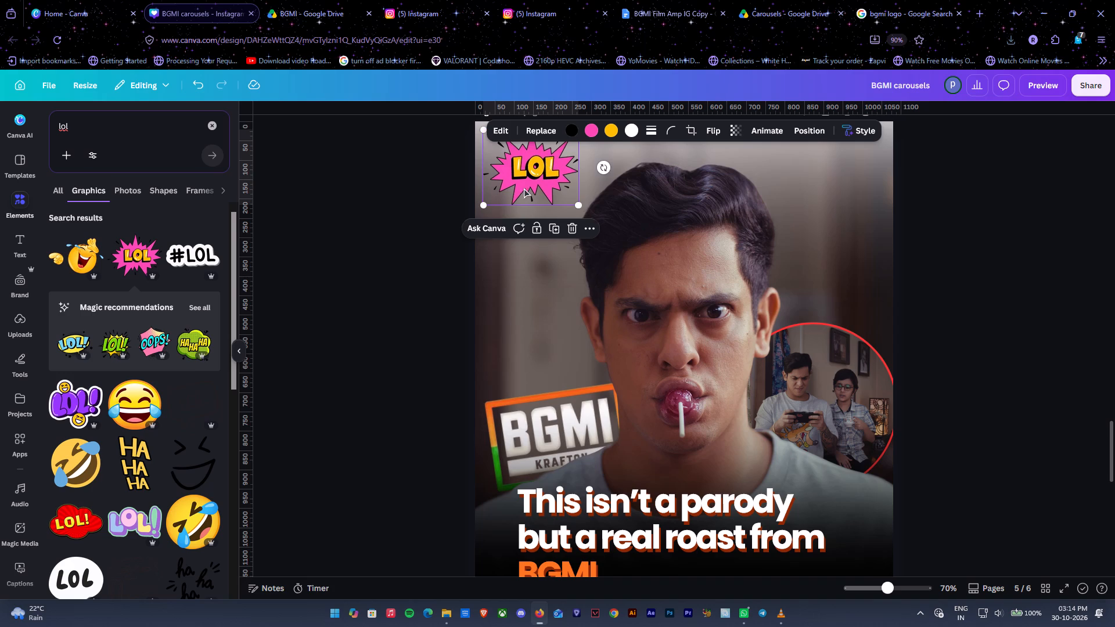
Add the laughing-tears emoji to page 5, shrink it and place it on the upper-right rim of the circular photo.
{"action": "left_click", "coordinate": [127, 405]}
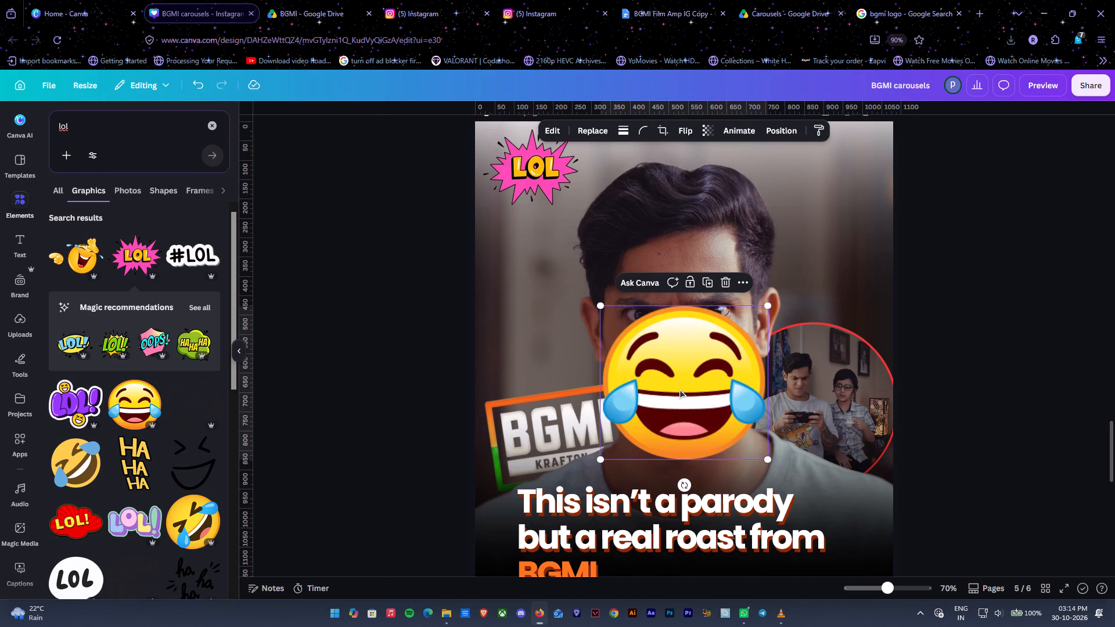
{"action": "left_click_drag", "start_coordinate": [679, 389], "coordinate": [882, 562]}
{"action": "scroll", "coordinate": [880, 527], "scroll_direction": "down", "scroll_amount": 4}
{"action": "scroll", "coordinate": [941, 316], "scroll_direction": "up", "scroll_amount": 2}
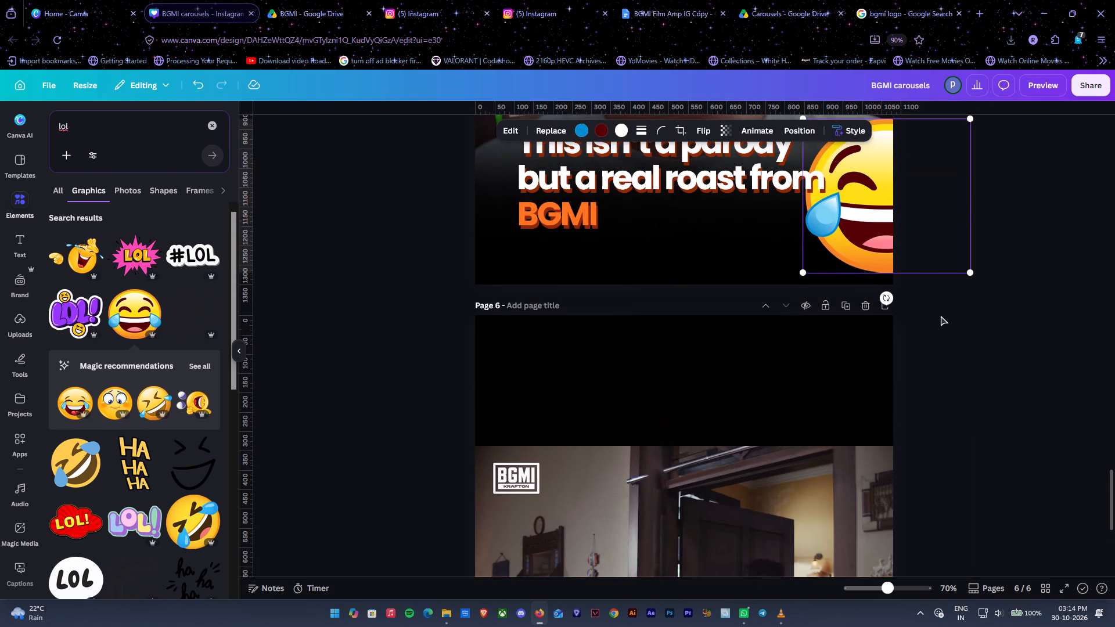
{"action": "left_click_drag", "start_coordinate": [904, 204], "coordinate": [908, 250]}
{"action": "scroll", "coordinate": [908, 250], "scroll_direction": "up", "scroll_amount": 3}
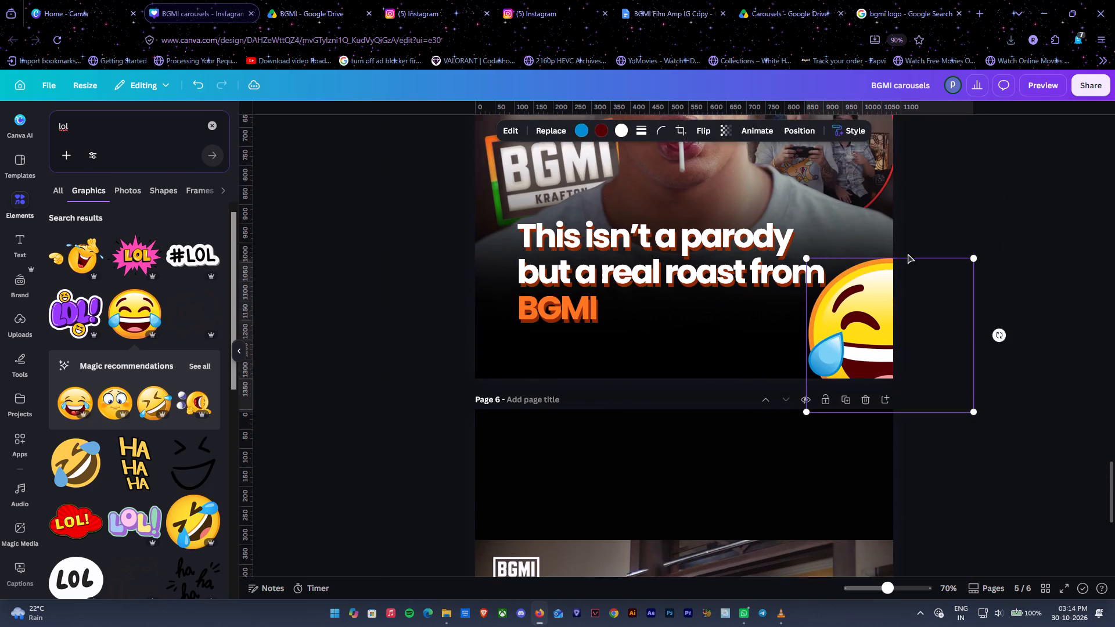
{"action": "left_click_drag", "start_coordinate": [916, 376], "coordinate": [919, 194]}
{"action": "scroll", "coordinate": [922, 219], "scroll_direction": "up", "scroll_amount": 2}
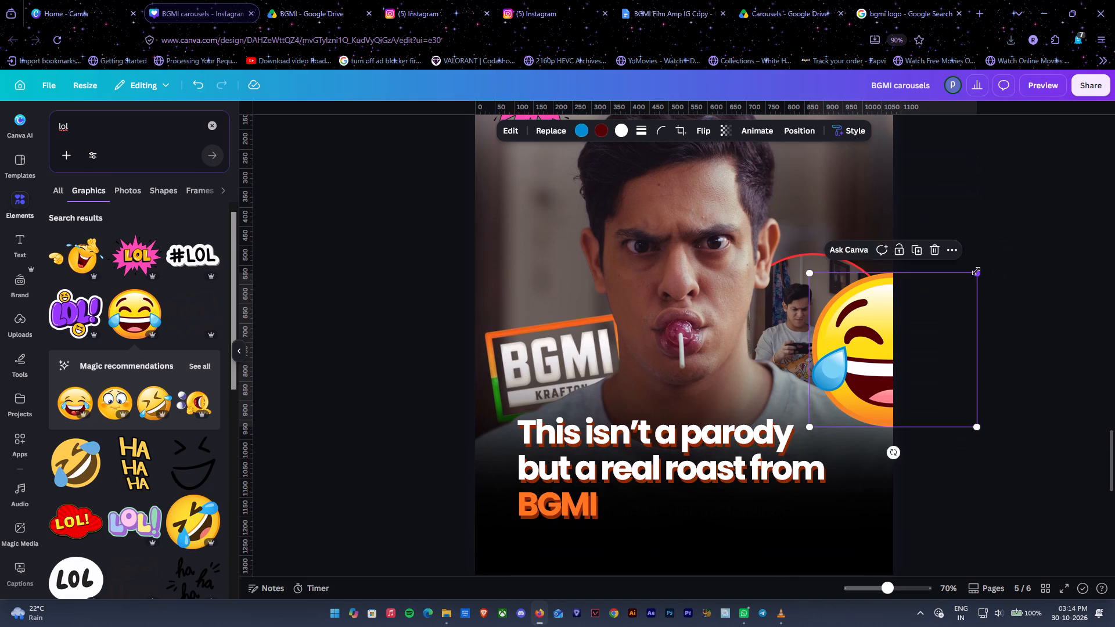
{"action": "left_click_drag", "start_coordinate": [976, 271], "coordinate": [885, 364]}
{"action": "left_click_drag", "start_coordinate": [861, 396], "coordinate": [896, 284]}
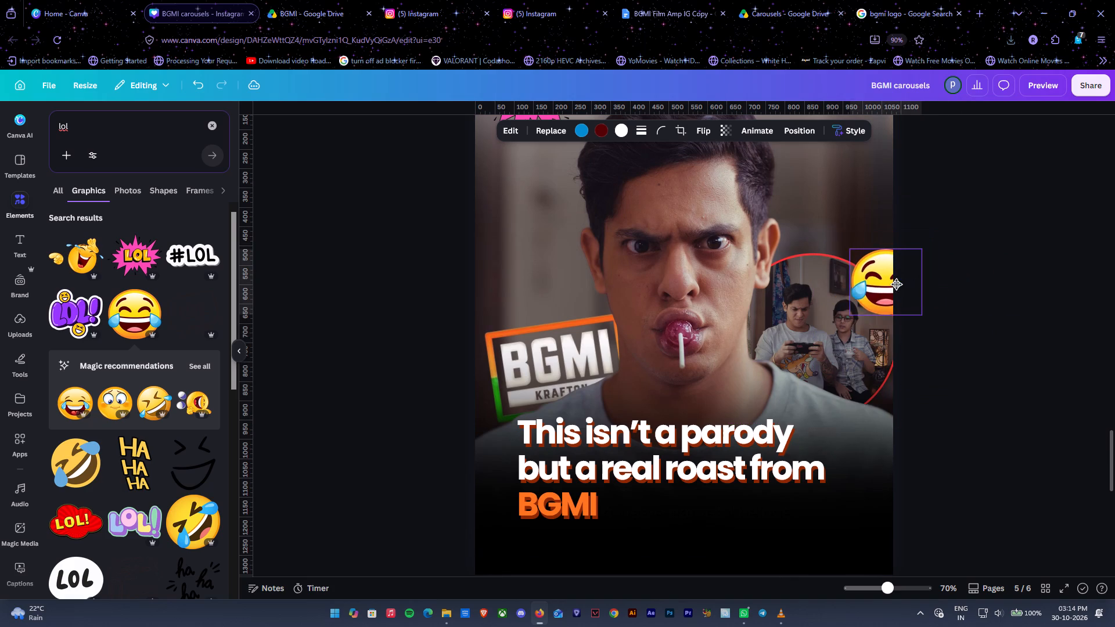
{"action": "left_click_drag", "start_coordinate": [896, 284], "coordinate": [893, 278]}
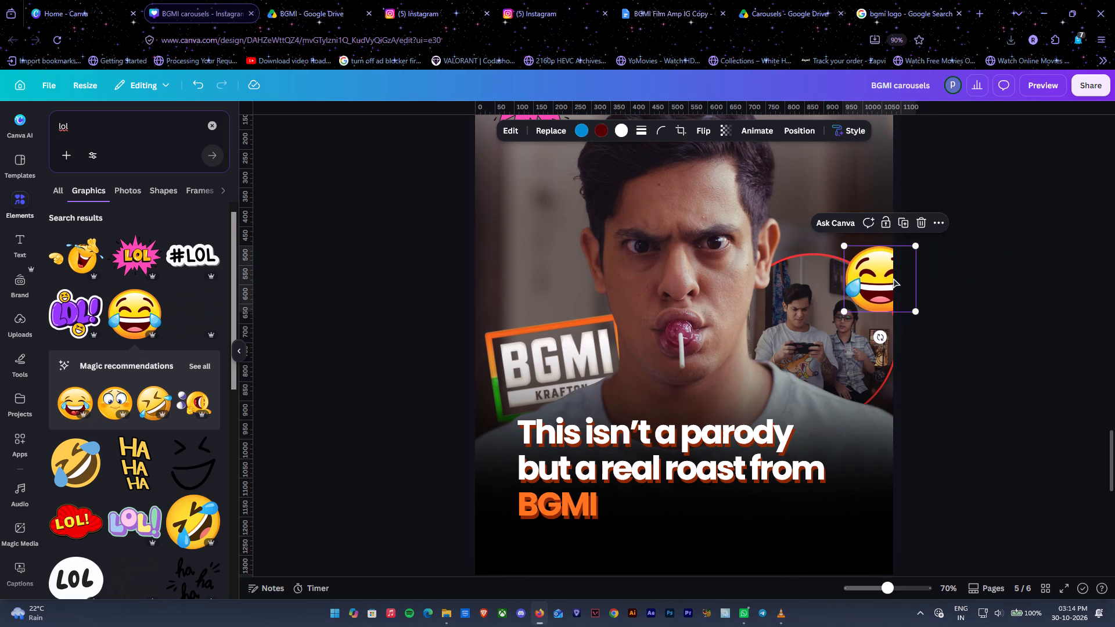
{"action": "left_click", "coordinate": [1023, 262]}
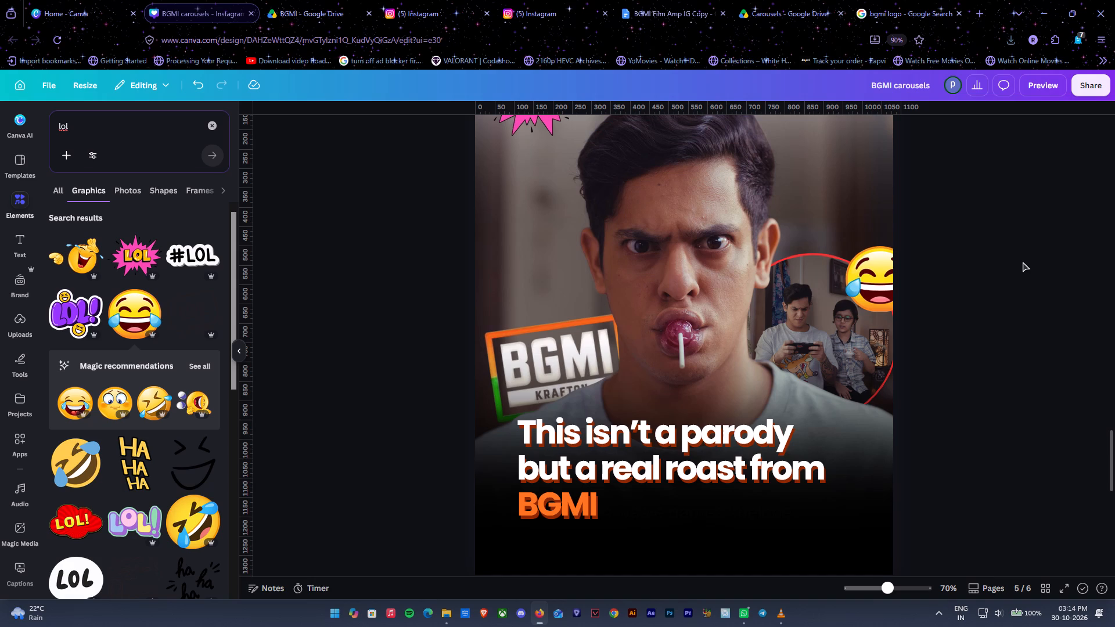
Search the graphics for "swipe" and browse the designs.
{"action": "left_click_drag", "start_coordinate": [80, 138], "coordinate": [49, 138]}
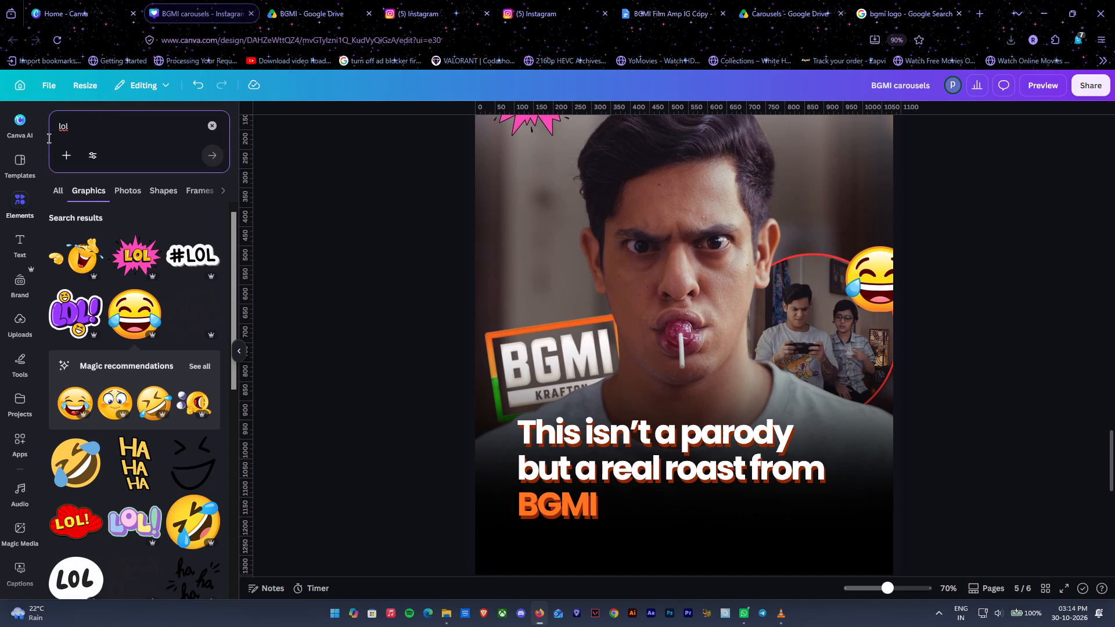
{"action": "left_click_drag", "start_coordinate": [49, 138], "coordinate": [52, 136]}
{"action": "left_click_drag", "start_coordinate": [92, 133], "coordinate": [42, 130]}
{"action": "type", "text": "swipe"}
{"action": "key", "text": "Return"}
{"action": "scroll", "coordinate": [132, 326], "scroll_direction": "down", "scroll_amount": 4}
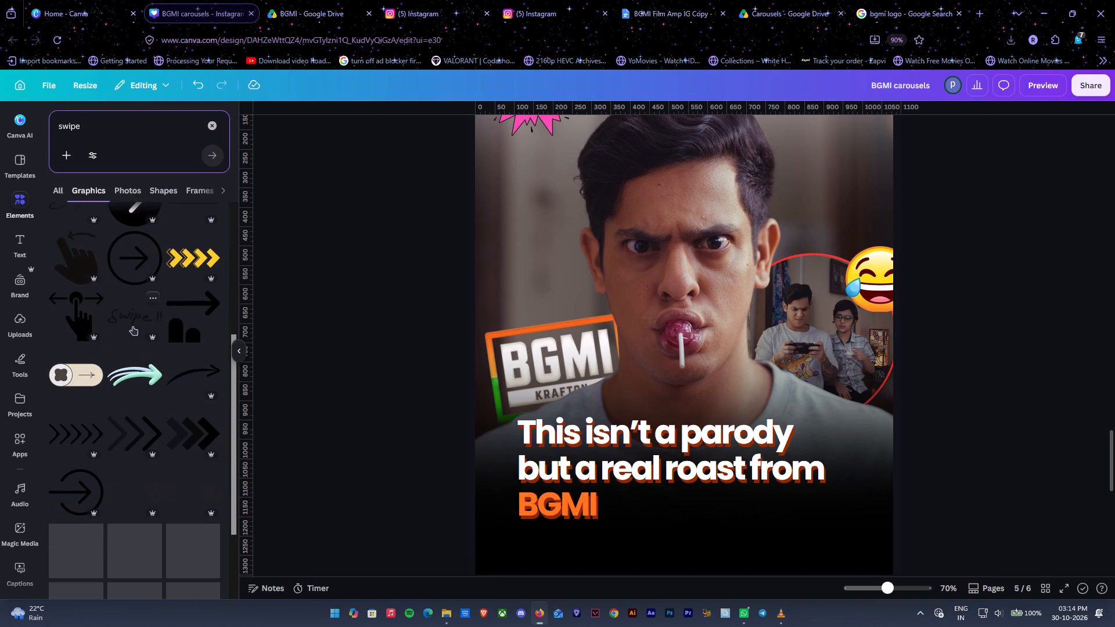
Add the yellow-and-pink SWIPE badge with arrows to page 5, shrink it and place it in the page's bottom-right corner.
{"action": "scroll", "coordinate": [132, 326], "scroll_direction": "down", "scroll_amount": 6}
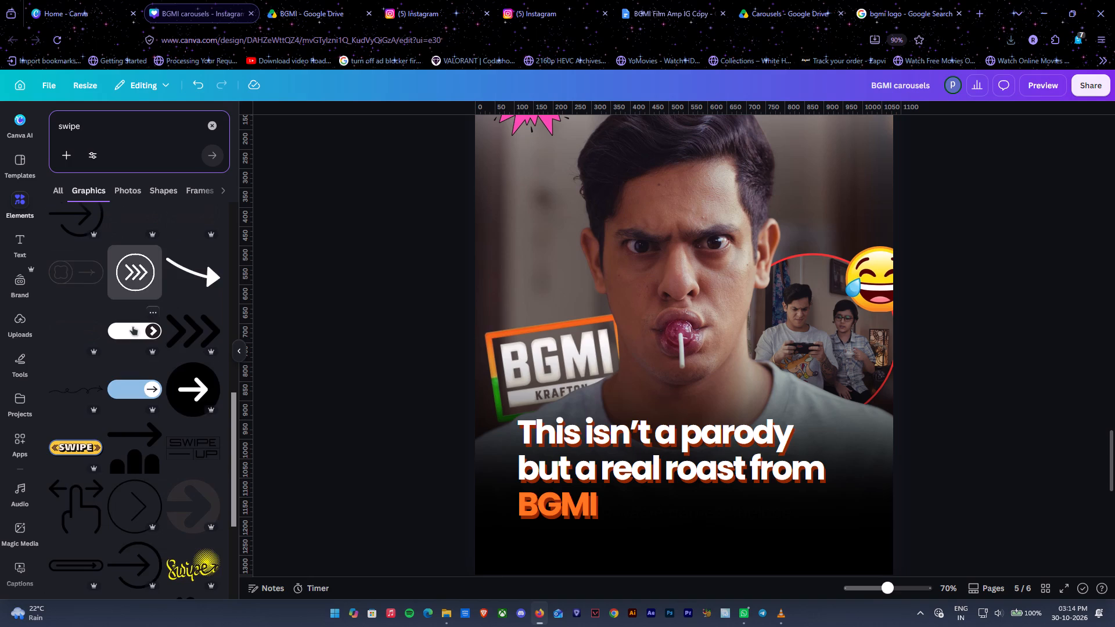
{"action": "scroll", "coordinate": [132, 326], "scroll_direction": "down", "scroll_amount": 2}
{"action": "scroll", "coordinate": [146, 401], "scroll_direction": "down", "scroll_amount": 4}
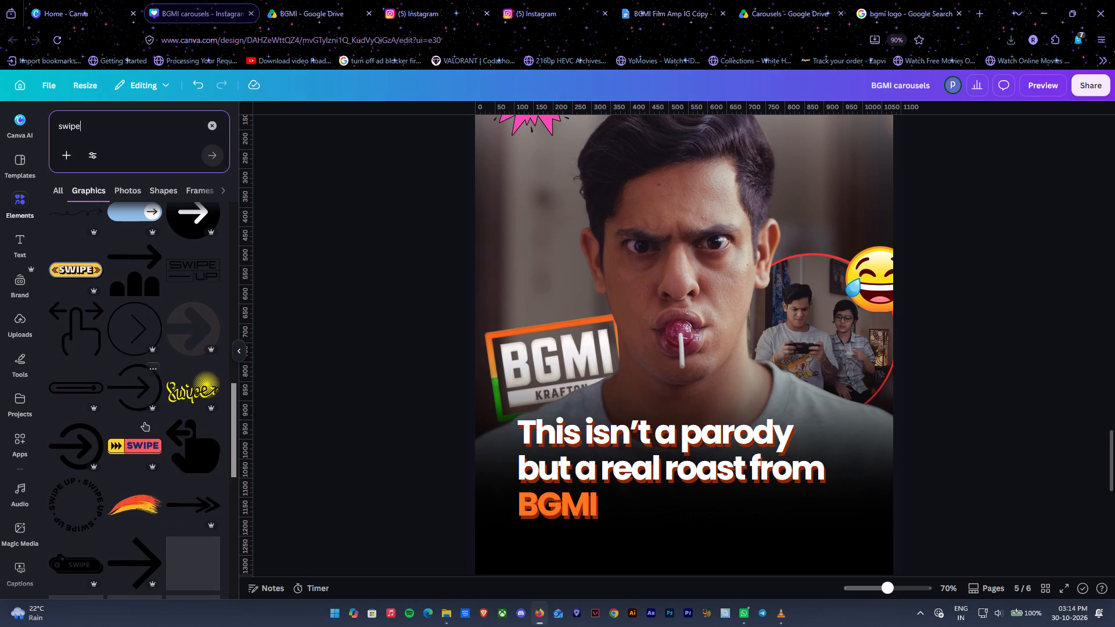
{"action": "left_click", "coordinate": [127, 451]}
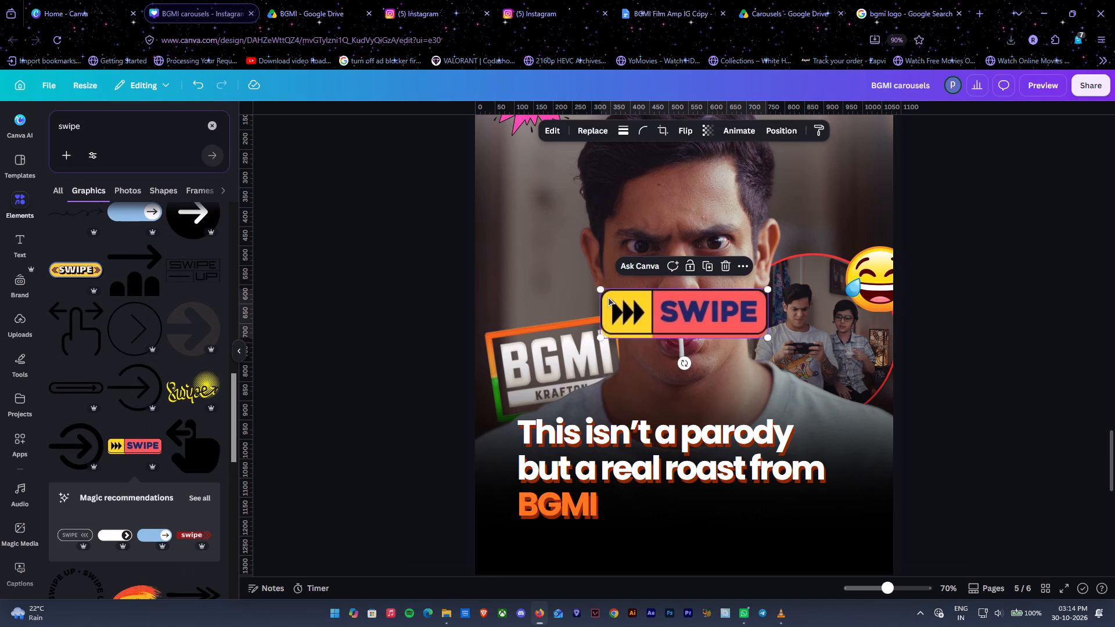
{"action": "left_click_drag", "start_coordinate": [600, 291], "coordinate": [725, 326]}
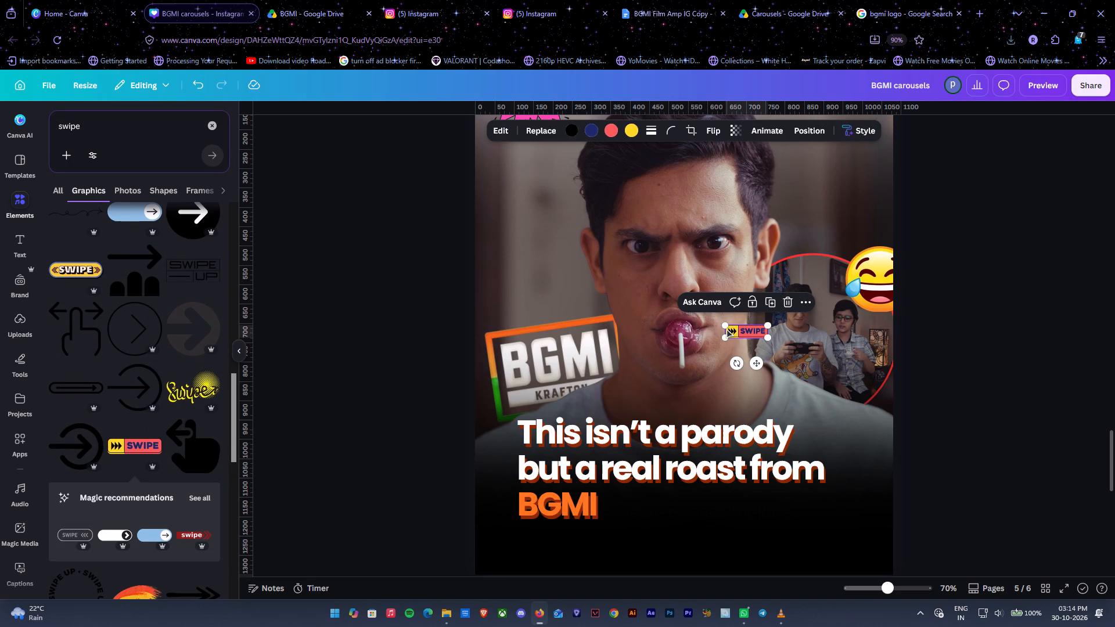
{"action": "left_click_drag", "start_coordinate": [754, 330], "coordinate": [859, 551]}
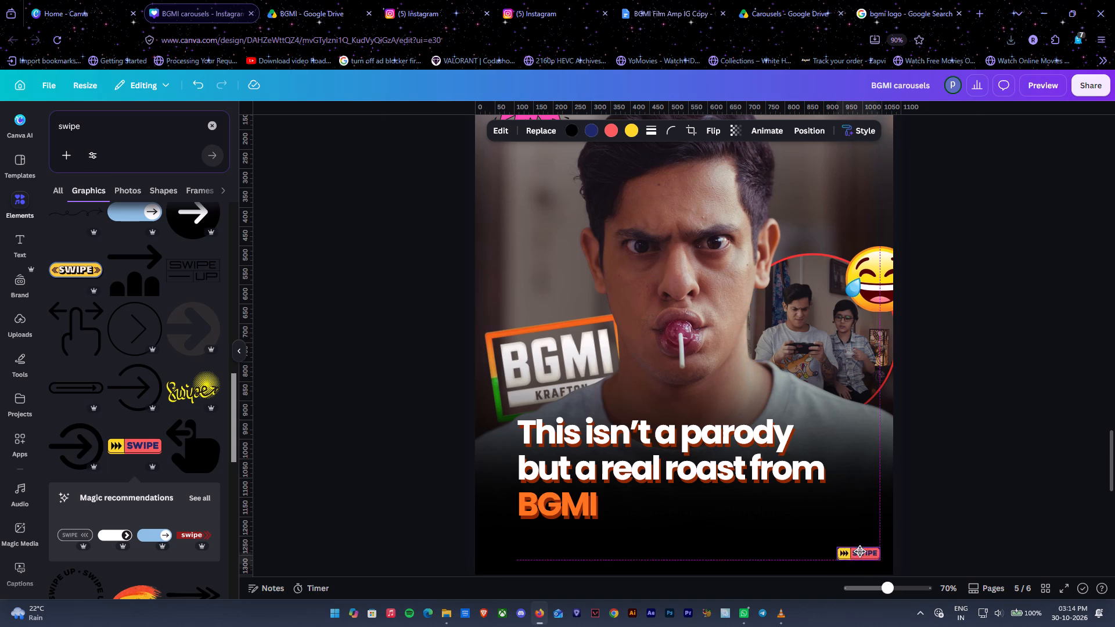
{"action": "left_click_drag", "start_coordinate": [859, 551], "coordinate": [855, 550]}
{"action": "left_click", "coordinate": [1010, 451]}
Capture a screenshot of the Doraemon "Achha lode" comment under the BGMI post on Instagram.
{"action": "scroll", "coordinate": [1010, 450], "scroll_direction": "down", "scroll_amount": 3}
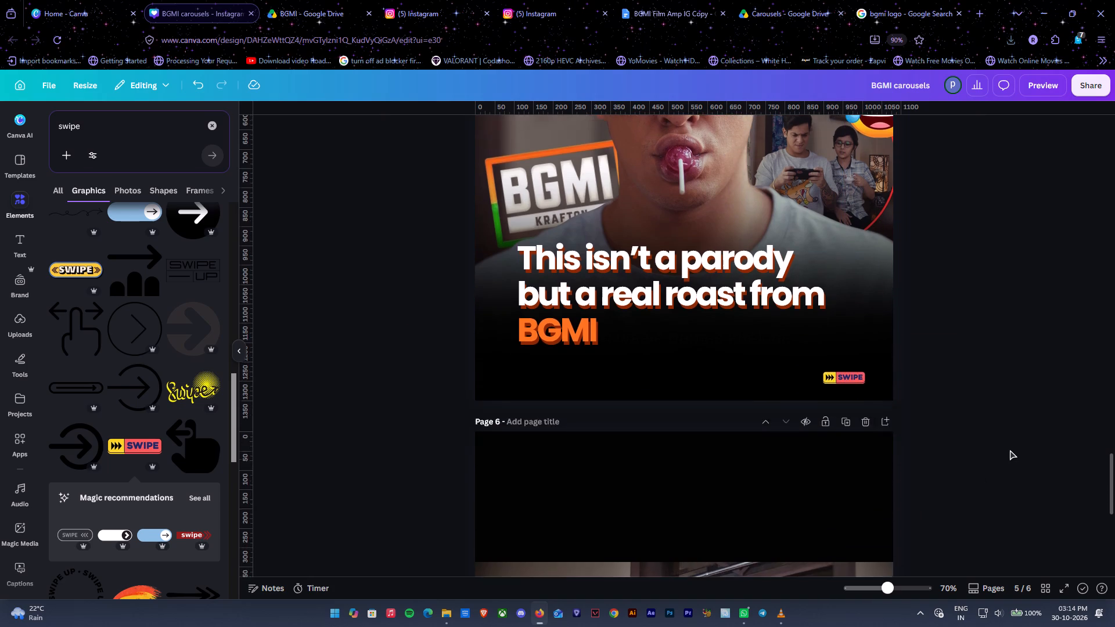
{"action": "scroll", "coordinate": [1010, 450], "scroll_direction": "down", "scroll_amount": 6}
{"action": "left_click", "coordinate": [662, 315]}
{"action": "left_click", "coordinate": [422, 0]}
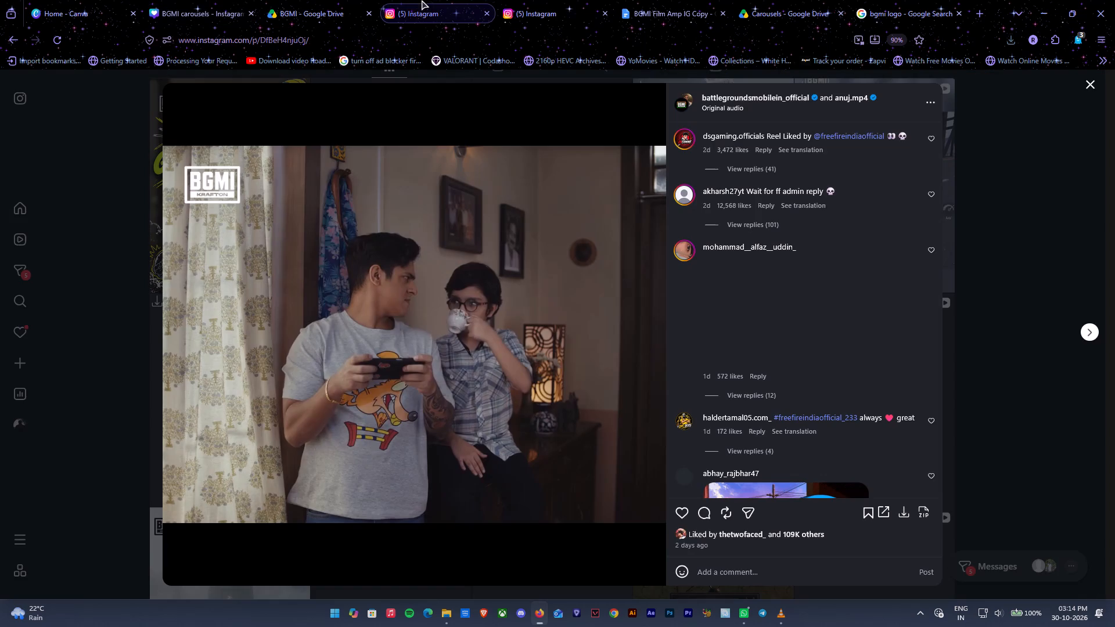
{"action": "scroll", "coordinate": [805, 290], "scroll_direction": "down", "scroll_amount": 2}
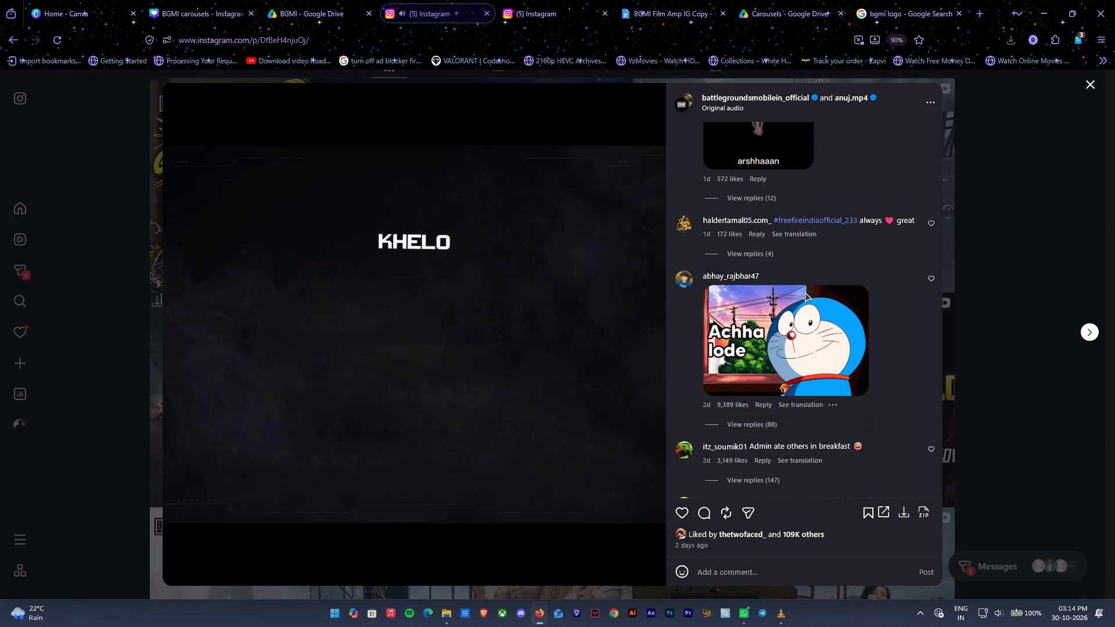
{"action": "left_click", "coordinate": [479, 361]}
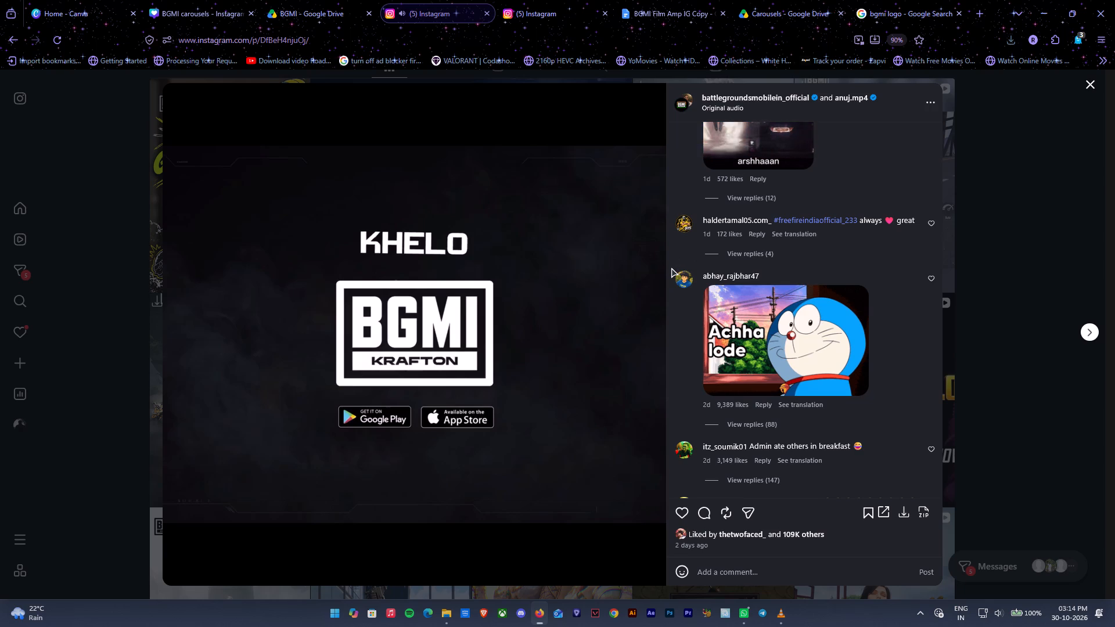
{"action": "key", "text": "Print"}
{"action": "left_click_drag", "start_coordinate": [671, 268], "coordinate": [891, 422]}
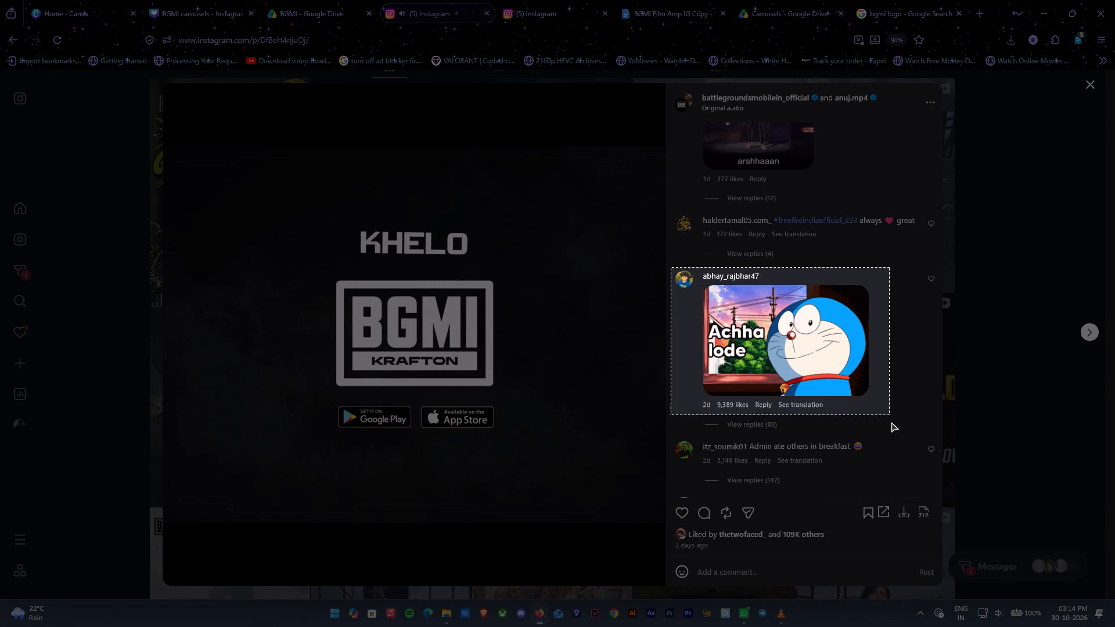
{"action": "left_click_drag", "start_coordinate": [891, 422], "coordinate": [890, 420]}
Copy page 4's yellow-framed Doraemon comment image to page 6 and place it at the right of the black band above the video.
{"action": "left_click", "coordinate": [183, 0]}
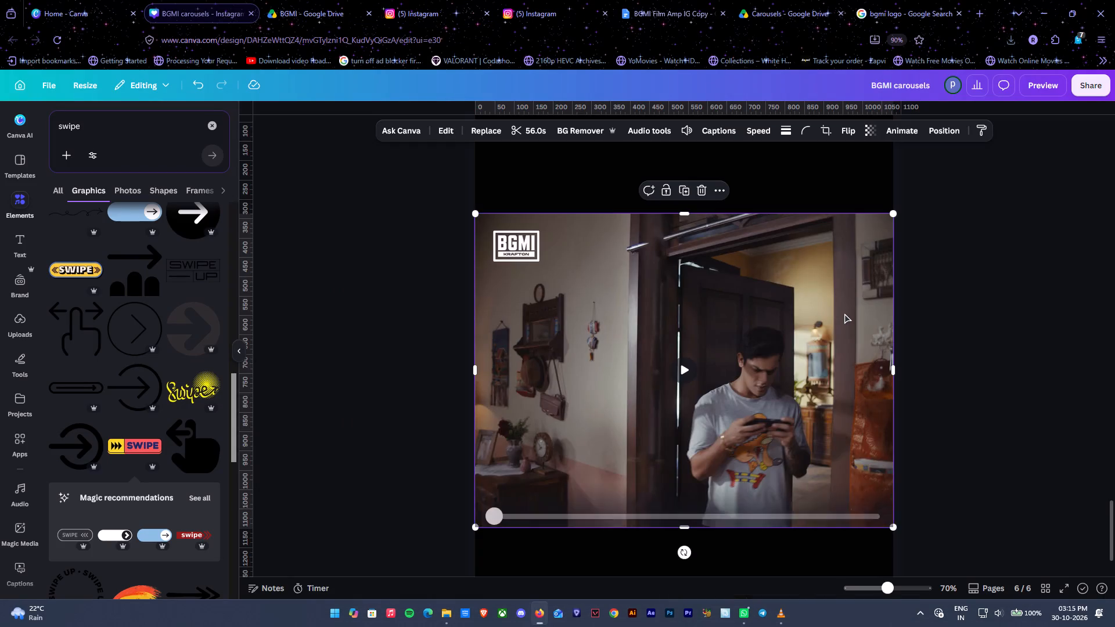
{"action": "scroll", "coordinate": [844, 313], "scroll_direction": "up", "scroll_amount": 7}
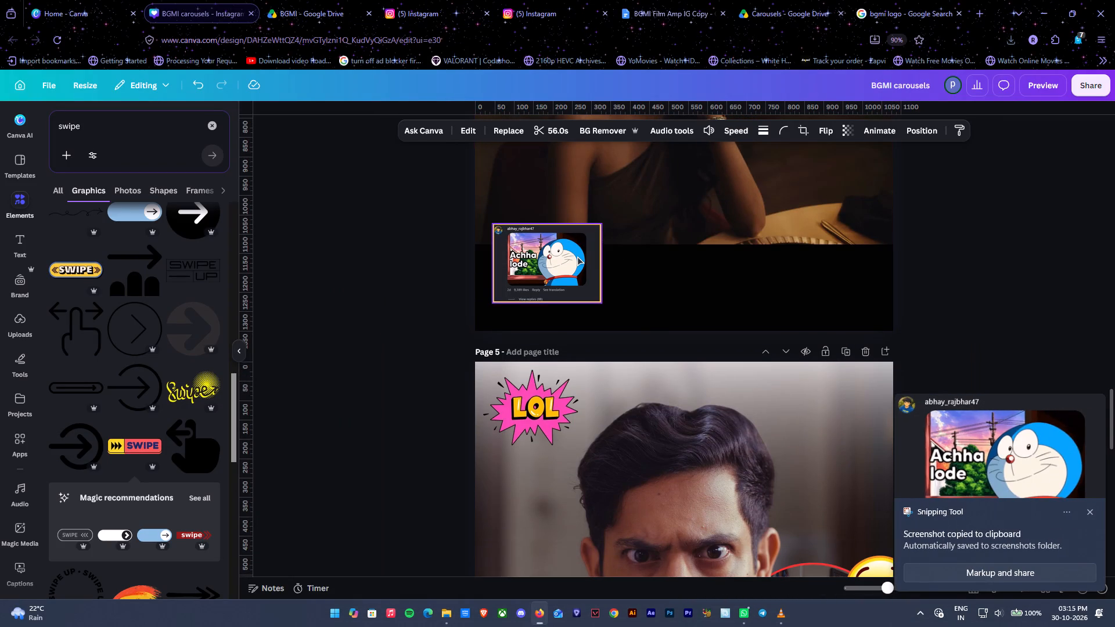
{"action": "left_click", "coordinate": [577, 256]}
{"action": "key", "text": "ctrl+c"}
{"action": "scroll", "coordinate": [577, 256], "scroll_direction": "down", "scroll_amount": 9}
{"action": "scroll", "coordinate": [577, 256], "scroll_direction": "up", "scroll_amount": 1}
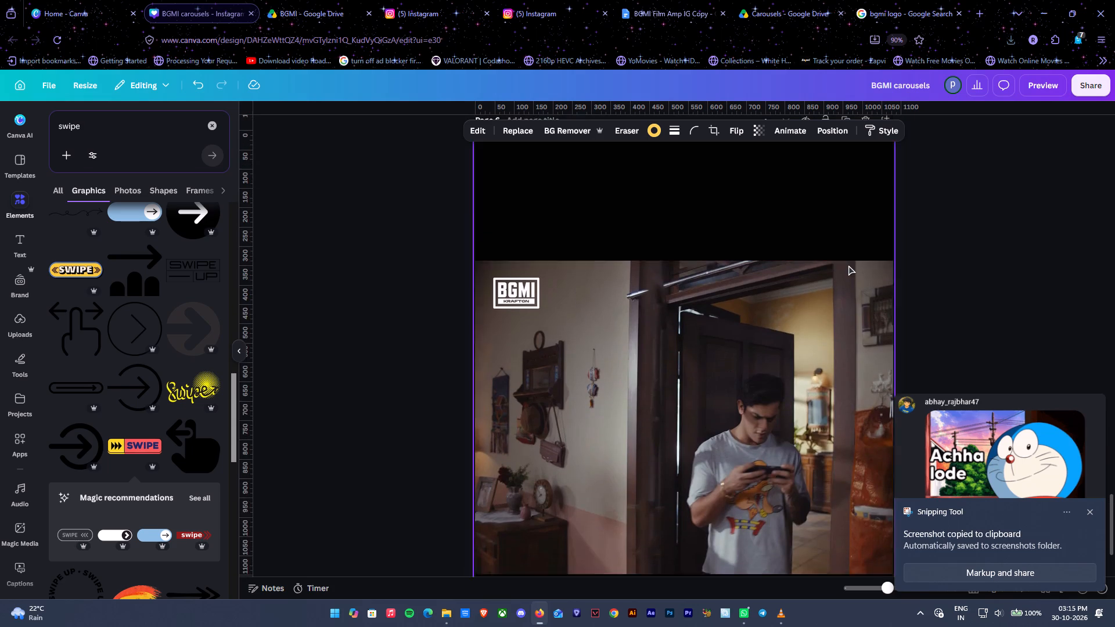
{"action": "key", "text": "ctrl+v"}
{"action": "left_click_drag", "start_coordinate": [557, 552], "coordinate": [829, 174]}
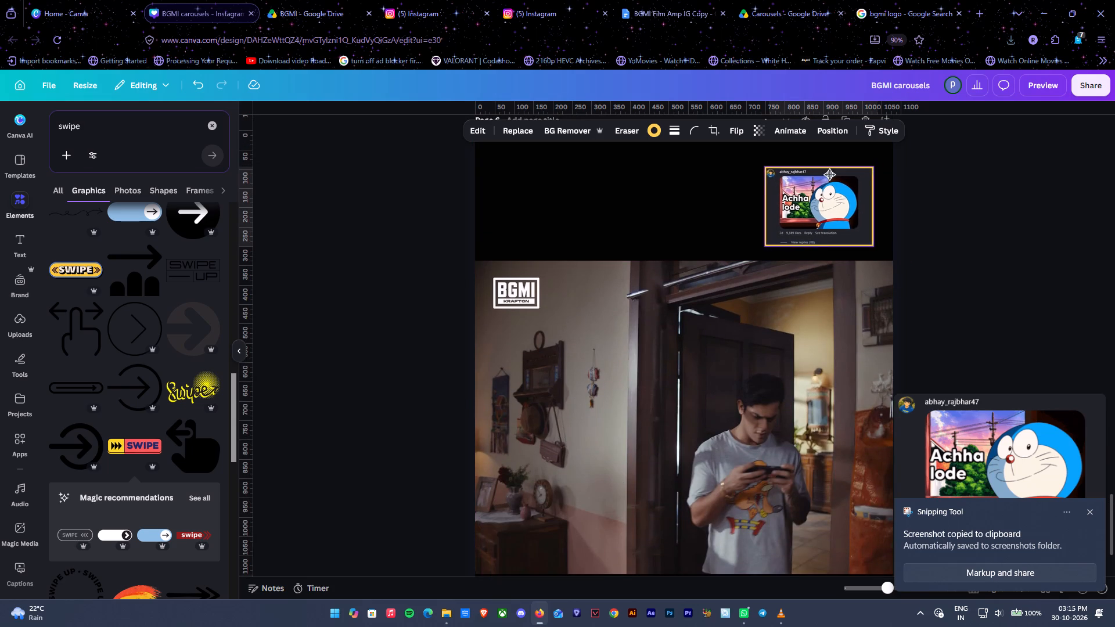
{"action": "left_click_drag", "start_coordinate": [829, 174], "coordinate": [688, 166]}
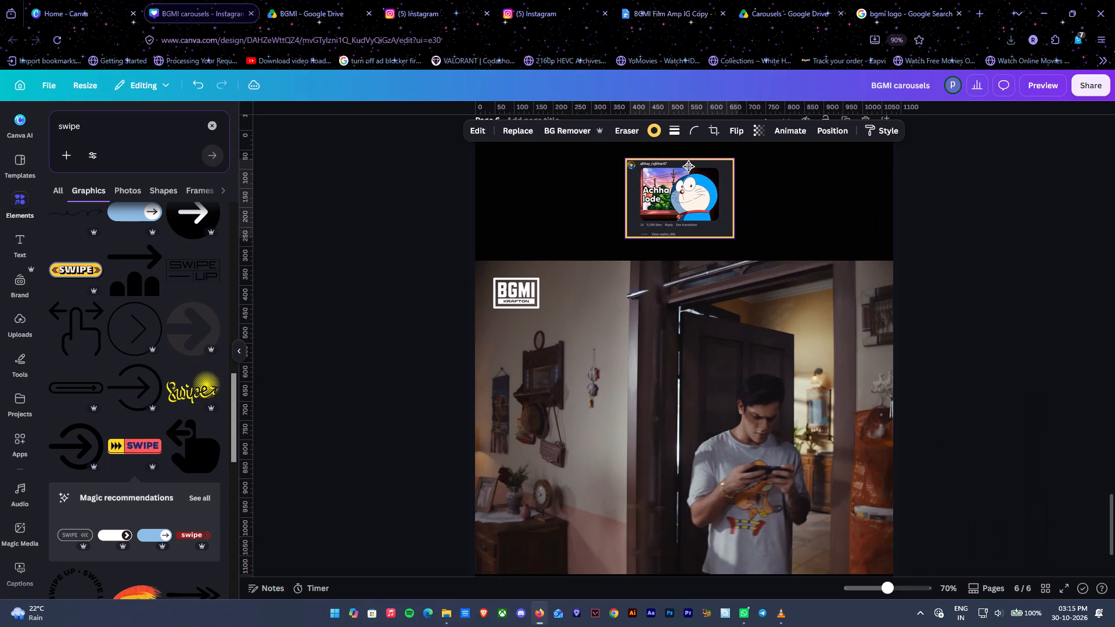
{"action": "left_click_drag", "start_coordinate": [688, 166], "coordinate": [824, 170]}
Capture a screenshot of the "Admin ate others in breakfast" comment under the BGMI post on Instagram.
{"action": "left_click", "coordinate": [667, 0]}
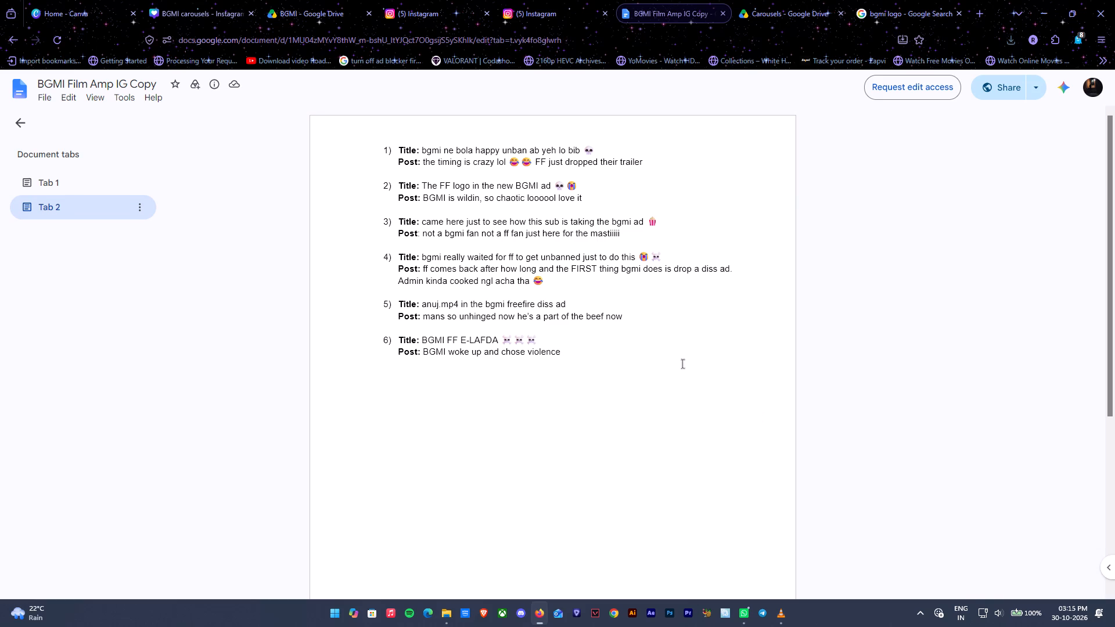
{"action": "left_click", "coordinate": [473, 0]}
{"action": "scroll", "coordinate": [832, 329], "scroll_direction": "down", "scroll_amount": 2}
{"action": "left_click", "coordinate": [523, 298]}
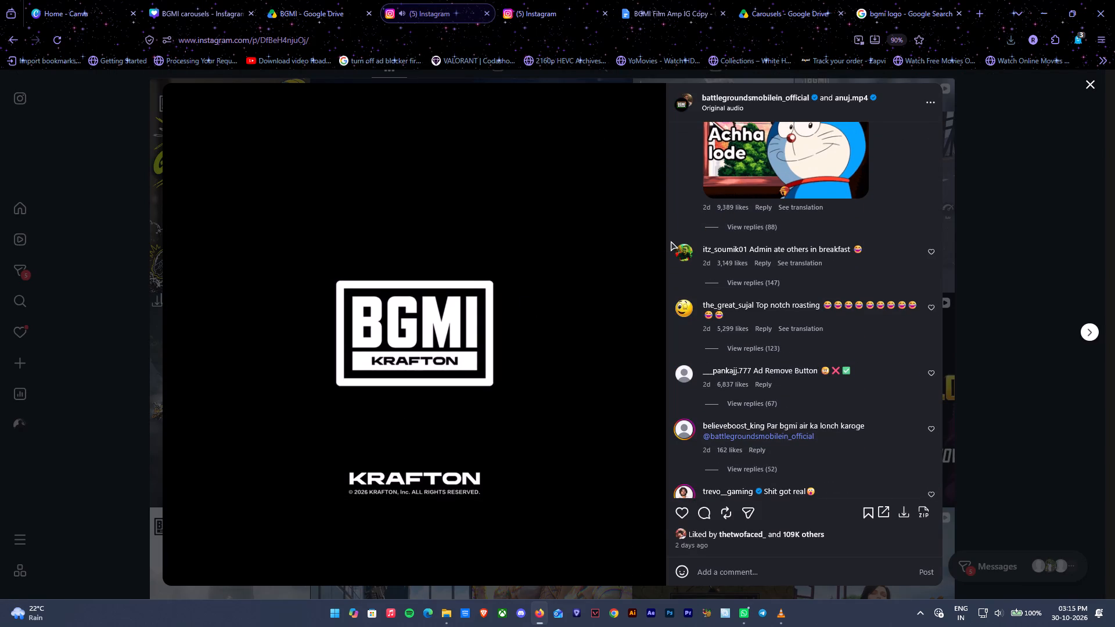
{"action": "key", "text": "Print"}
{"action": "left_click_drag", "start_coordinate": [670, 240], "coordinate": [723, 248]}
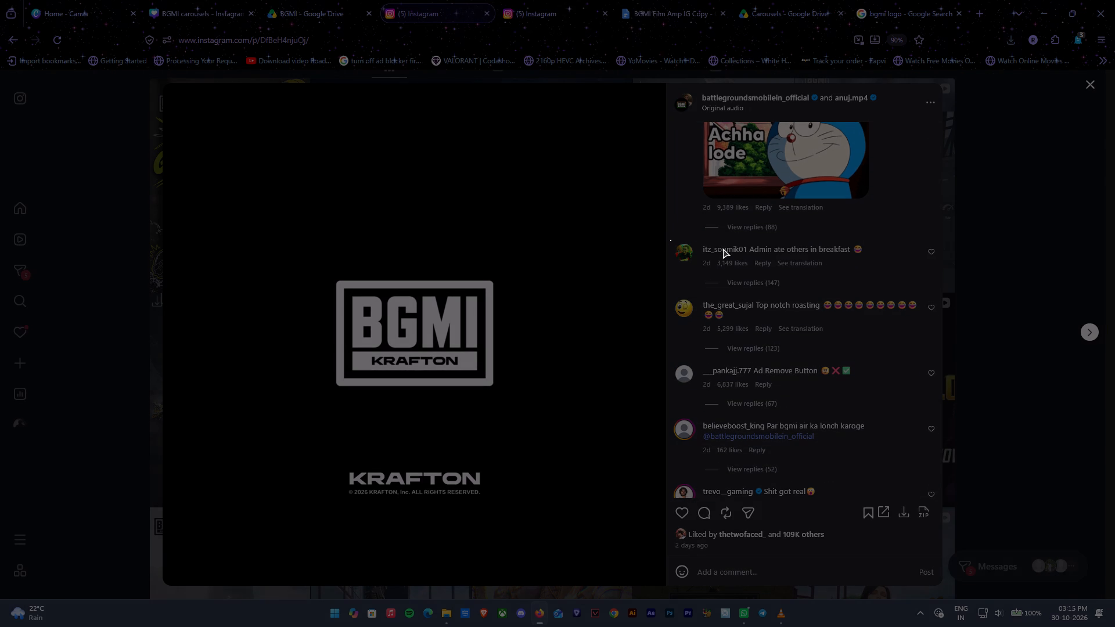
{"action": "left_click_drag", "start_coordinate": [723, 248], "coordinate": [887, 289]}
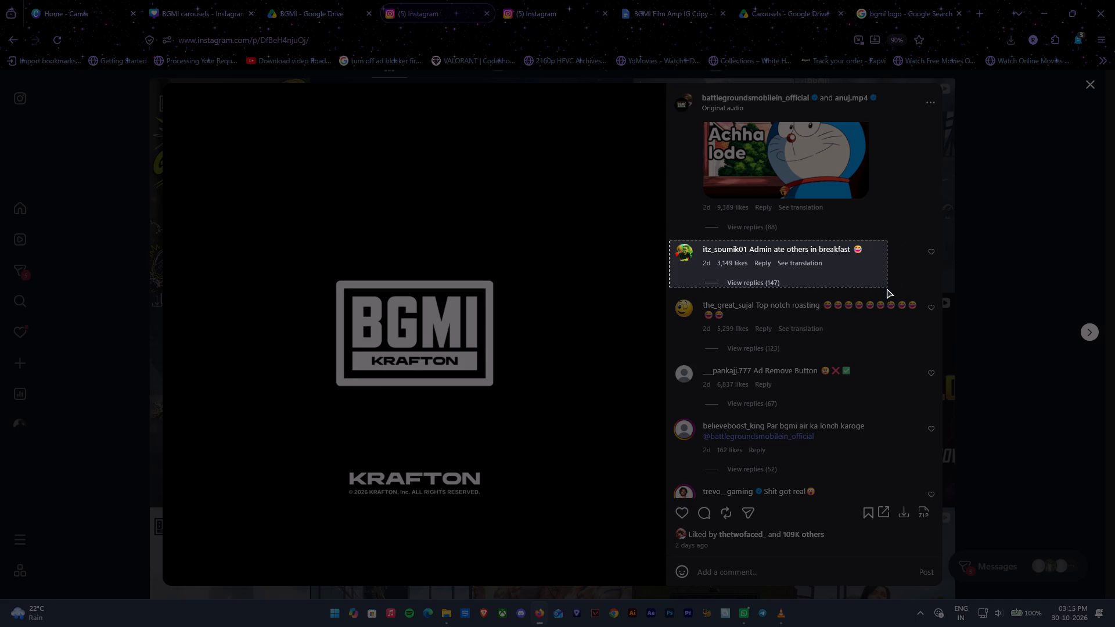
{"action": "left_click_drag", "start_coordinate": [887, 289], "coordinate": [886, 293]}
Paste the captured comment onto page 6 in Canva and give it a solid golden-yellow border.
{"action": "left_click", "coordinate": [208, 0]}
{"action": "key", "text": "ctrl+v"}
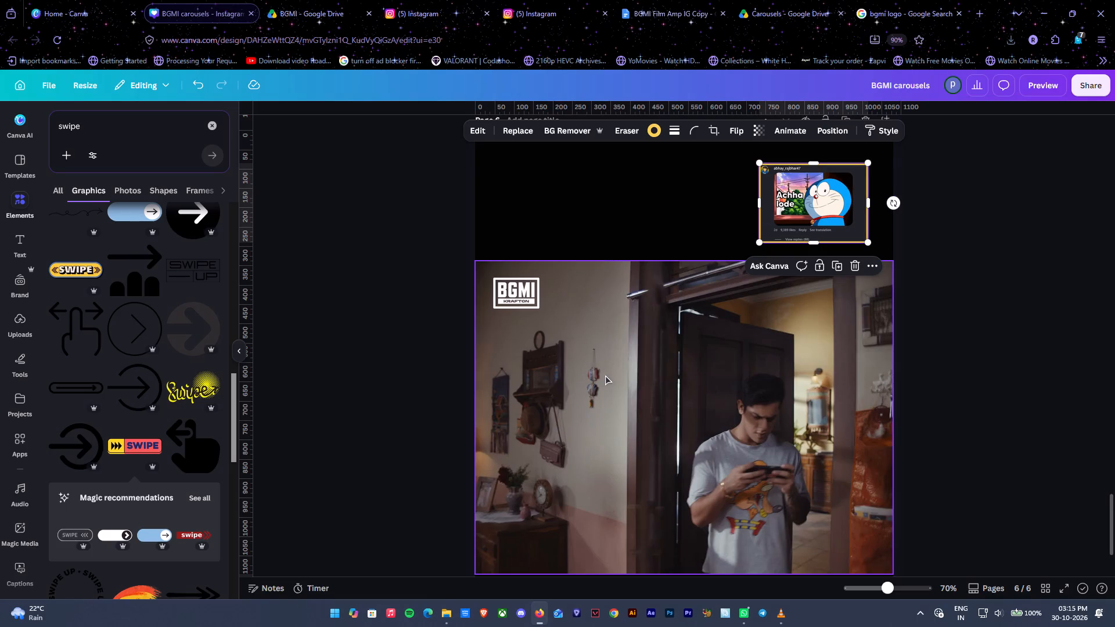
{"action": "left_click", "coordinate": [675, 127]}
{"action": "left_click", "coordinate": [698, 132]}
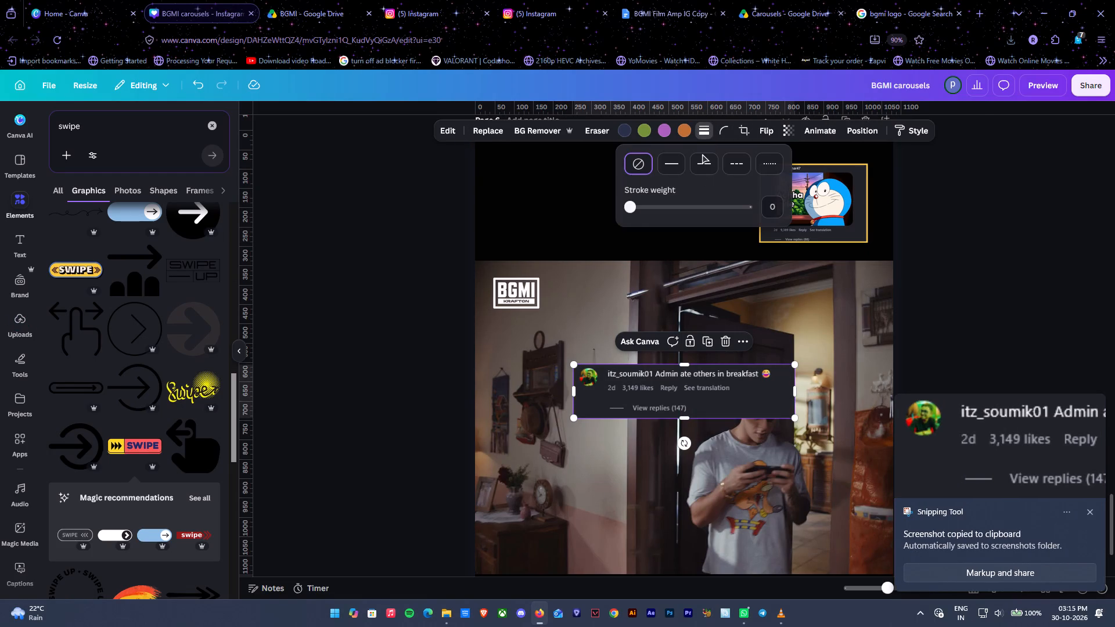
{"action": "left_click", "coordinate": [672, 164]}
{"action": "left_click", "coordinate": [702, 134]}
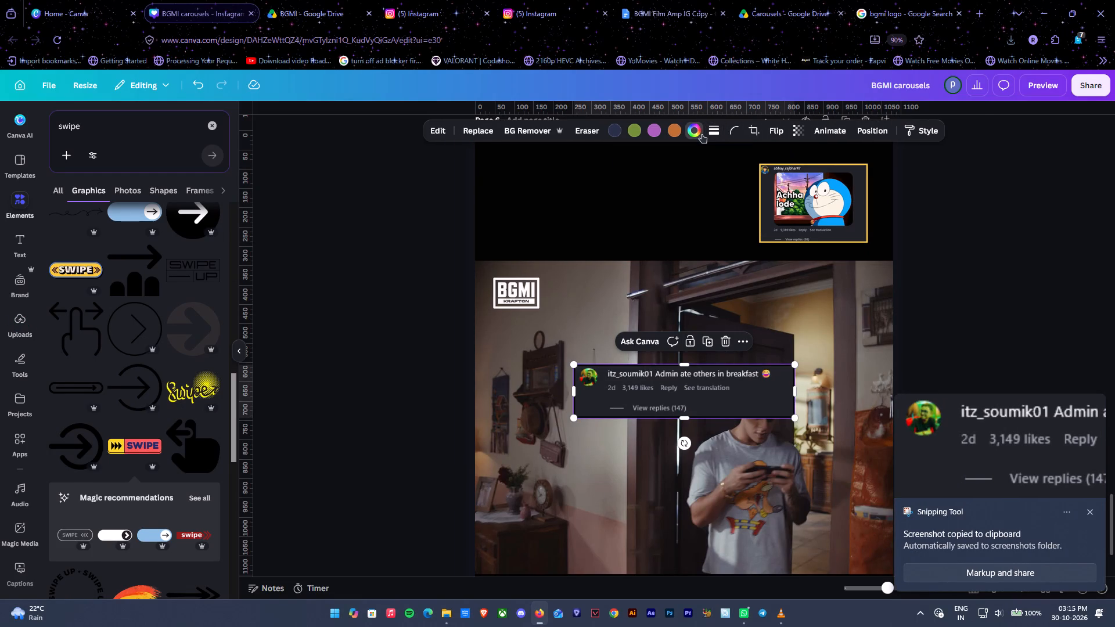
{"action": "left_click", "coordinate": [159, 200]}
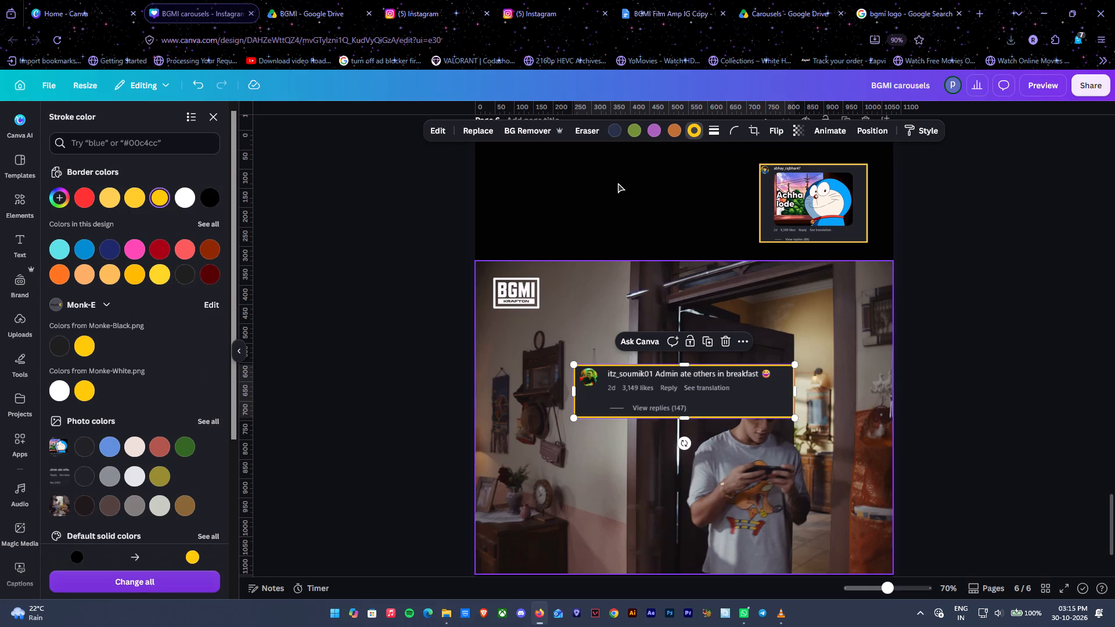
Move the "Admin ate others in breakfast" comment to the left of page 6's upper black band and tilt it slightly counterclockwise.
{"action": "left_click_drag", "start_coordinate": [703, 381], "coordinate": [618, 203]}
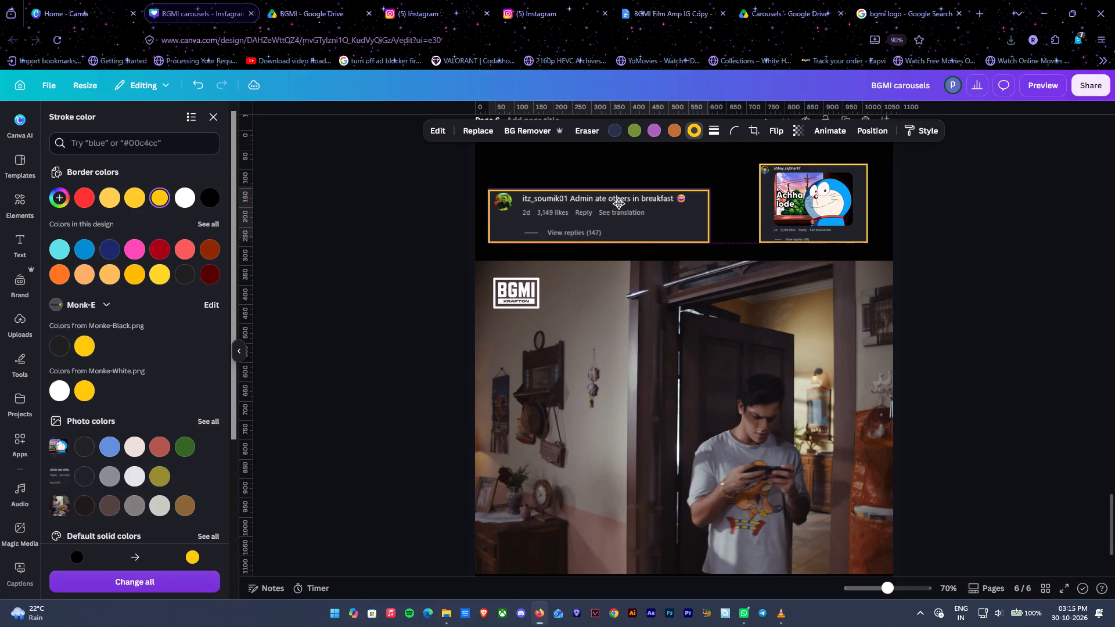
{"action": "left_click_drag", "start_coordinate": [618, 203], "coordinate": [621, 185]}
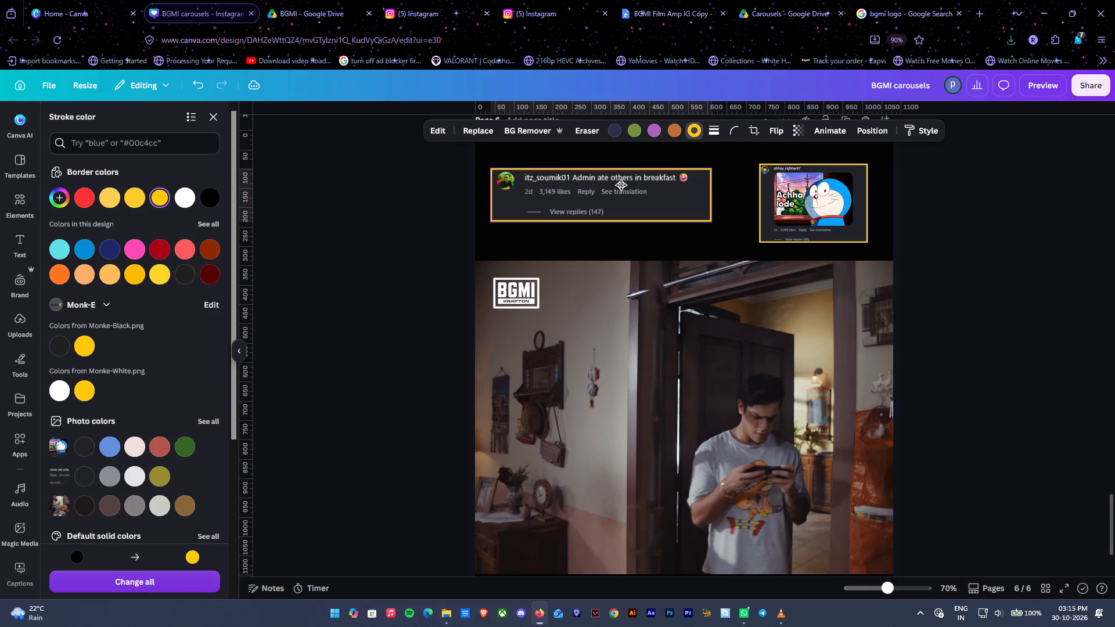
{"action": "left_click_drag", "start_coordinate": [621, 185], "coordinate": [621, 186]}
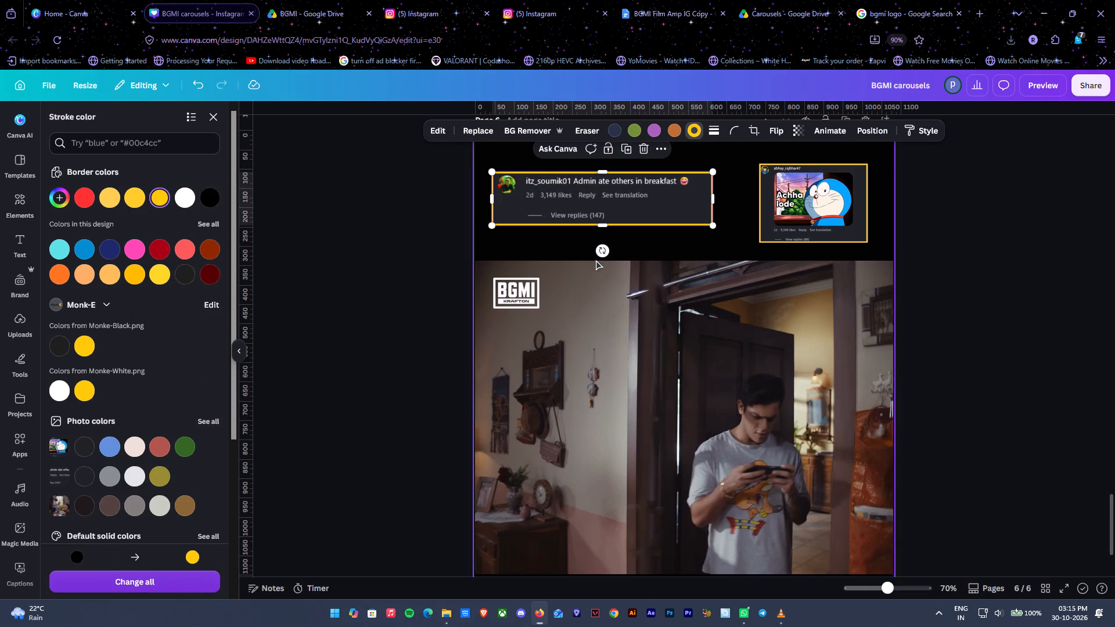
{"action": "left_click_drag", "start_coordinate": [599, 251], "coordinate": [607, 250]}
Select the Doraemon comment image at the right of page 6's upper black band.
{"action": "left_click", "coordinate": [821, 240]}
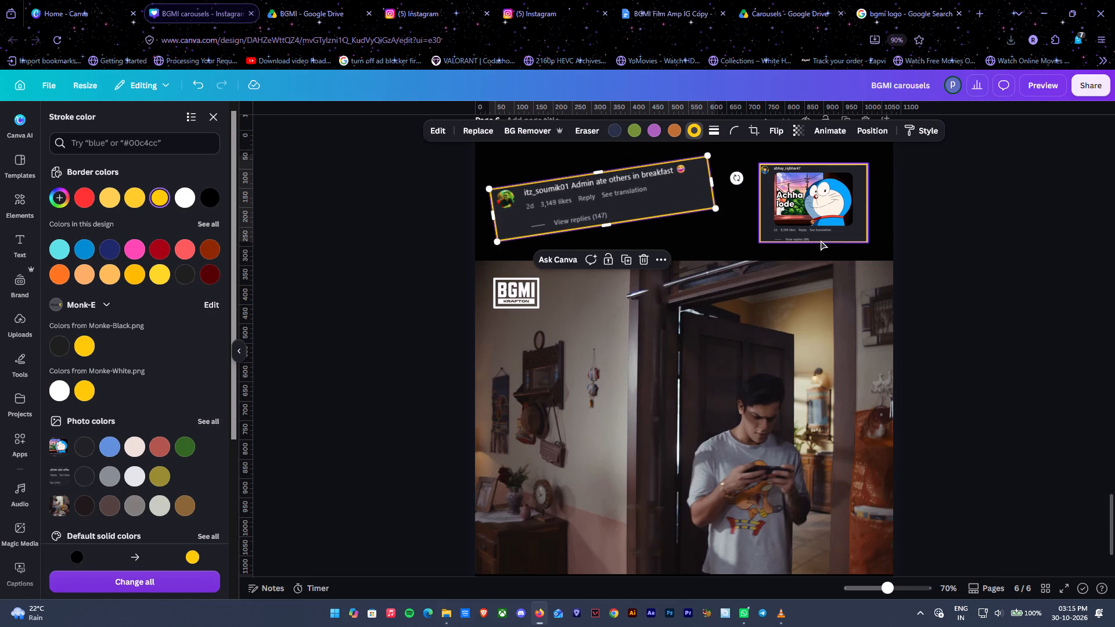
Tilt page 6's Doraemon comment screenshot slightly and move the breakfast comment screenshot slightly lower.
{"action": "left_click", "coordinate": [897, 203]}
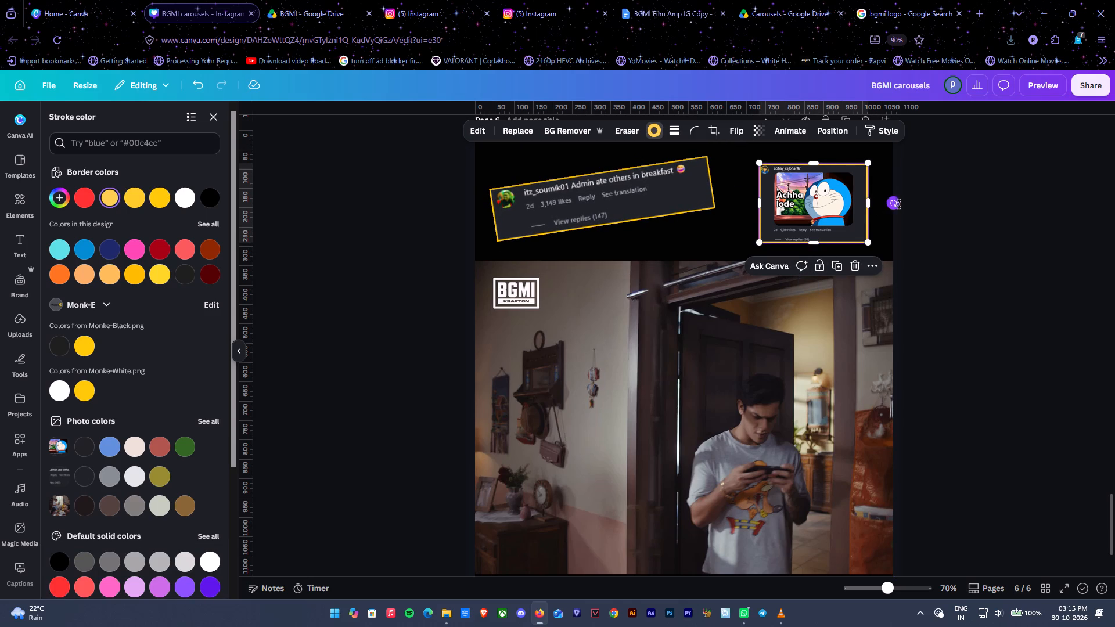
{"action": "left_click_drag", "start_coordinate": [692, 192], "coordinate": [693, 206]}
{"action": "left_click", "coordinate": [972, 215]}
{"action": "scroll", "coordinate": [976, 237], "scroll_direction": "down", "scroll_amount": 3}
{"action": "left_click", "coordinate": [973, 235]}
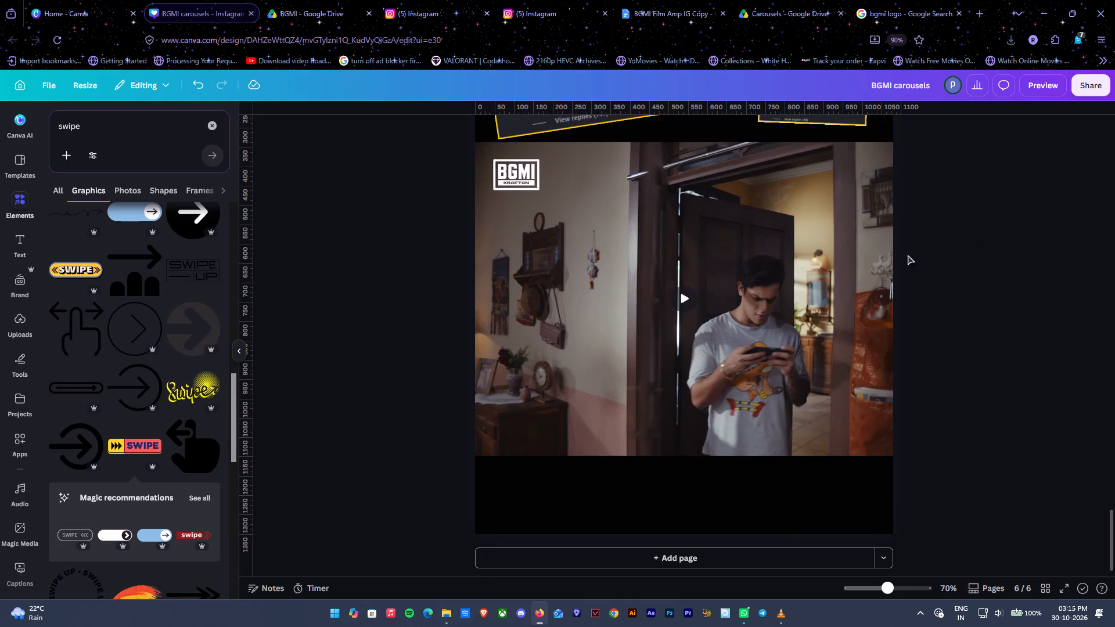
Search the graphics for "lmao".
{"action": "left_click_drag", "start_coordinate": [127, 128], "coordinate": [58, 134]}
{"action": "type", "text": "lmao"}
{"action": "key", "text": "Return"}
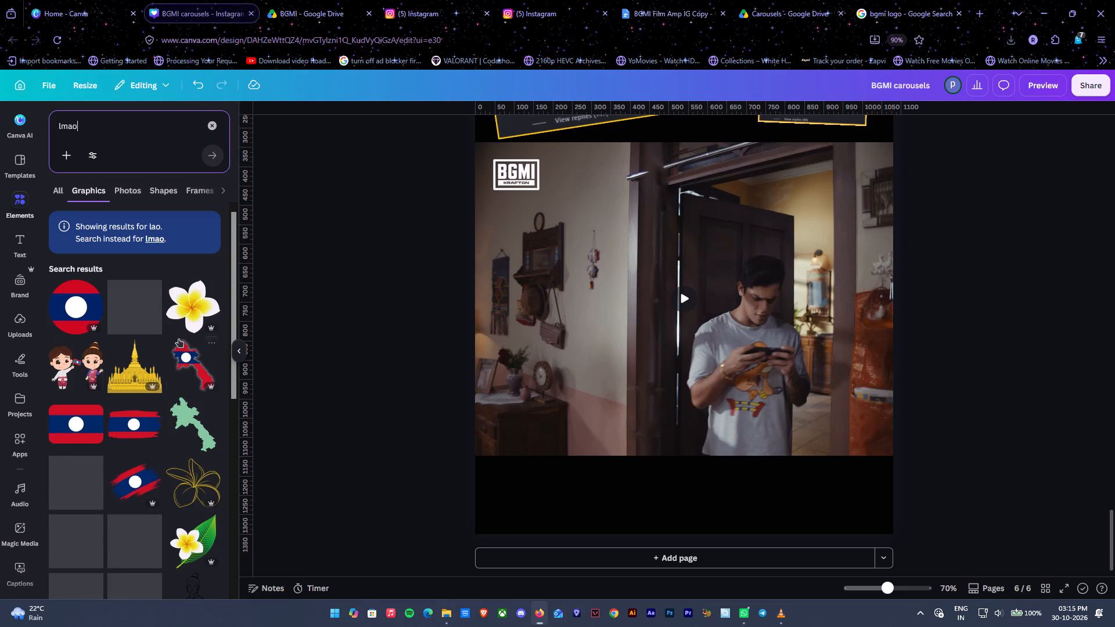
Search the graphics for "lol" and browse the designs.
{"action": "left_click", "coordinate": [134, 110]}
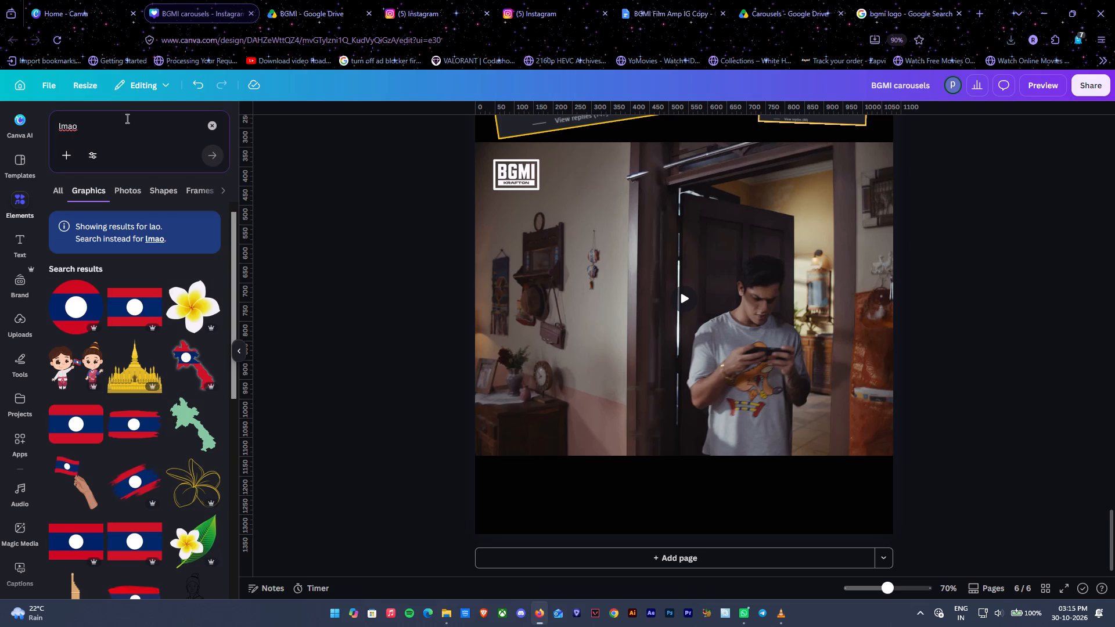
{"action": "left_click", "coordinate": [123, 118]}
{"action": "key", "text": "ctrl+a"}
{"action": "left_click", "coordinate": [123, 118]}
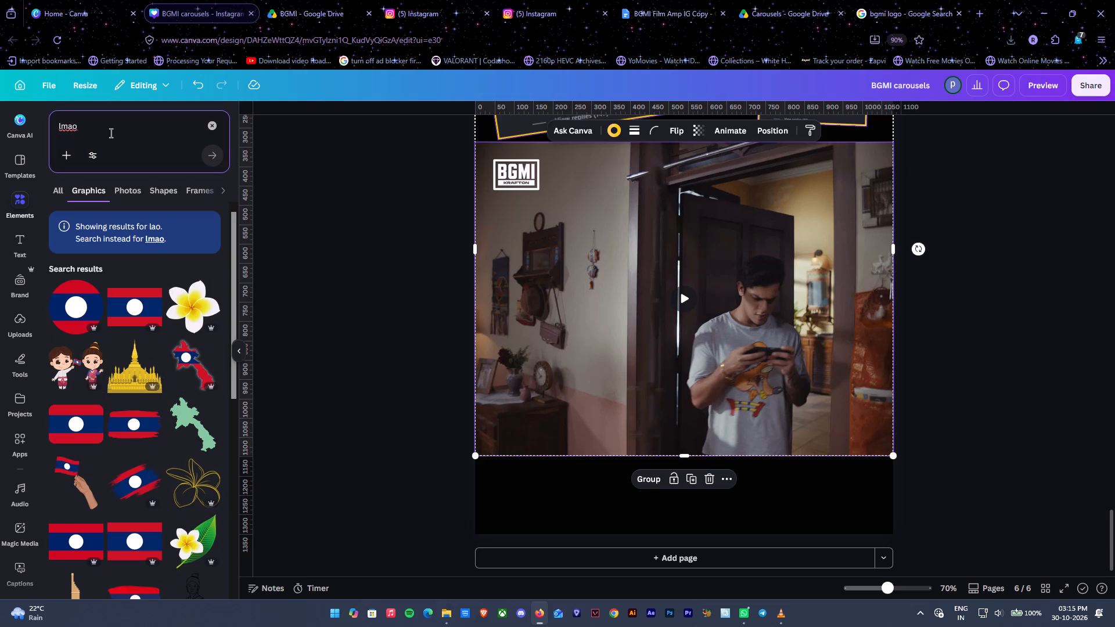
{"action": "left_click_drag", "start_coordinate": [110, 132], "coordinate": [32, 113]}
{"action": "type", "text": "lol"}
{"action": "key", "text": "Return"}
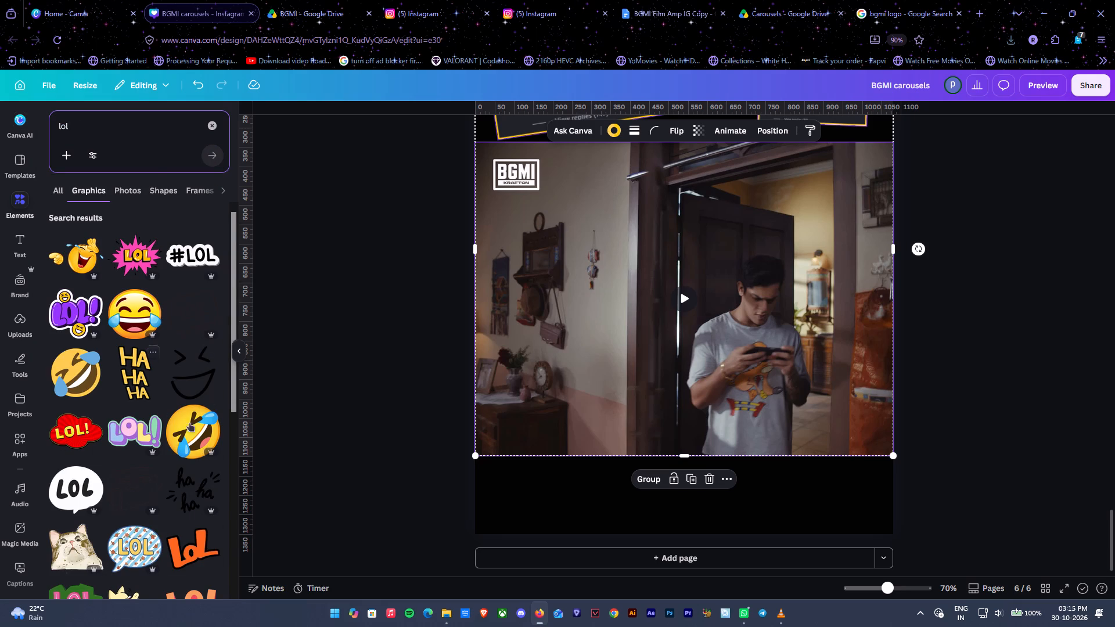
{"action": "scroll", "coordinate": [144, 453], "scroll_direction": "down", "scroll_amount": 5}
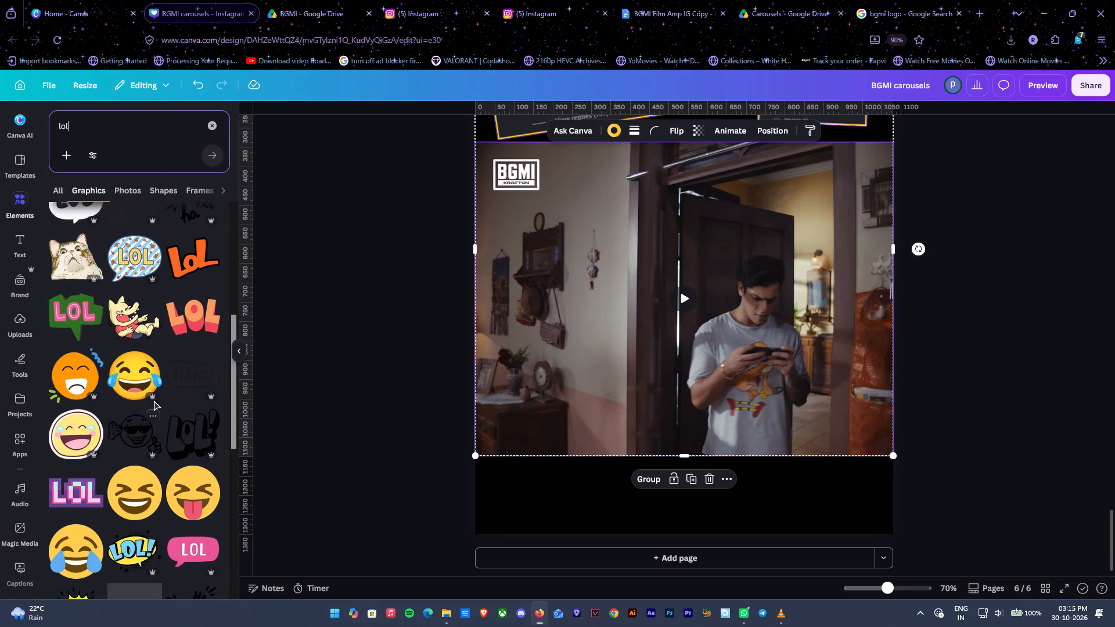
{"action": "scroll", "coordinate": [142, 419], "scroll_direction": "down", "scroll_amount": 2}
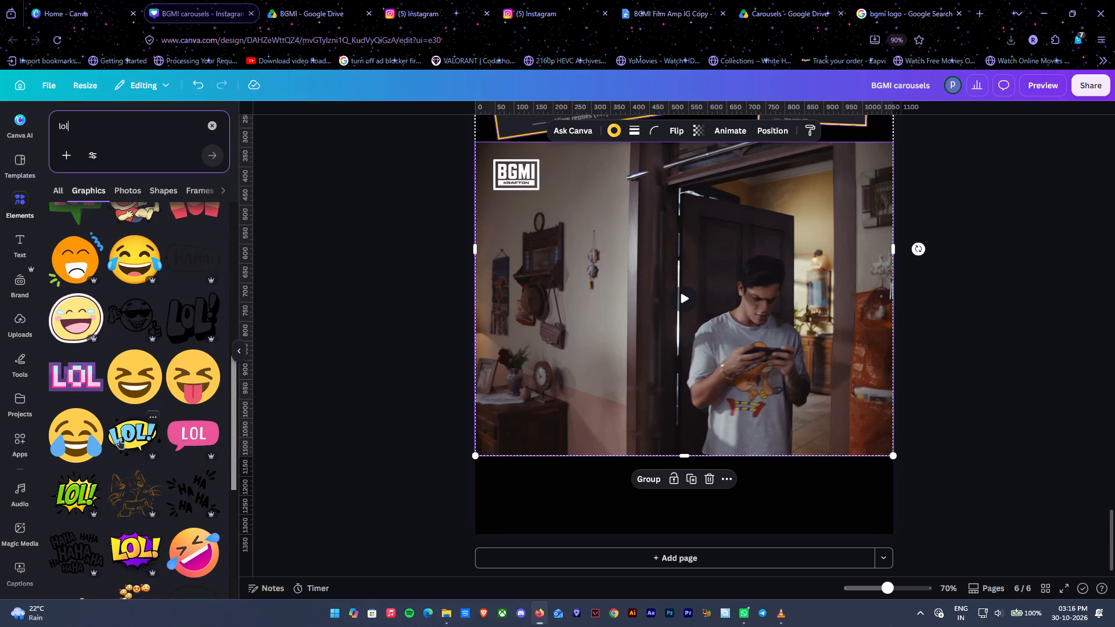
Add the blue-and-yellow "LOL!" speech-bubble sticker to page 6, shrink it and place it over the video's lower-left corner.
{"action": "left_click", "coordinate": [128, 438]}
{"action": "left_click_drag", "start_coordinate": [703, 301], "coordinate": [605, 515]}
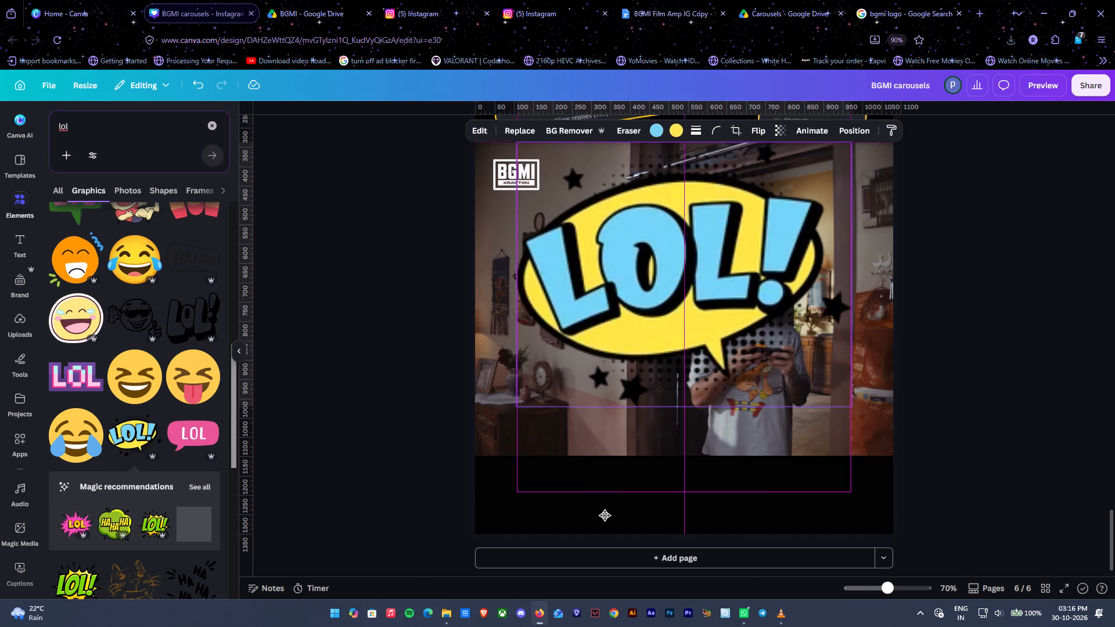
{"action": "left_click_drag", "start_coordinate": [605, 515], "coordinate": [604, 487]}
{"action": "left_click_drag", "start_coordinate": [754, 330], "coordinate": [623, 493]}
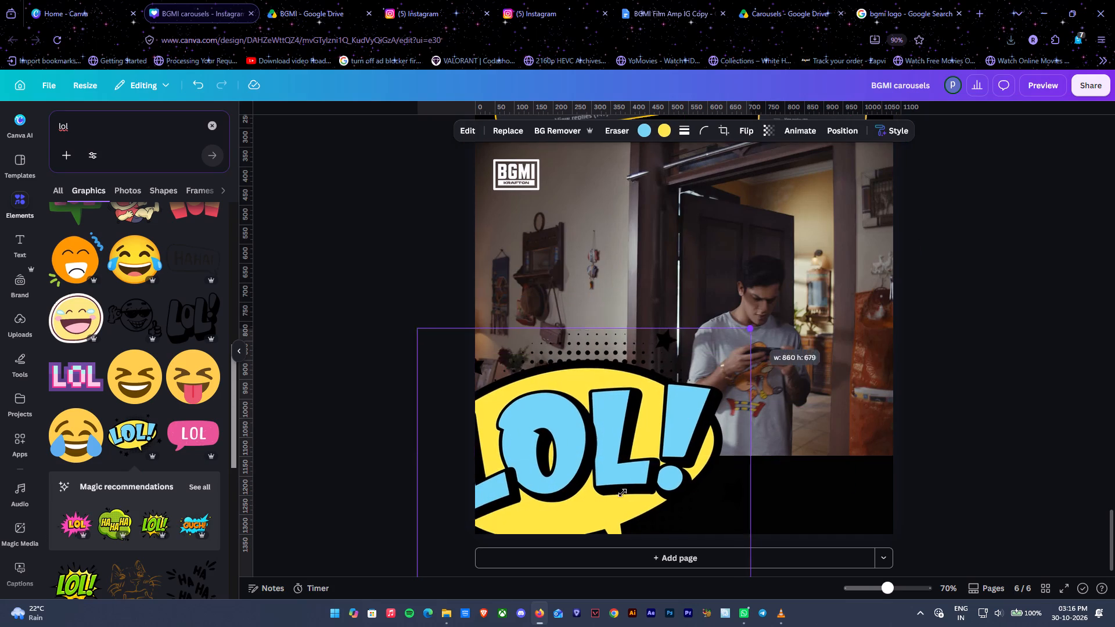
{"action": "left_click_drag", "start_coordinate": [623, 493], "coordinate": [542, 527]}
{"action": "left_click_drag", "start_coordinate": [501, 525], "coordinate": [526, 448]}
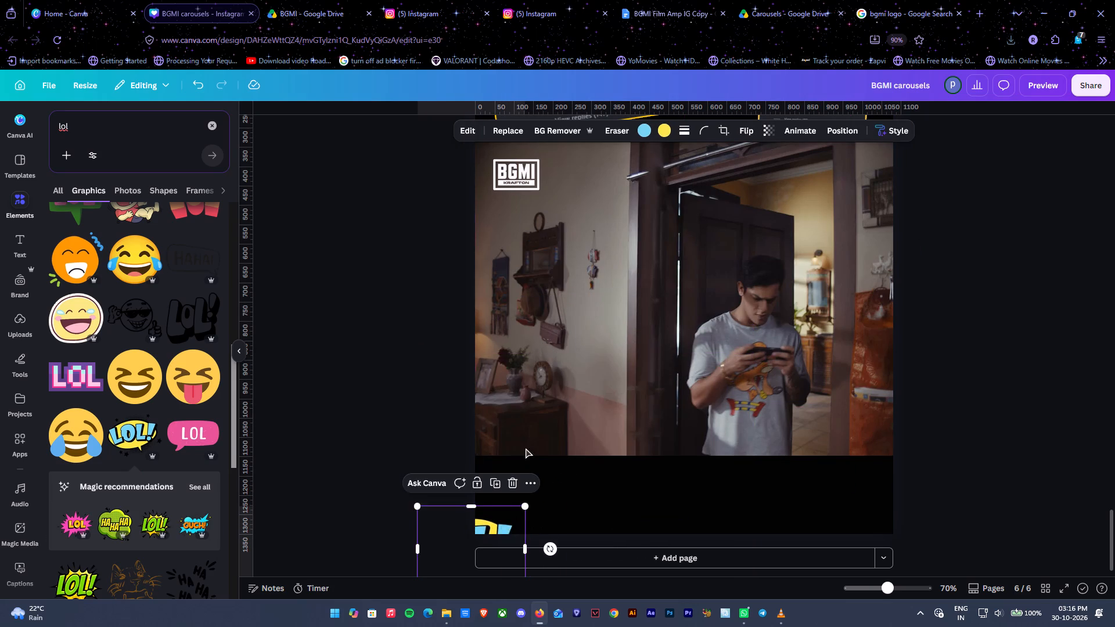
{"action": "left_click_drag", "start_coordinate": [526, 448], "coordinate": [547, 416]}
{"action": "left_click", "coordinate": [1050, 344]}
{"action": "left_click", "coordinate": [990, 327]}
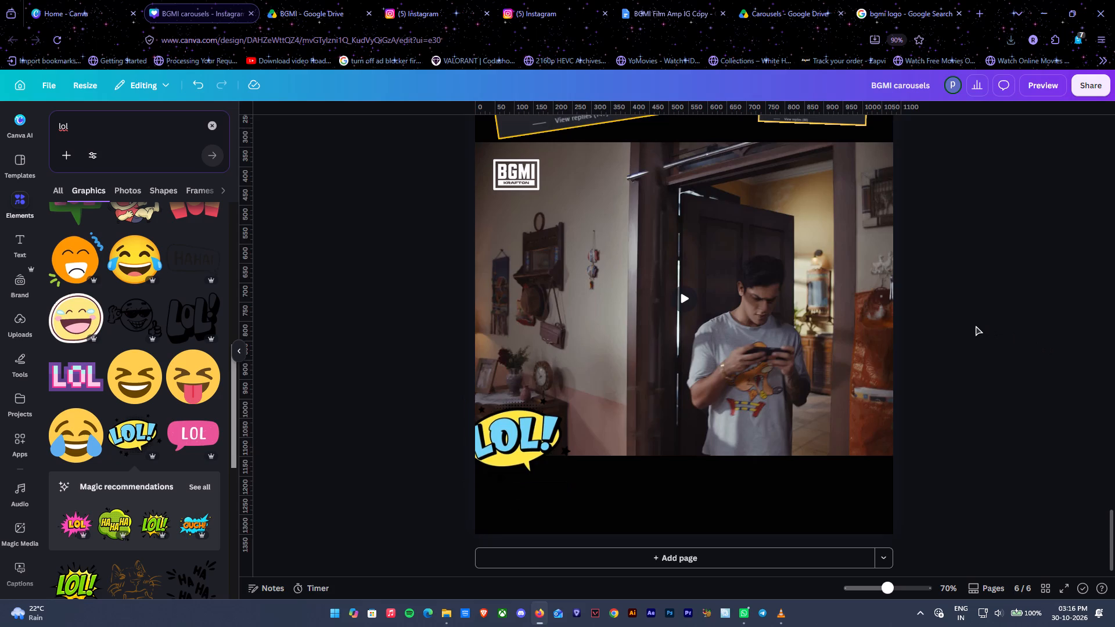
Reduce the tilt of page 6's breakfast comment screenshot and move both comment screenshots slightly lower, towards the video's top edge.
{"action": "scroll", "coordinate": [976, 326], "scroll_direction": "down", "scroll_amount": 3, "text": "ctrl+alt"}
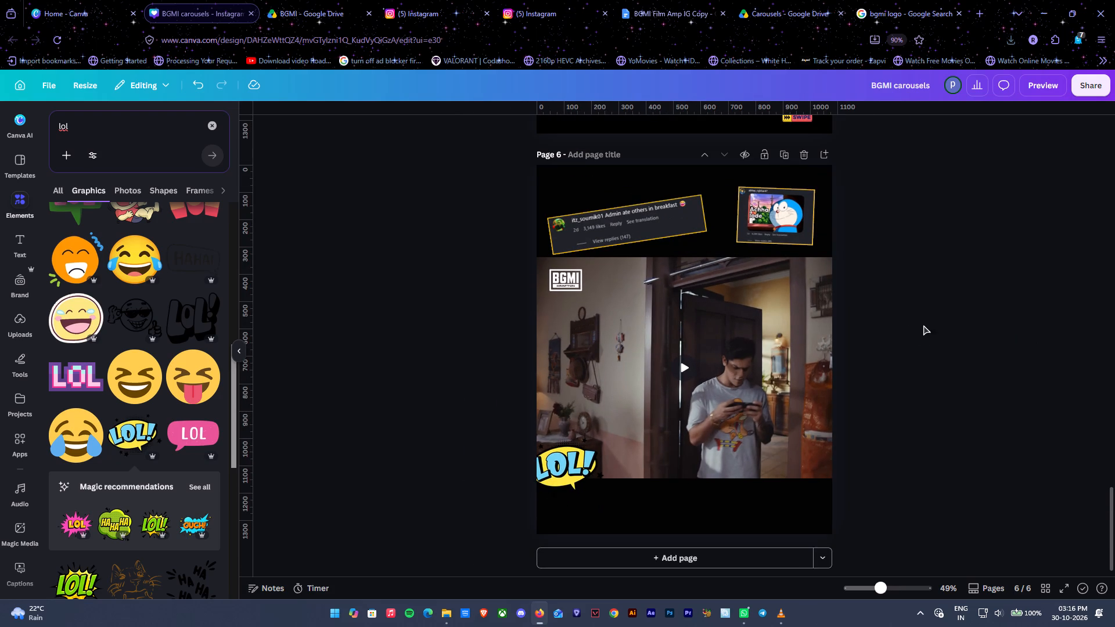
{"action": "left_click", "coordinate": [621, 228]}
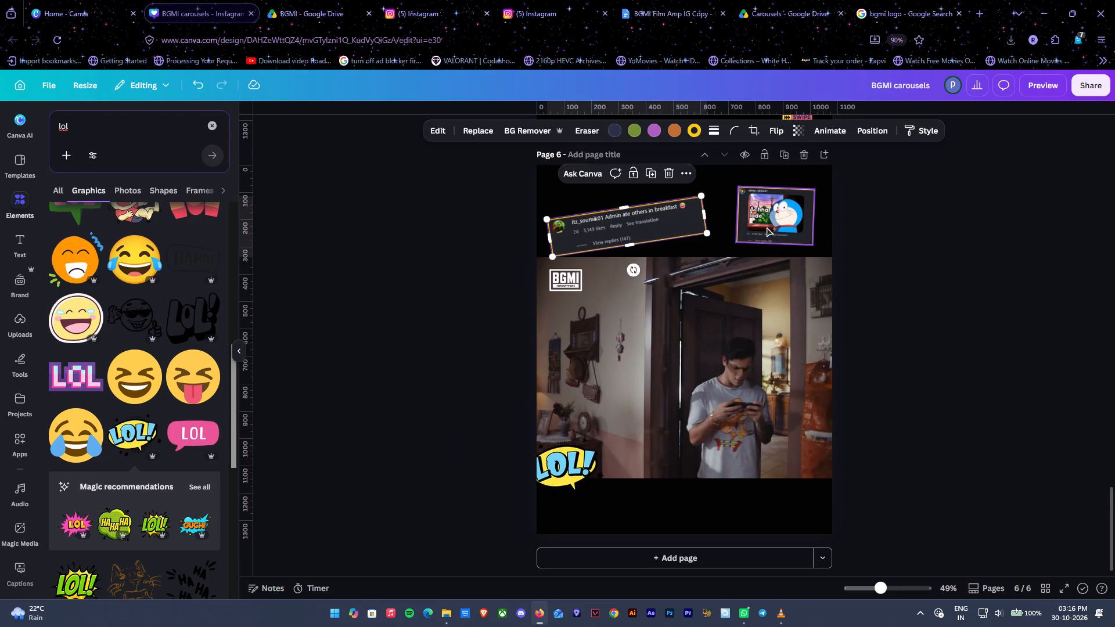
{"action": "left_click", "coordinate": [634, 270]}
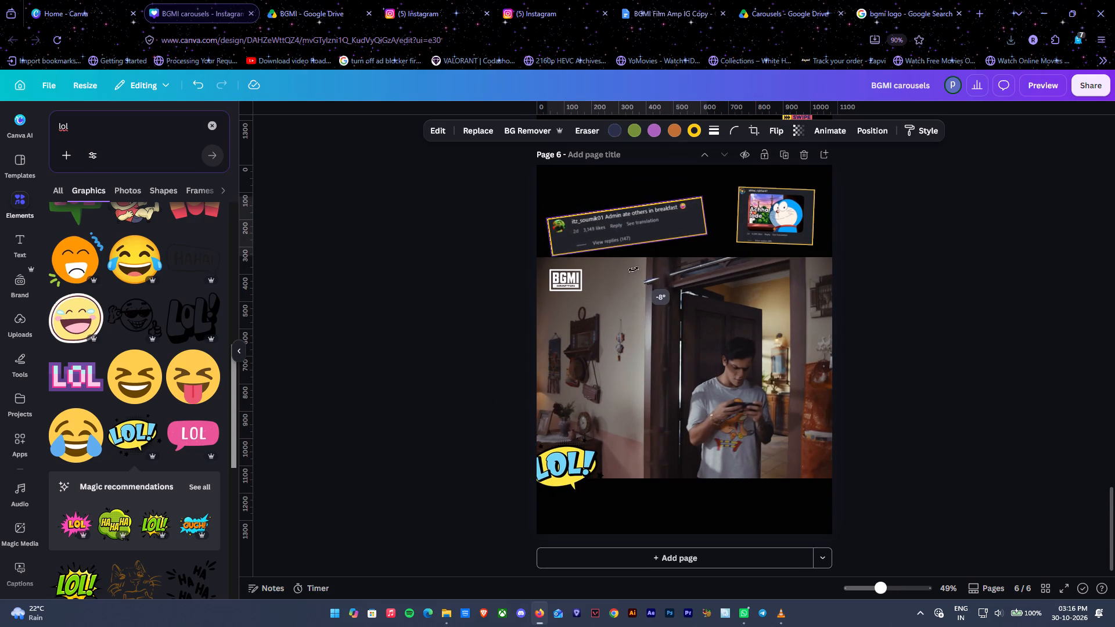
{"action": "left_click_drag", "start_coordinate": [632, 235], "coordinate": [631, 244]}
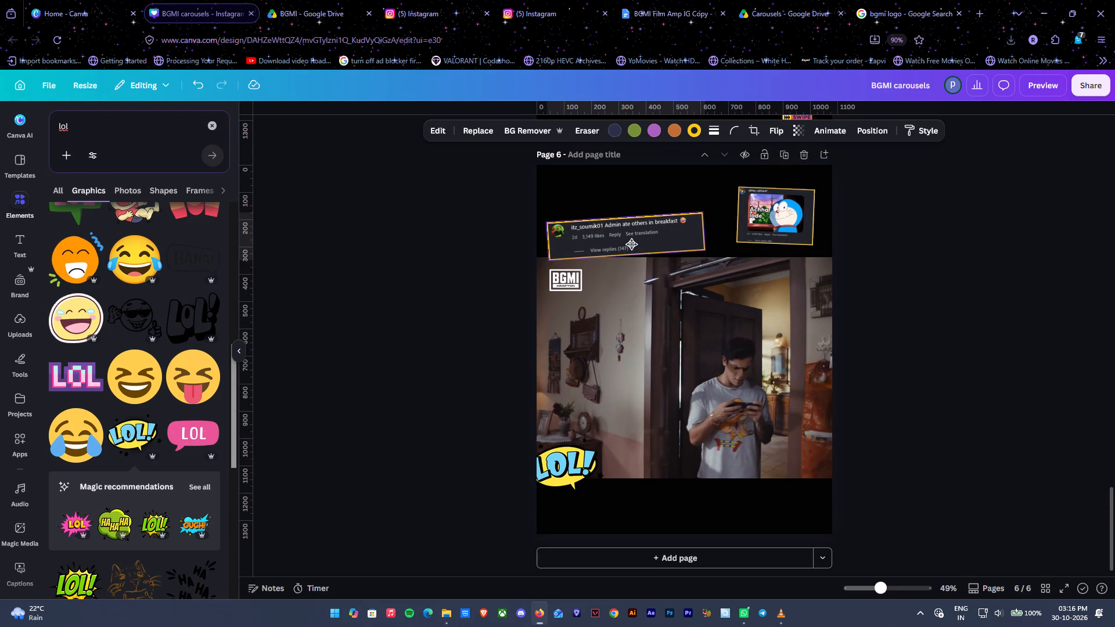
{"action": "left_click_drag", "start_coordinate": [631, 244], "coordinate": [632, 247]}
{"action": "left_click_drag", "start_coordinate": [792, 224], "coordinate": [793, 232]}
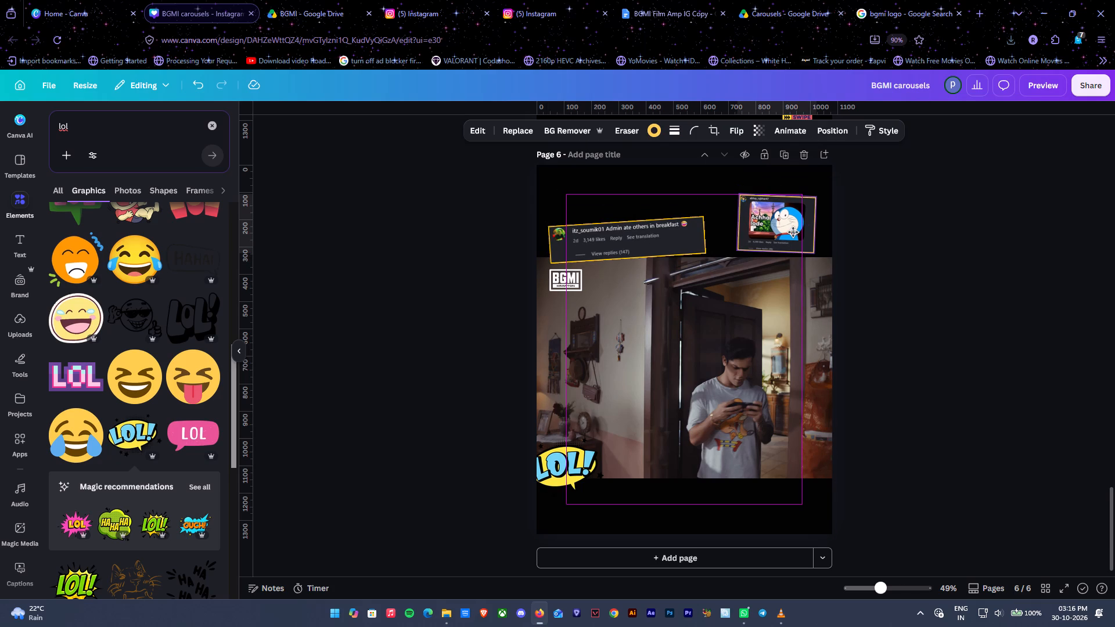
{"action": "left_click_drag", "start_coordinate": [793, 232], "coordinate": [789, 230]}
{"action": "left_click", "coordinate": [904, 229]}
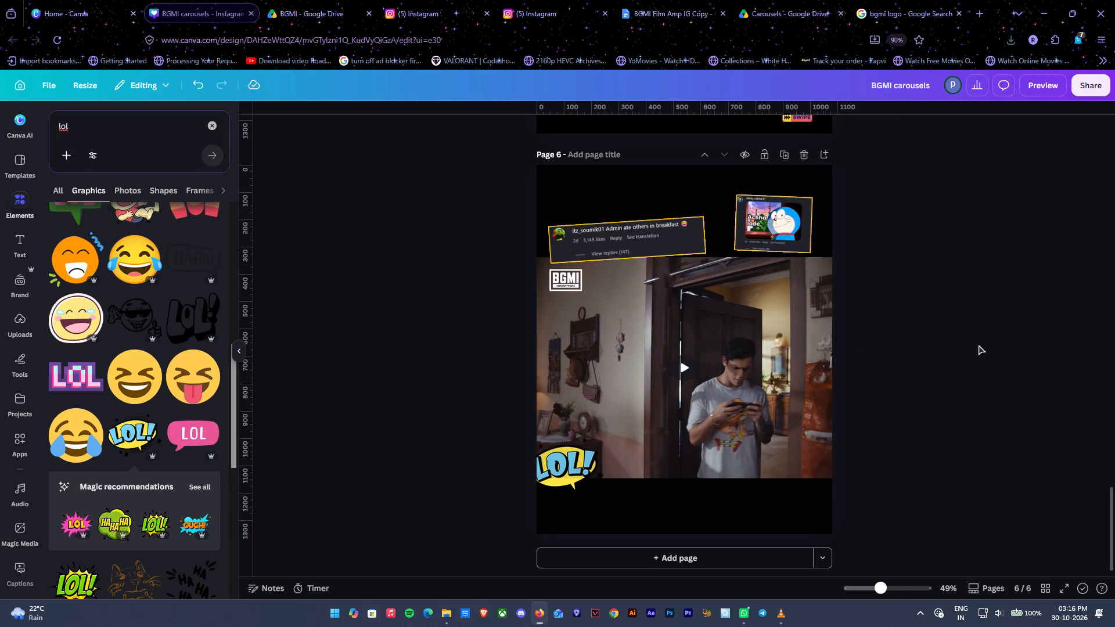
Add the laughing-tears emoji to page 6, shrink it and place it at the breakfast comment's upper-right corner, beside the Doraemon comment.
{"action": "left_click", "coordinate": [82, 434]}
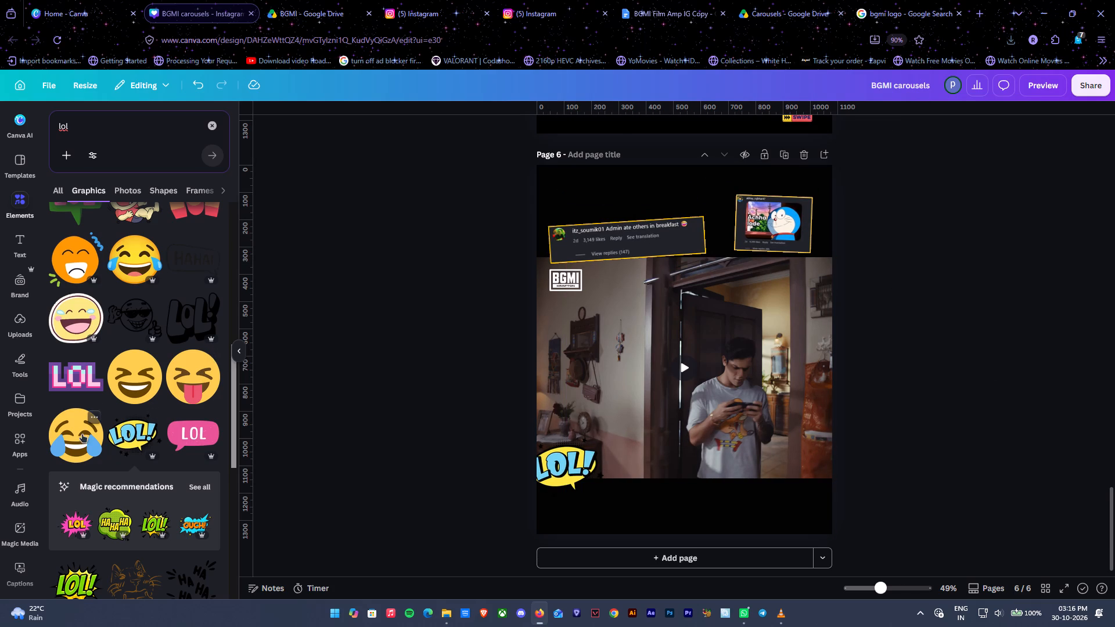
{"action": "left_click_drag", "start_coordinate": [744, 286], "coordinate": [697, 388]}
{"action": "left_click_drag", "start_coordinate": [657, 394], "coordinate": [726, 210]}
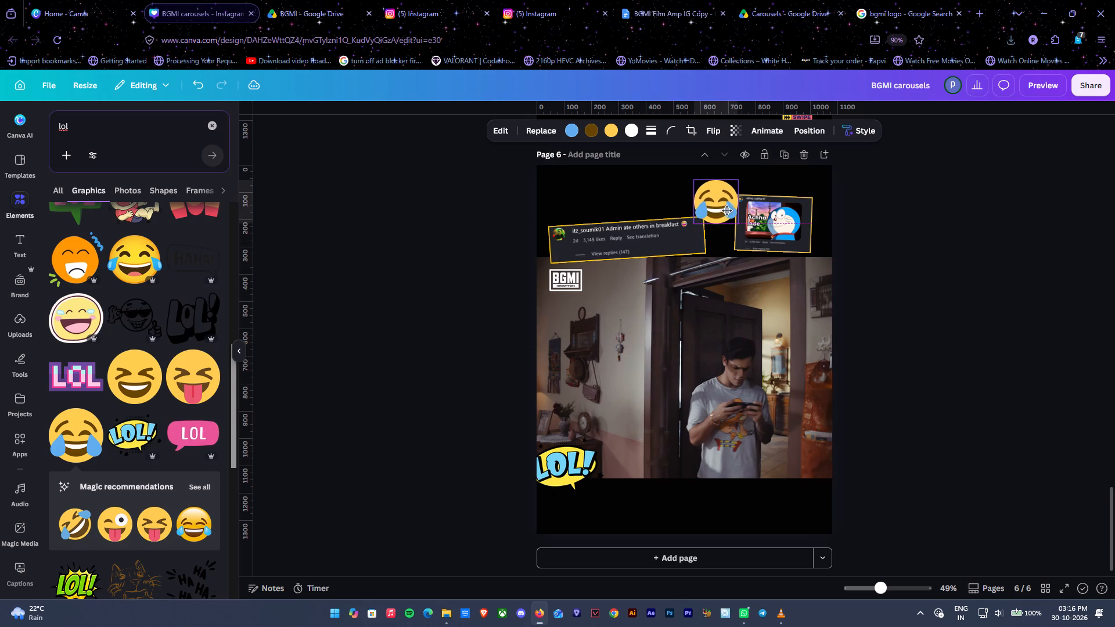
{"action": "left_click_drag", "start_coordinate": [726, 210], "coordinate": [726, 212]}
{"action": "left_click_drag", "start_coordinate": [740, 178], "coordinate": [729, 197]}
{"action": "left_click_drag", "start_coordinate": [717, 212], "coordinate": [725, 218]}
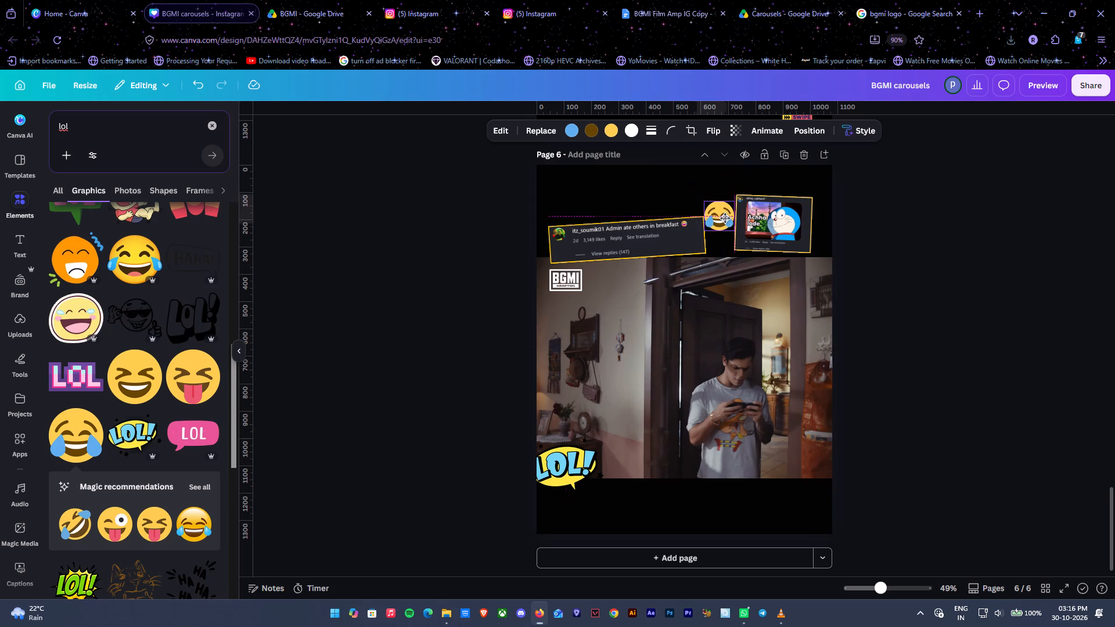
{"action": "left_click_drag", "start_coordinate": [725, 218], "coordinate": [719, 217]}
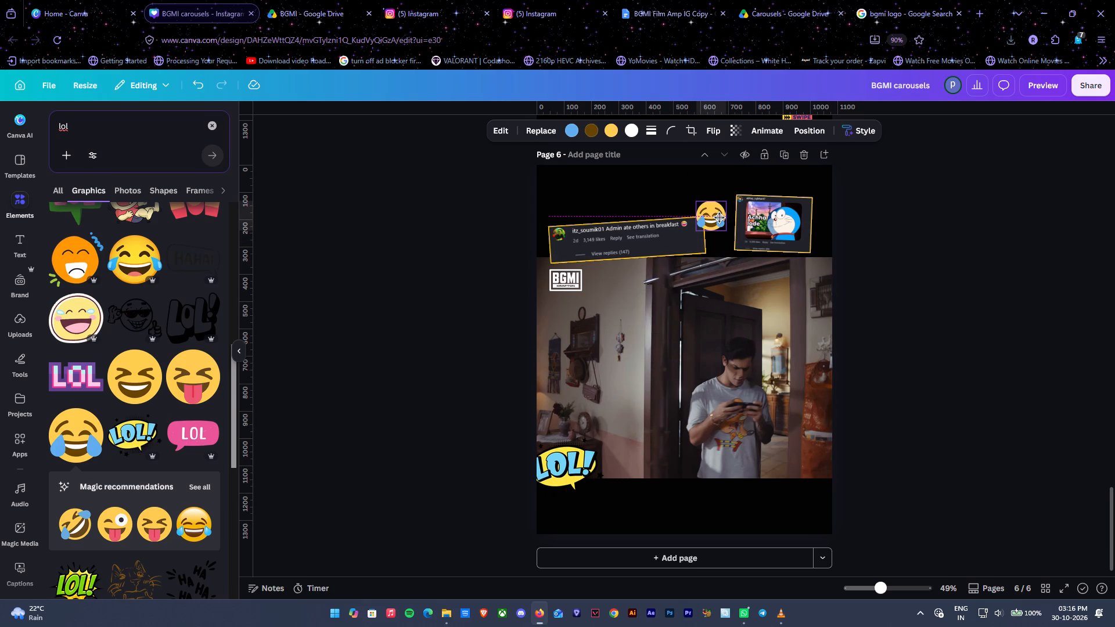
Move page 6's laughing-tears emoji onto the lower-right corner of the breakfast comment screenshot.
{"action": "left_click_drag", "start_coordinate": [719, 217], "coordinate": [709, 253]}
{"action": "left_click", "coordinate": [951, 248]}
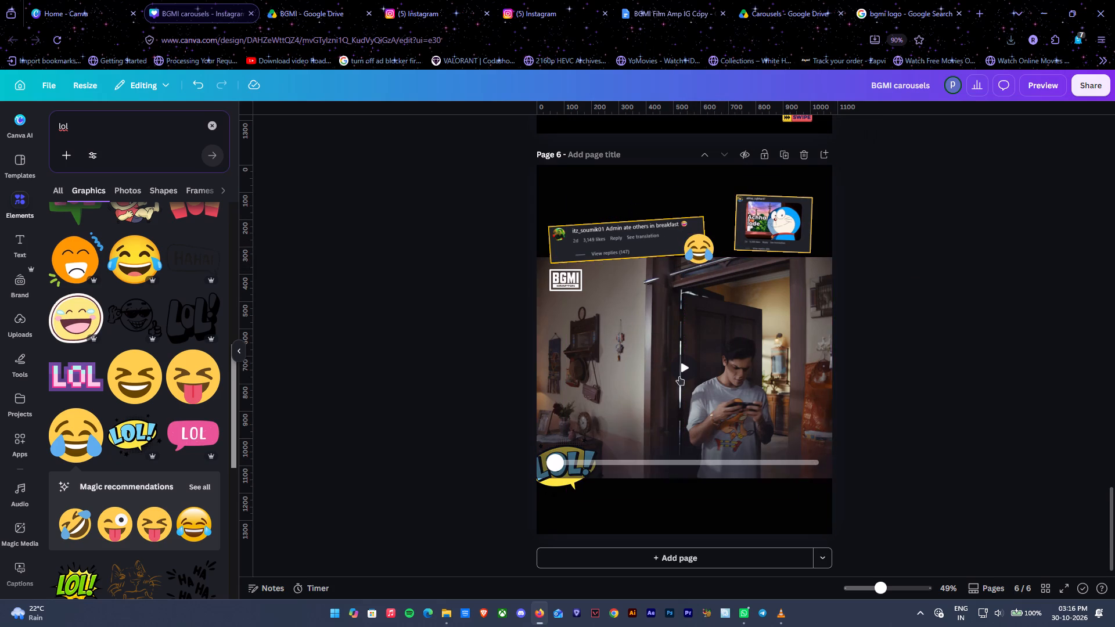
Play page 6's video briefly and pause it on the smiling man holding the phone.
{"action": "left_click", "coordinate": [679, 375]}
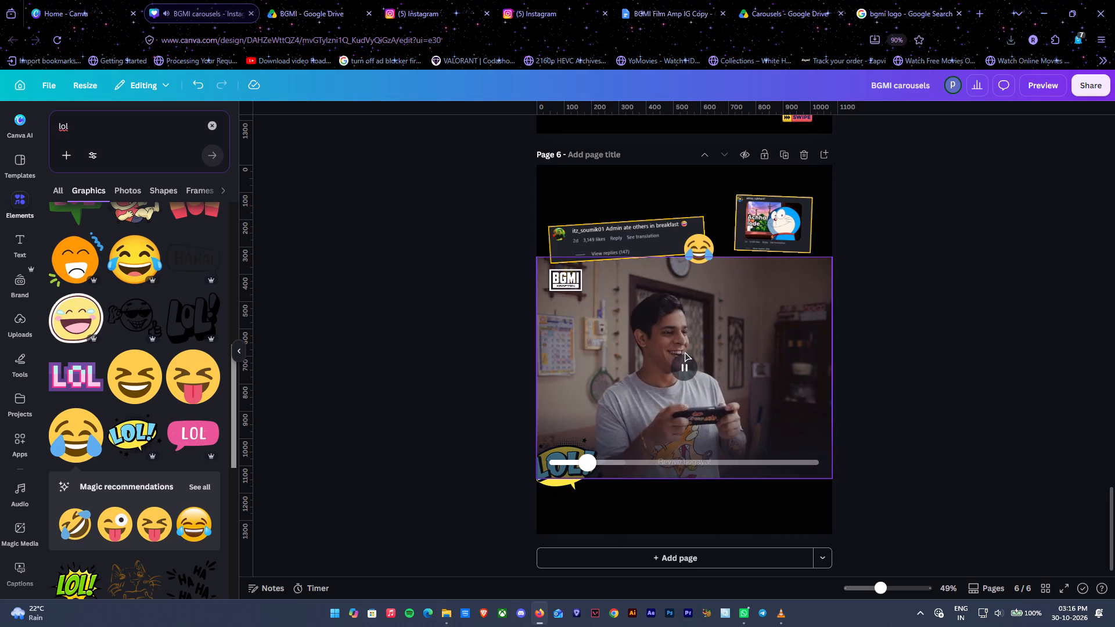
{"action": "left_click", "coordinate": [681, 367]}
Search the graphics for "free fire" and place a small FREE sticker near the lower-right corner of page 6's video.
{"action": "left_click_drag", "start_coordinate": [99, 128], "coordinate": [0, 127]}
{"action": "key", "text": "f"}
{"action": "type", "text": "ree fire"}
{"action": "key", "text": "Return"}
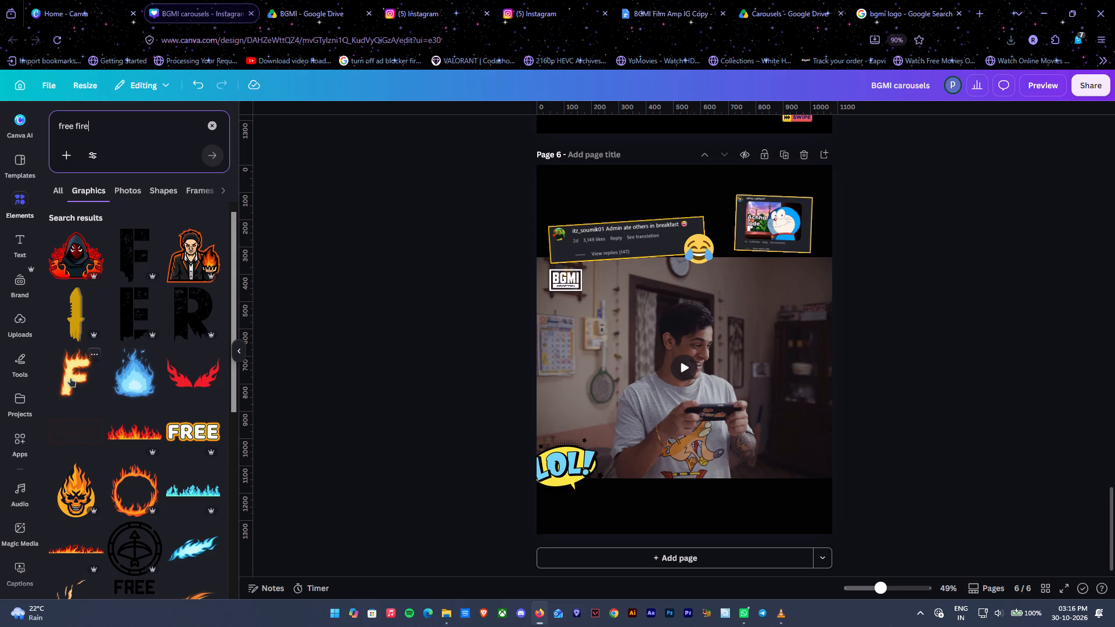
{"action": "left_click", "coordinate": [198, 426]}
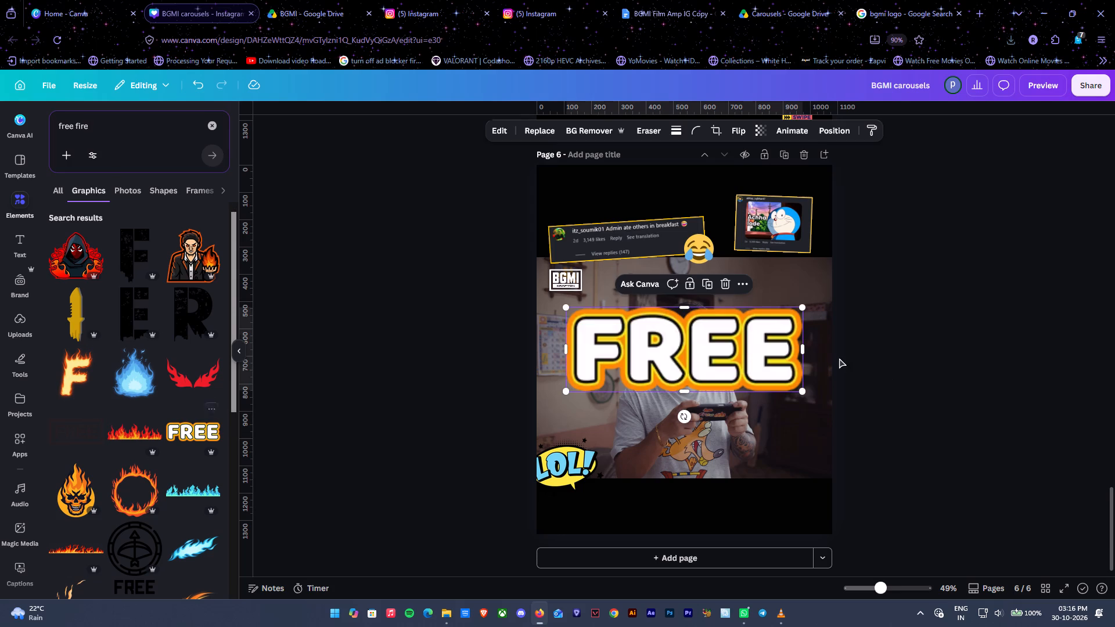
{"action": "left_click_drag", "start_coordinate": [803, 309], "coordinate": [605, 415]}
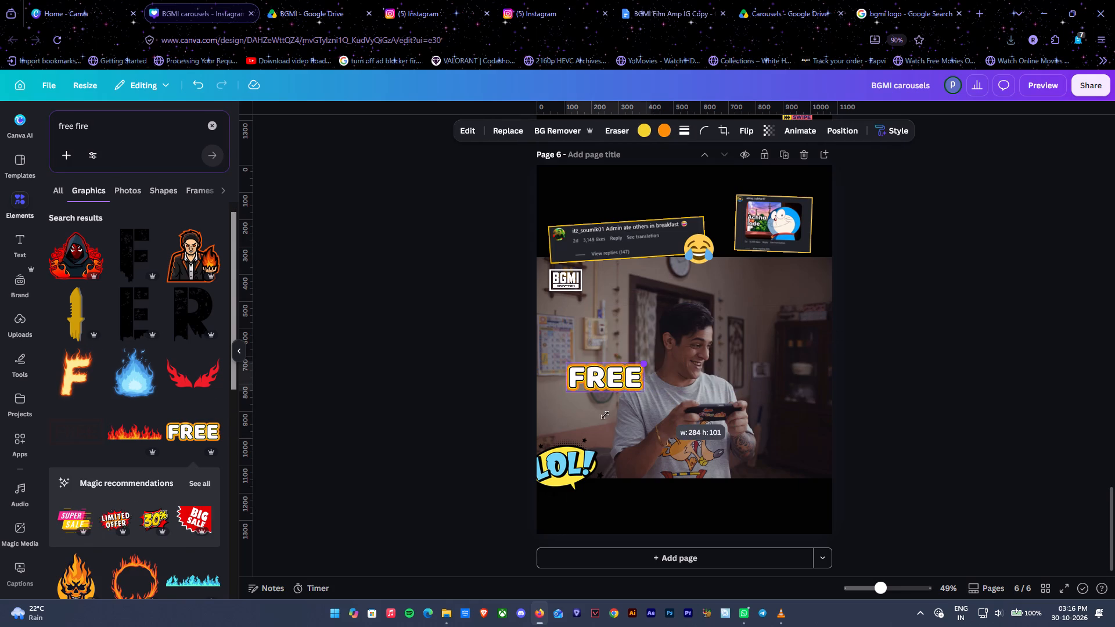
{"action": "left_click_drag", "start_coordinate": [605, 415], "coordinate": [620, 415]}
{"action": "left_click_drag", "start_coordinate": [589, 383], "coordinate": [782, 467]}
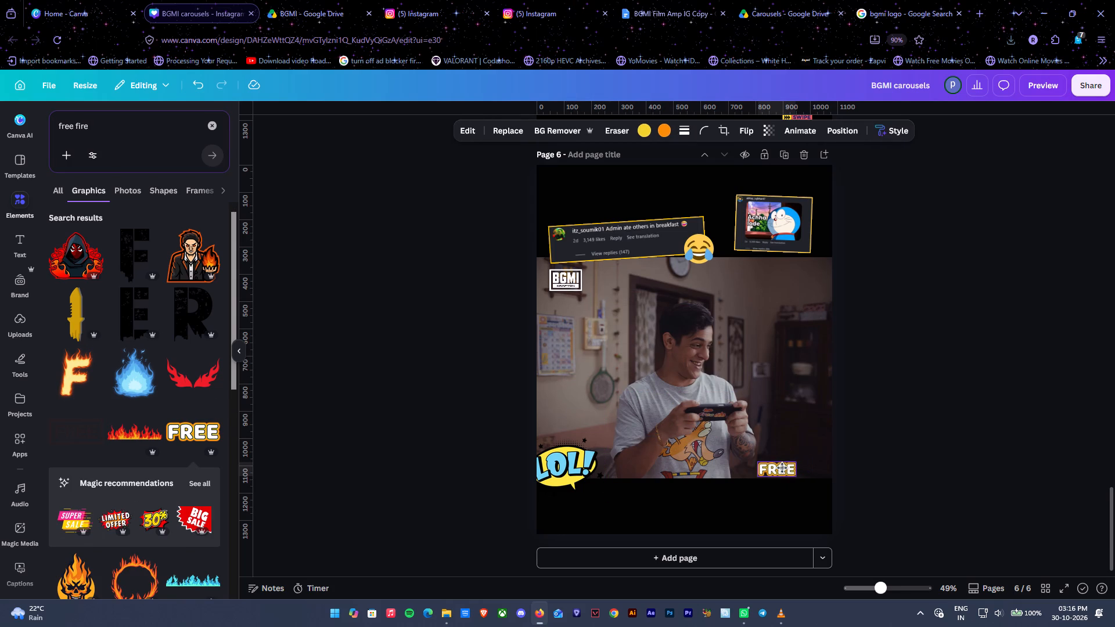
{"action": "left_click_drag", "start_coordinate": [782, 467], "coordinate": [785, 470]}
Add the flaming letter F graphic to page 6, shrink it and place it just right of the FREE sticker.
{"action": "left_click", "coordinate": [85, 365]}
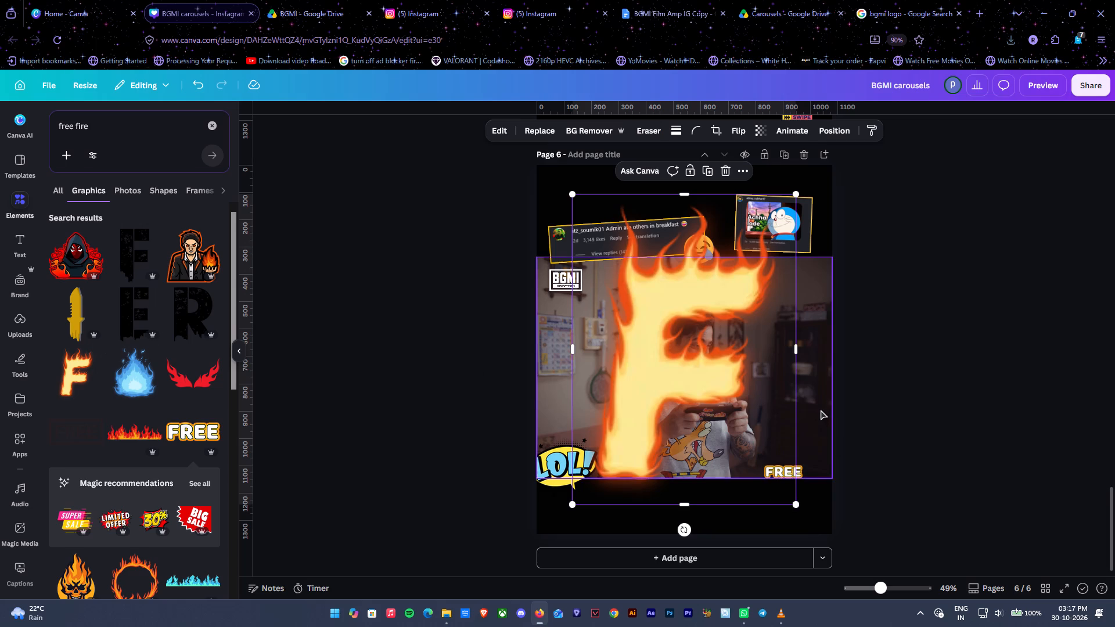
{"action": "left_click_drag", "start_coordinate": [797, 197], "coordinate": [635, 480]}
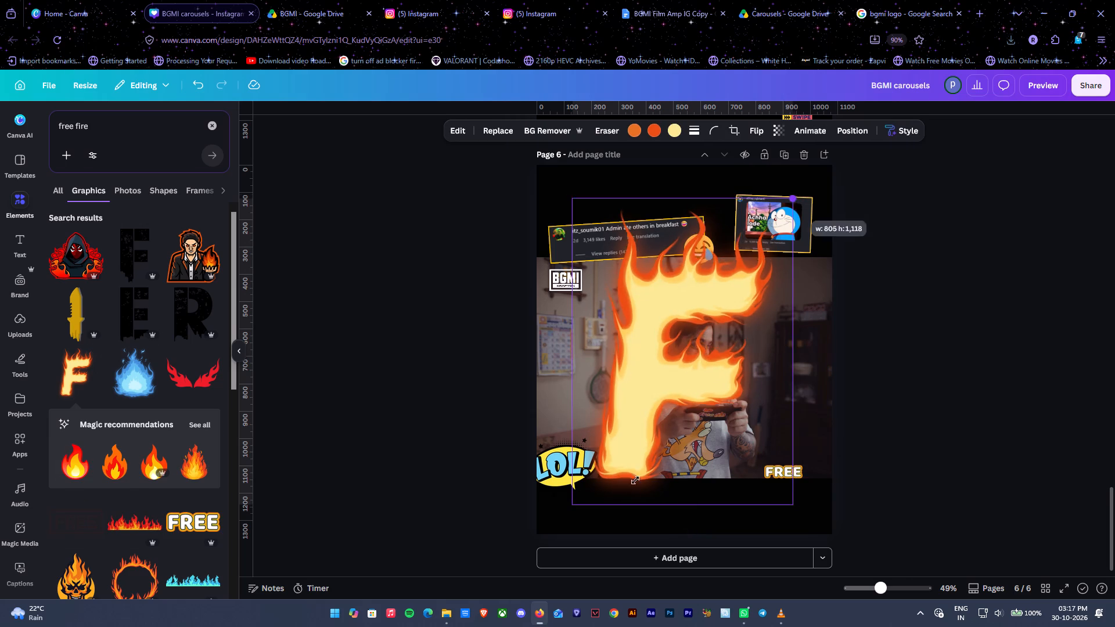
{"action": "left_click_drag", "start_coordinate": [635, 480], "coordinate": [625, 484]}
{"action": "left_click_drag", "start_coordinate": [579, 491], "coordinate": [814, 470]}
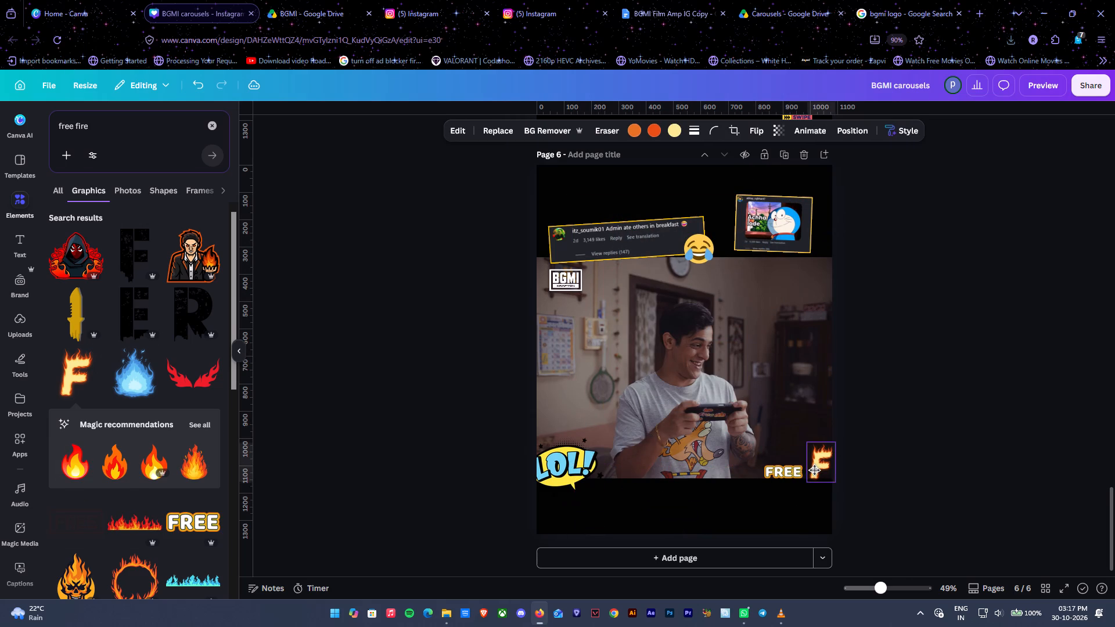
{"action": "left_click_drag", "start_coordinate": [814, 470], "coordinate": [807, 472]}
{"action": "left_click", "coordinate": [790, 473], "text": "shift"}
{"action": "left_click", "coordinate": [881, 405]}
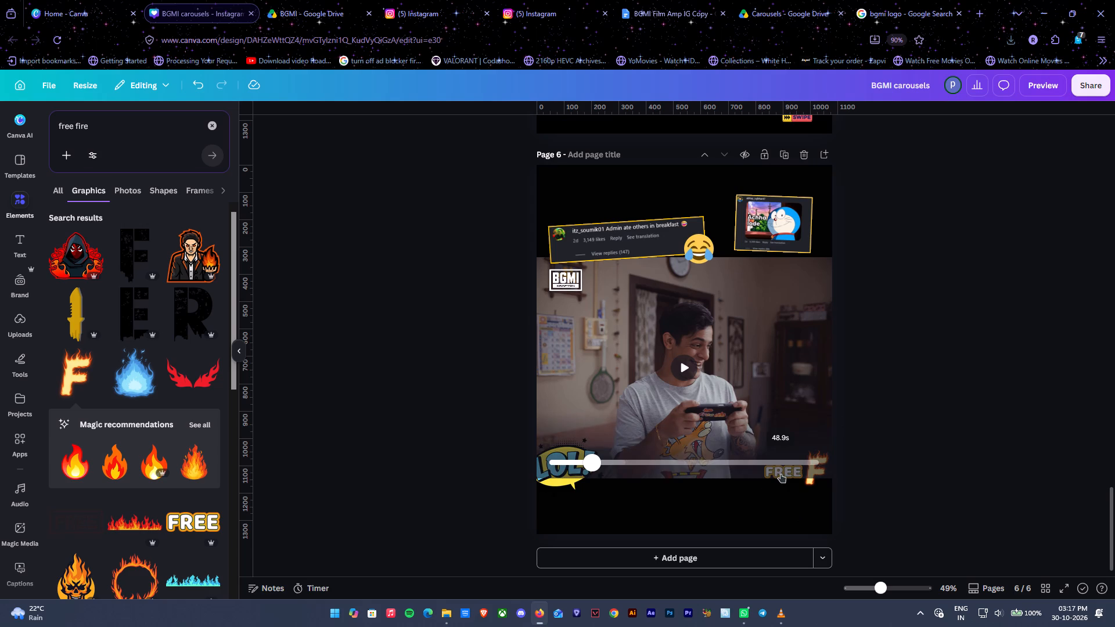
{"action": "left_click", "coordinate": [897, 429]}
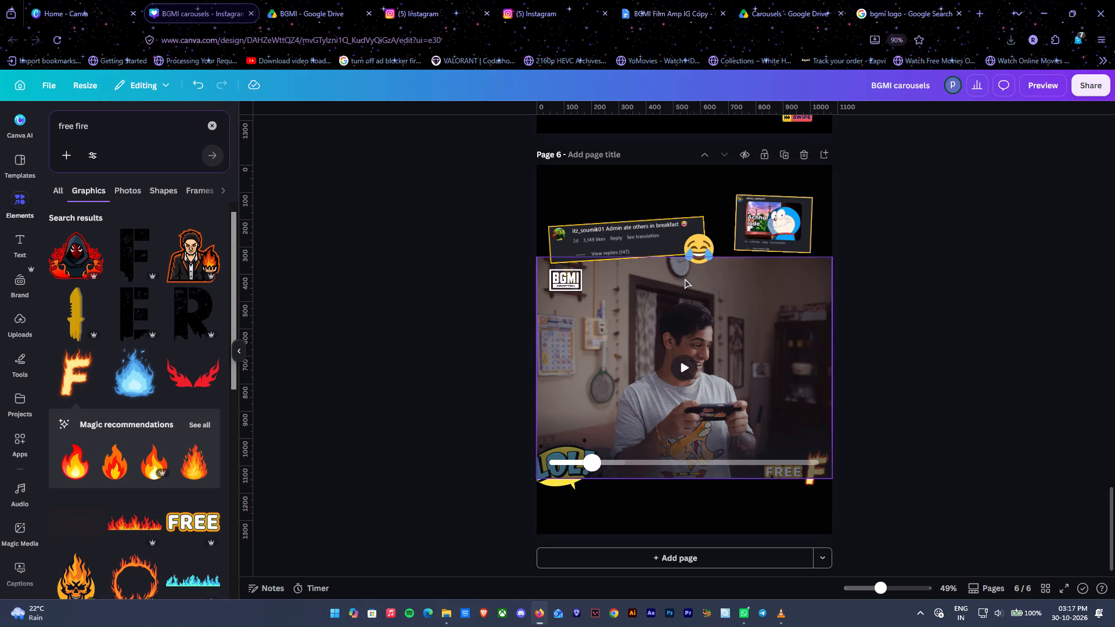
Move the laughing-tears emoji above the flaming F, slightly over the right edge of page 6.
{"action": "left_click_drag", "start_coordinate": [702, 246], "coordinate": [775, 489]}
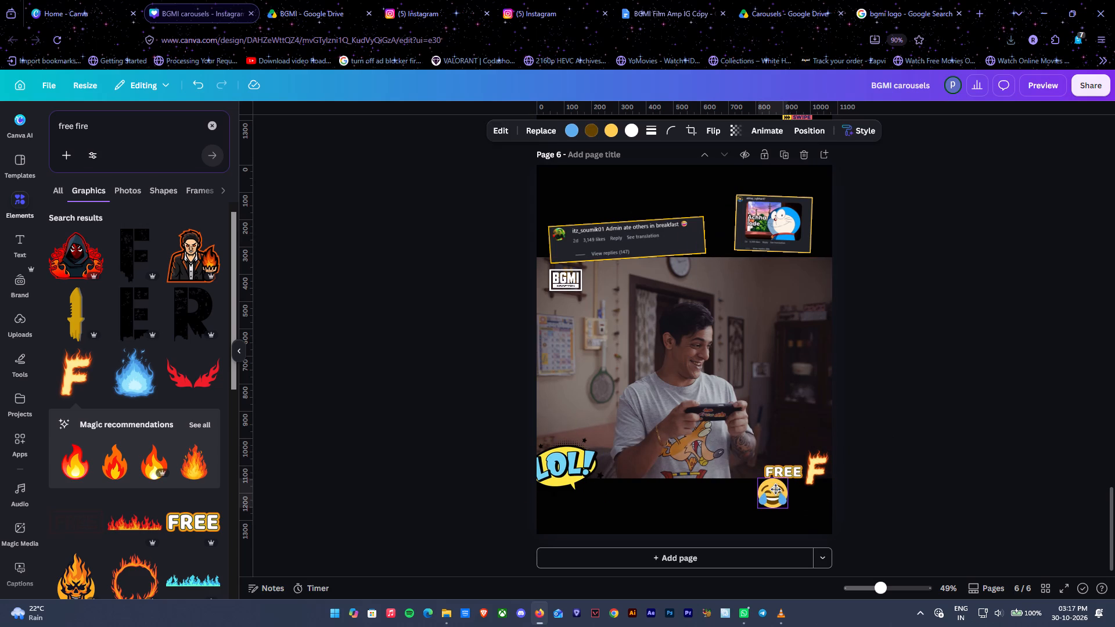
{"action": "left_click_drag", "start_coordinate": [775, 489], "coordinate": [823, 484]}
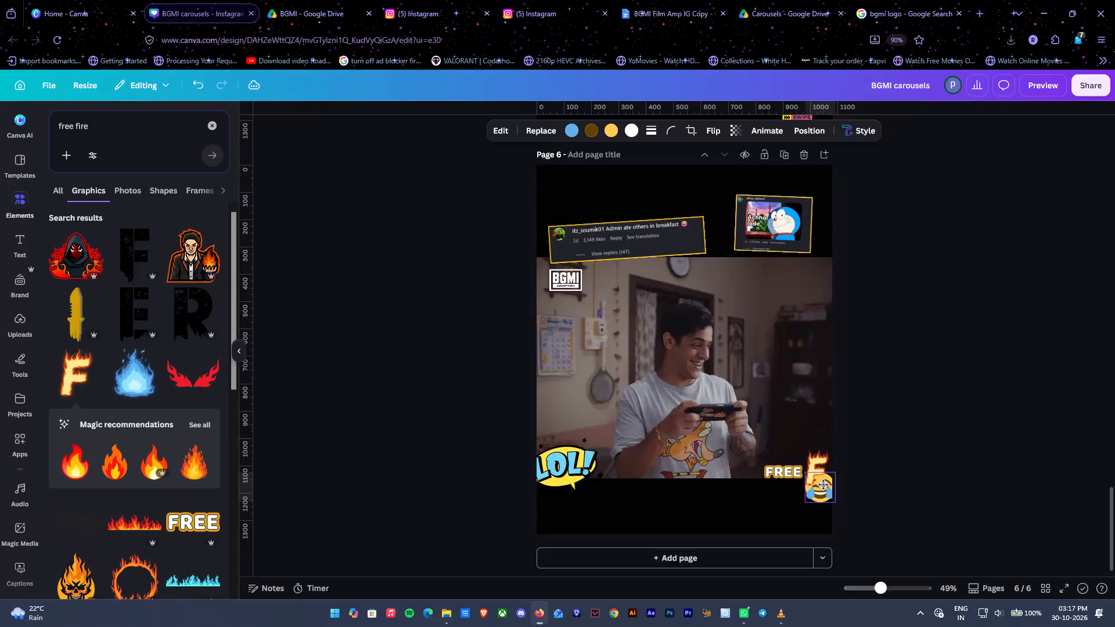
{"action": "left_click_drag", "start_coordinate": [823, 484], "coordinate": [794, 445]}
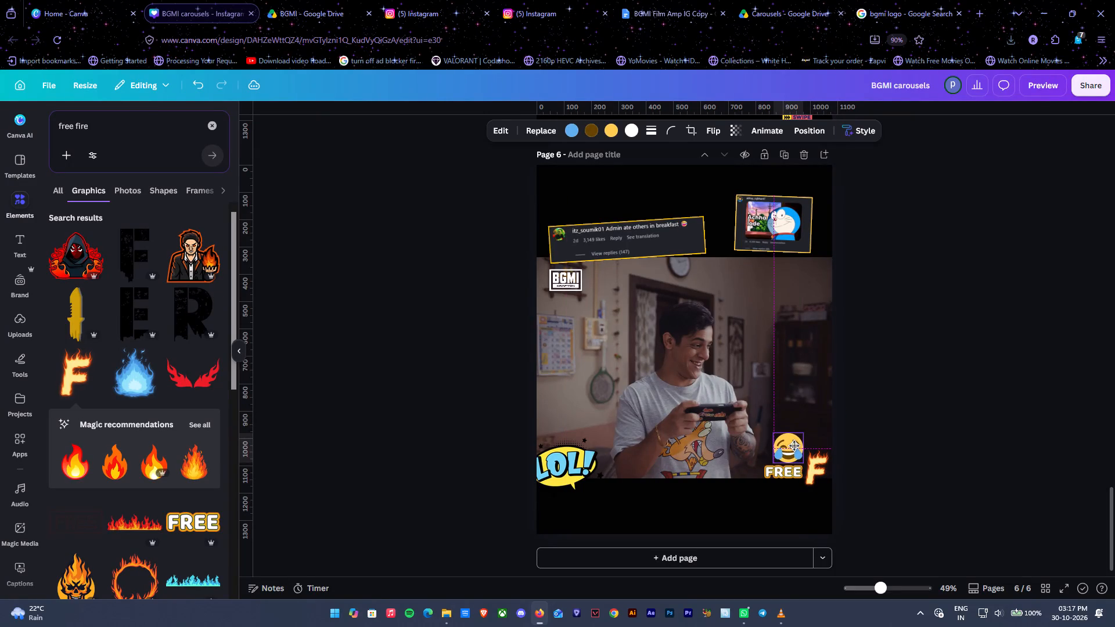
{"action": "left_click_drag", "start_coordinate": [794, 445], "coordinate": [830, 435]}
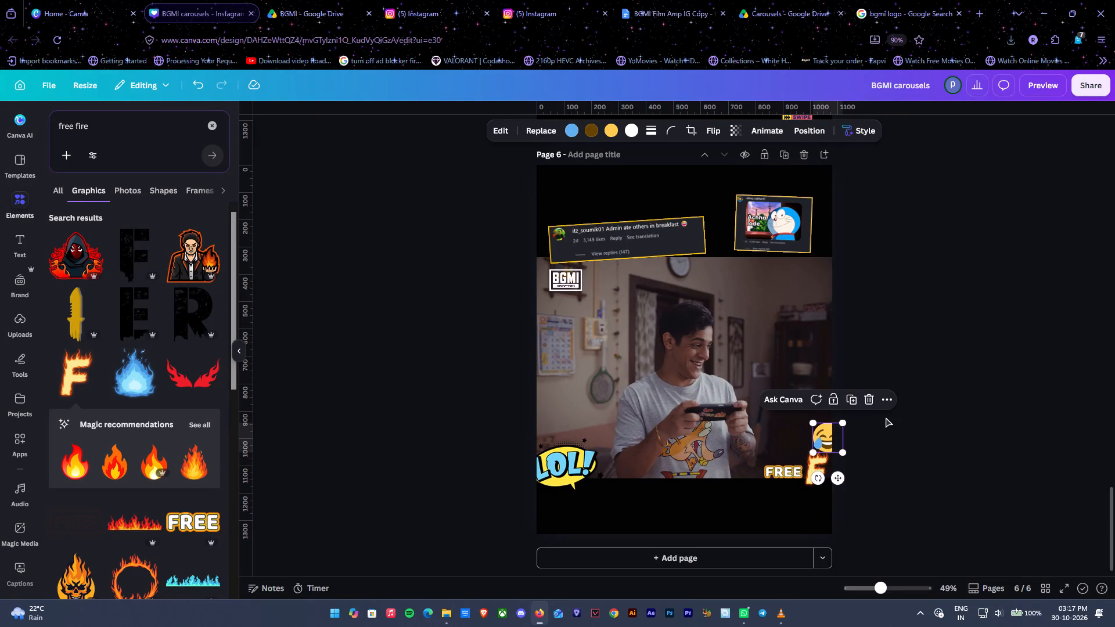
{"action": "left_click", "coordinate": [886, 417]}
Download only page 5 as a high-quality PNG.
{"action": "scroll", "coordinate": [886, 417], "scroll_direction": "up", "scroll_amount": 7}
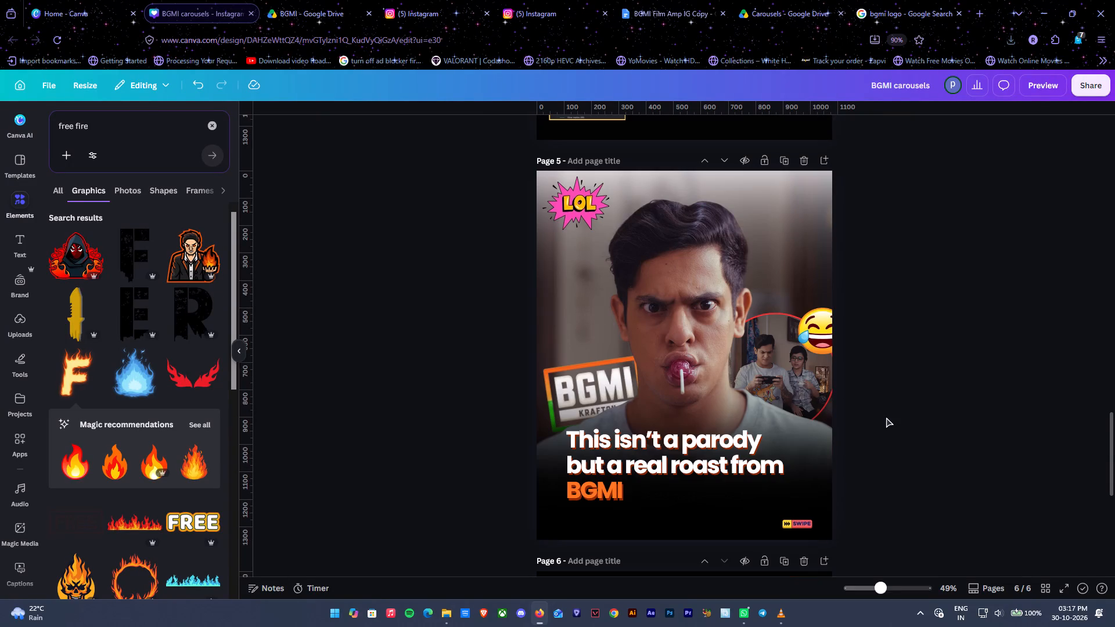
{"action": "left_click", "coordinate": [1095, 85]}
{"action": "left_click", "coordinate": [933, 338]}
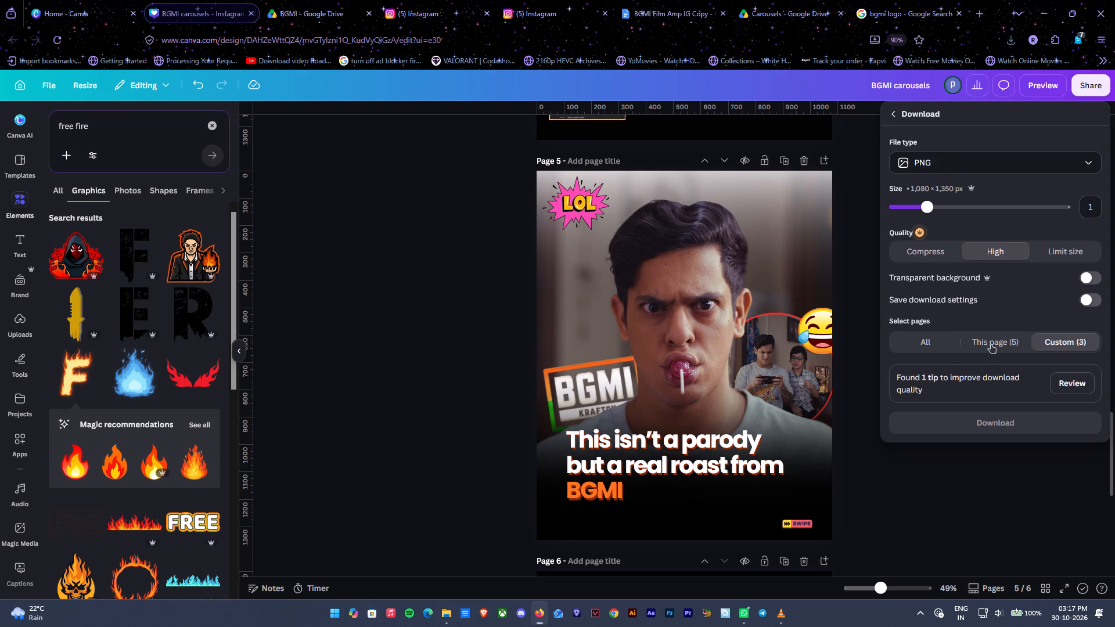
{"action": "left_click", "coordinate": [986, 352]}
{"action": "left_click", "coordinate": [989, 347]}
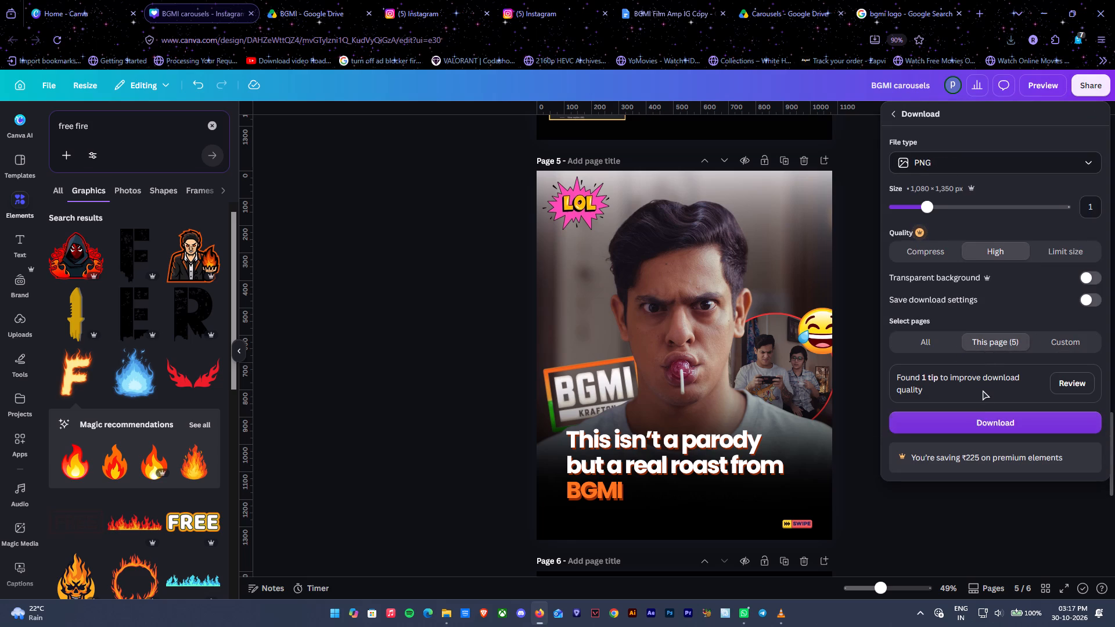
{"action": "left_click", "coordinate": [987, 419]}
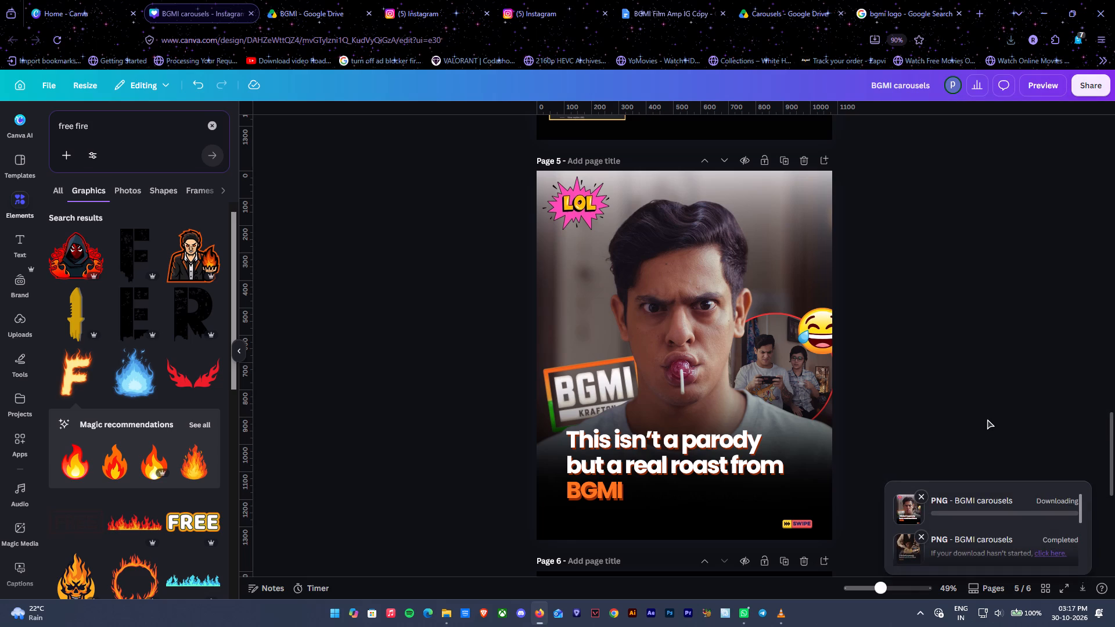
Open the download settings for page 6 and limit the export to this page only.
{"action": "scroll", "coordinate": [987, 419], "scroll_direction": "down", "scroll_amount": 10}
{"action": "left_click", "coordinate": [1099, 91]}
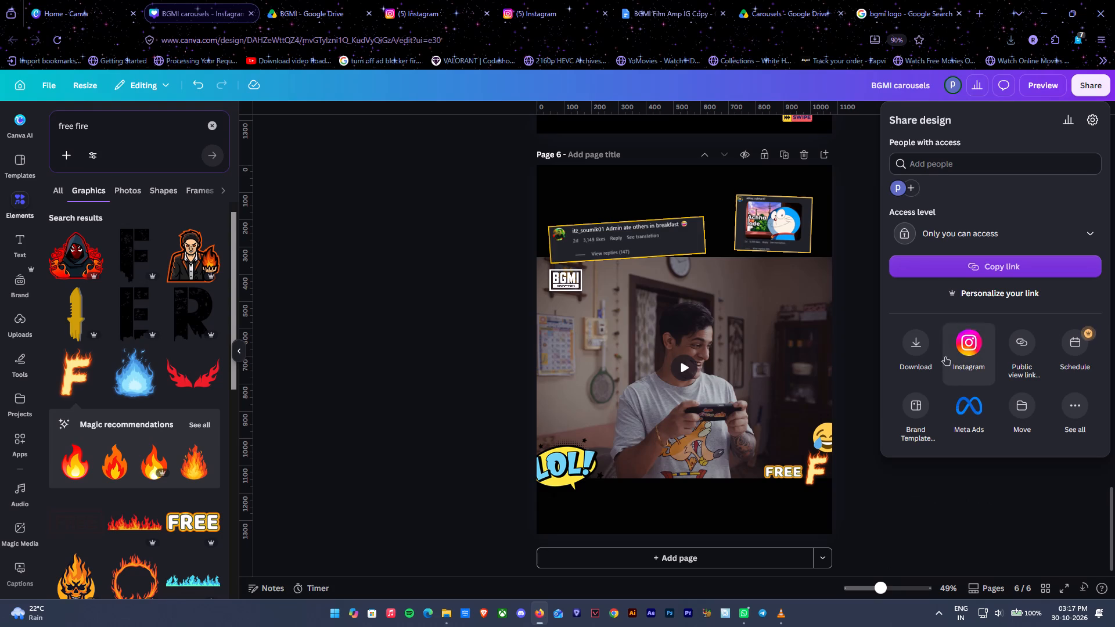
{"action": "left_click", "coordinate": [941, 352]}
{"action": "left_click", "coordinate": [1006, 347]}
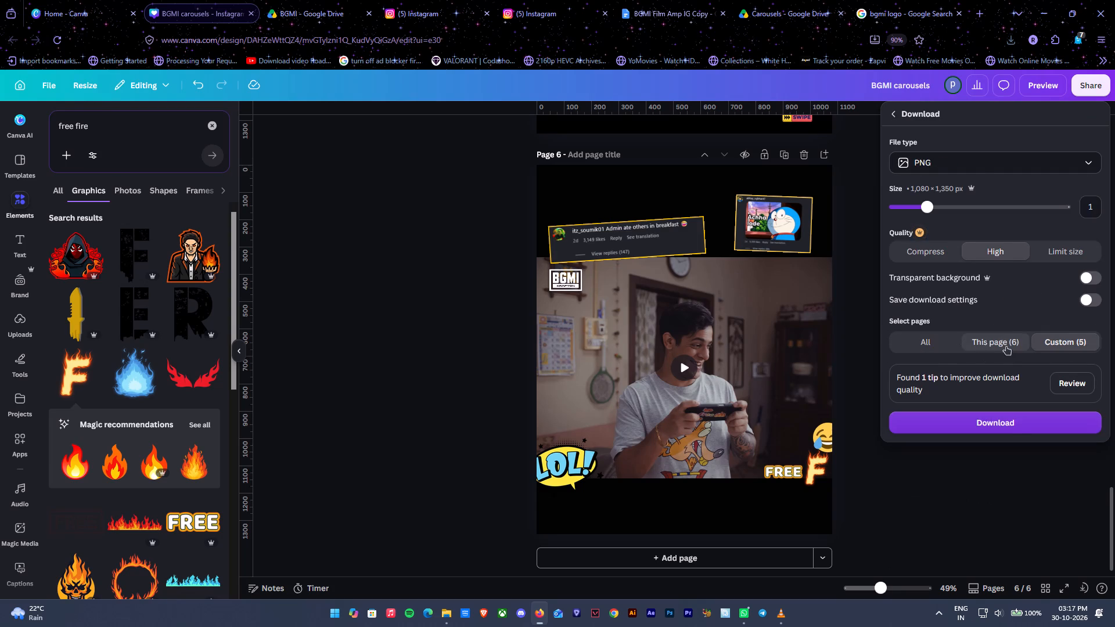
{"action": "left_click", "coordinate": [974, 164]}
{"action": "left_click", "coordinate": [973, 157]}
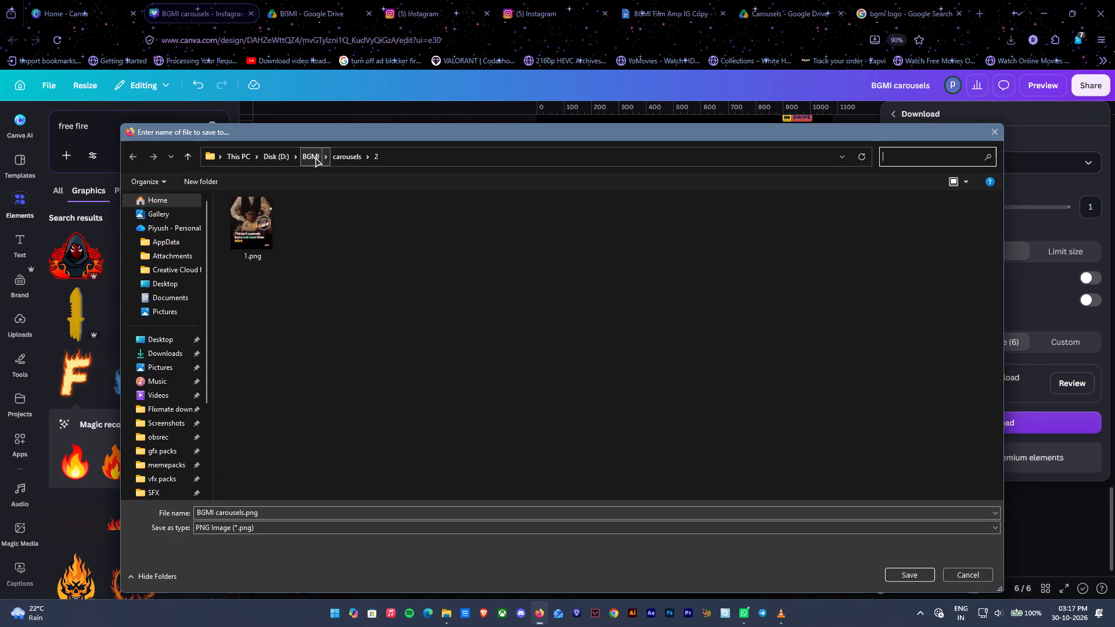
Create a folder named 3 inside BGMI's carousels folder and open it as the save location.
{"action": "left_click", "coordinate": [315, 157]}
{"action": "double_click", "coordinate": [265, 252]}
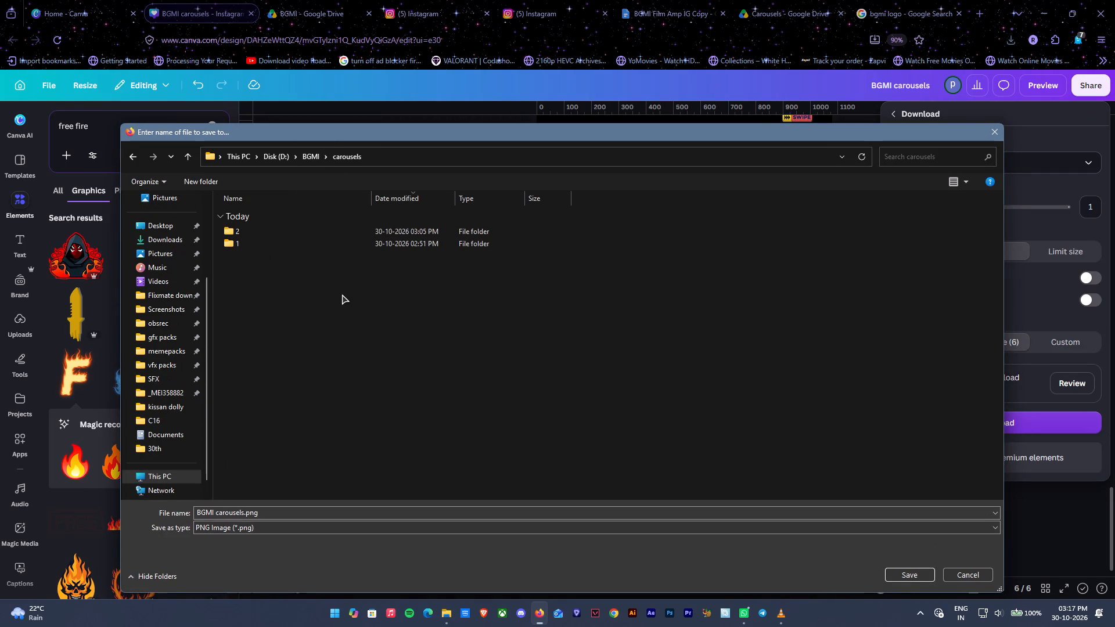
{"action": "right_click", "coordinate": [342, 294]}
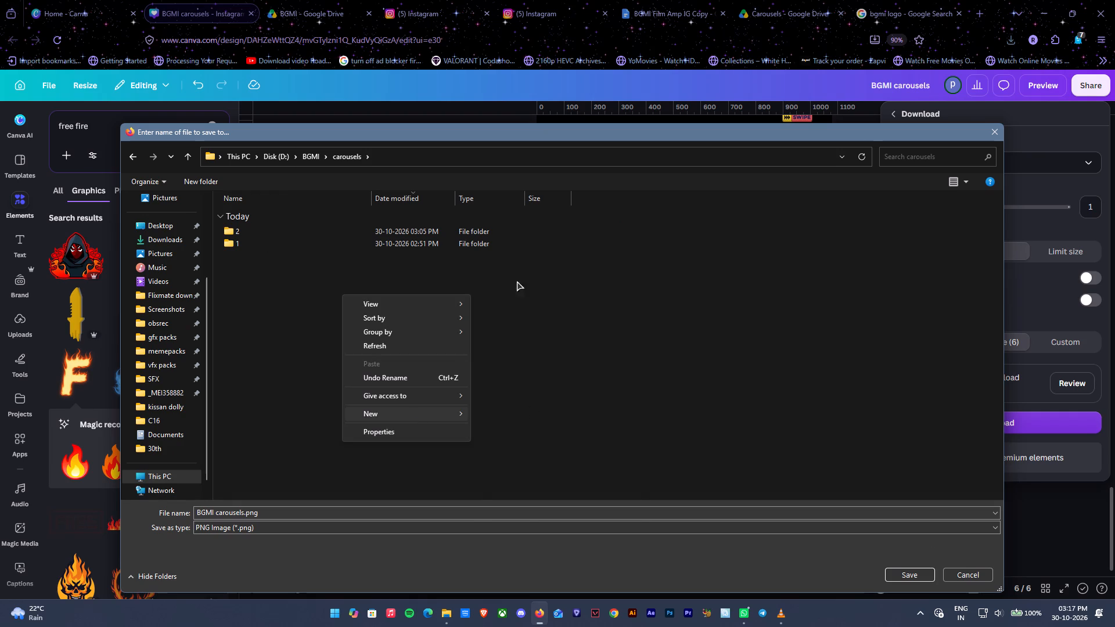
{"action": "left_click", "coordinate": [494, 410]}
{"action": "key", "text": "3"}
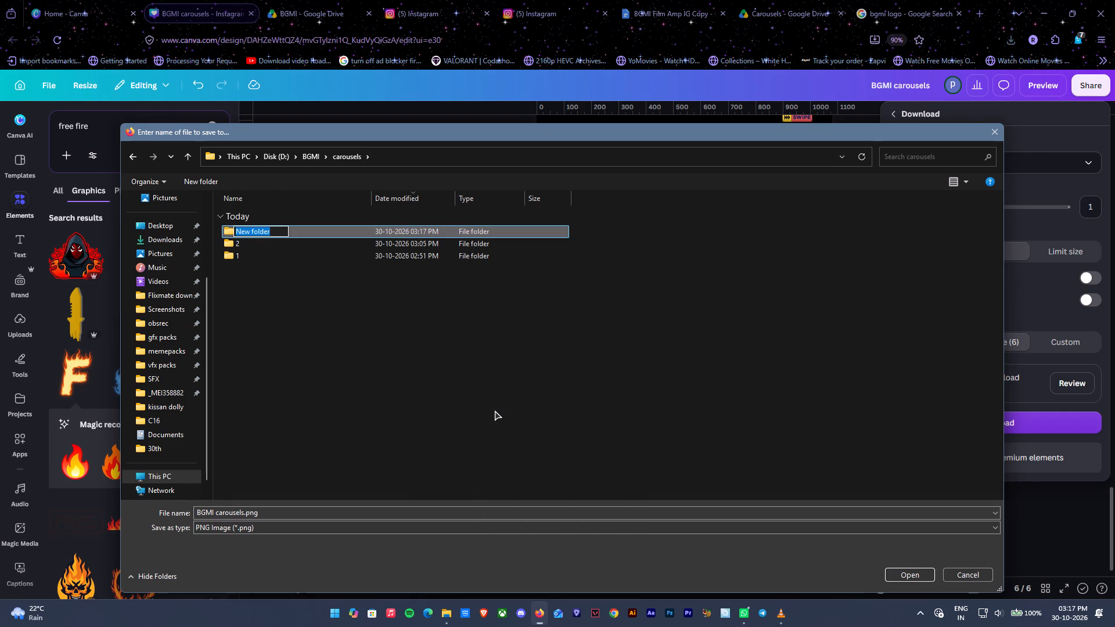
{"action": "left_click", "coordinate": [359, 369]}
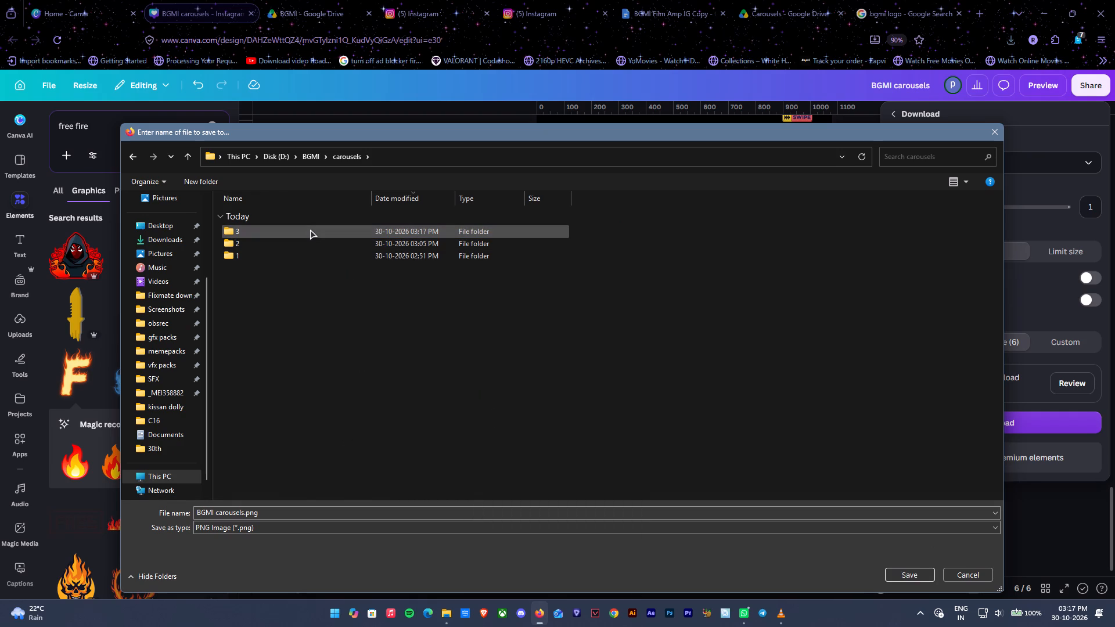
{"action": "double_click", "coordinate": [310, 229]}
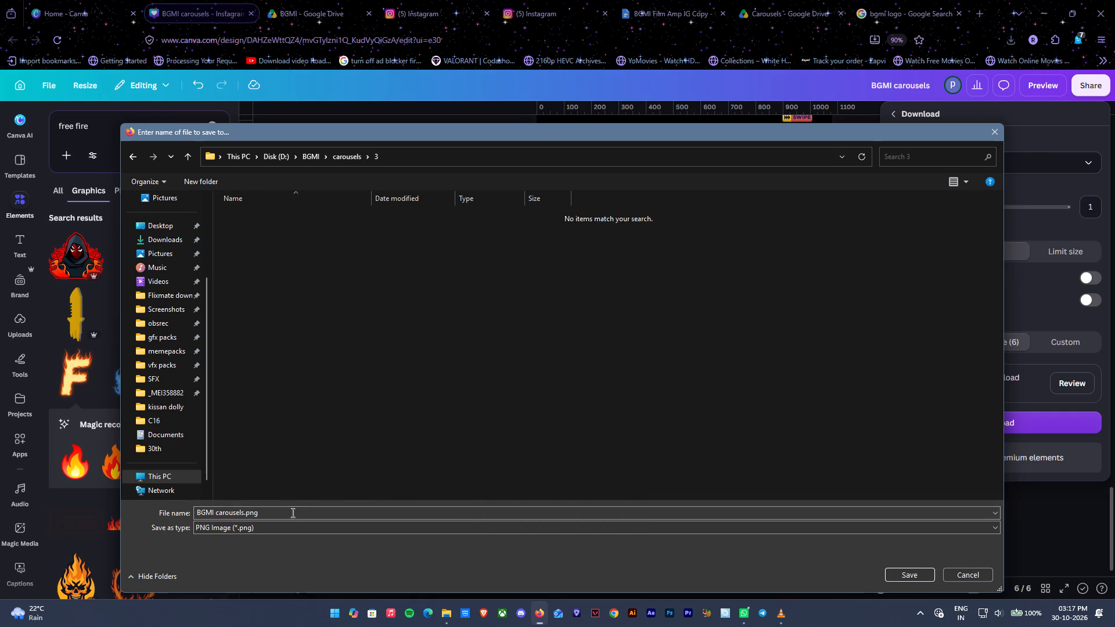
Save the page 5 PNG in folder 3 with the file name 1.
{"action": "left_click", "coordinate": [293, 517]}
{"action": "key", "text": "2"}
{"action": "key", "text": "BackSpace"}
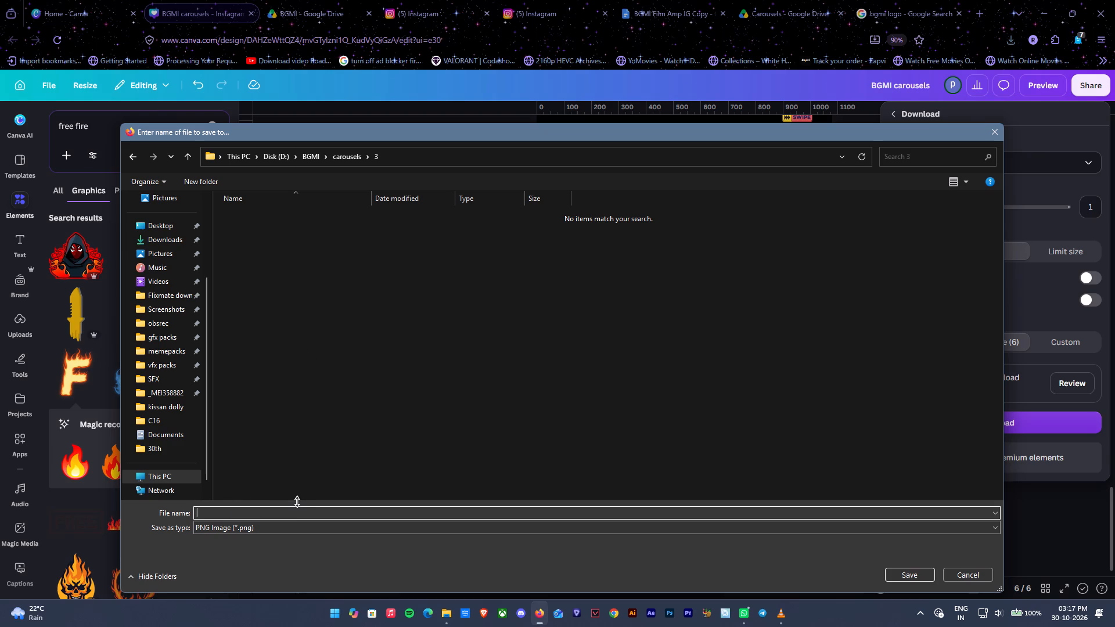
{"action": "key", "text": "1"}
{"action": "left_click", "coordinate": [923, 571]}
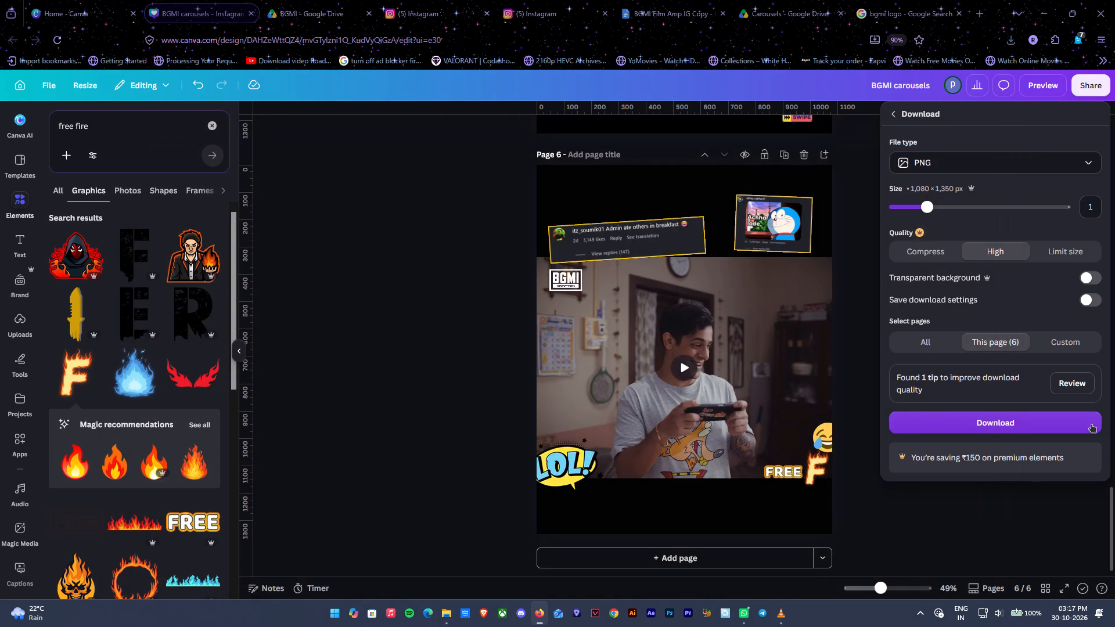
Set page 6's export format to MP4 Video and start its download.
{"action": "left_click", "coordinate": [973, 168]}
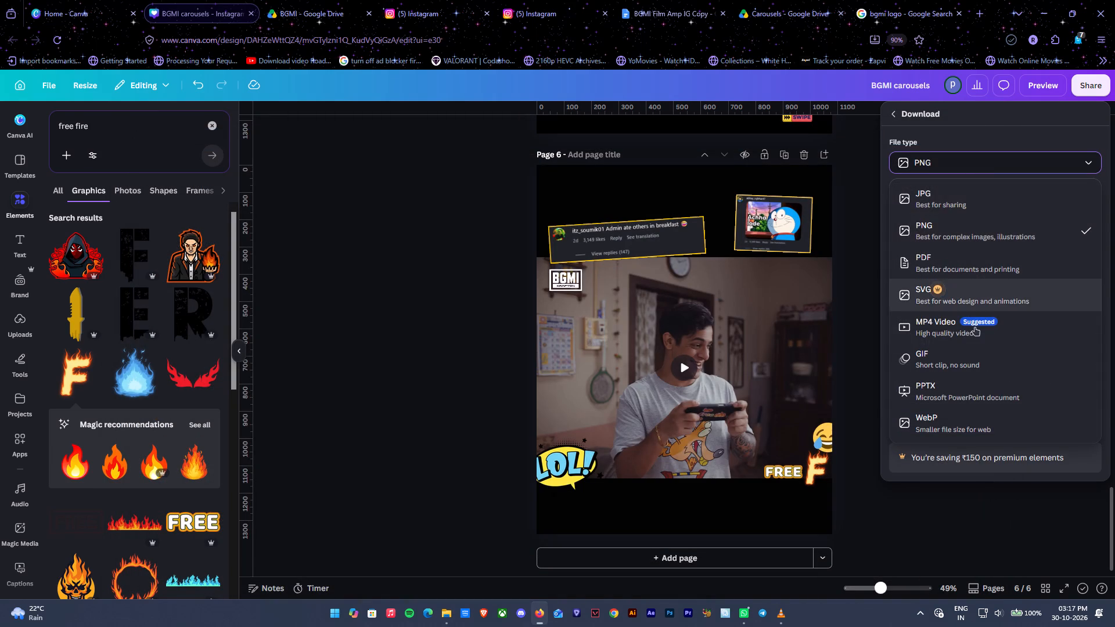
{"action": "left_click", "coordinate": [979, 331]}
{"action": "left_click", "coordinate": [992, 310]}
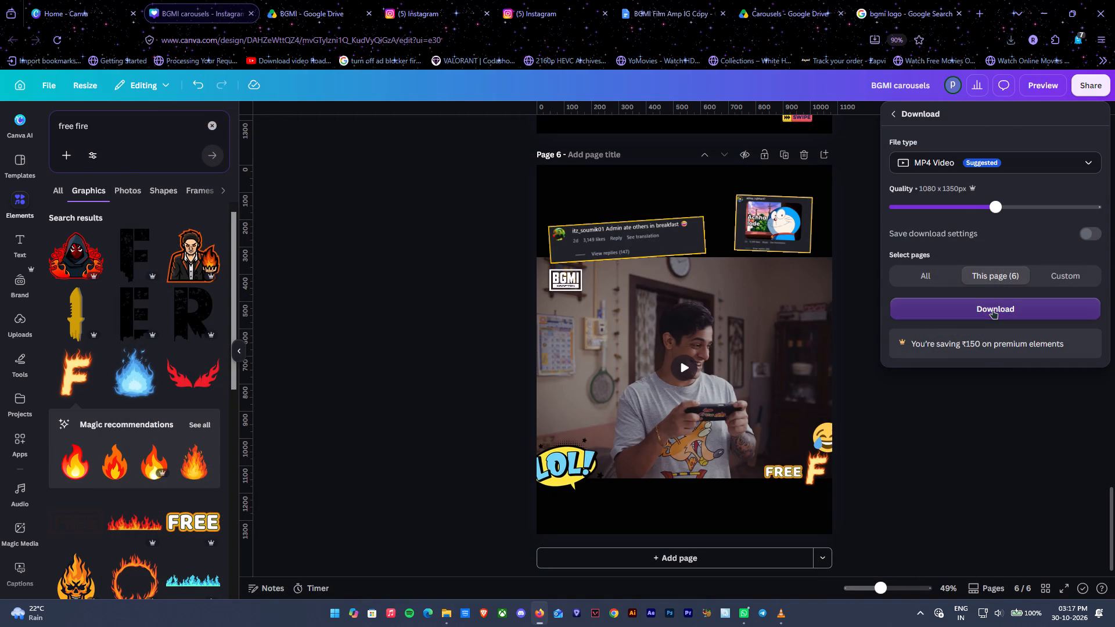
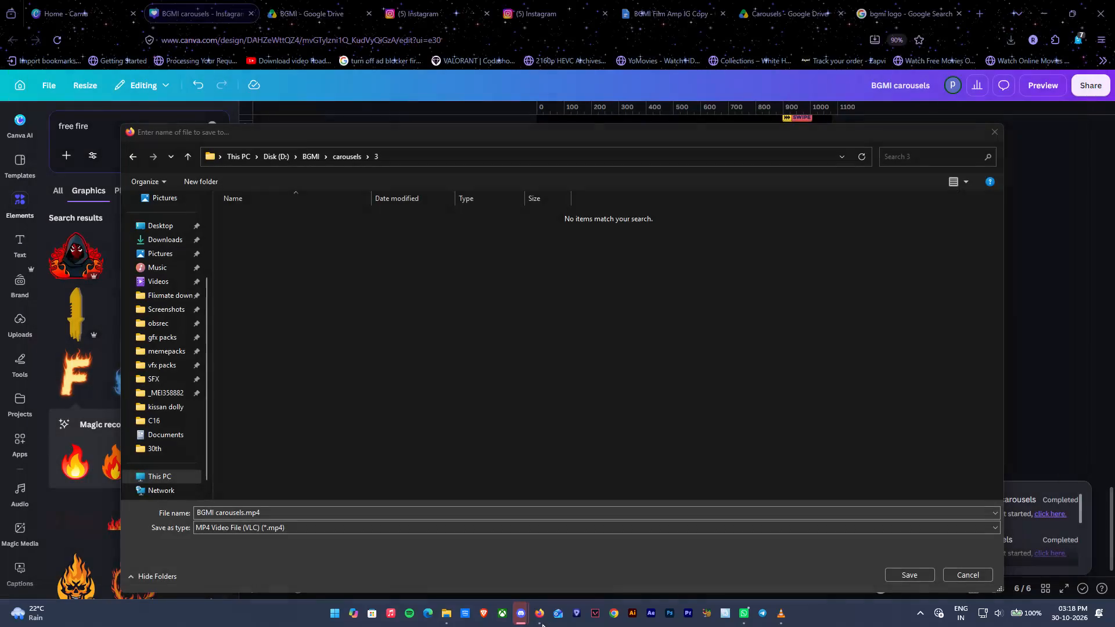
Save the page 6 MP4 in folder 3 with the file name 2.
{"action": "left_click", "coordinate": [265, 517]}
{"action": "key", "text": "2"}
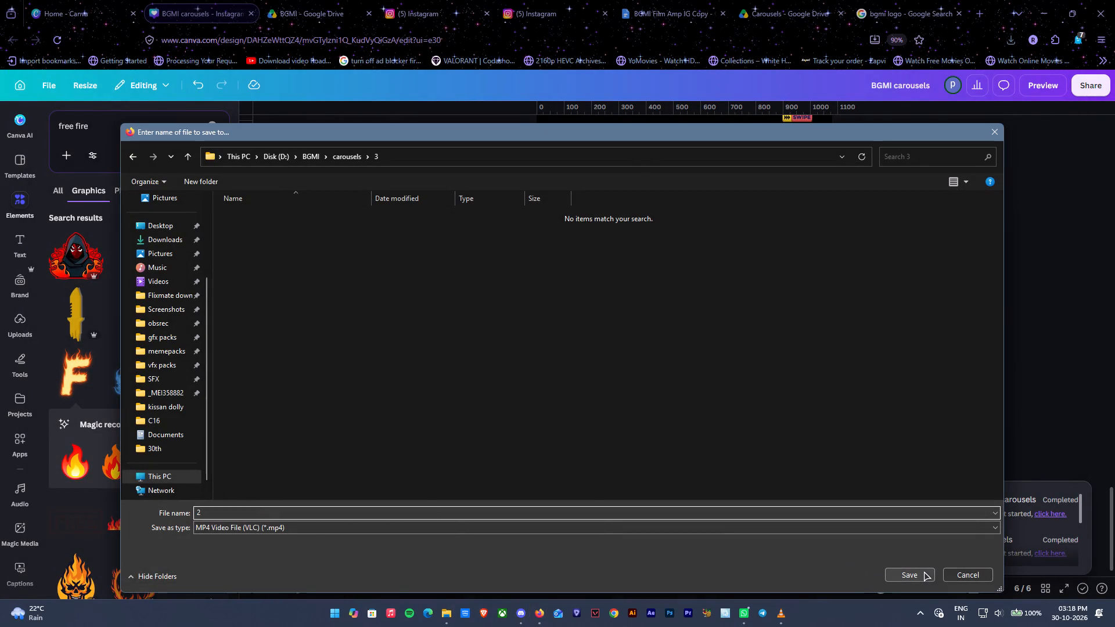
{"action": "left_click", "coordinate": [922, 571]}
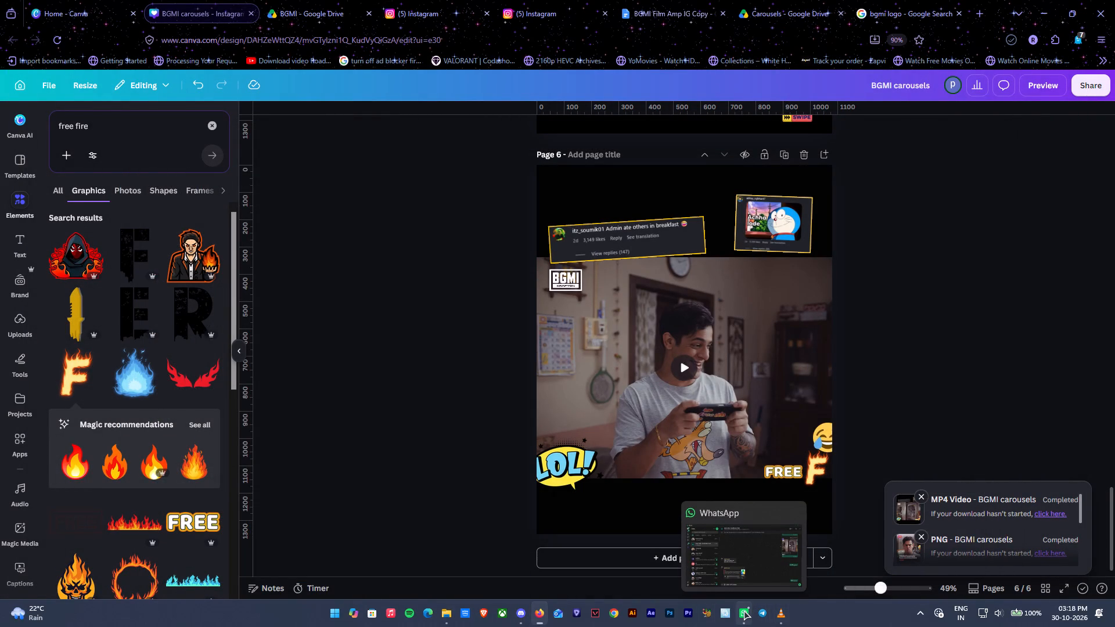
Switch to File Explorer and unpin the _MEI358882 folder from quick access.
{"action": "left_click", "coordinate": [444, 612]}
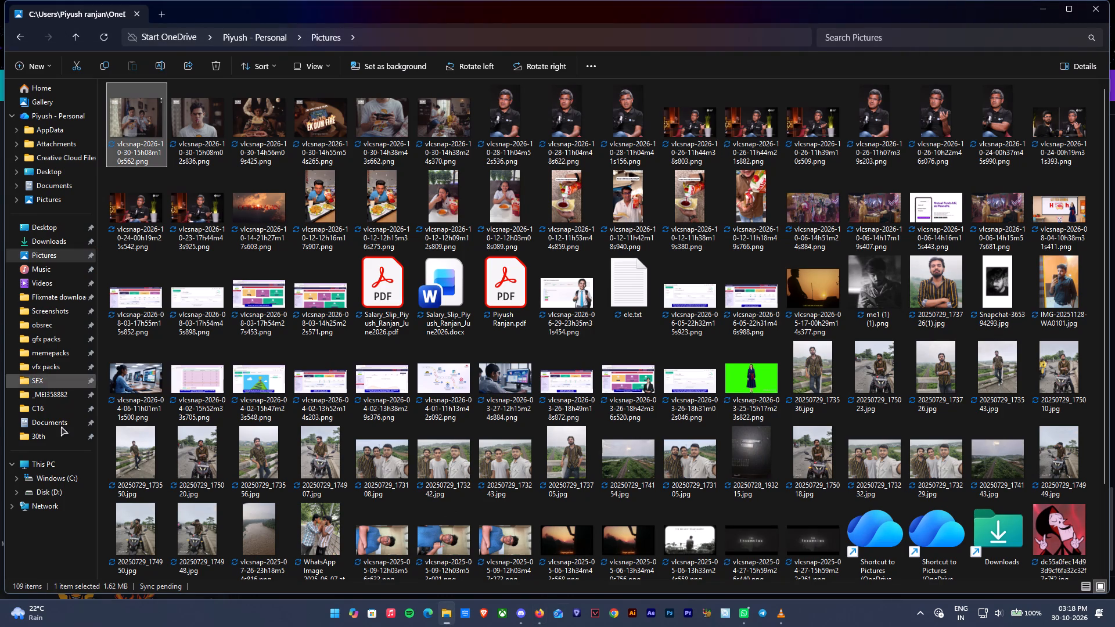
{"action": "left_click", "coordinate": [45, 488]}
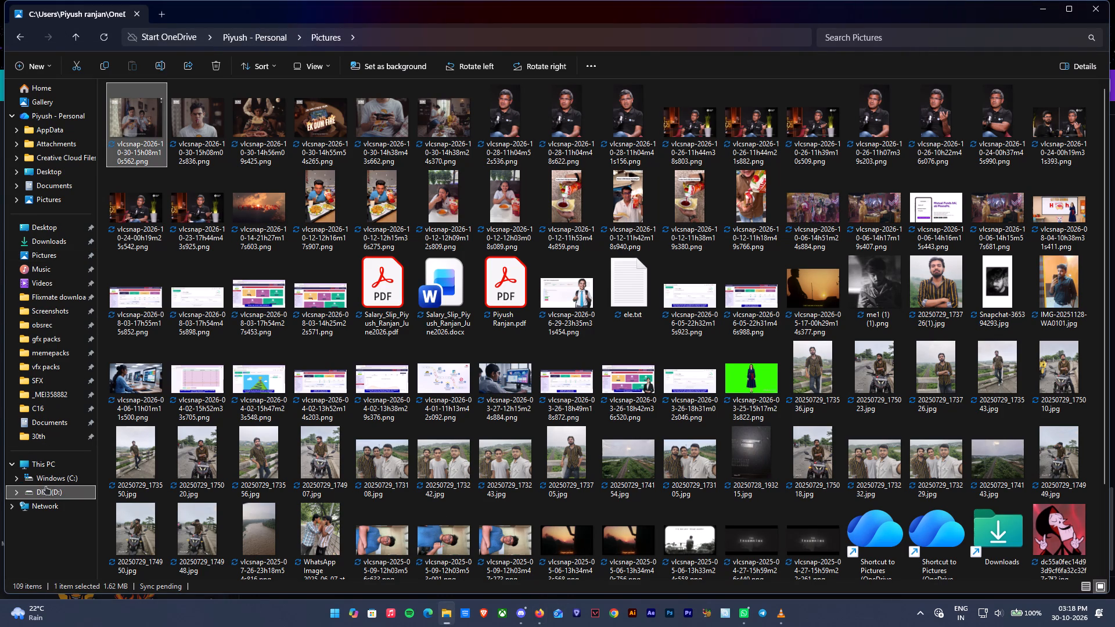
{"action": "left_click", "coordinate": [130, 230]}
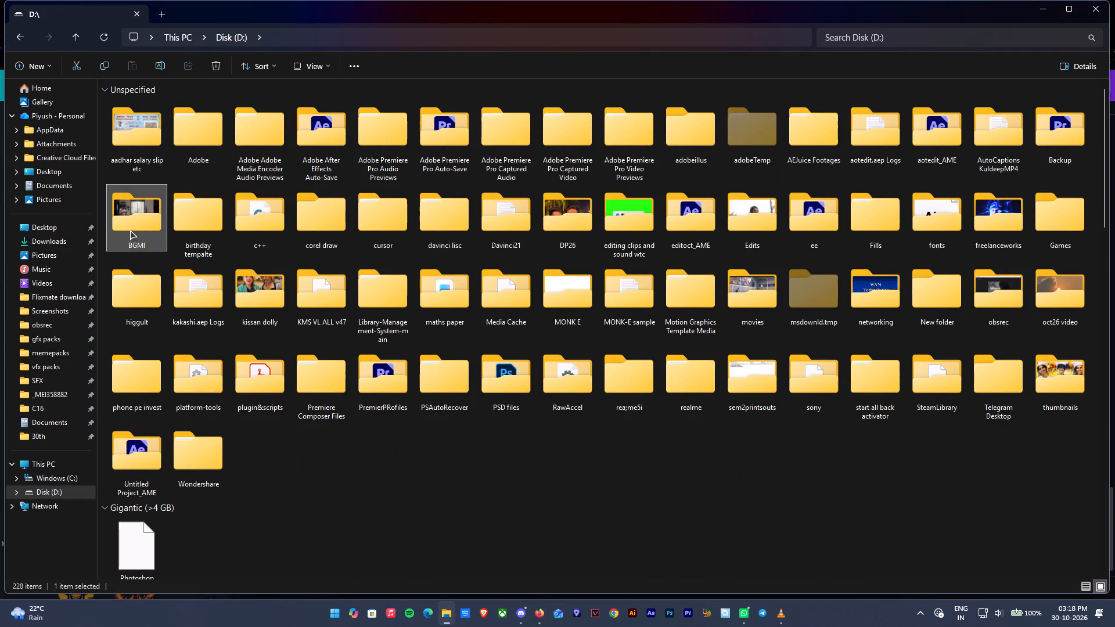
{"action": "left_click", "coordinate": [68, 398]}
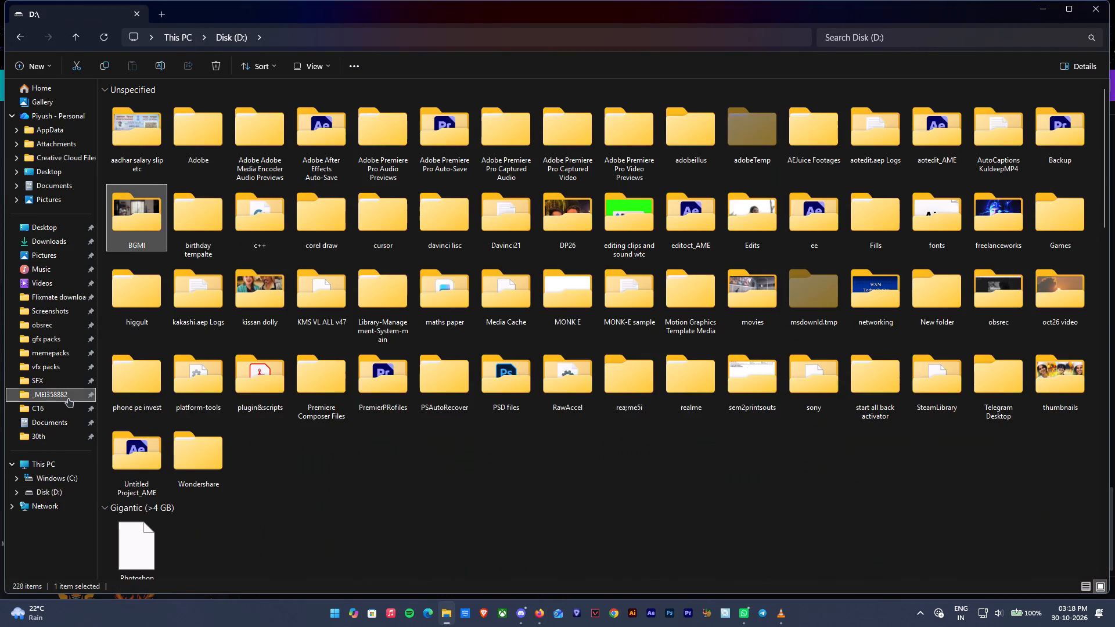
{"action": "left_click", "coordinate": [90, 394]}
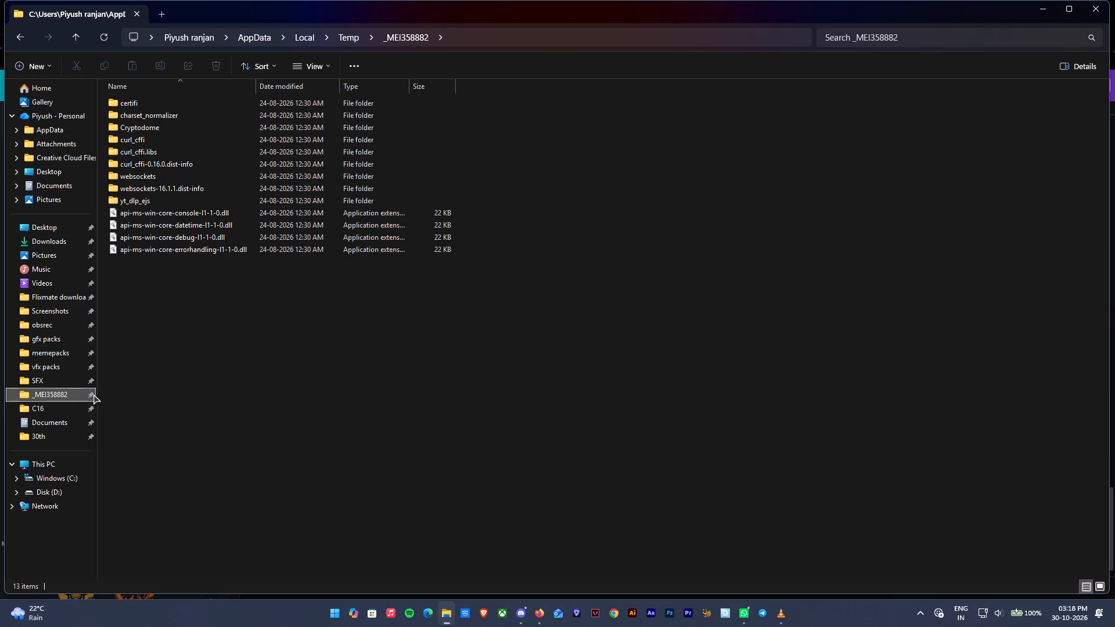
{"action": "left_click", "coordinate": [93, 394]}
{"action": "right_click", "coordinate": [75, 393]}
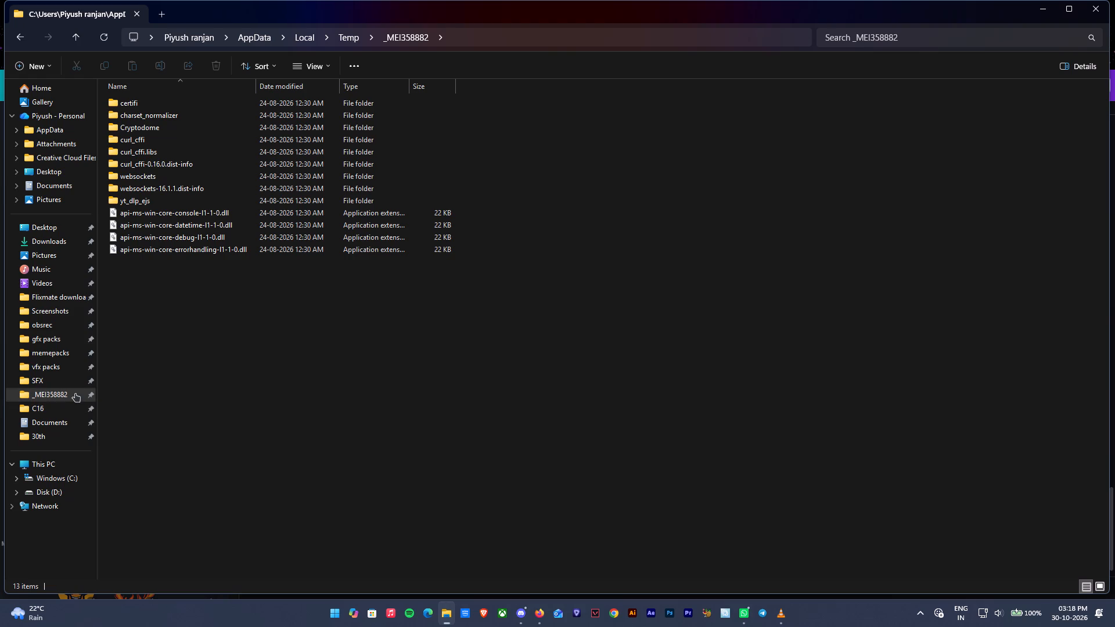
{"action": "left_click", "coordinate": [164, 217]}
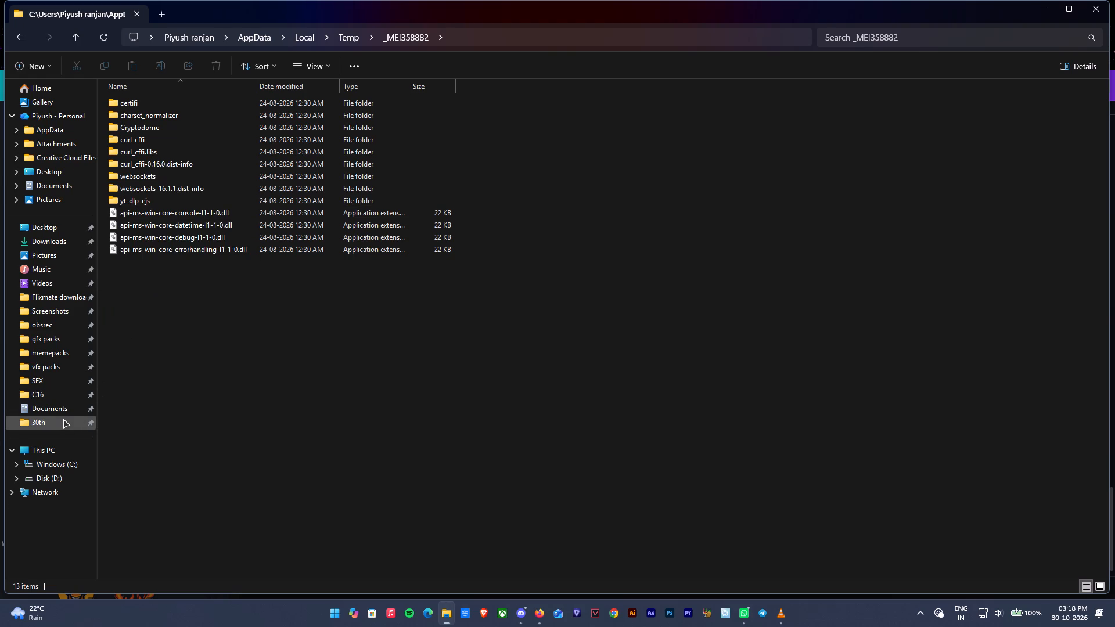
Open folder 3 inside BGMI's carousels folder on Disk (D:).
{"action": "left_click", "coordinate": [63, 419]}
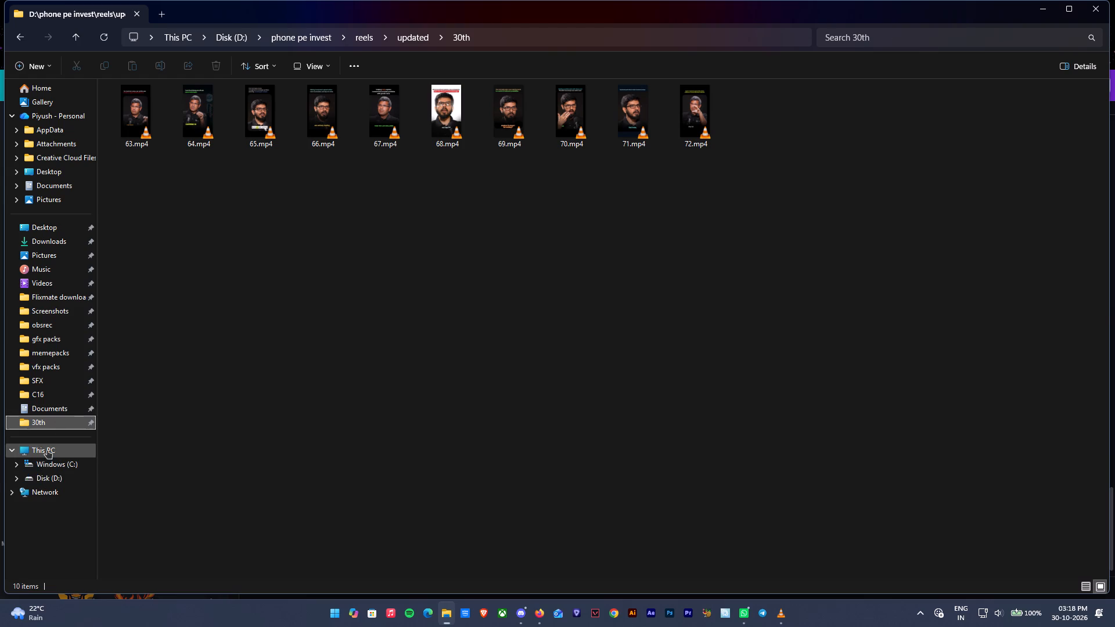
{"action": "left_click", "coordinate": [39, 480]}
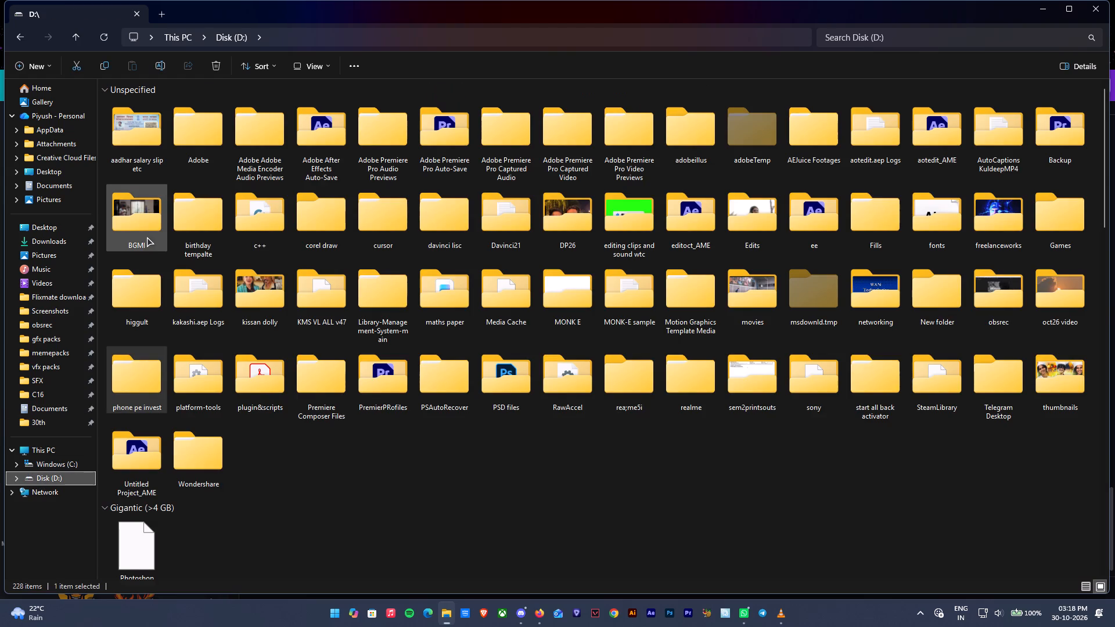
{"action": "double_click", "coordinate": [147, 237]}
{"action": "double_click", "coordinate": [153, 124]}
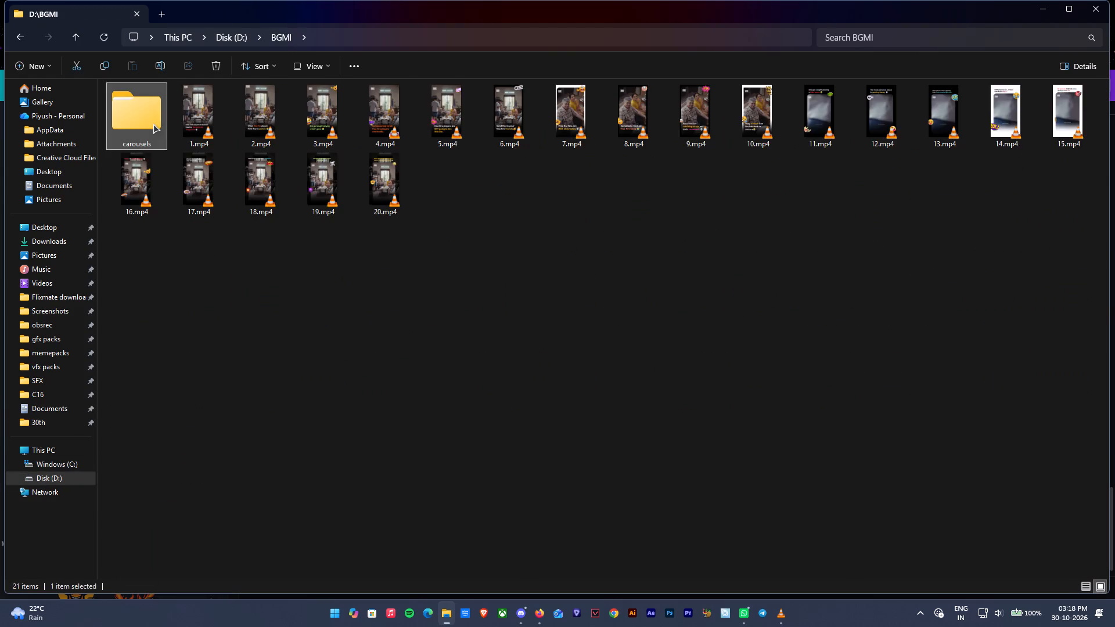
{"action": "double_click", "coordinate": [254, 120]}
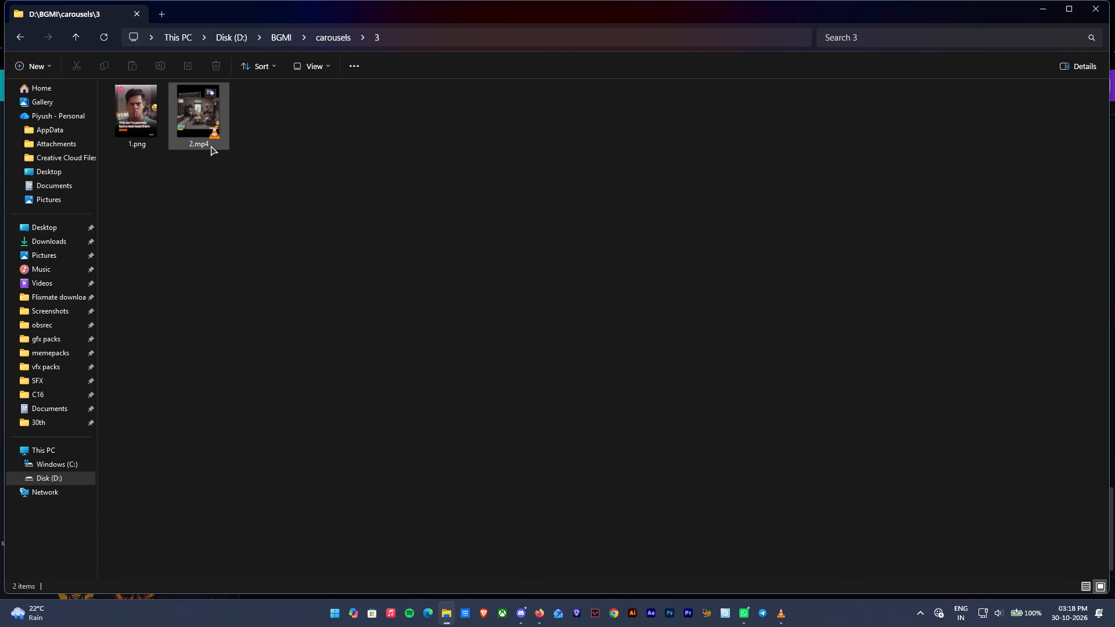
Preview the exported image 1.png and the video 2.mp4 from folder 3.
{"action": "double_click", "coordinate": [148, 118]}
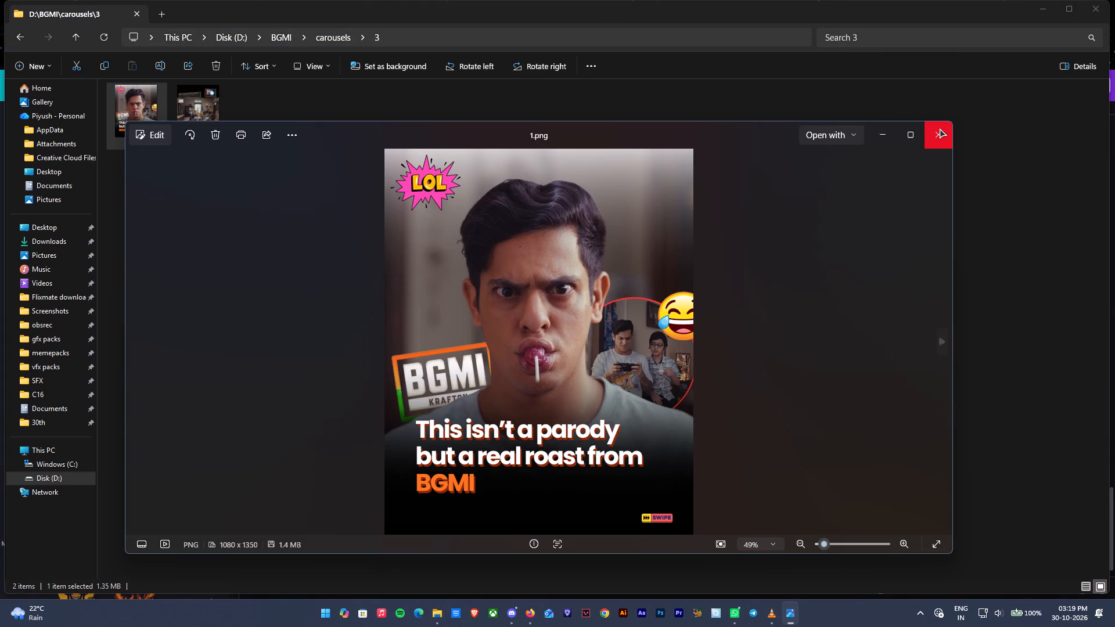
{"action": "left_click", "coordinate": [940, 128]}
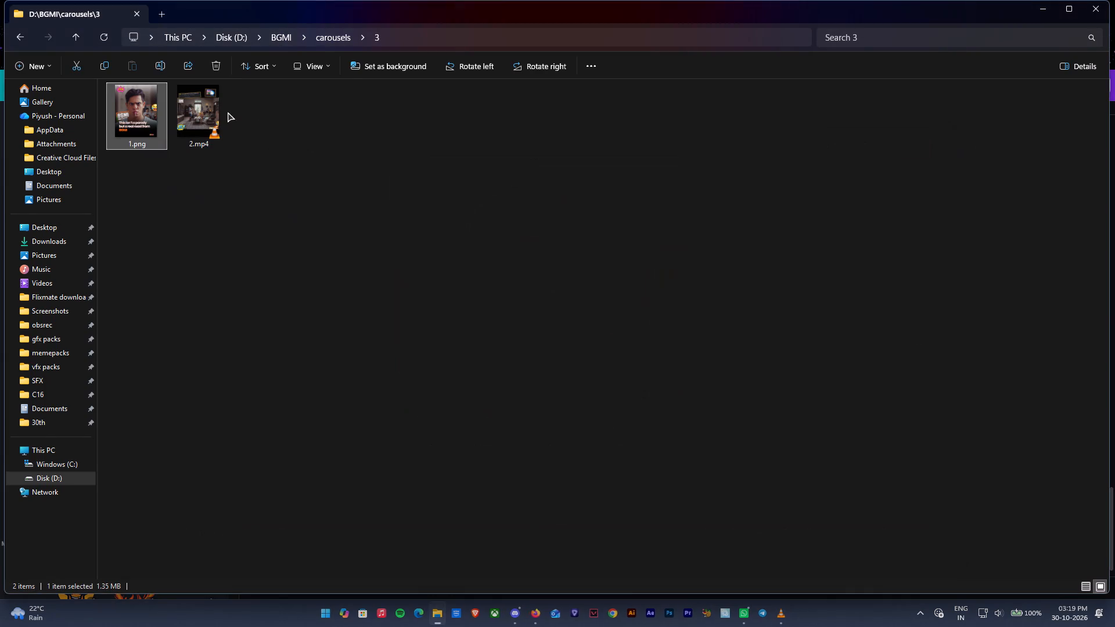
{"action": "double_click", "coordinate": [215, 113]}
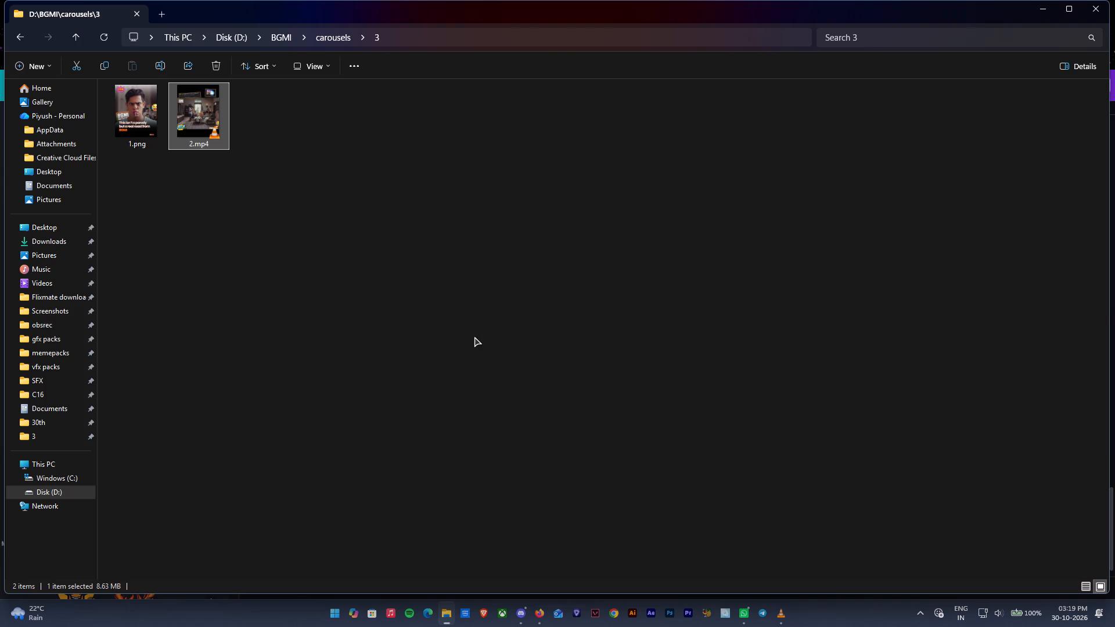
Review the exported 2.mp4 full screen in VLC media player and close the player.
{"action": "left_click", "coordinate": [780, 608]}
{"action": "double_click", "coordinate": [621, 416]}
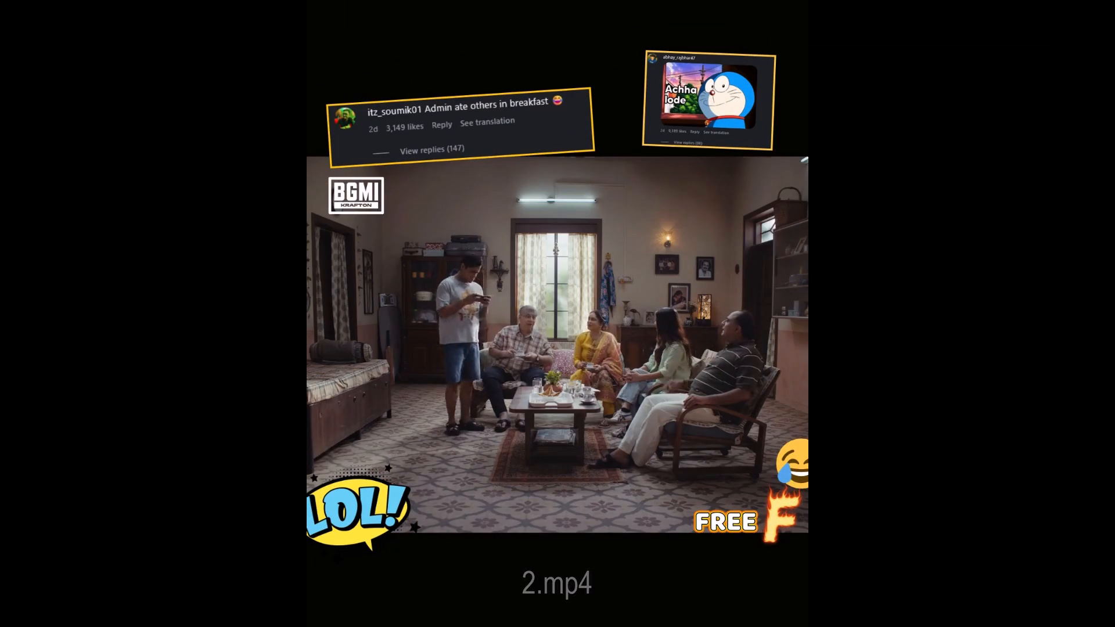
{"action": "double_click", "coordinate": [621, 416]}
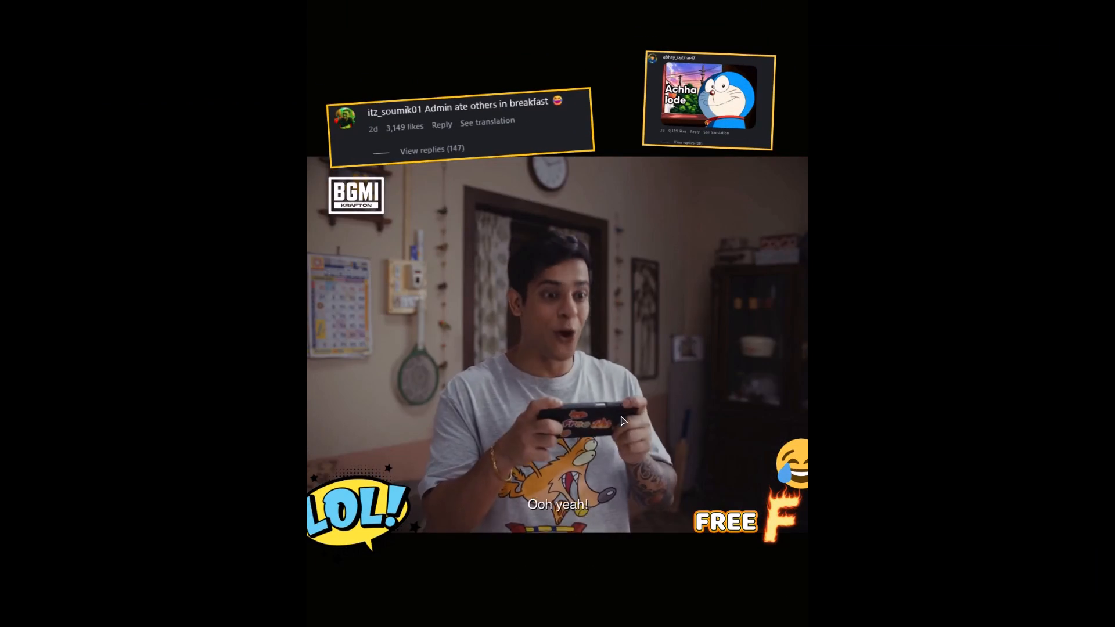